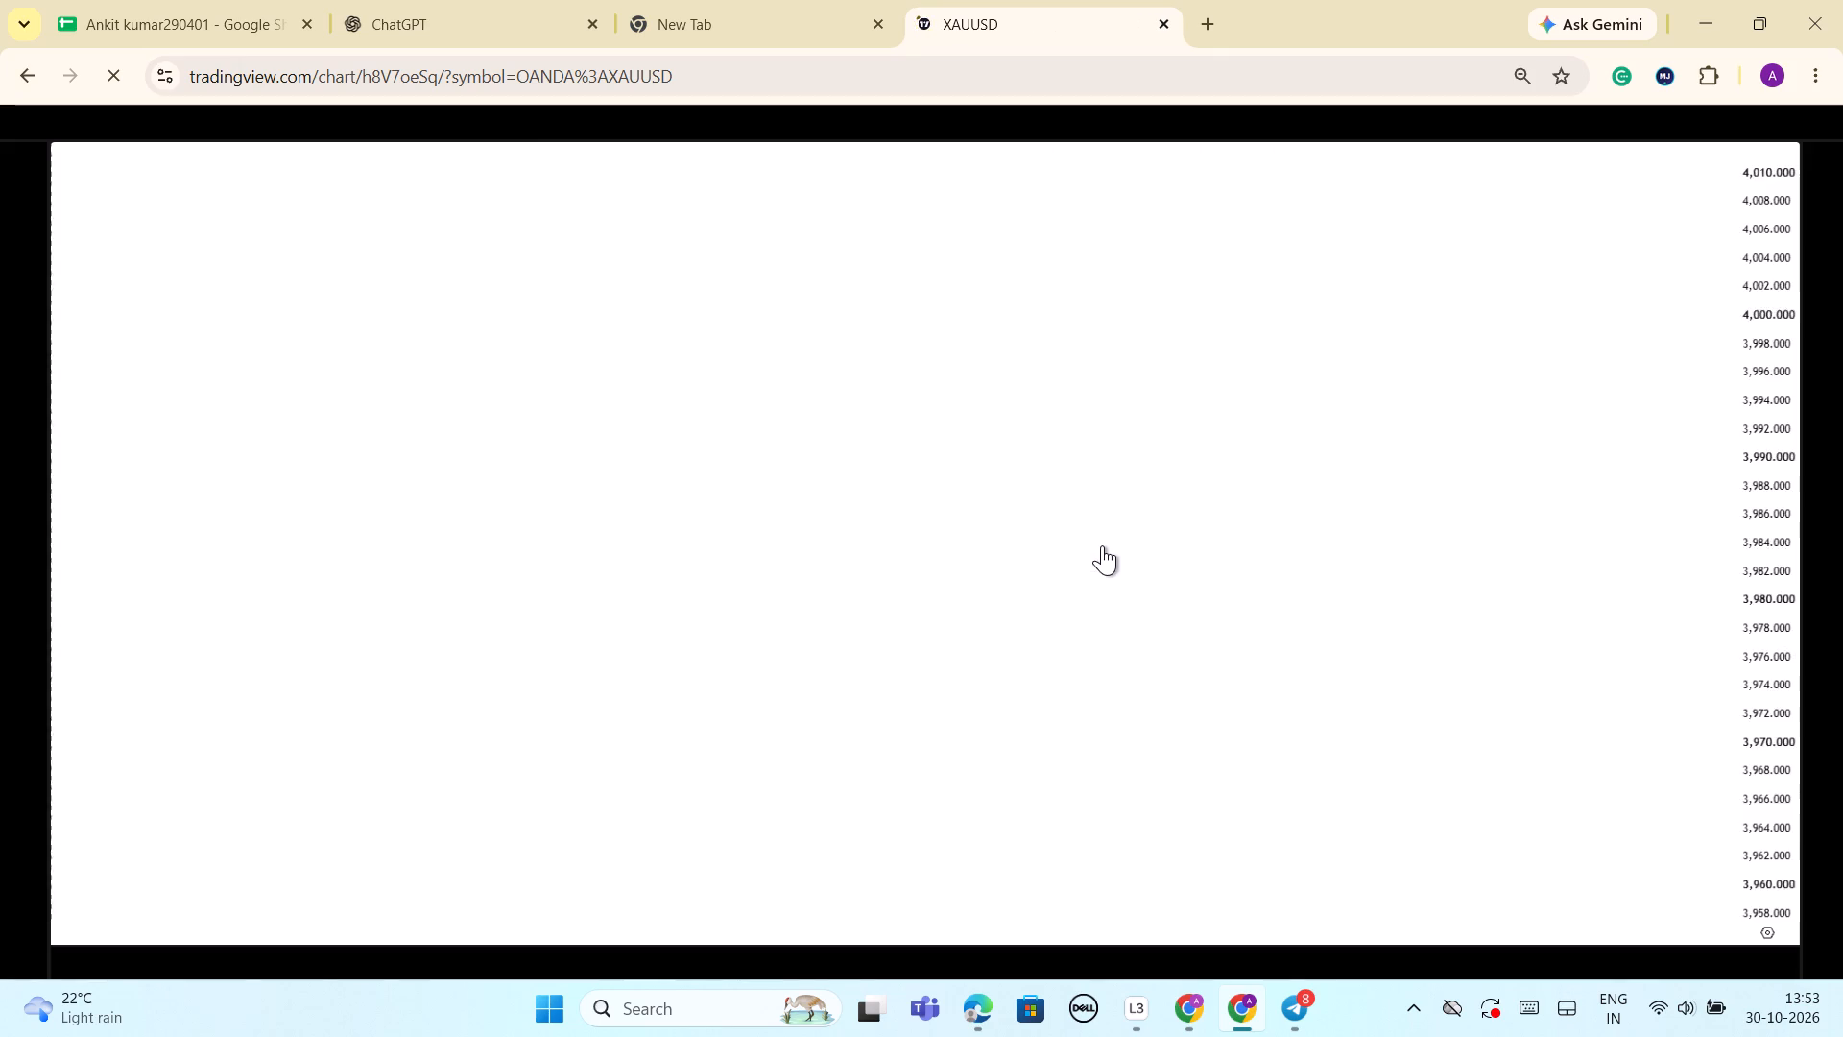
# Examine the recent one-minute gold price action up to the latest candles.
pyautogui.moveTo(1601, 374); pyautogui.dragTo(1422, 379)
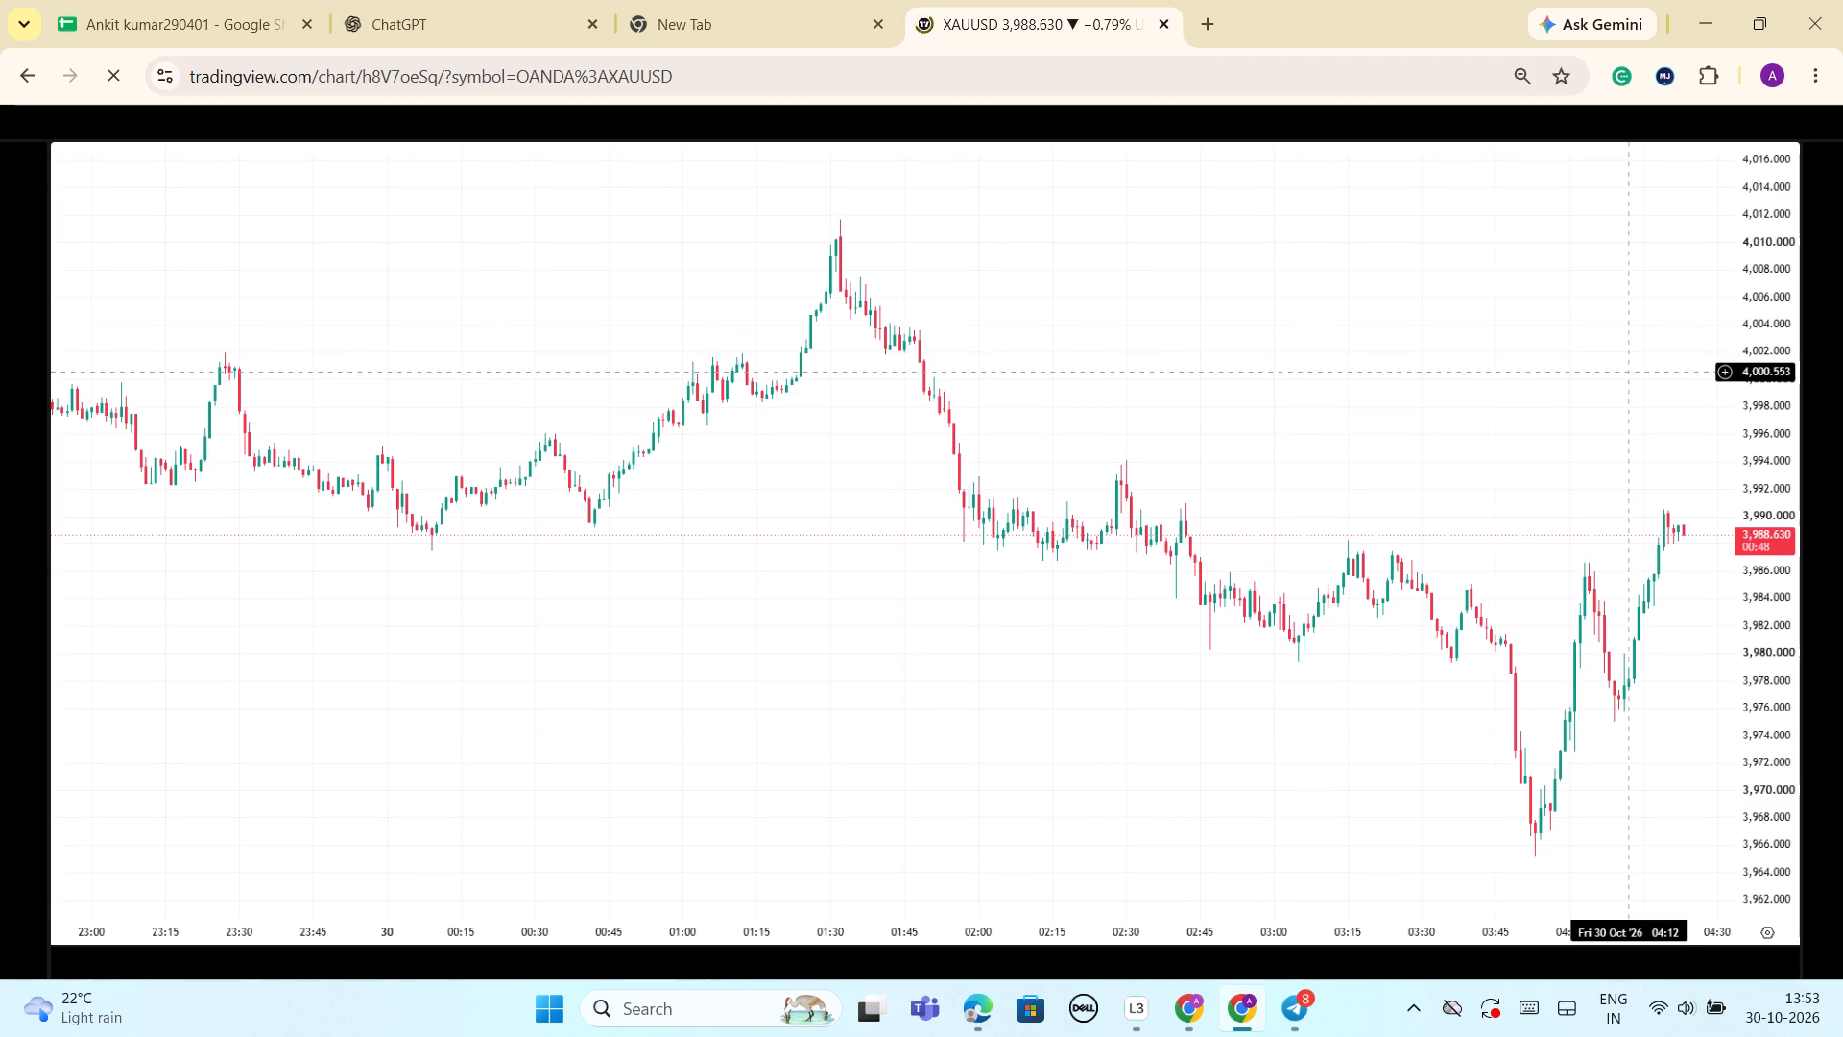
pyautogui.moveTo(1422, 379); pyautogui.dragTo(1421, 379)
pyautogui.moveTo(1457, 332); pyautogui.dragTo(1341, 335)
pyautogui.moveTo(1380, 328); pyautogui.dragTo(1308, 332)
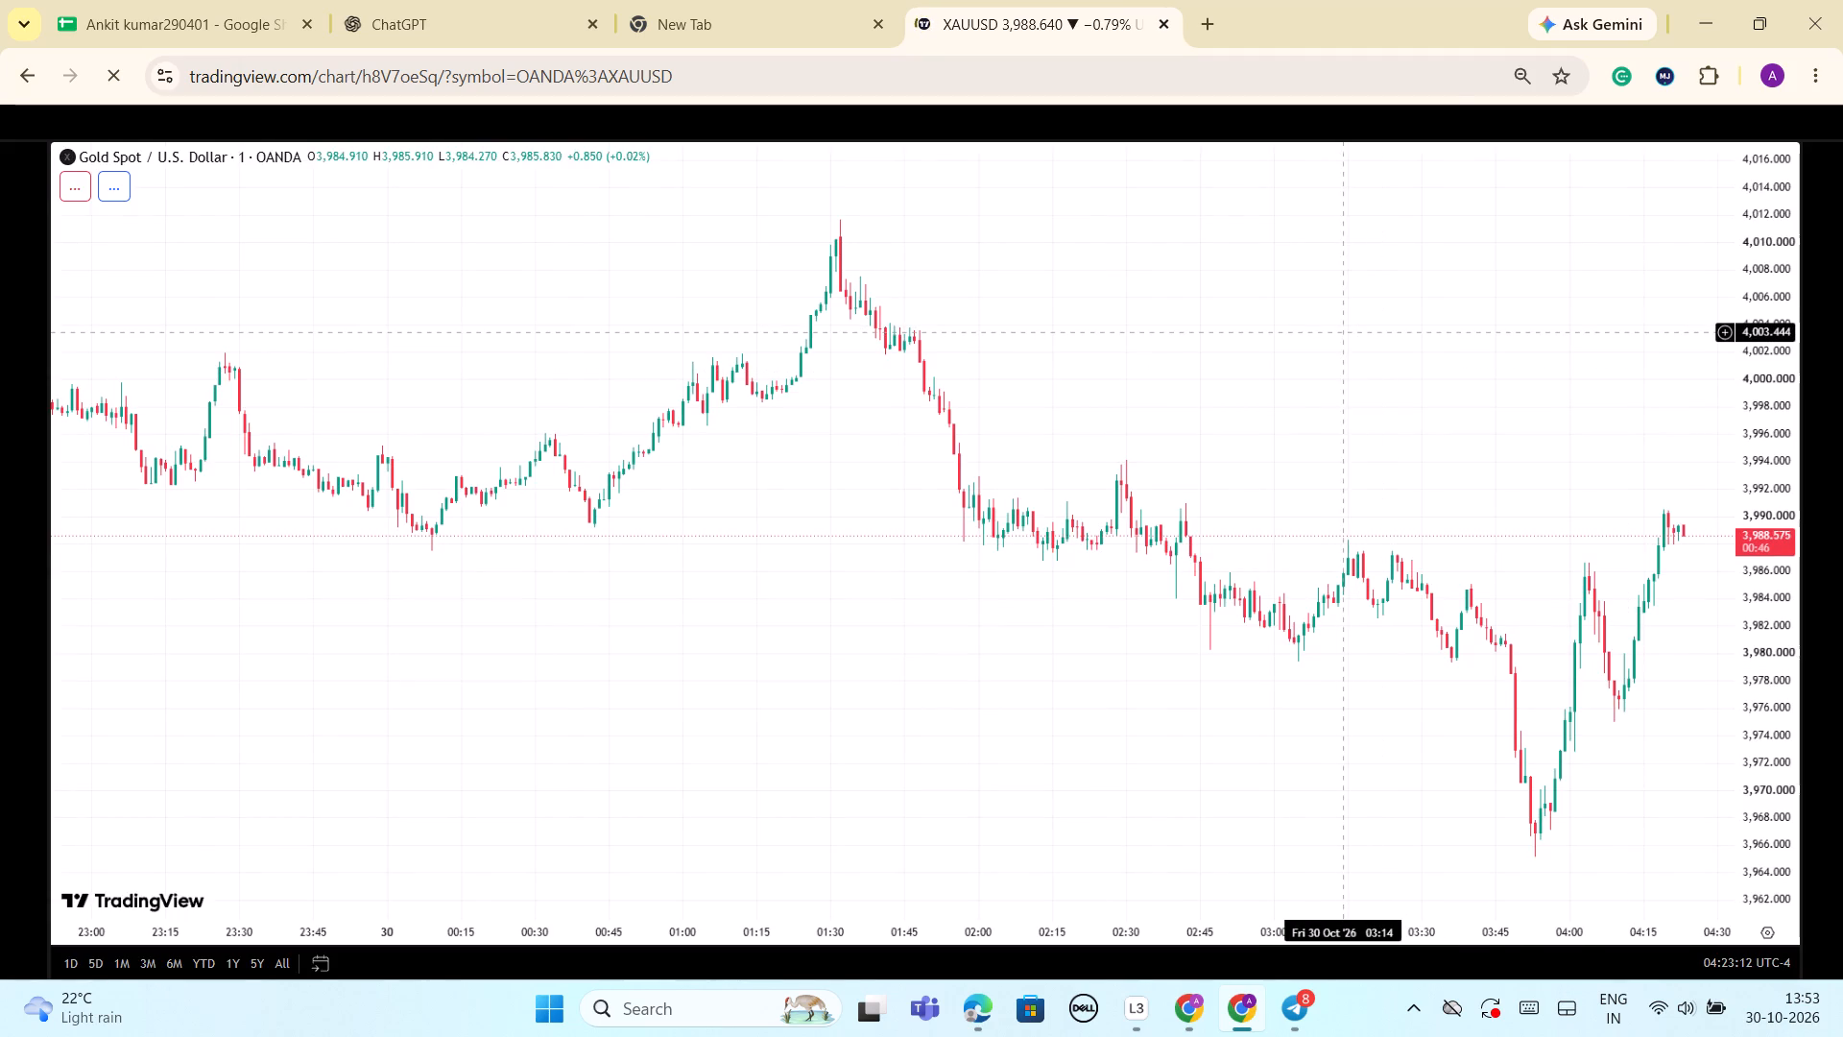
pyautogui.moveTo(1308, 332); pyautogui.dragTo(1302, 332)
pyautogui.moveTo(1772, 268); pyautogui.dragTo(1756, 334)
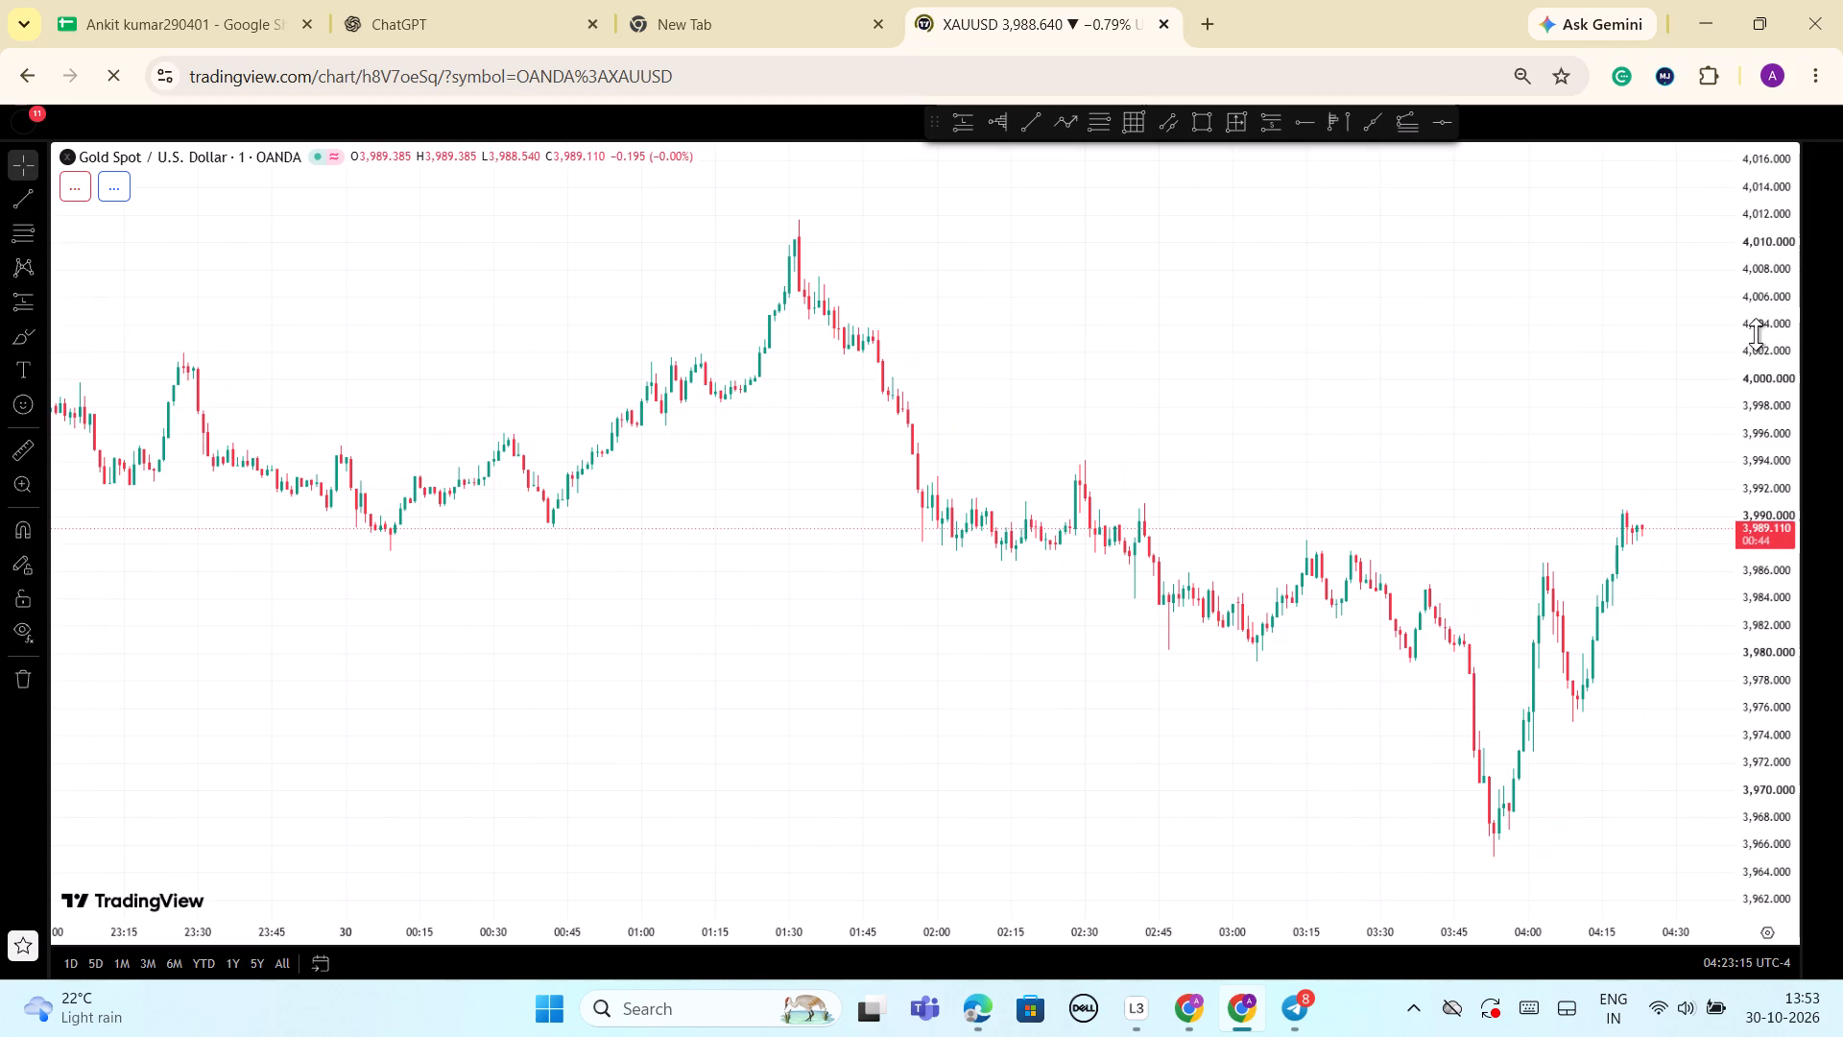
pyautogui.moveTo(1756, 334); pyautogui.dragTo(1754, 434)
pyautogui.scroll(1, 1415, 398)
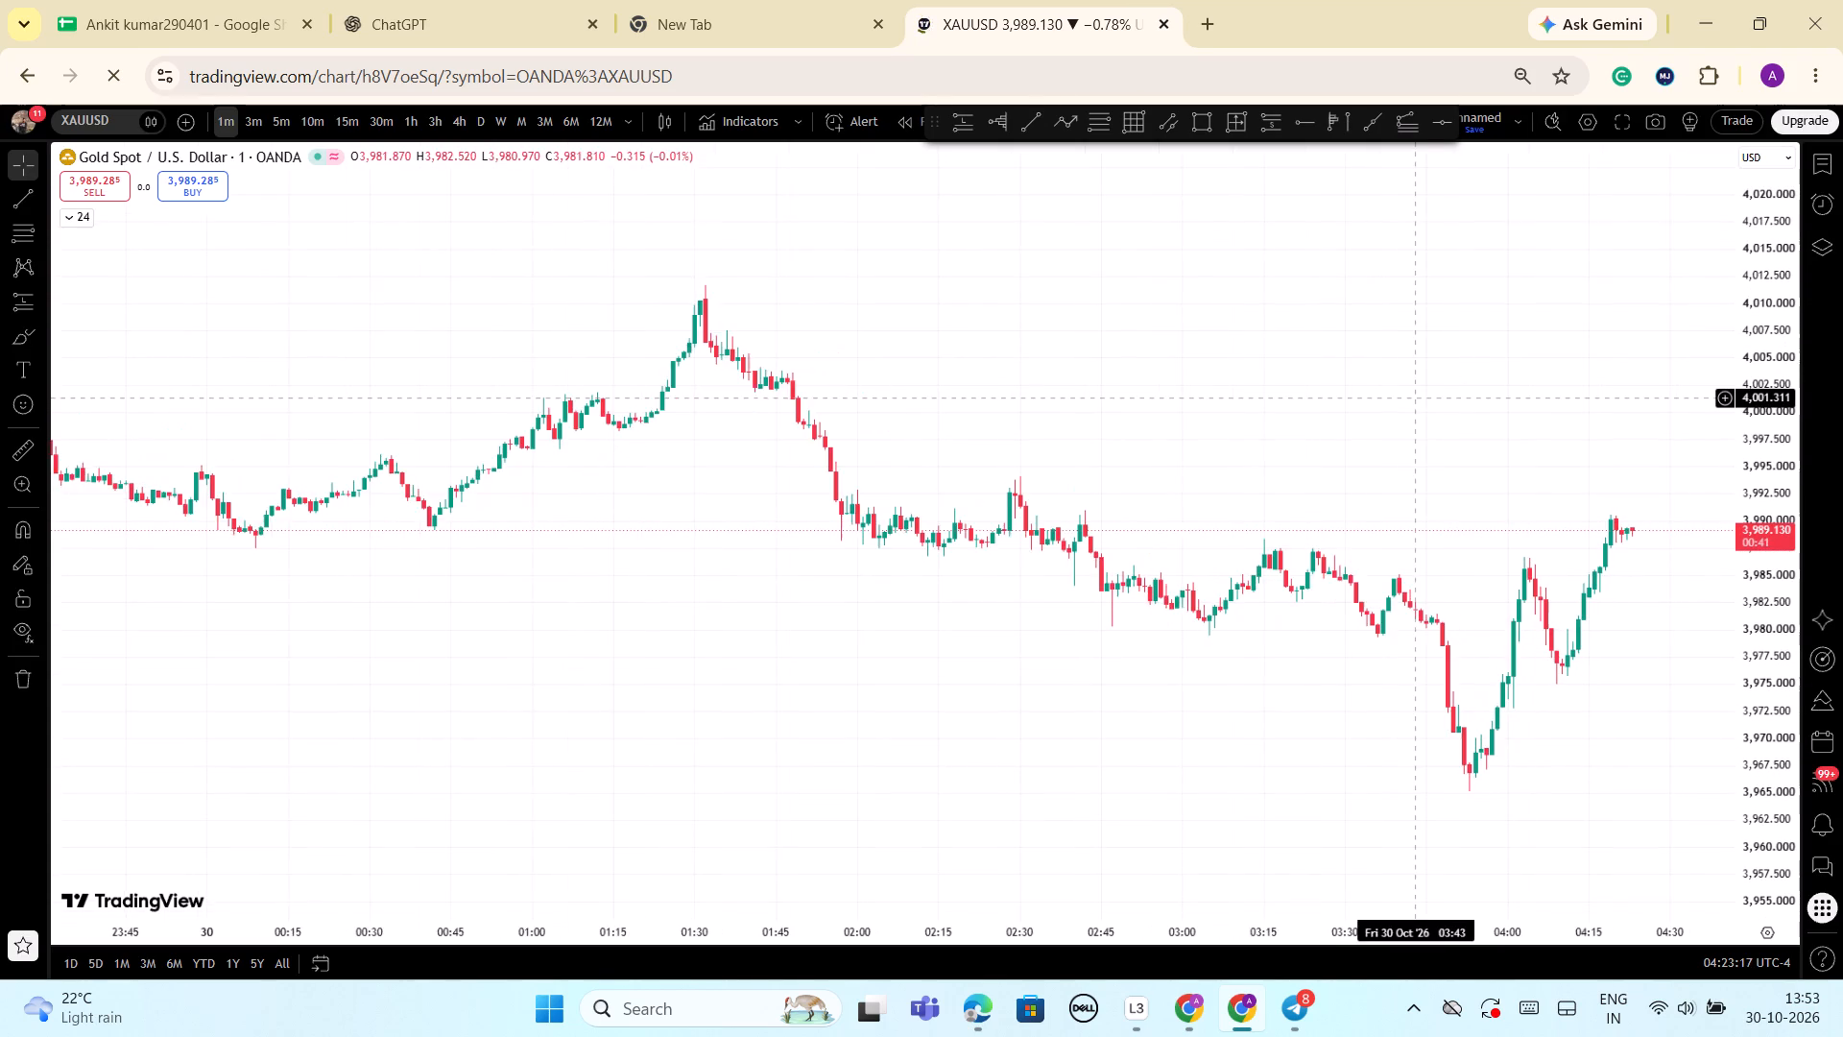
pyautogui.scroll(8, 1415, 398)
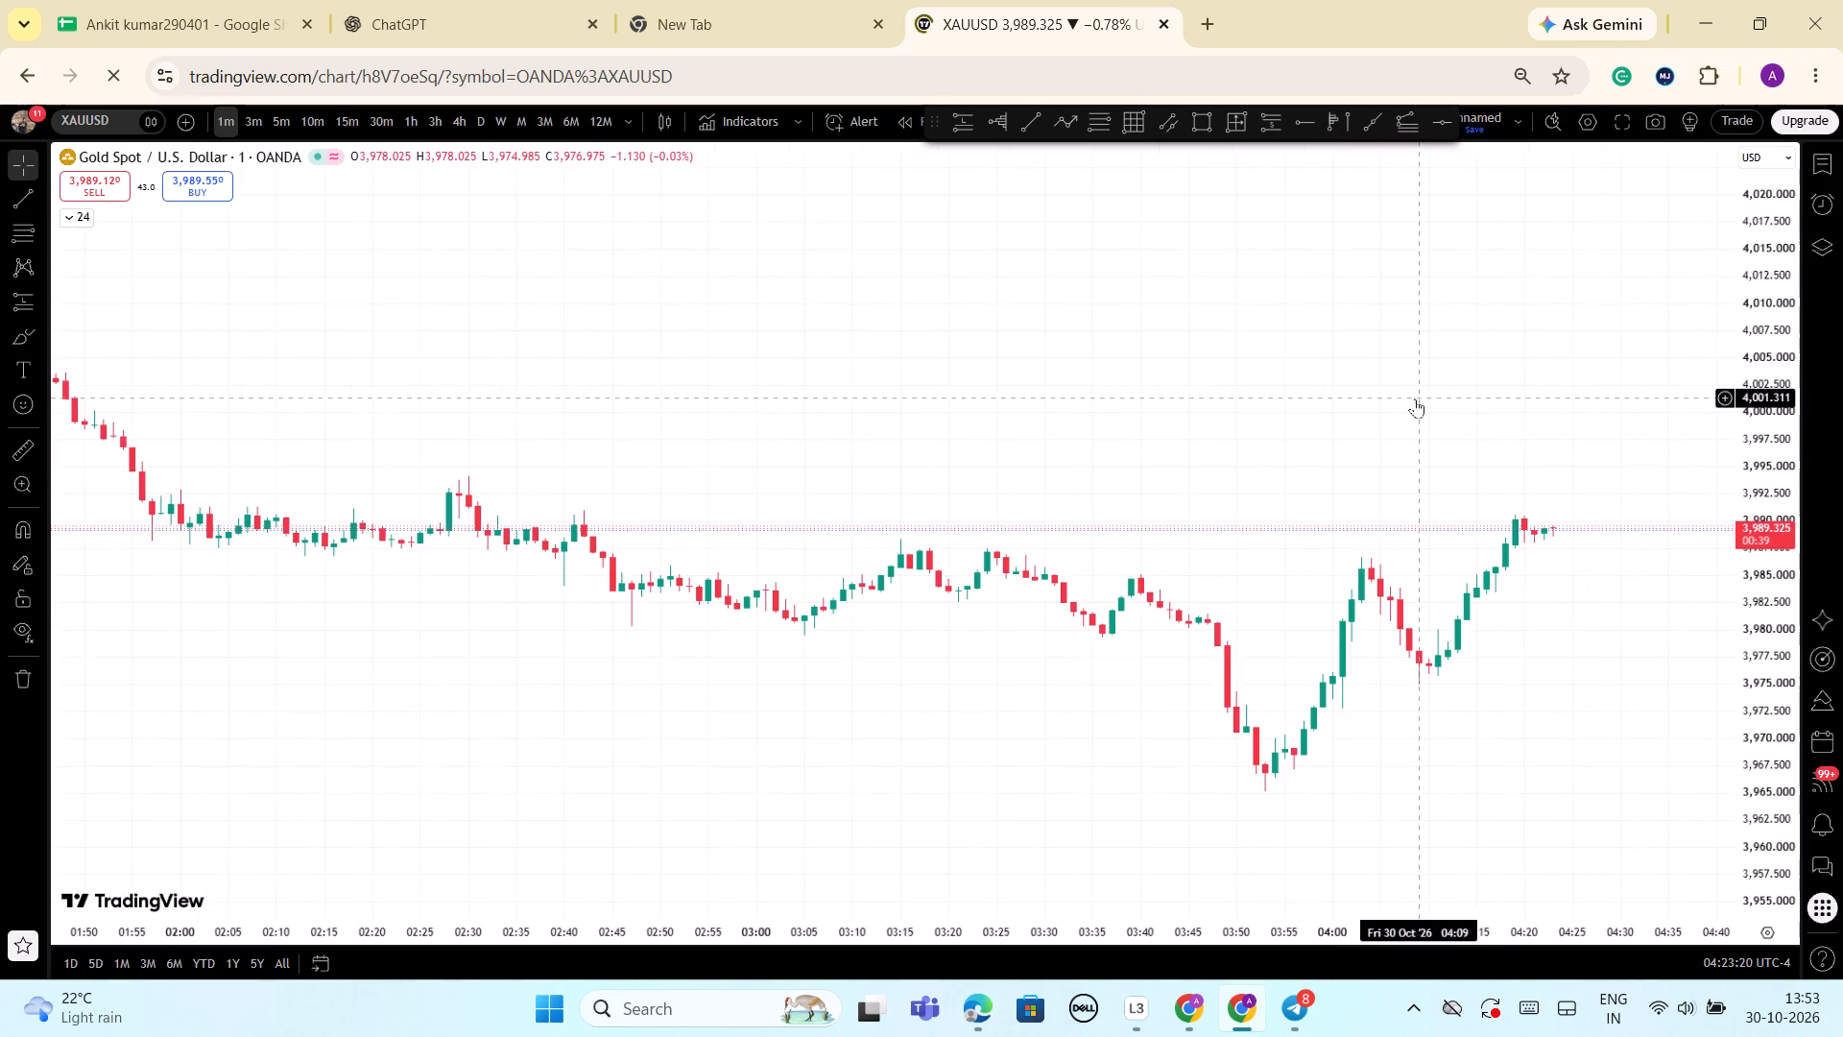
pyautogui.scroll(3, 1415, 397)
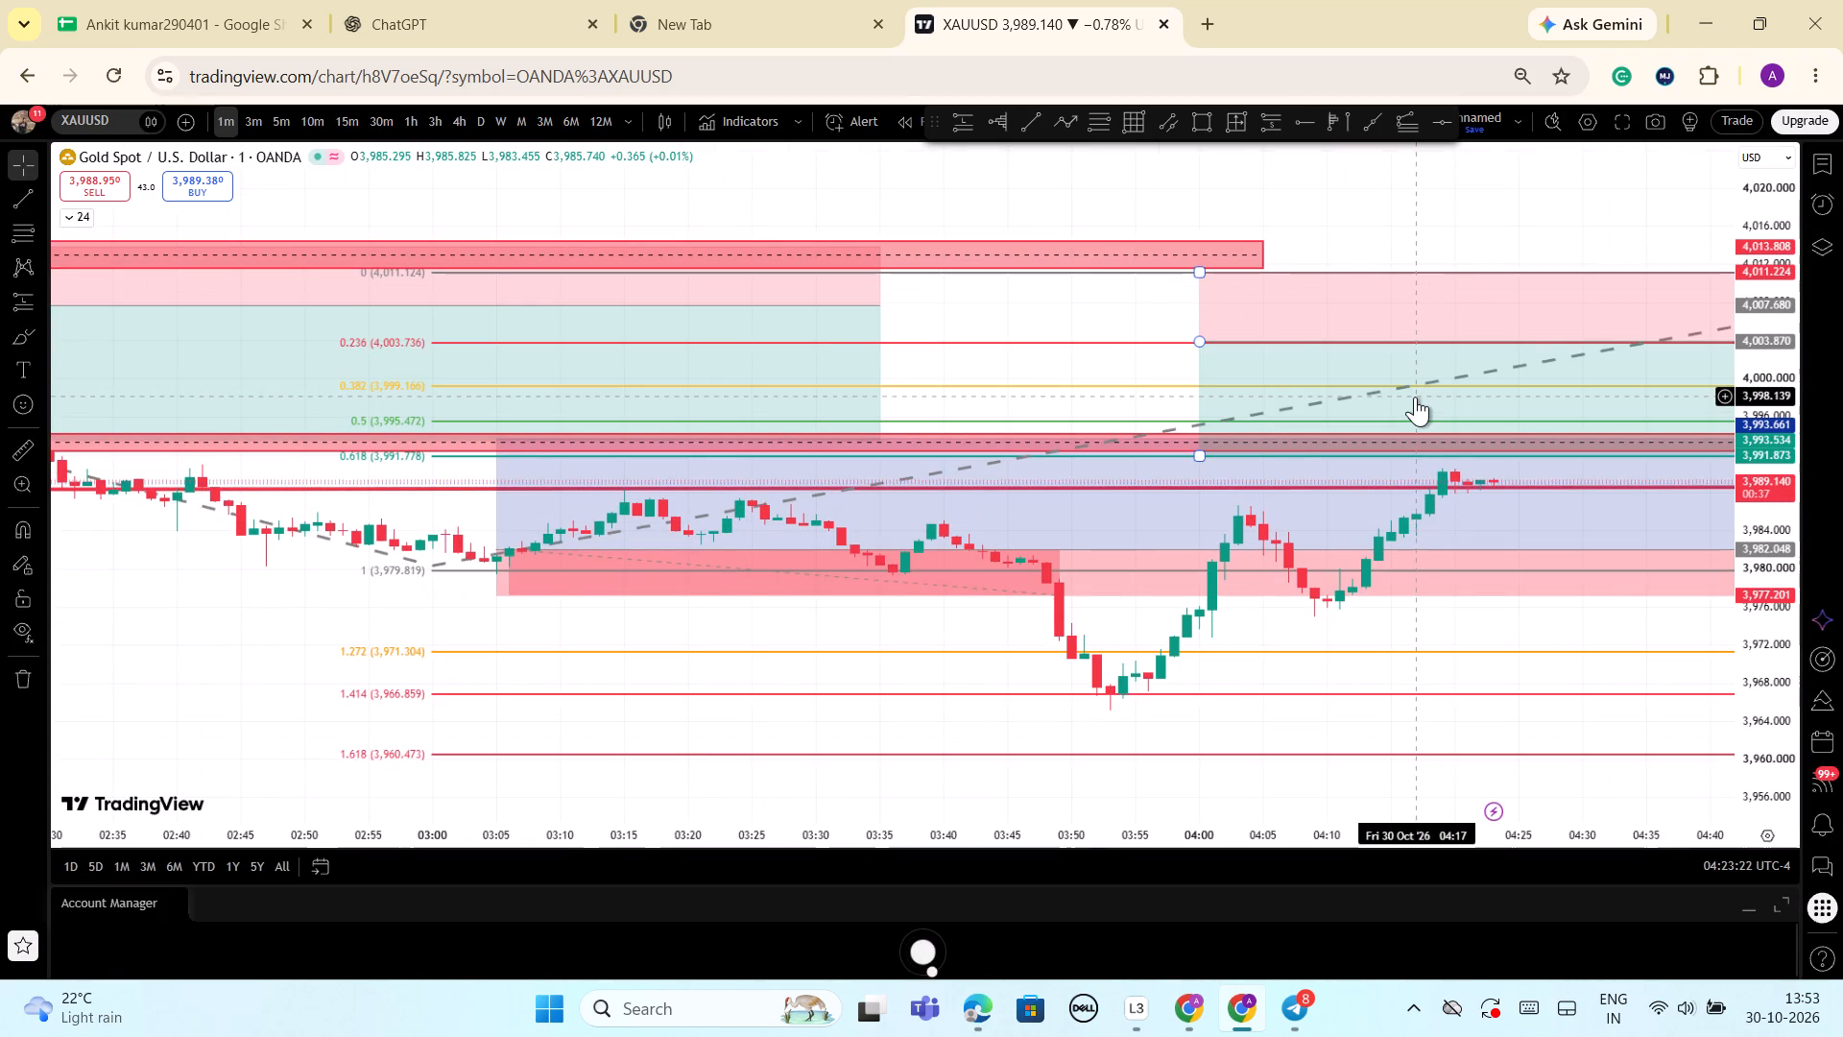
# Examine the existing position drawings, red zones and Fibonacci levels against the one-minute gold price action.
pyautogui.scroll(-10, 1415, 397)
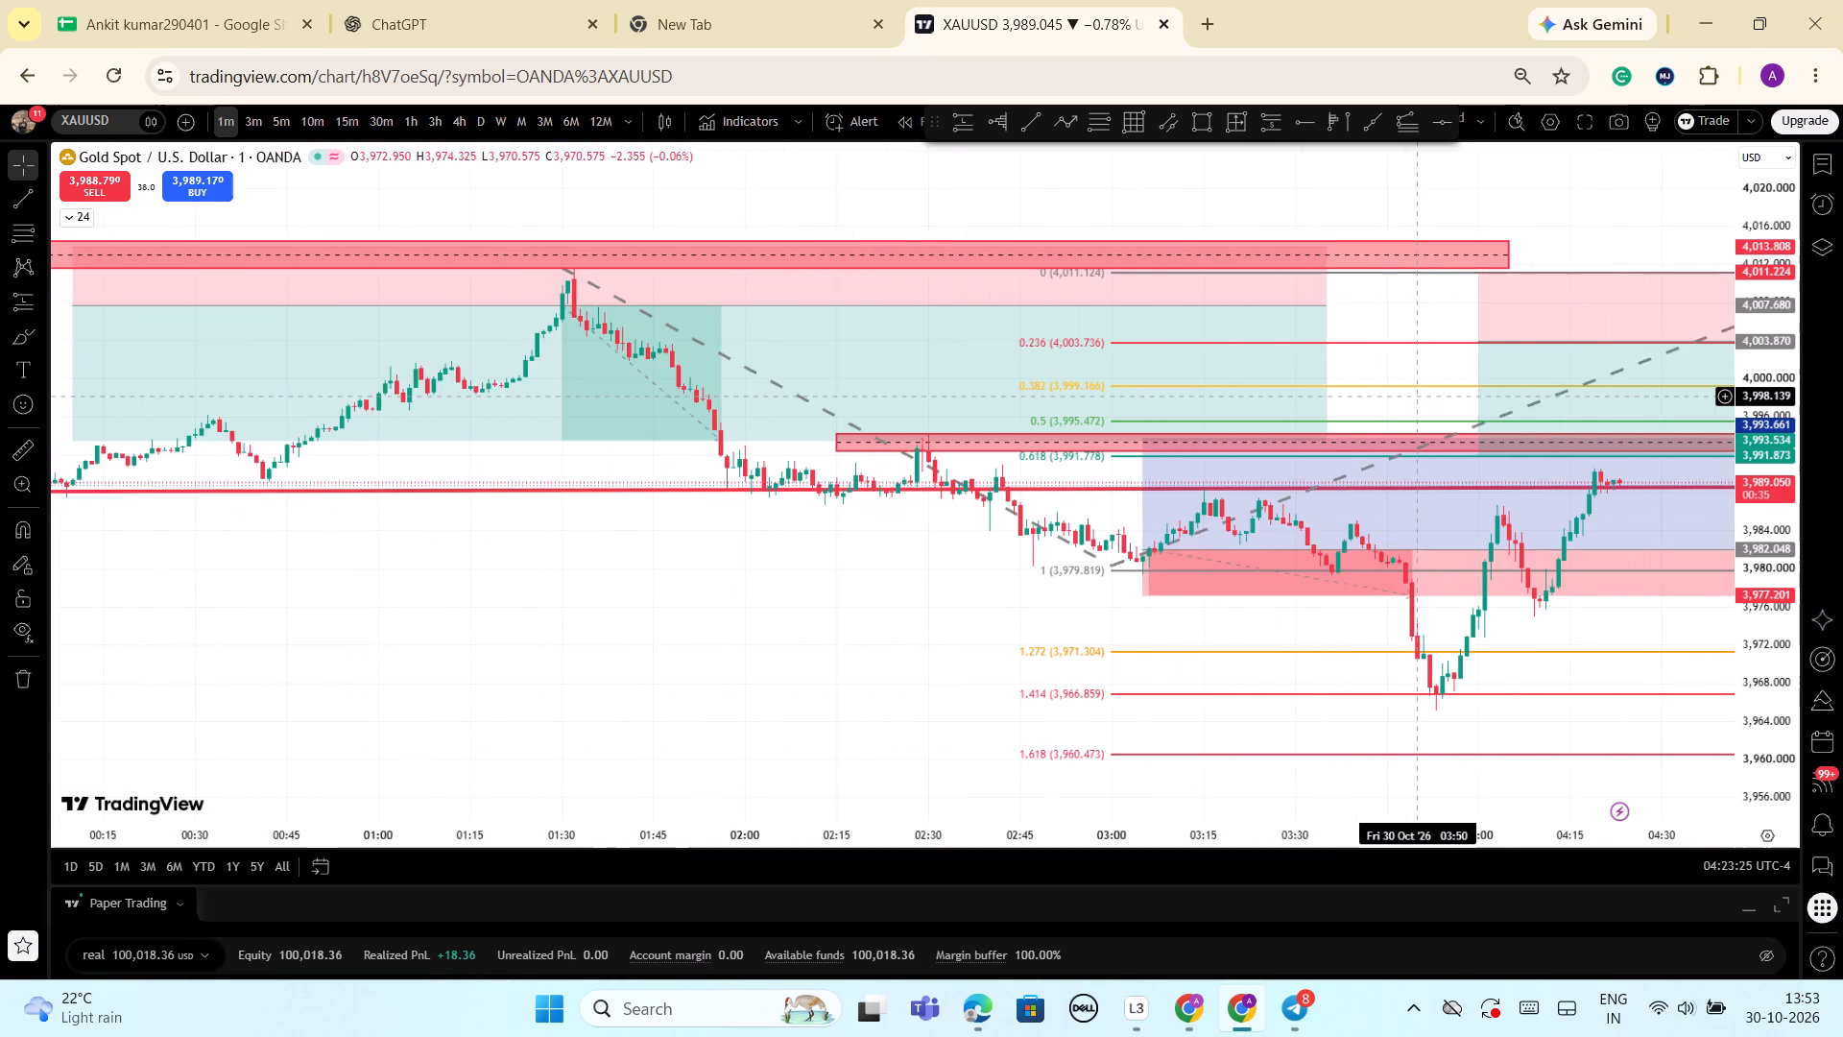
pyautogui.scroll(2, 1415, 397)
pyautogui.scroll(-4, 1415, 397)
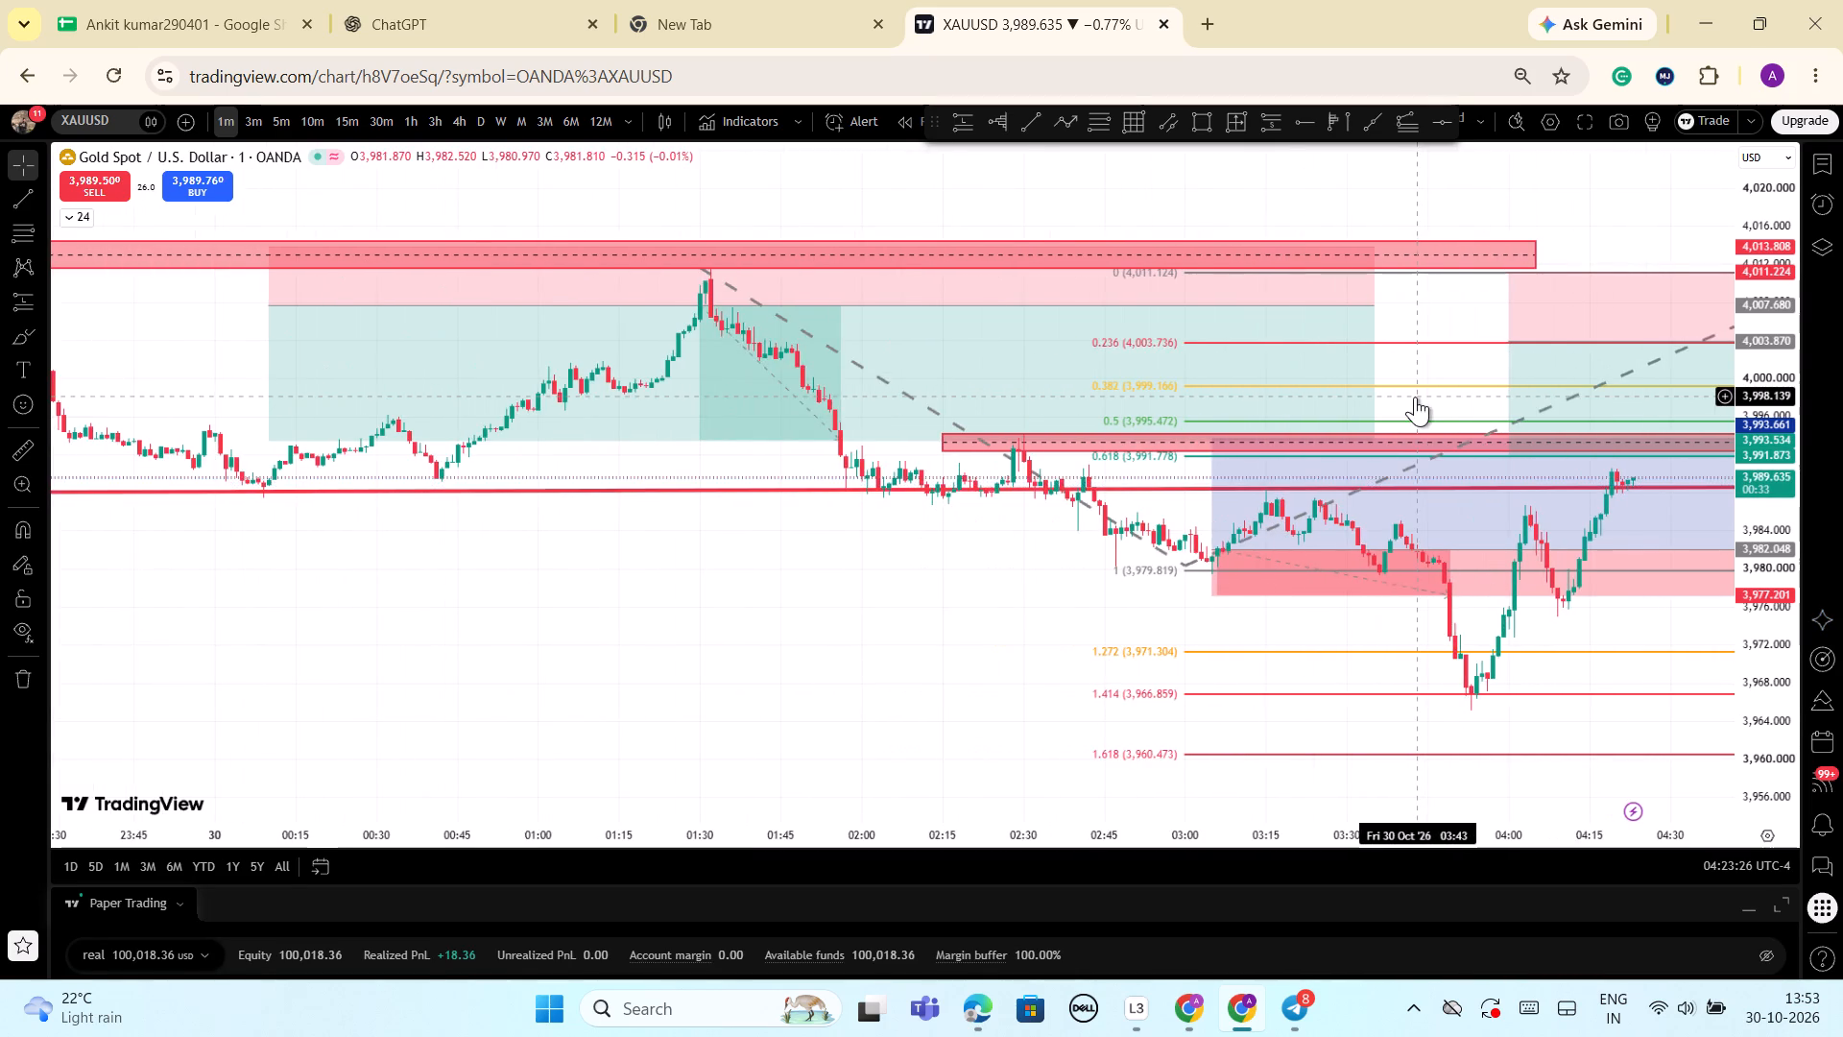
pyautogui.scroll(-4, 1415, 397)
pyautogui.moveTo(1282, 584); pyautogui.dragTo(1284, 581)
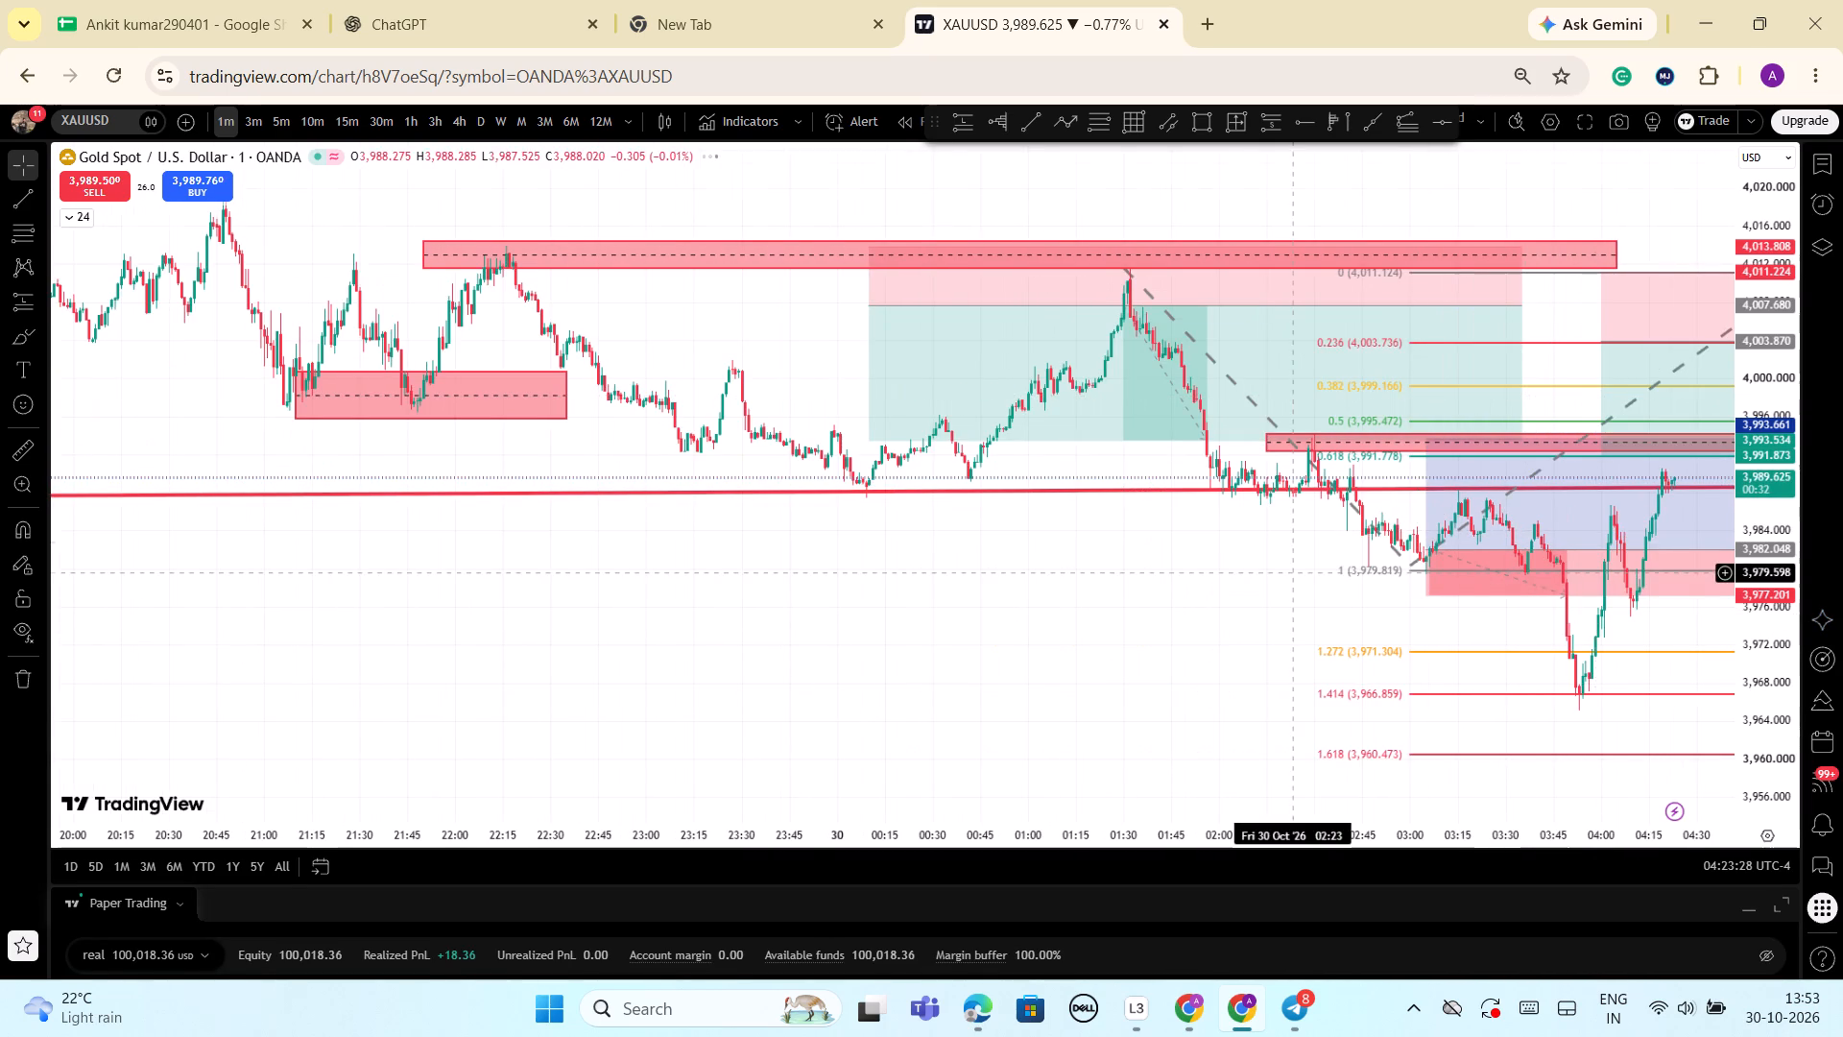
pyautogui.moveTo(1284, 581); pyautogui.dragTo(938, 508)
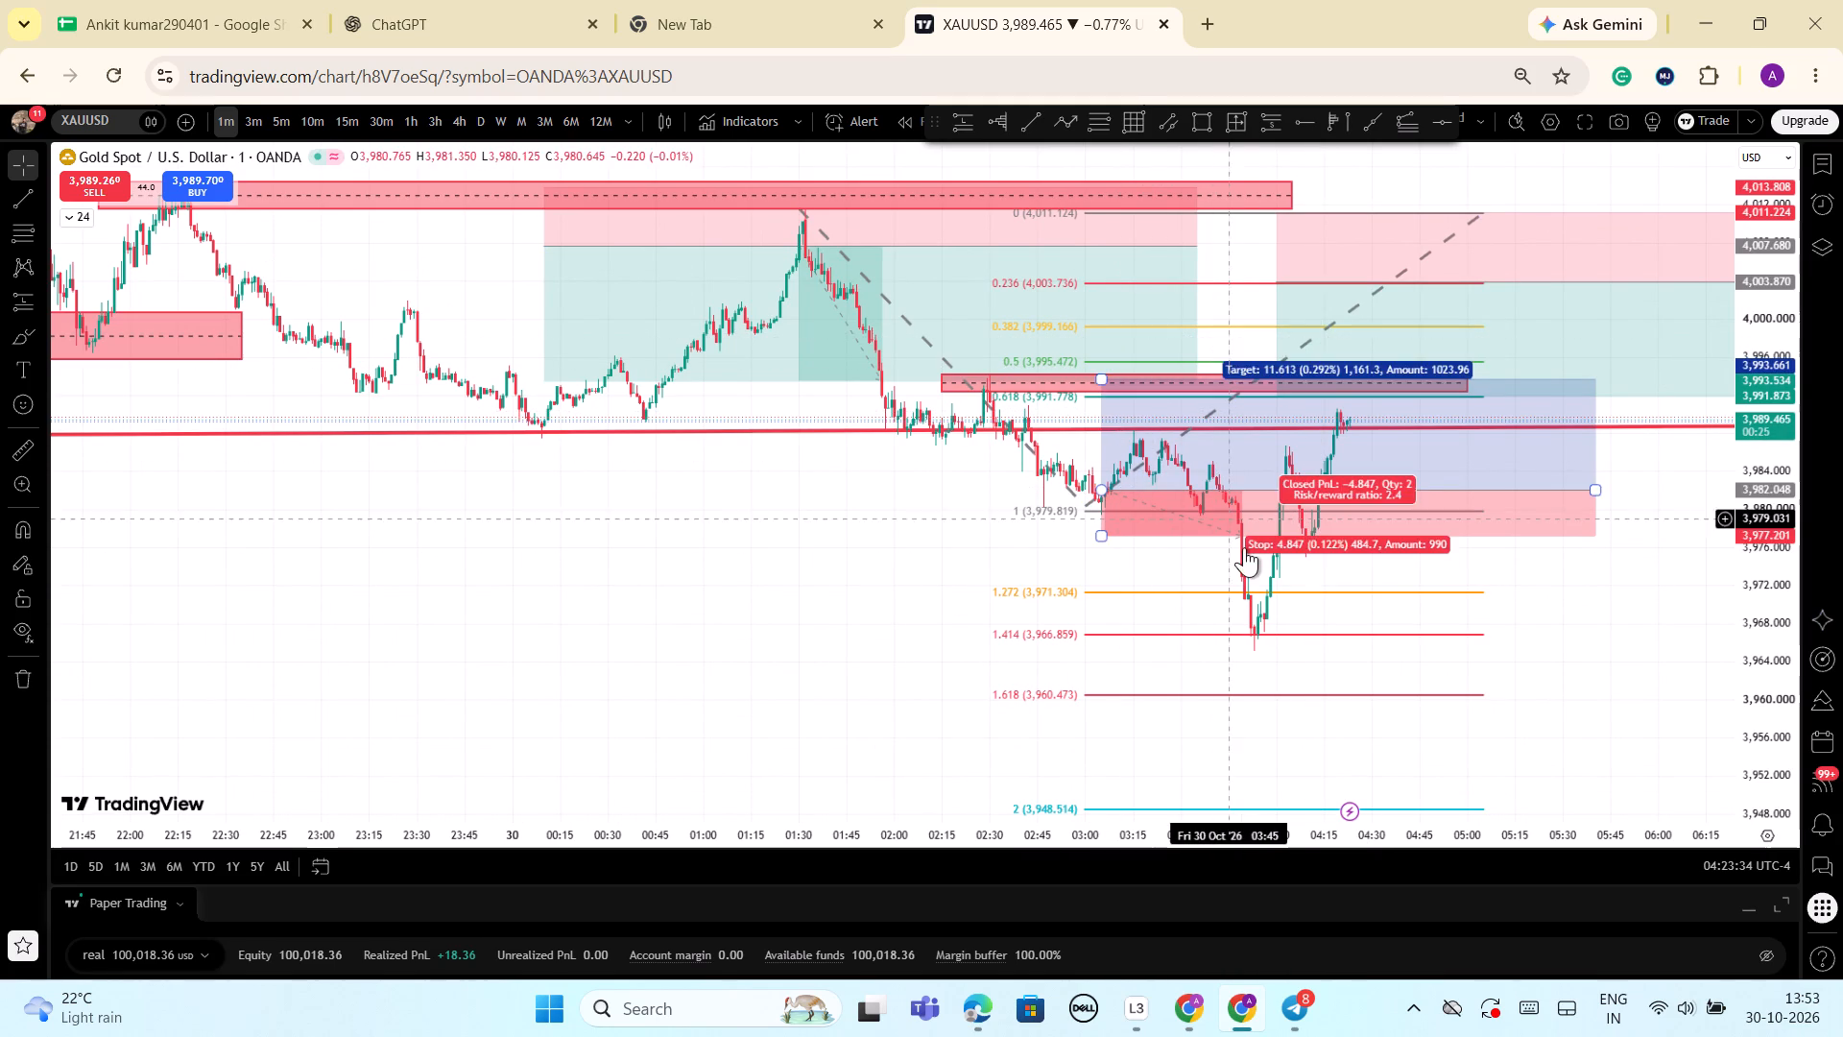
pyautogui.scroll(-2, 1725, 446)
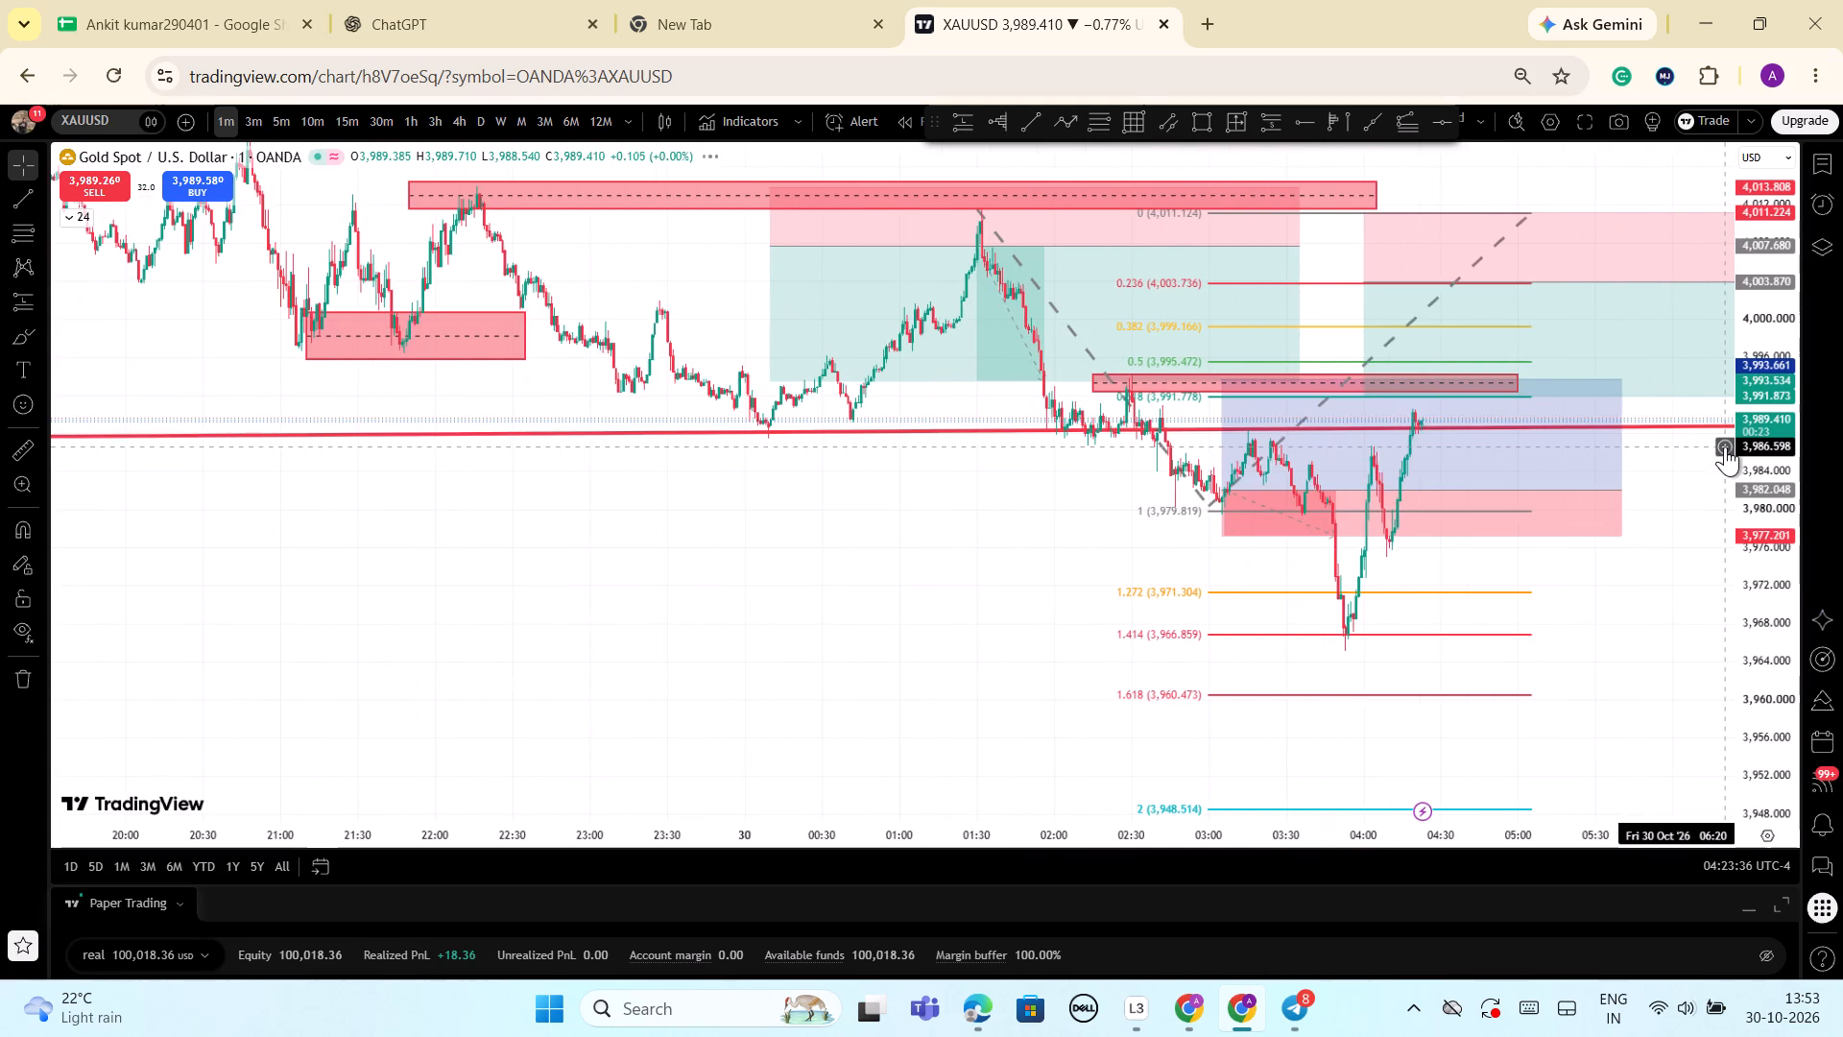
pyautogui.scroll(-2, 1725, 446)
pyautogui.moveTo(1021, 503); pyautogui.dragTo(1021, 376)
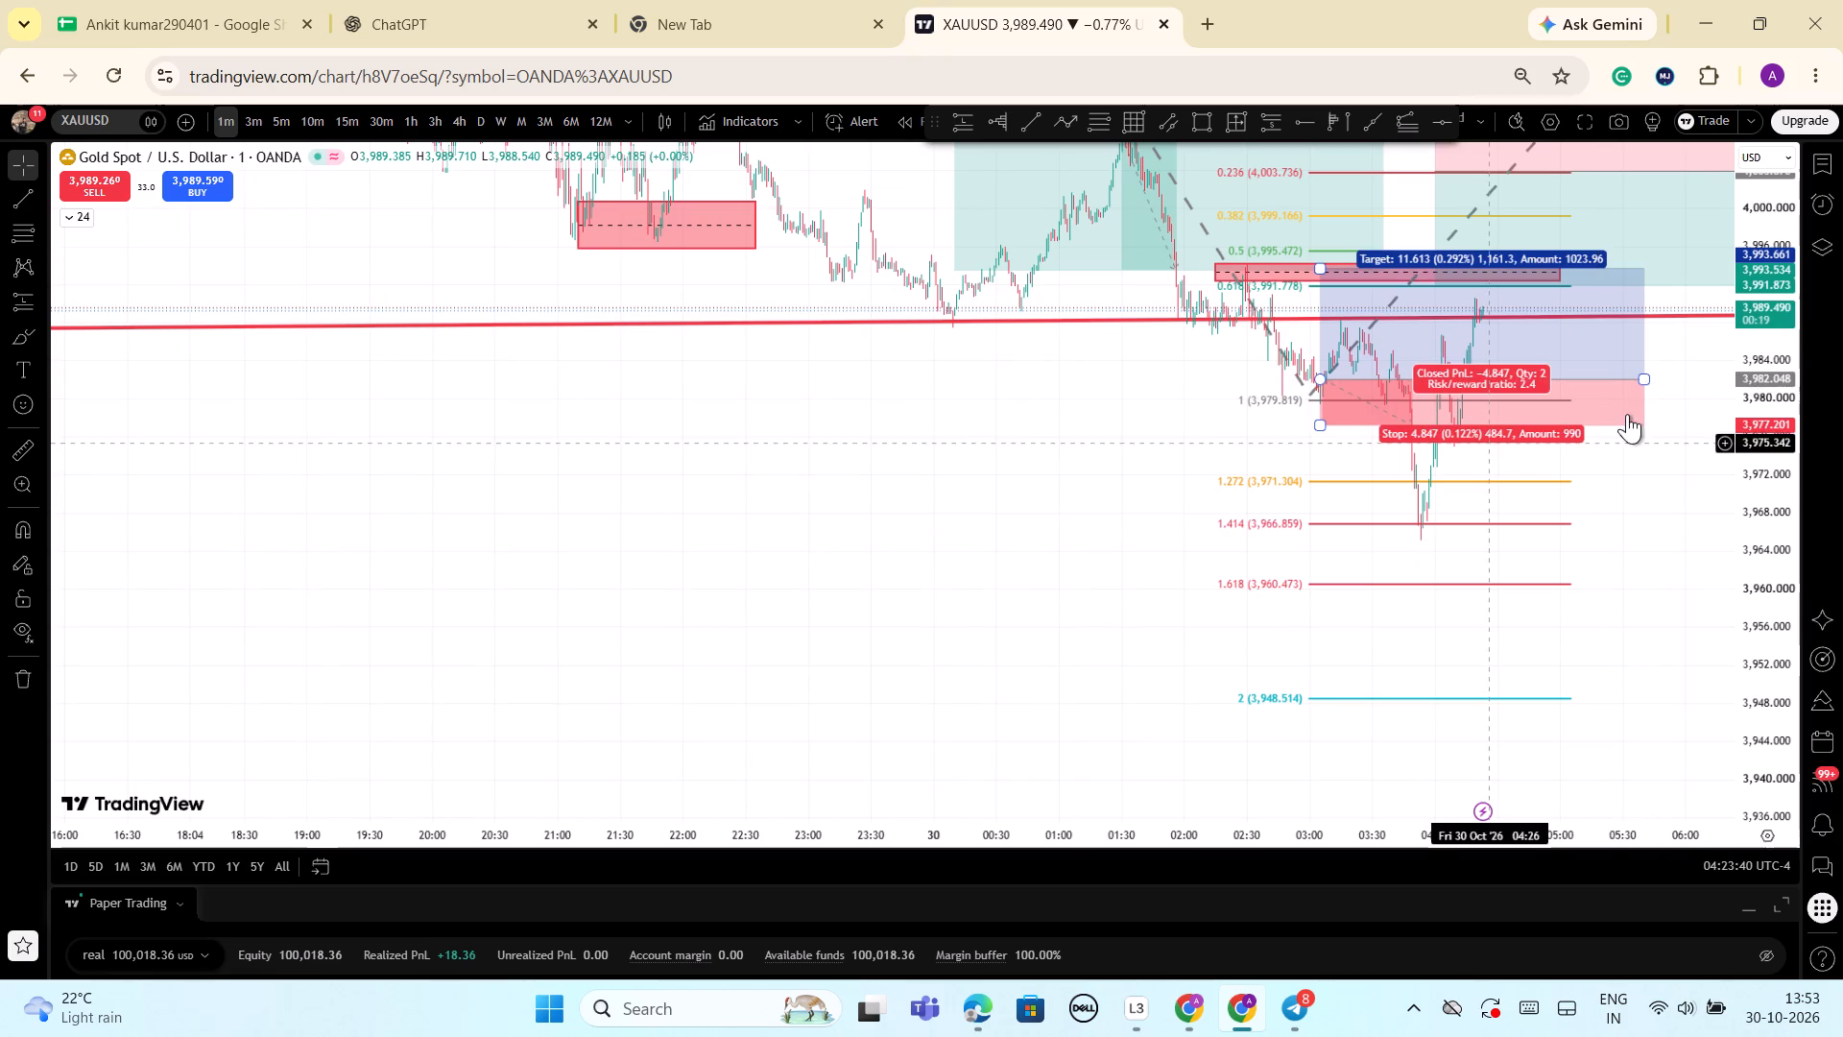
pyautogui.moveTo(1749, 371); pyautogui.dragTo(1742, 422)
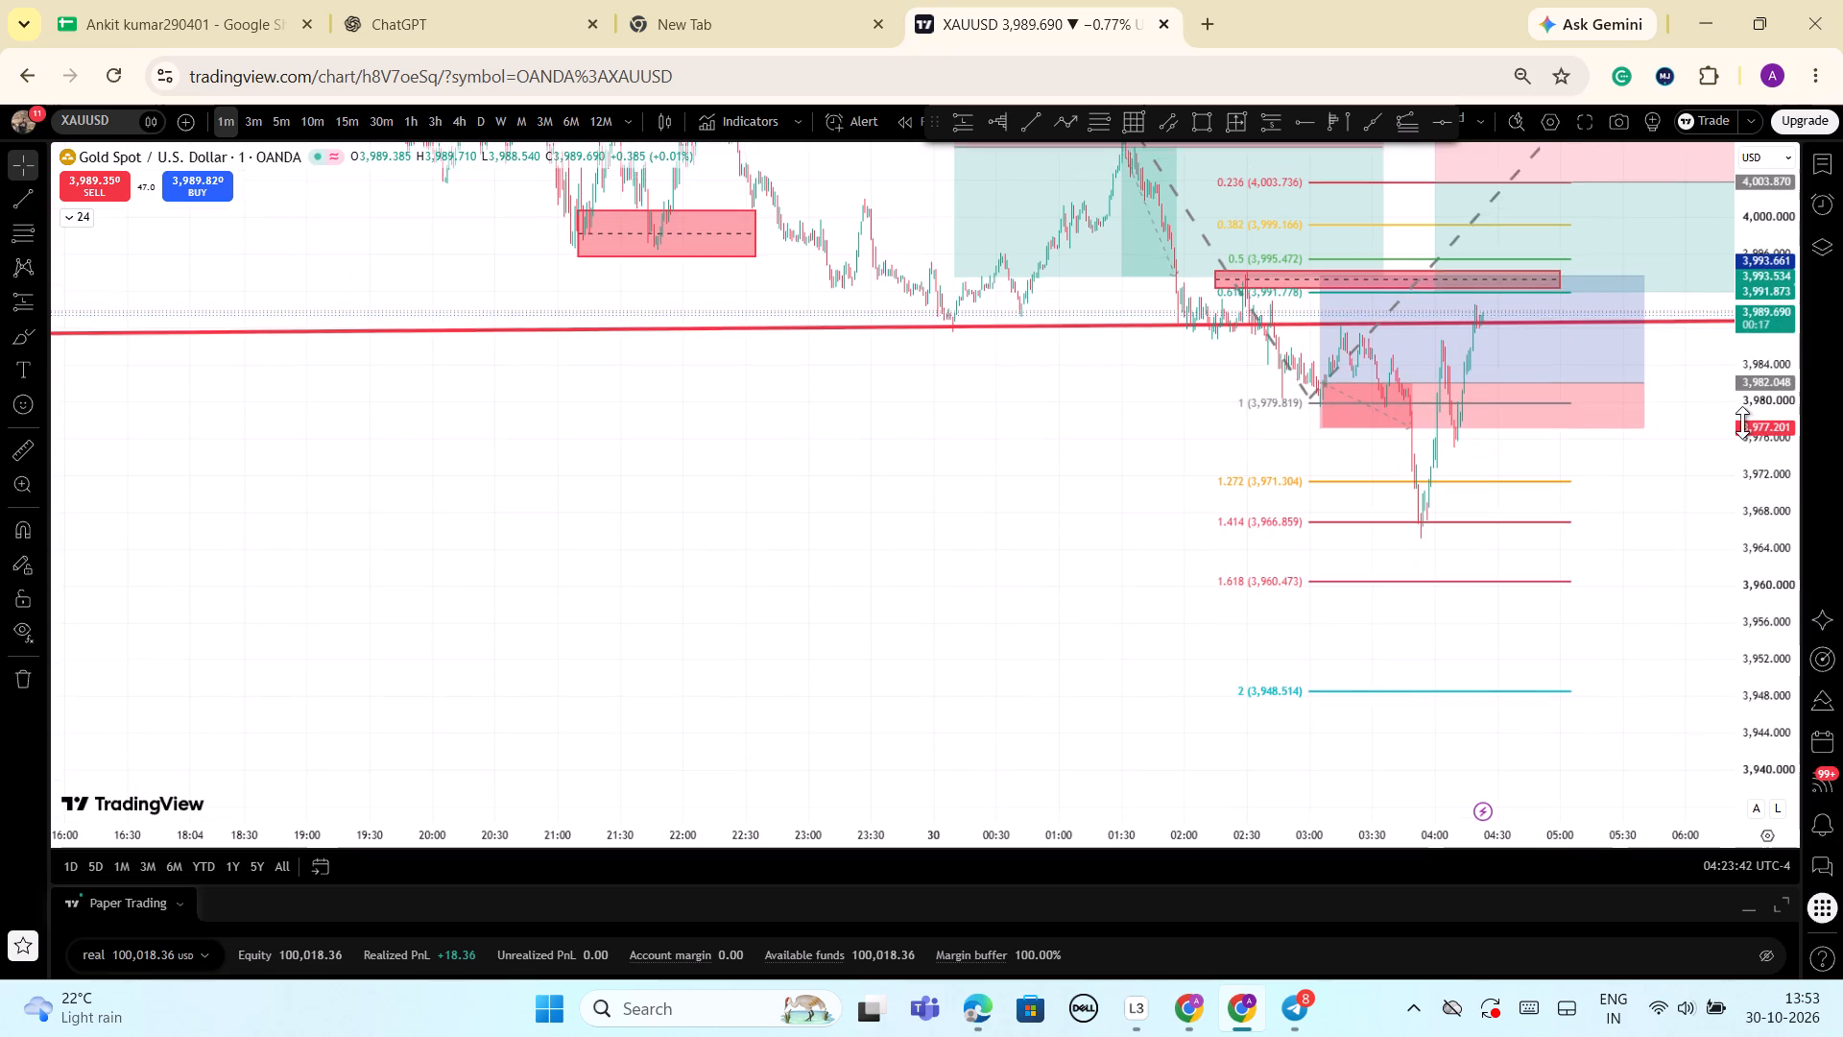
pyautogui.moveTo(1742, 422); pyautogui.dragTo(1729, 451)
pyautogui.scroll(3, 1528, 403)
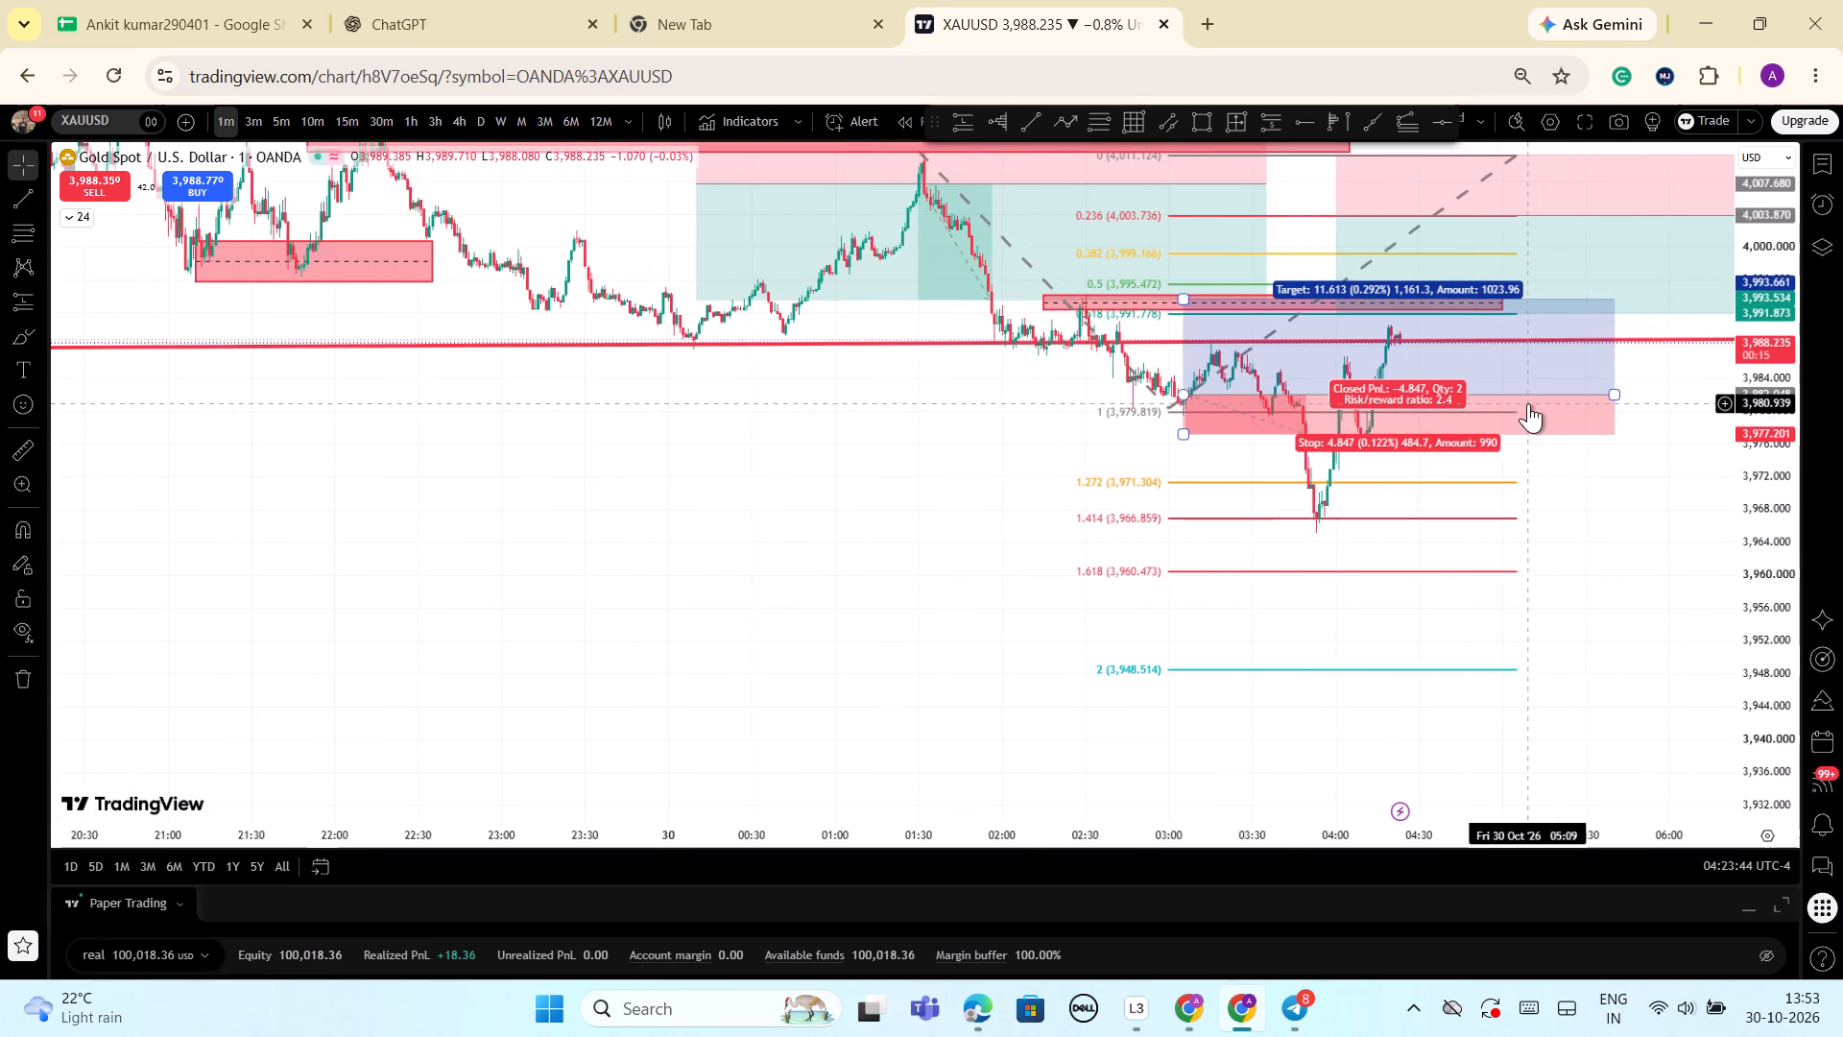
pyautogui.scroll(1, 1528, 403)
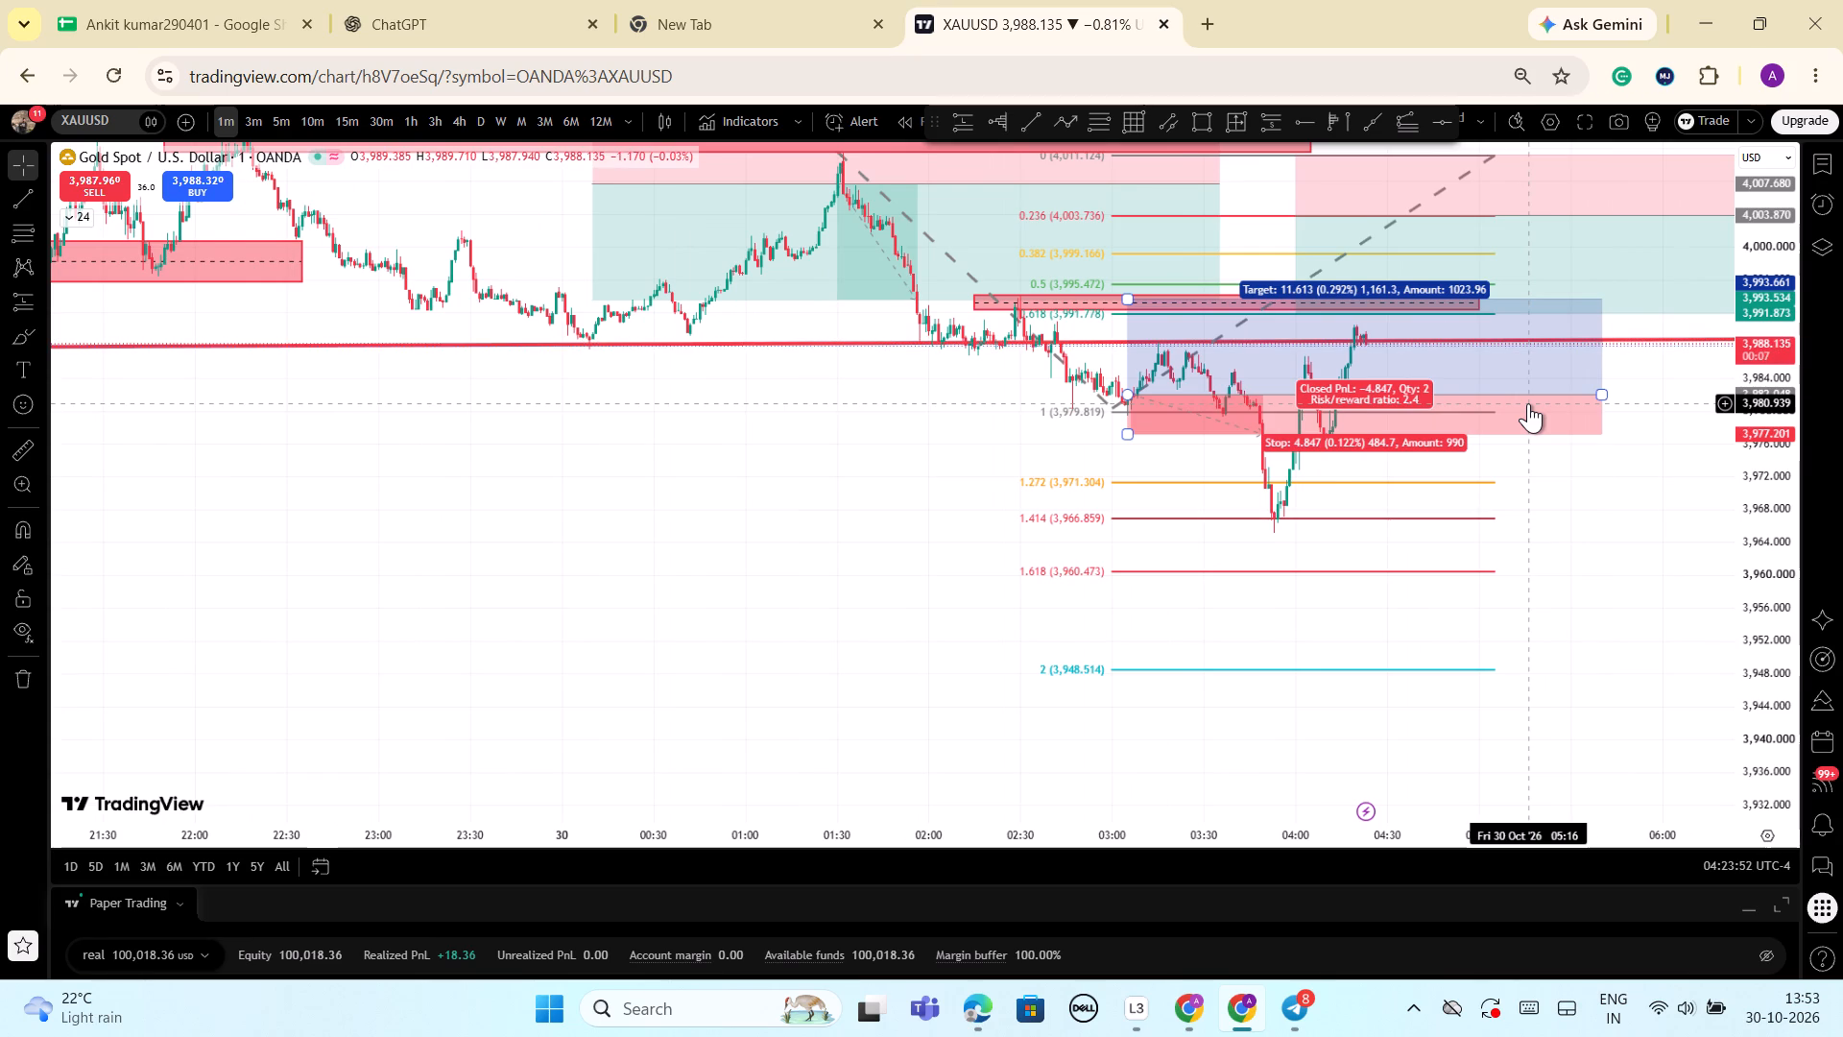
pyautogui.scroll(-1, 1528, 403)
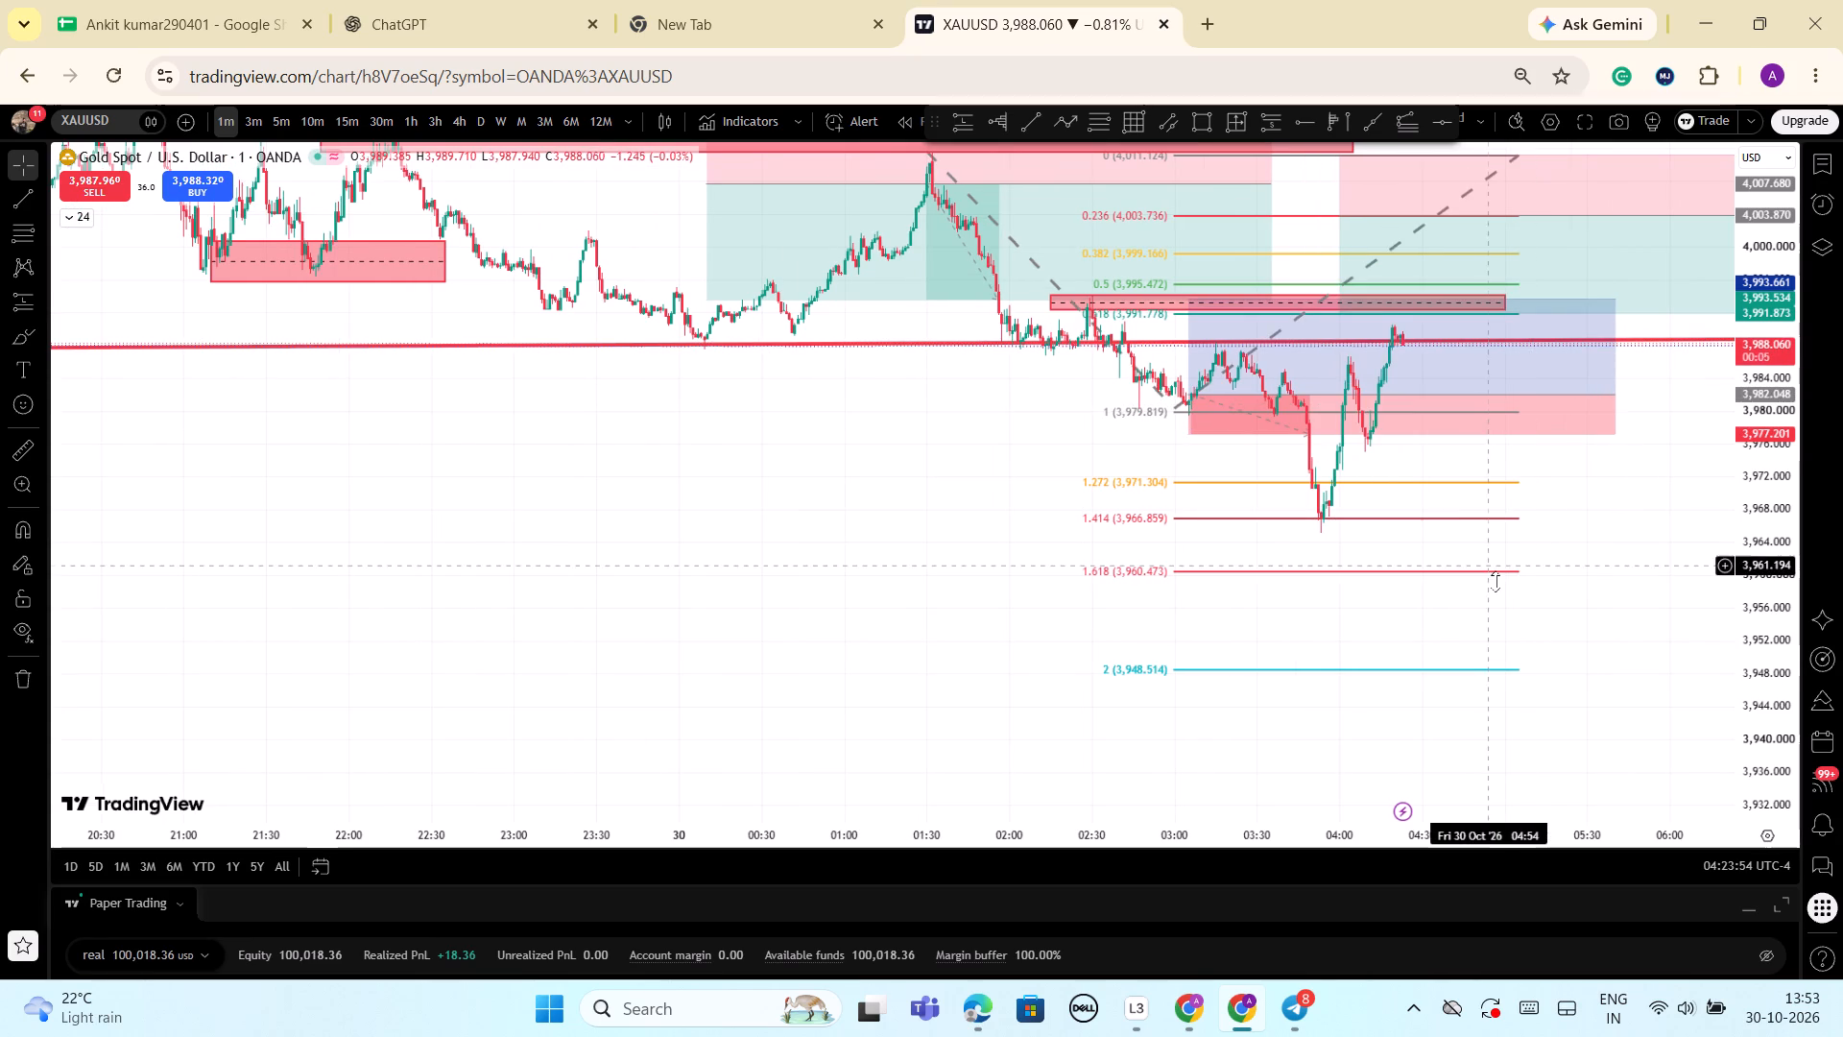
pyautogui.moveTo(1769, 674); pyautogui.dragTo(1778, 326)
pyautogui.moveTo(1576, 484); pyautogui.dragTo(1596, 625)
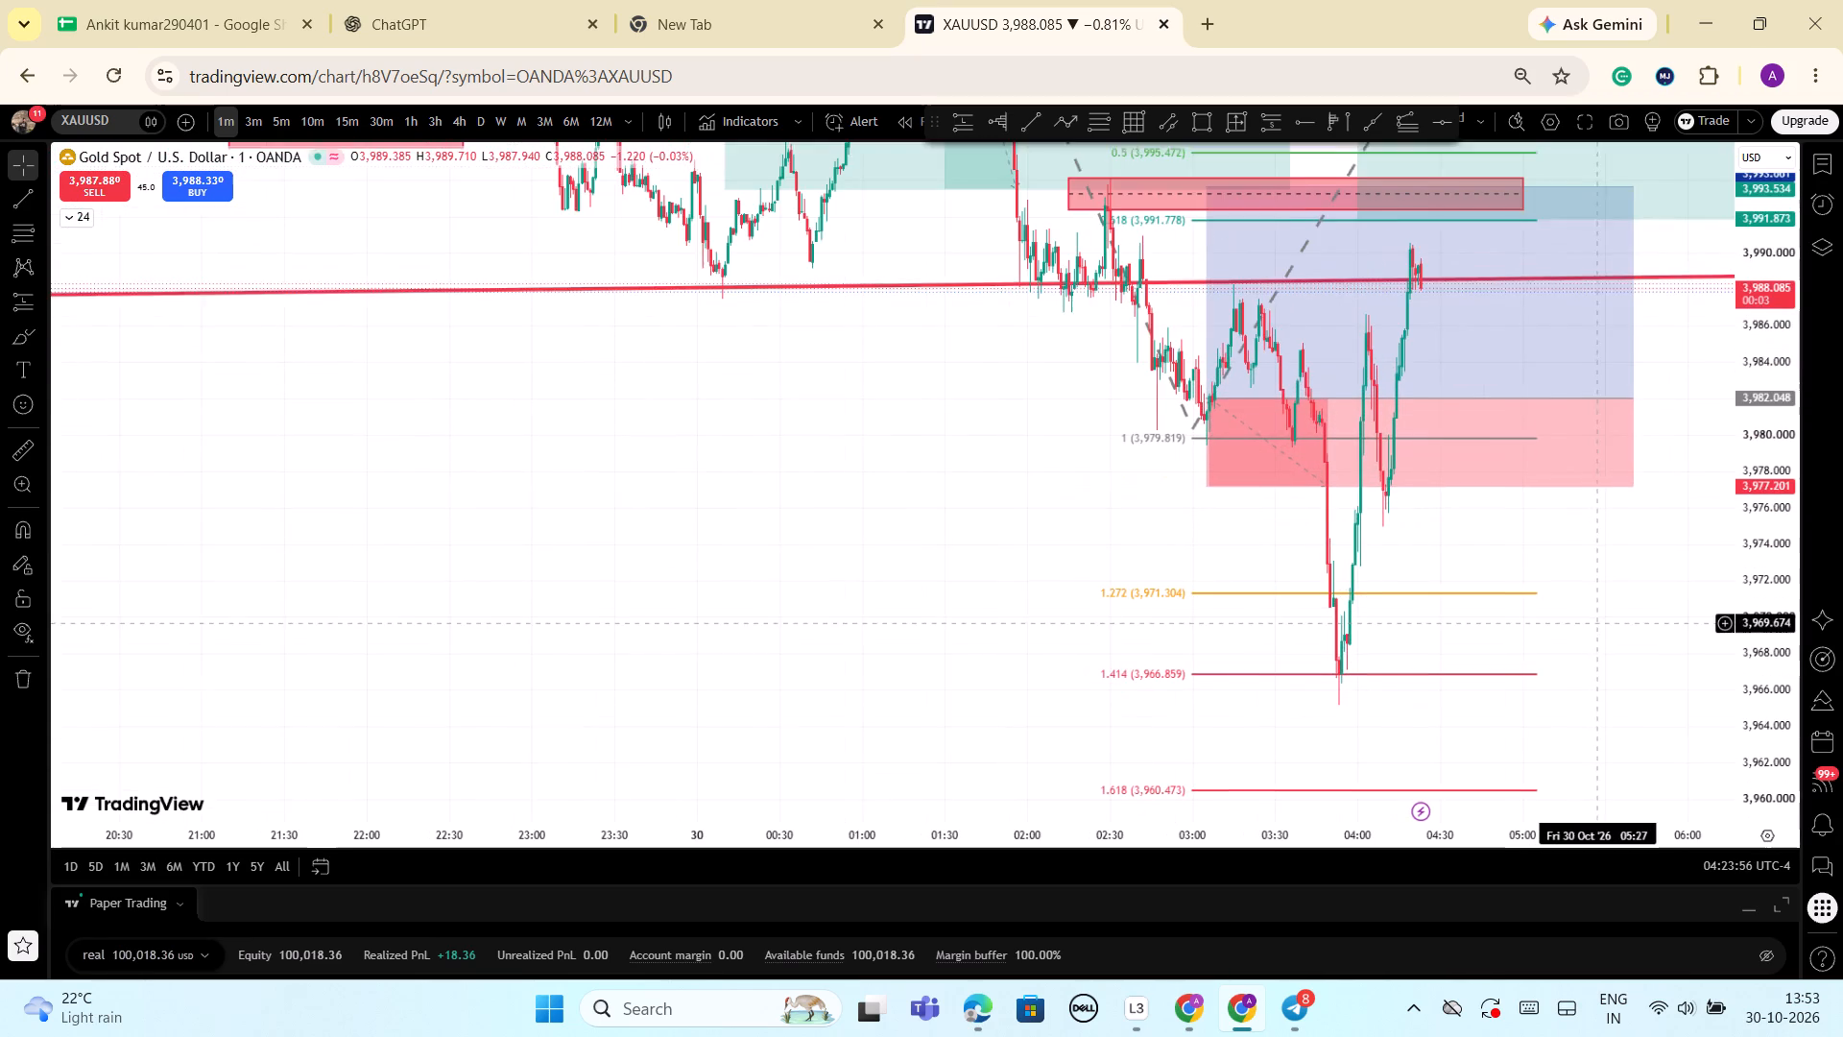
pyautogui.moveTo(1596, 625); pyautogui.dragTo(1596, 623)
pyautogui.scroll(6, 1500, 542)
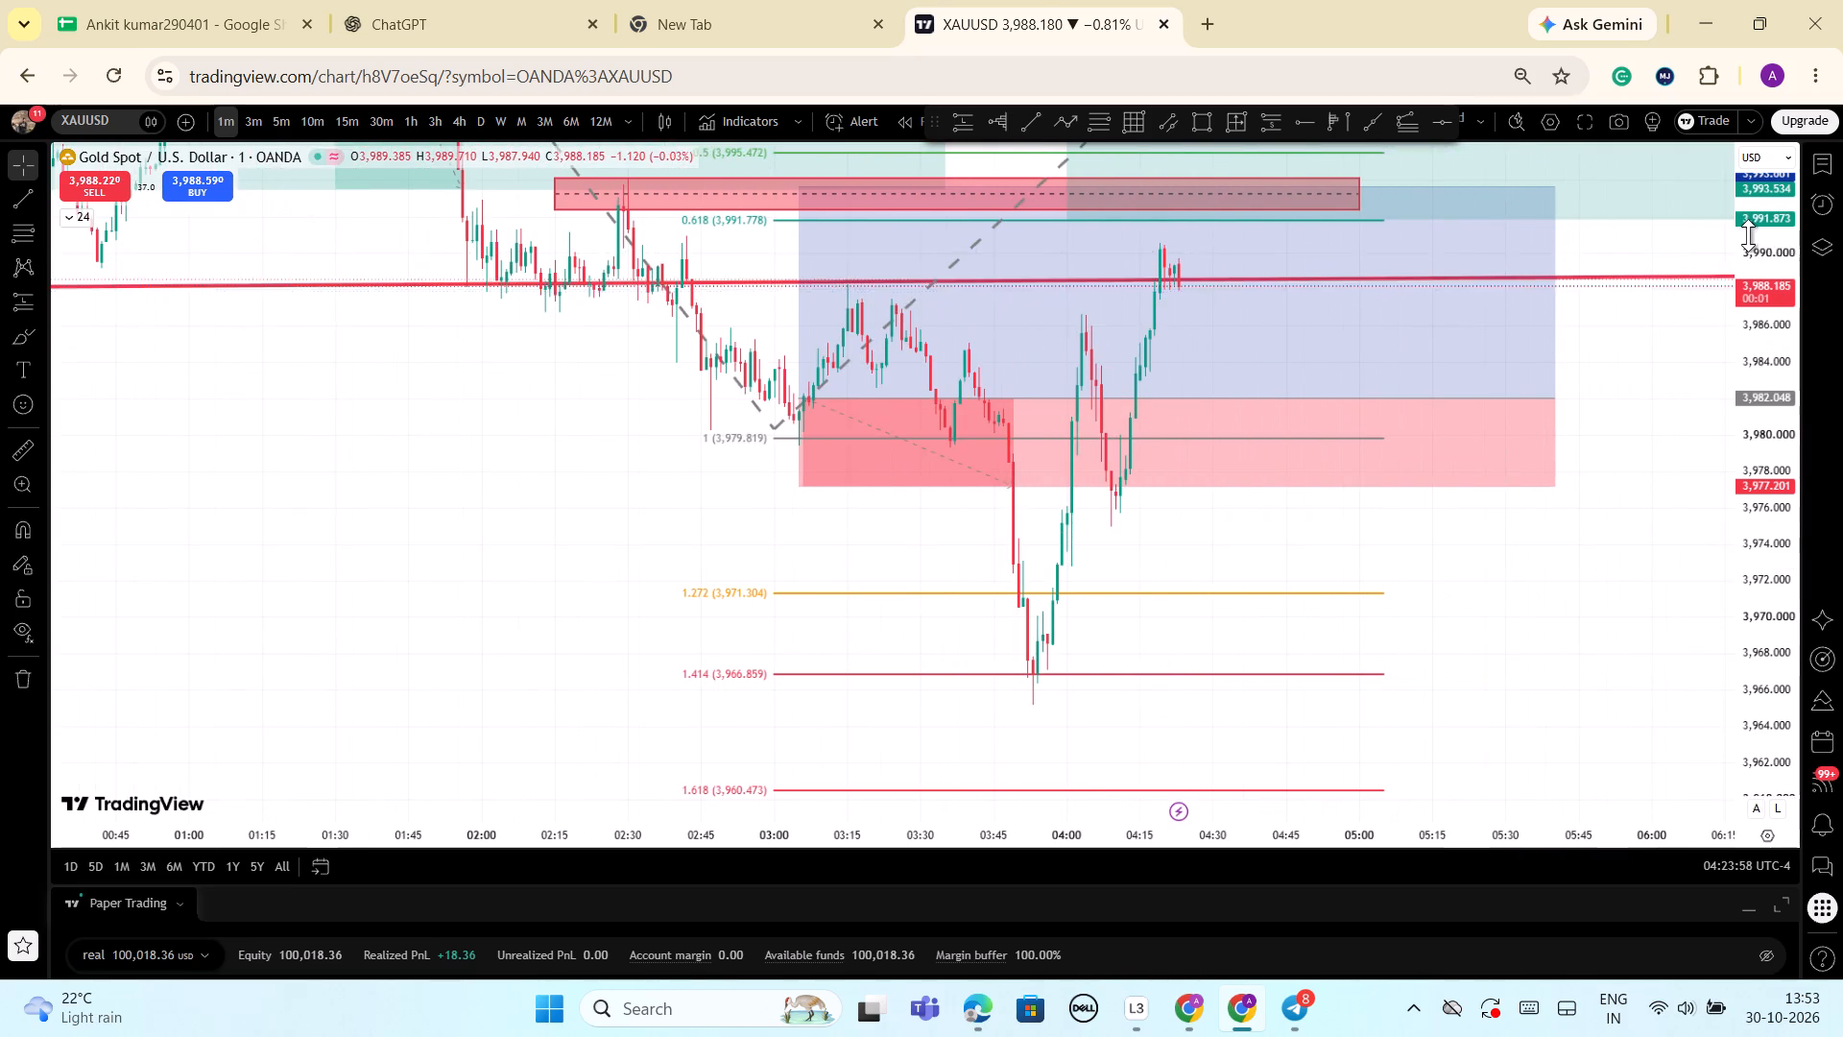
pyautogui.moveTo(1748, 235); pyautogui.dragTo(1746, 531)
pyautogui.scroll(-2, 1564, 565)
pyautogui.scroll(2, 1527, 557)
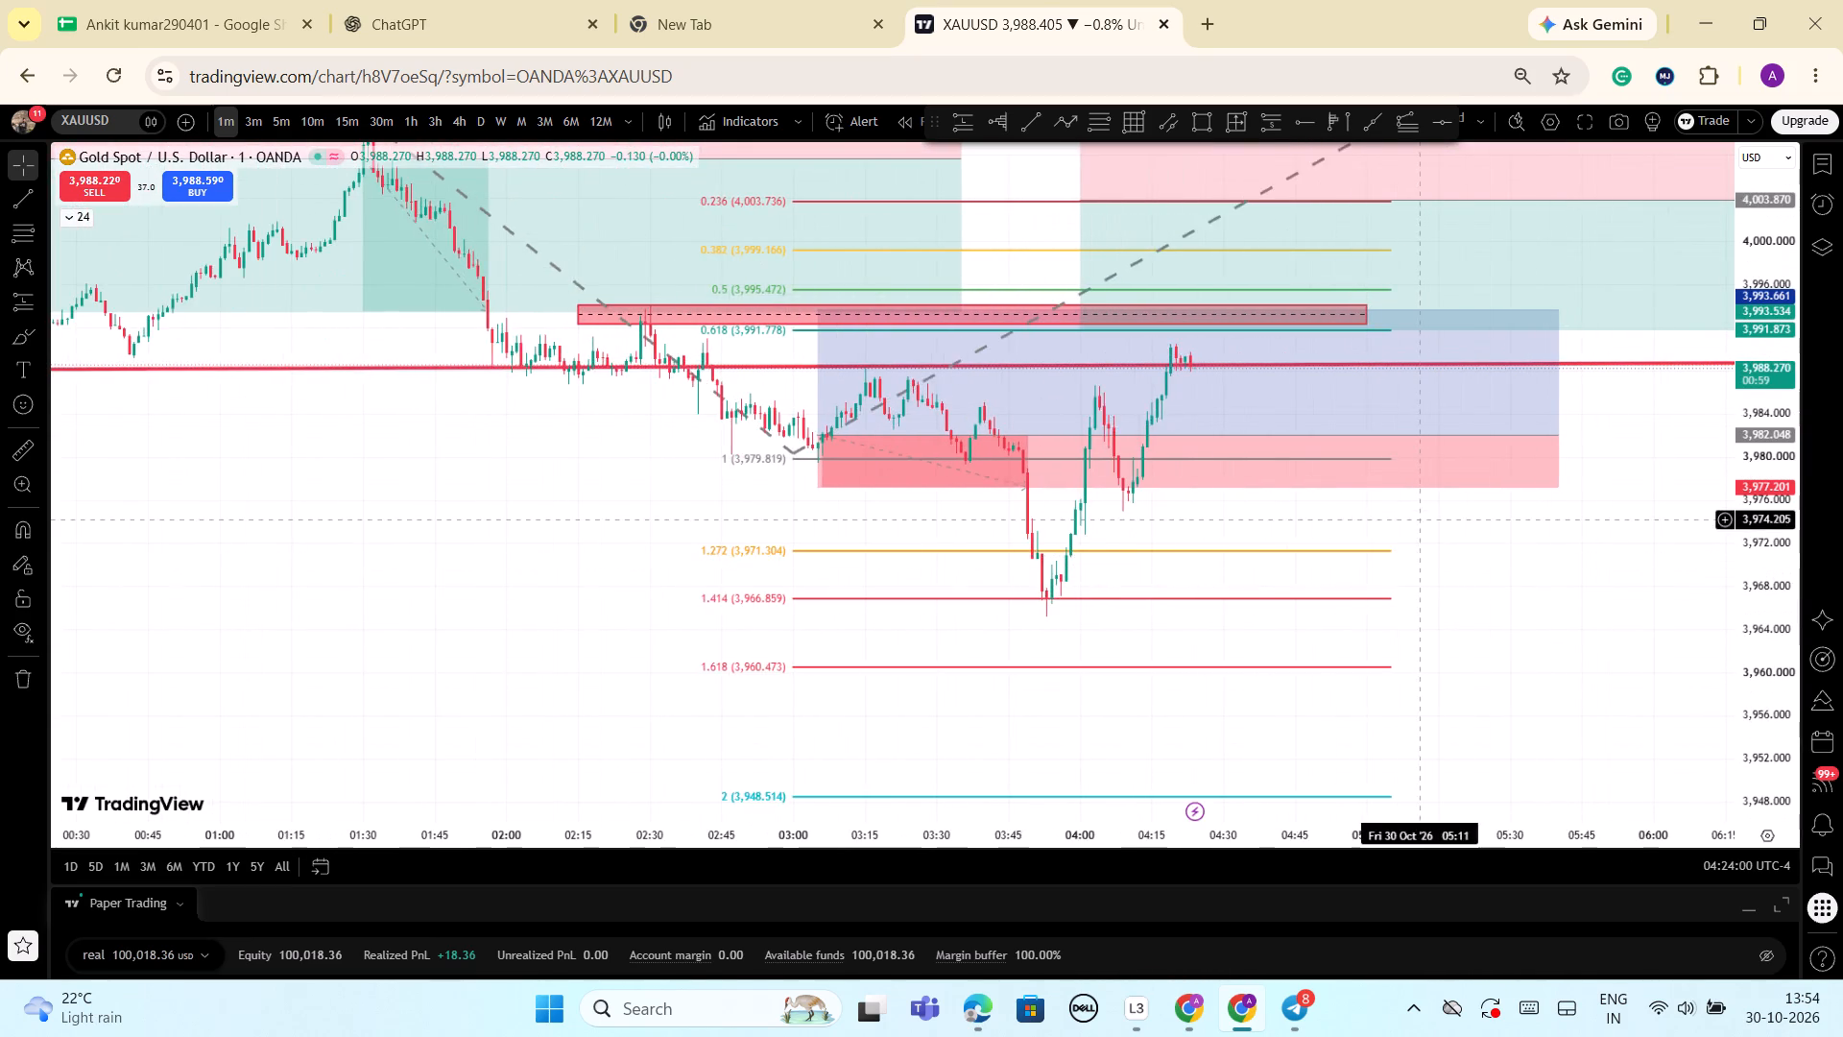
# Delete the long position drawing with its entry at 3,982.048 from the gold chart.
pyautogui.scroll(-3, 1424, 518)
pyautogui.moveTo(1759, 386); pyautogui.dragTo(1708, 534)
pyautogui.scroll(-4, 1653, 525)
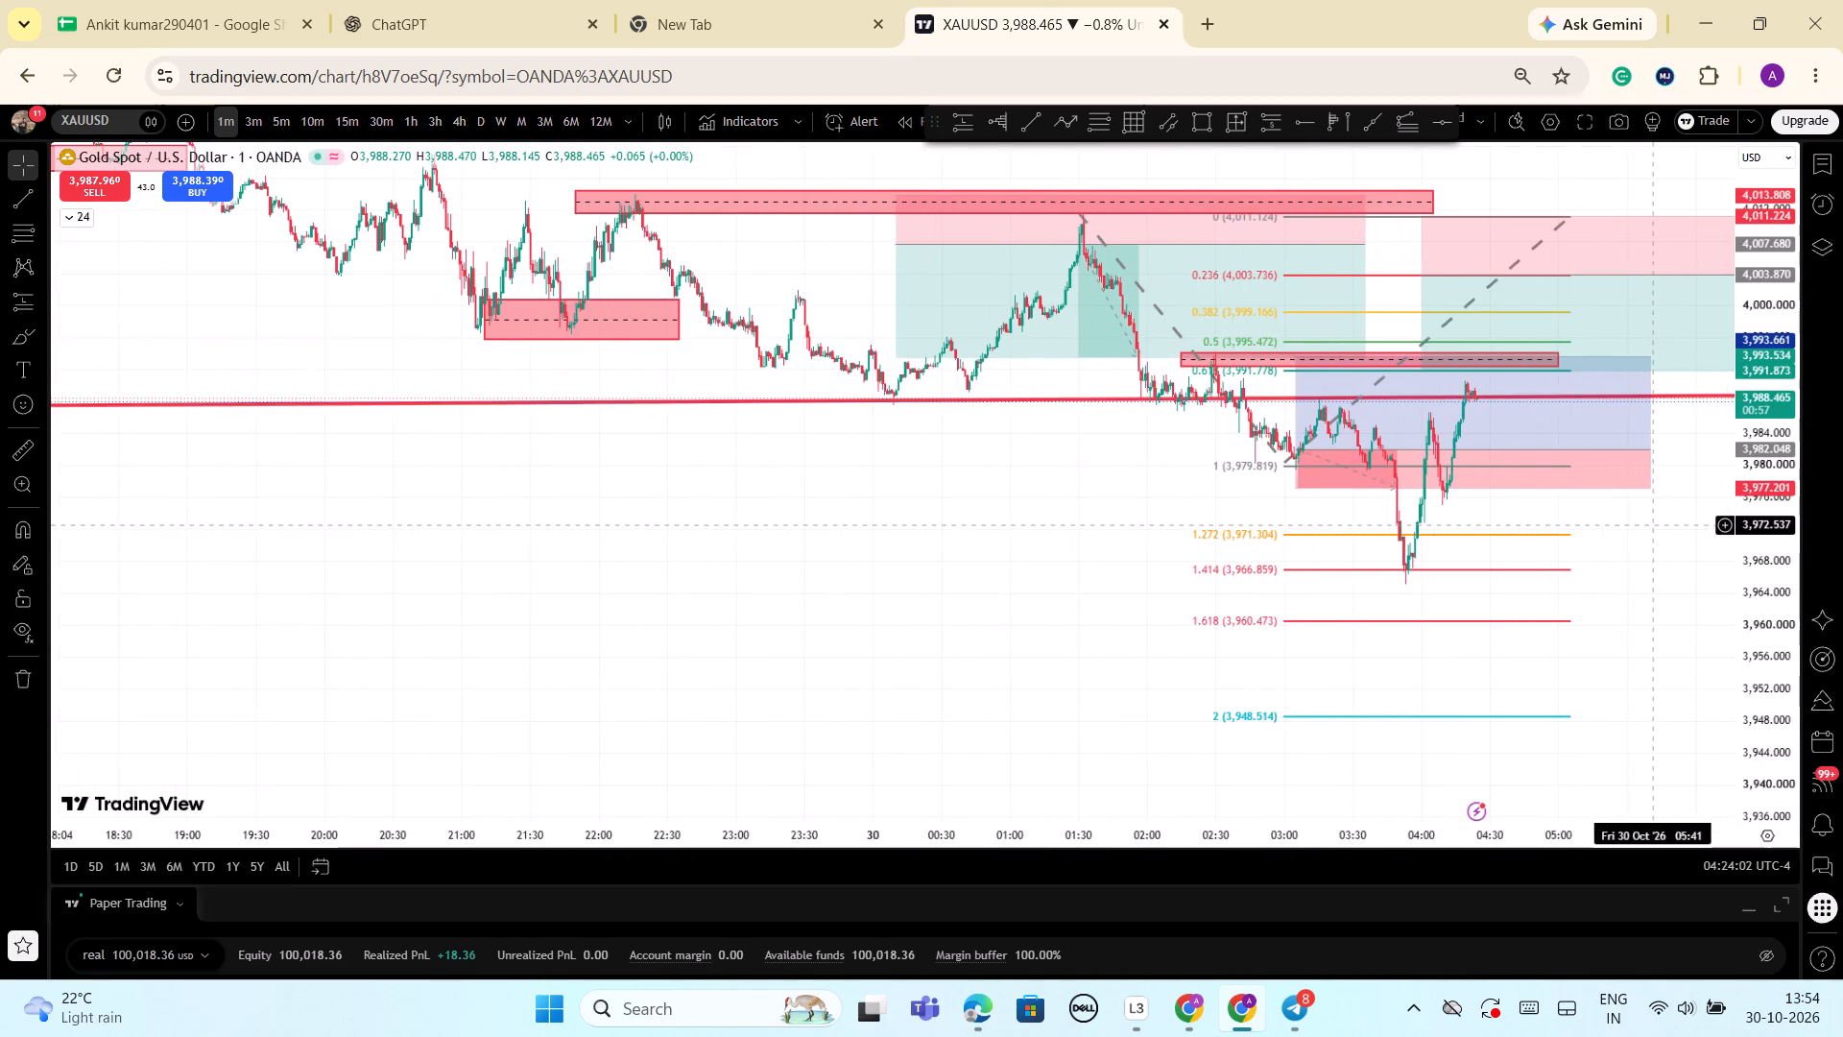
pyautogui.click(1298, 444)
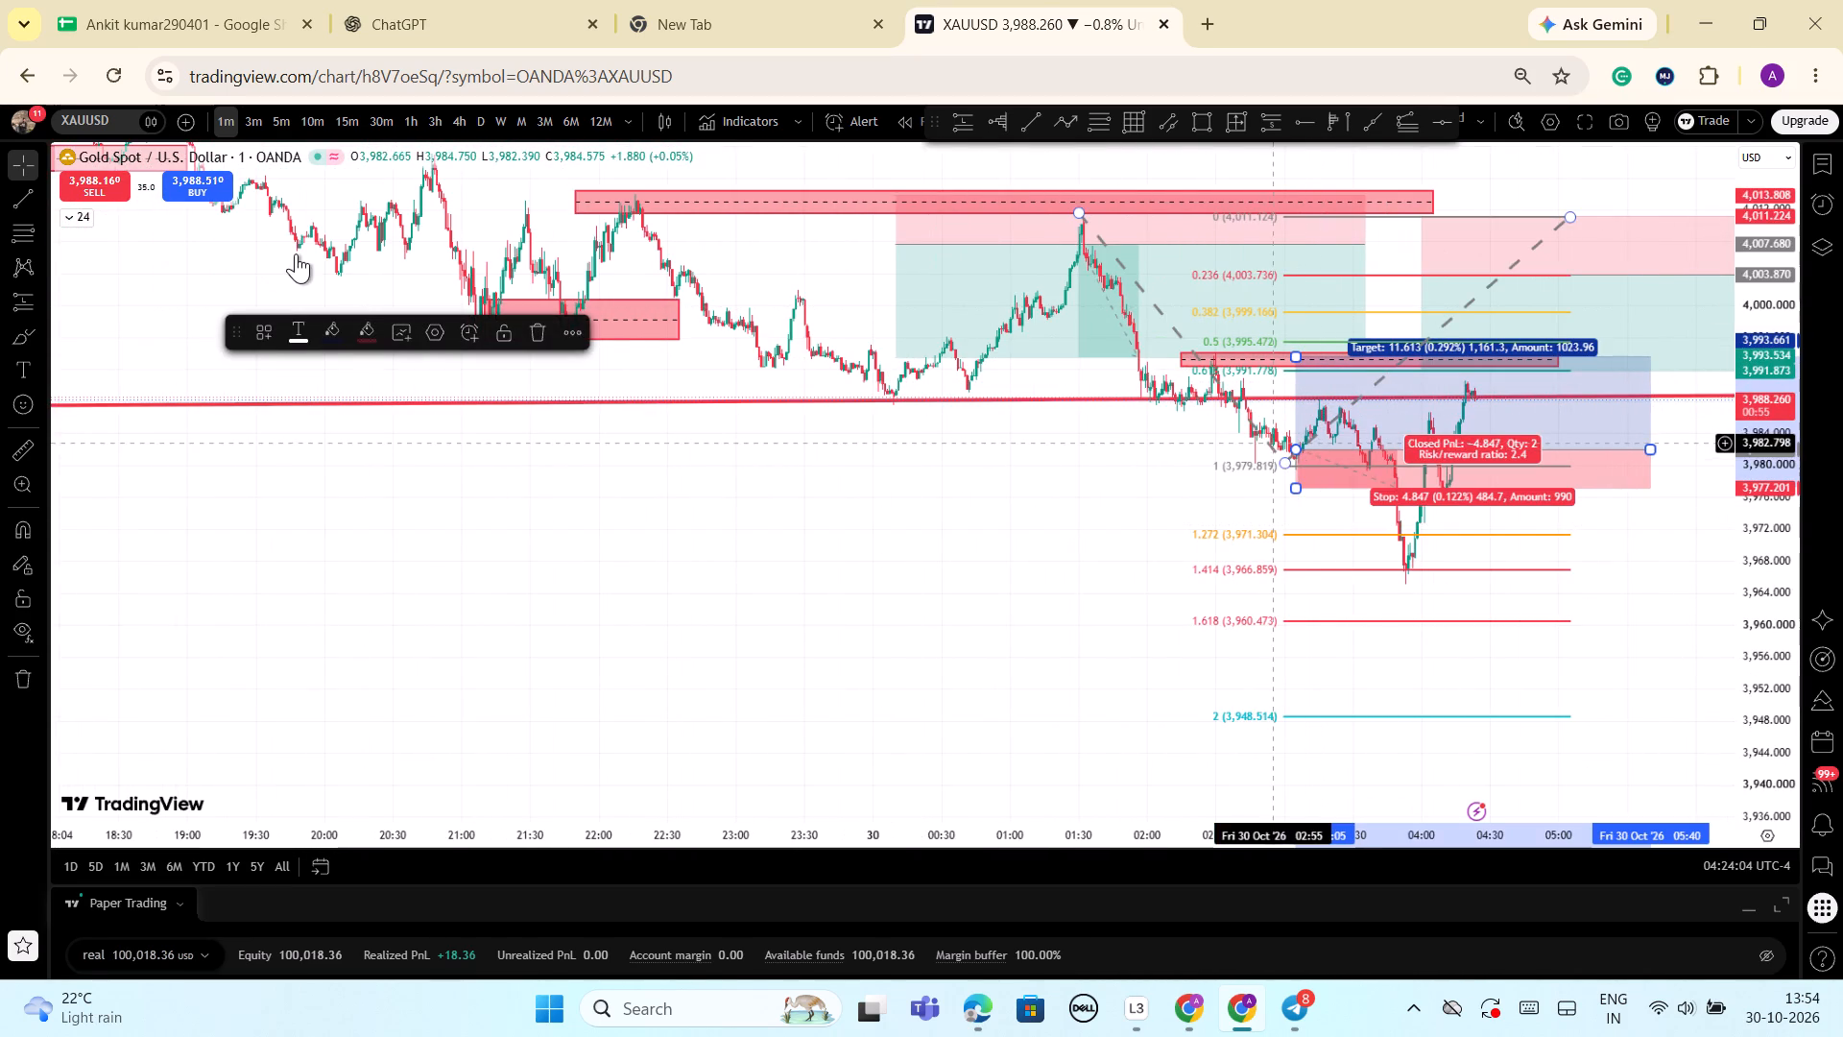
pyautogui.click(543, 331)
# Delete the Fibonacci extension drawing with levels from 0 to 2.618 from the gold chart.
pyautogui.scroll(4, 1209, 271)
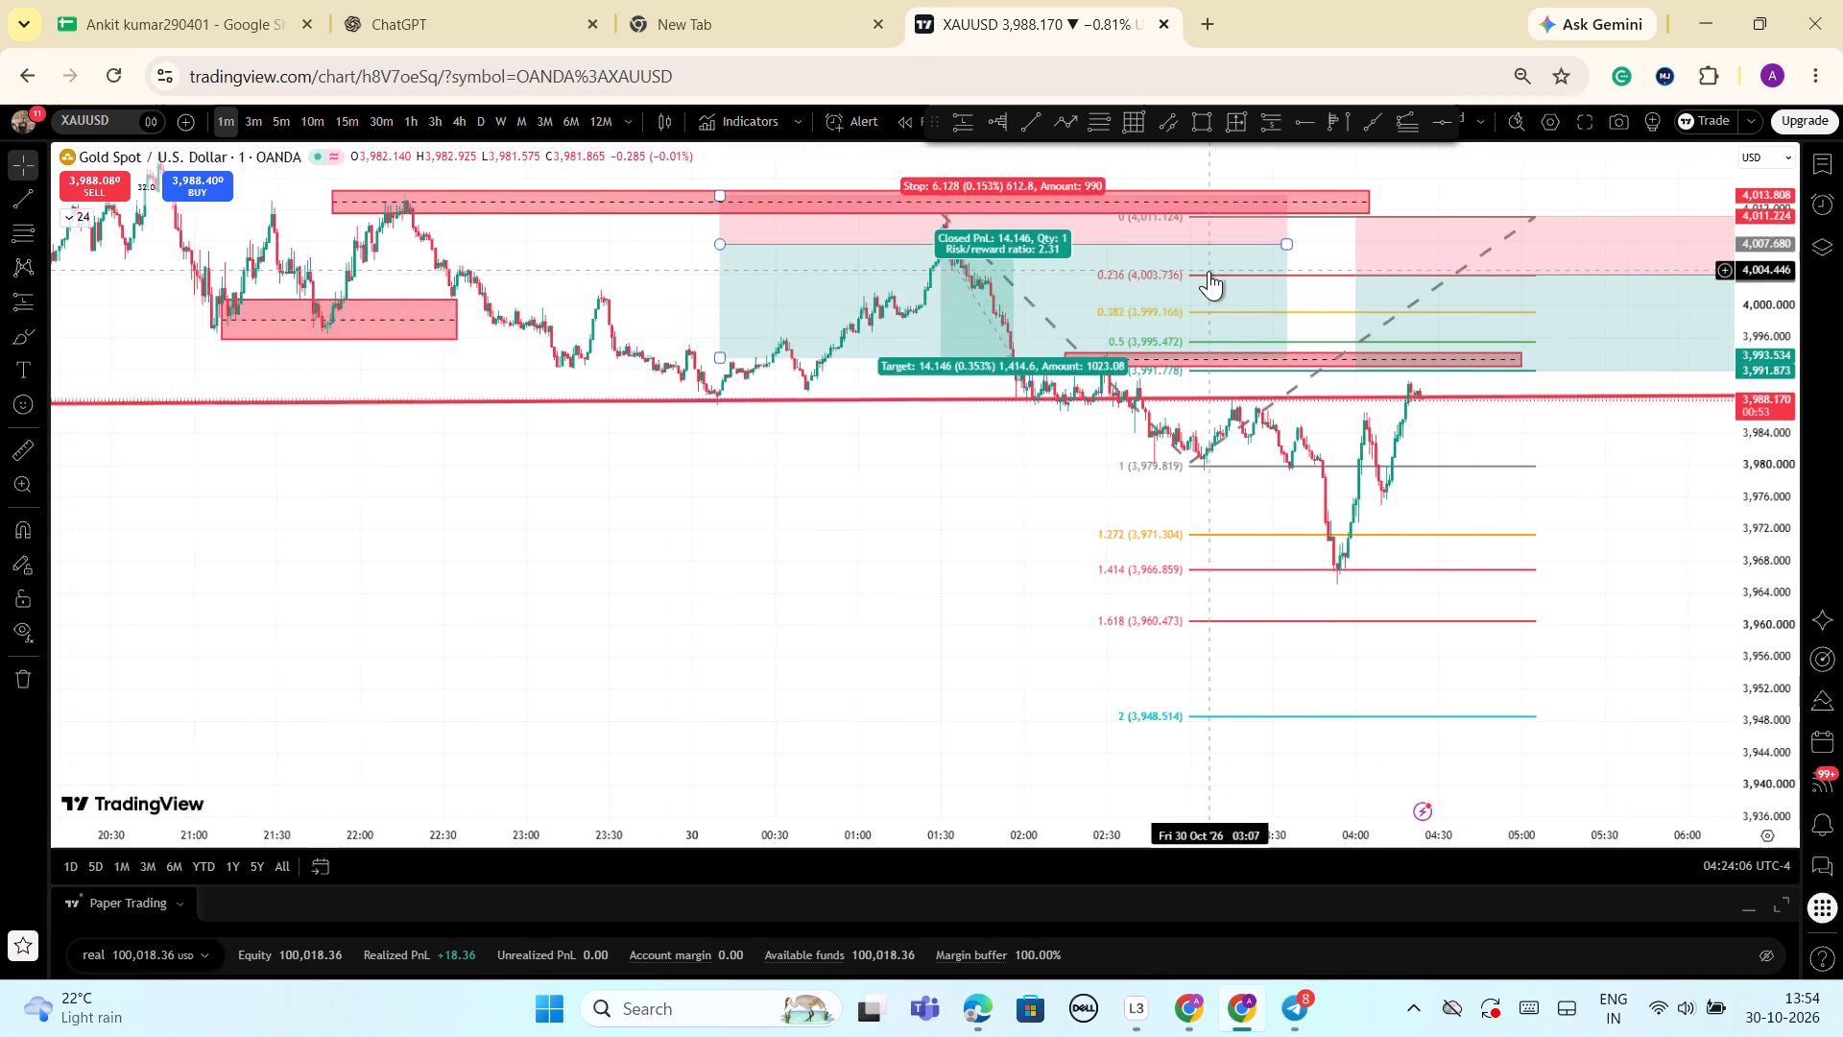
pyautogui.moveTo(1732, 543); pyautogui.dragTo(1741, 317)
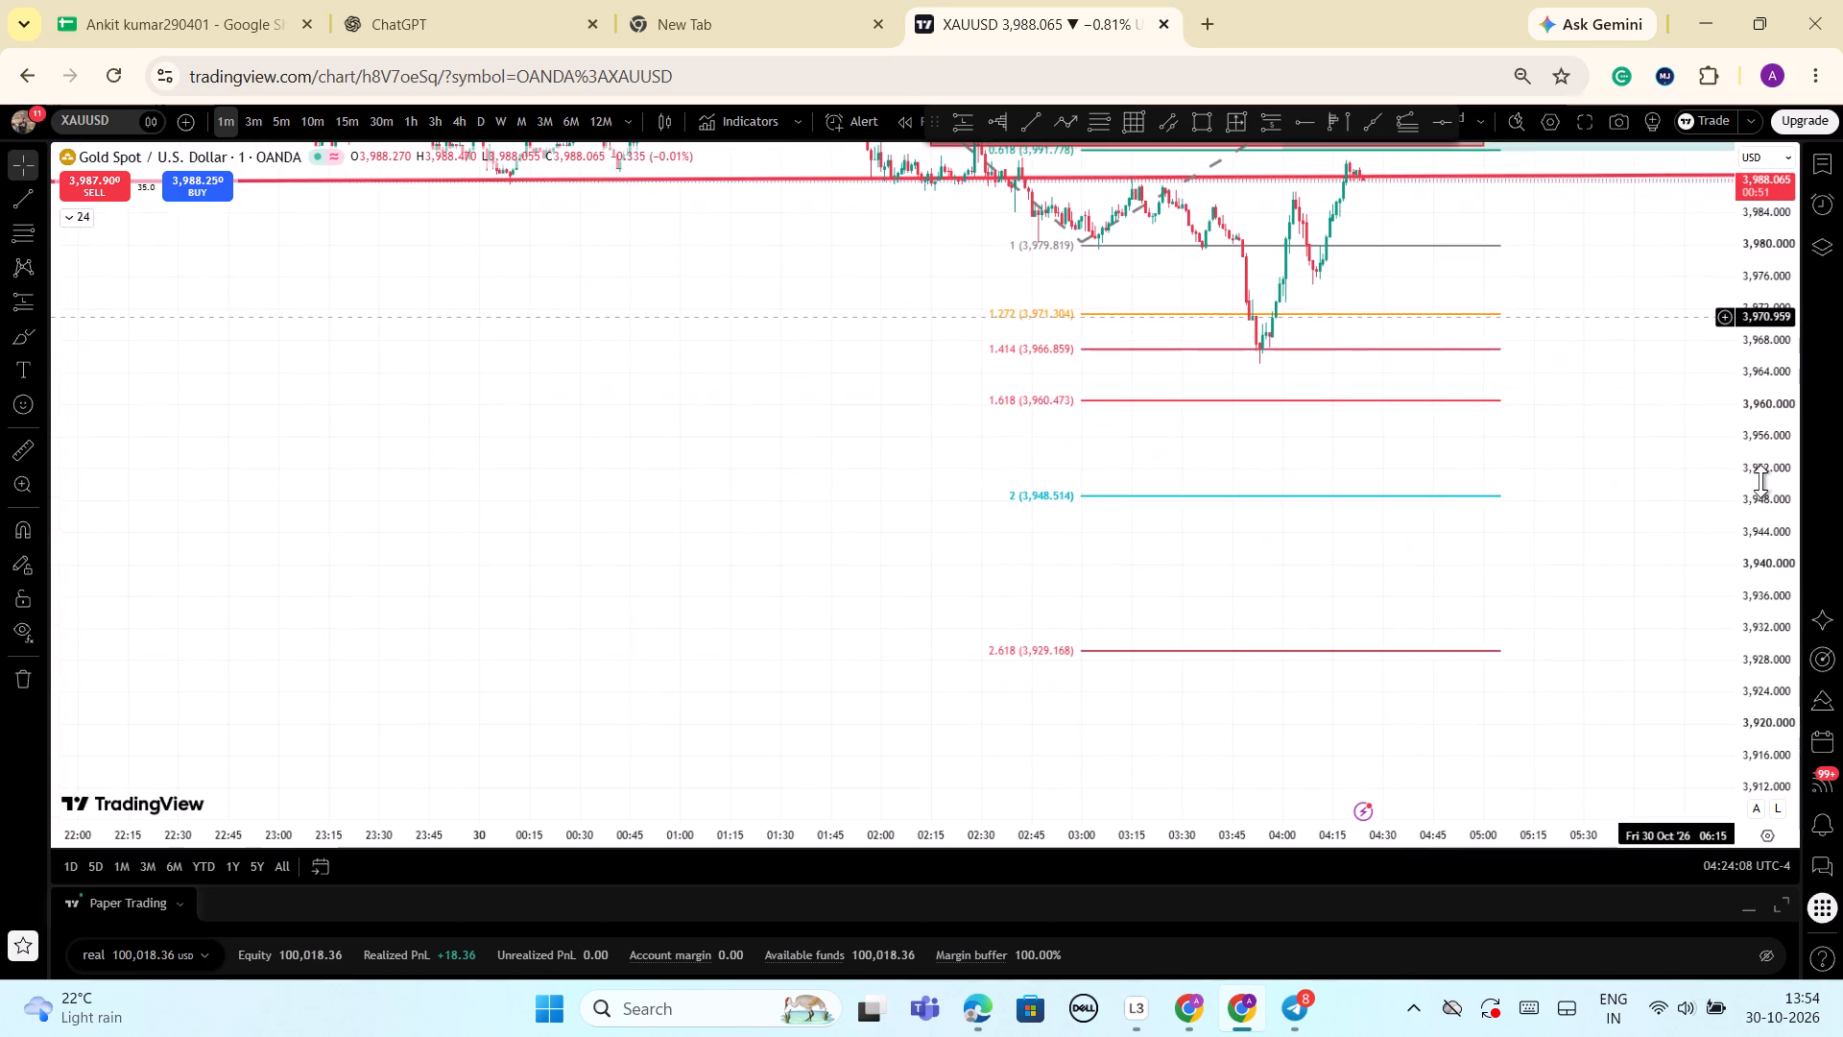
pyautogui.moveTo(1753, 576); pyautogui.dragTo(1767, 286)
pyautogui.moveTo(1601, 356); pyautogui.dragTo(1409, 677)
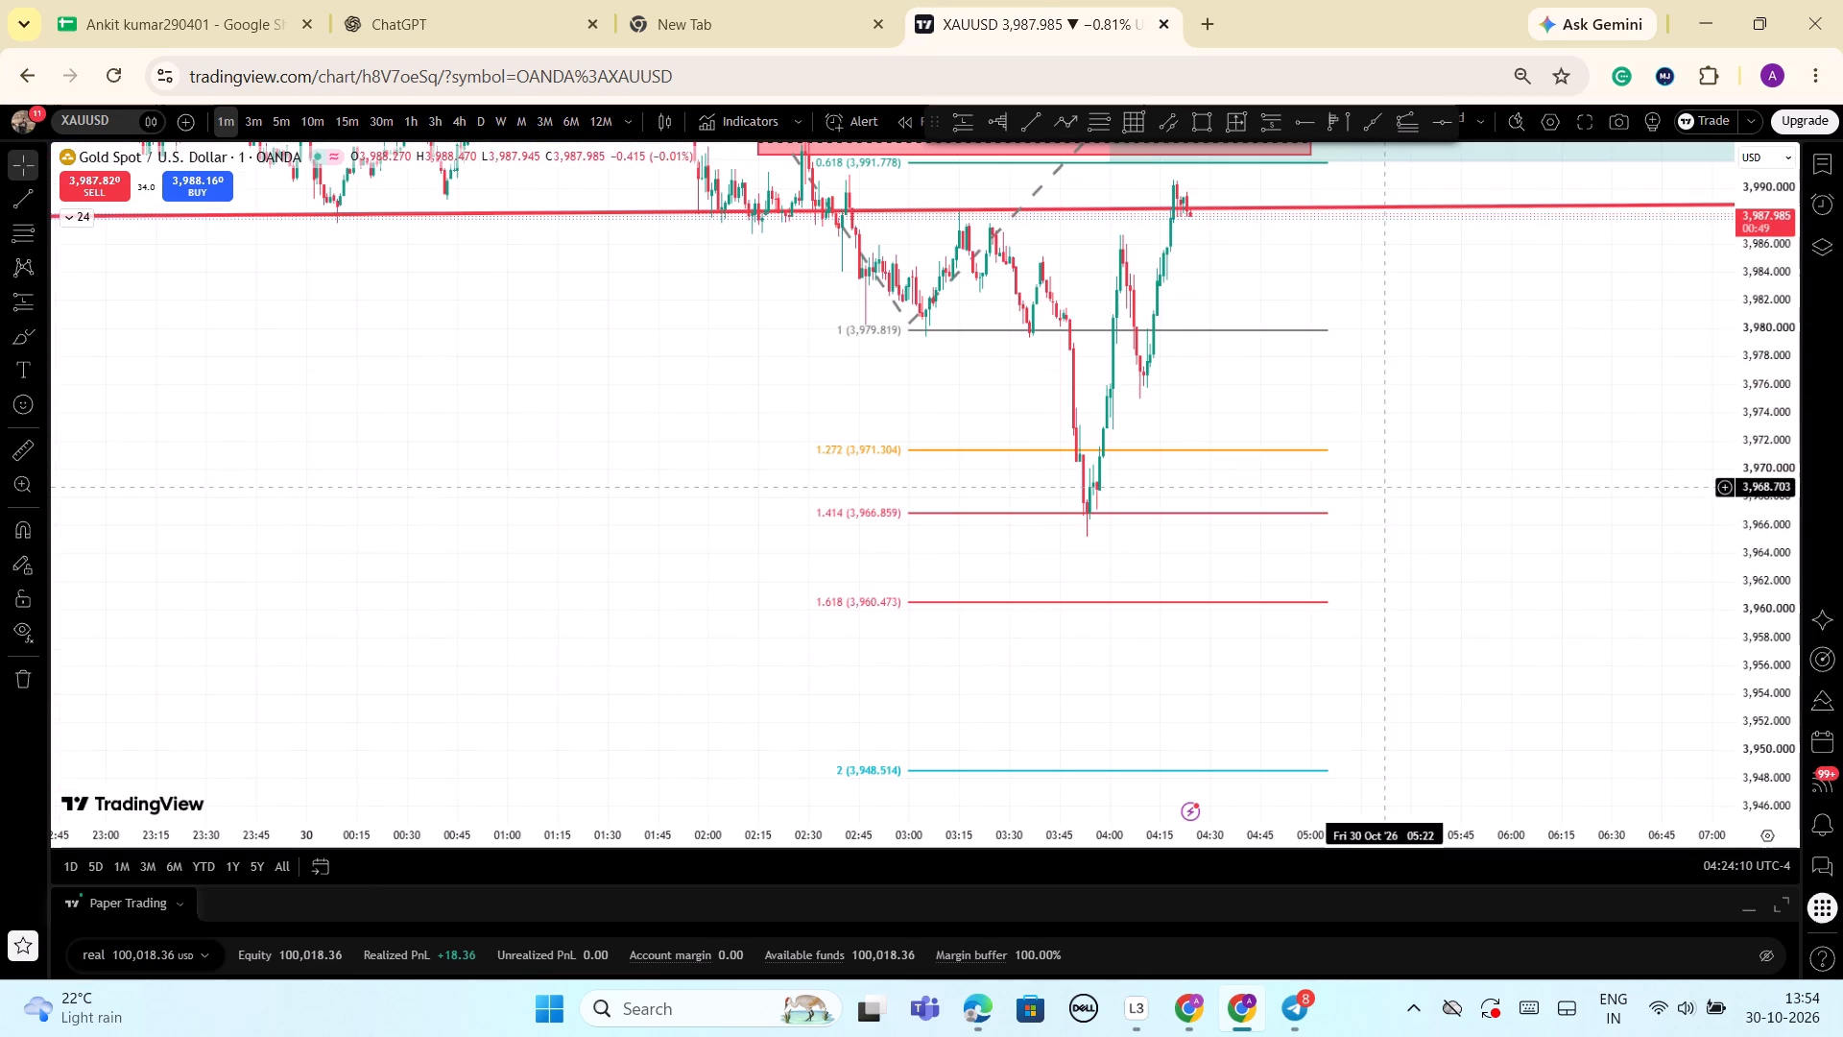
pyautogui.click(1301, 329)
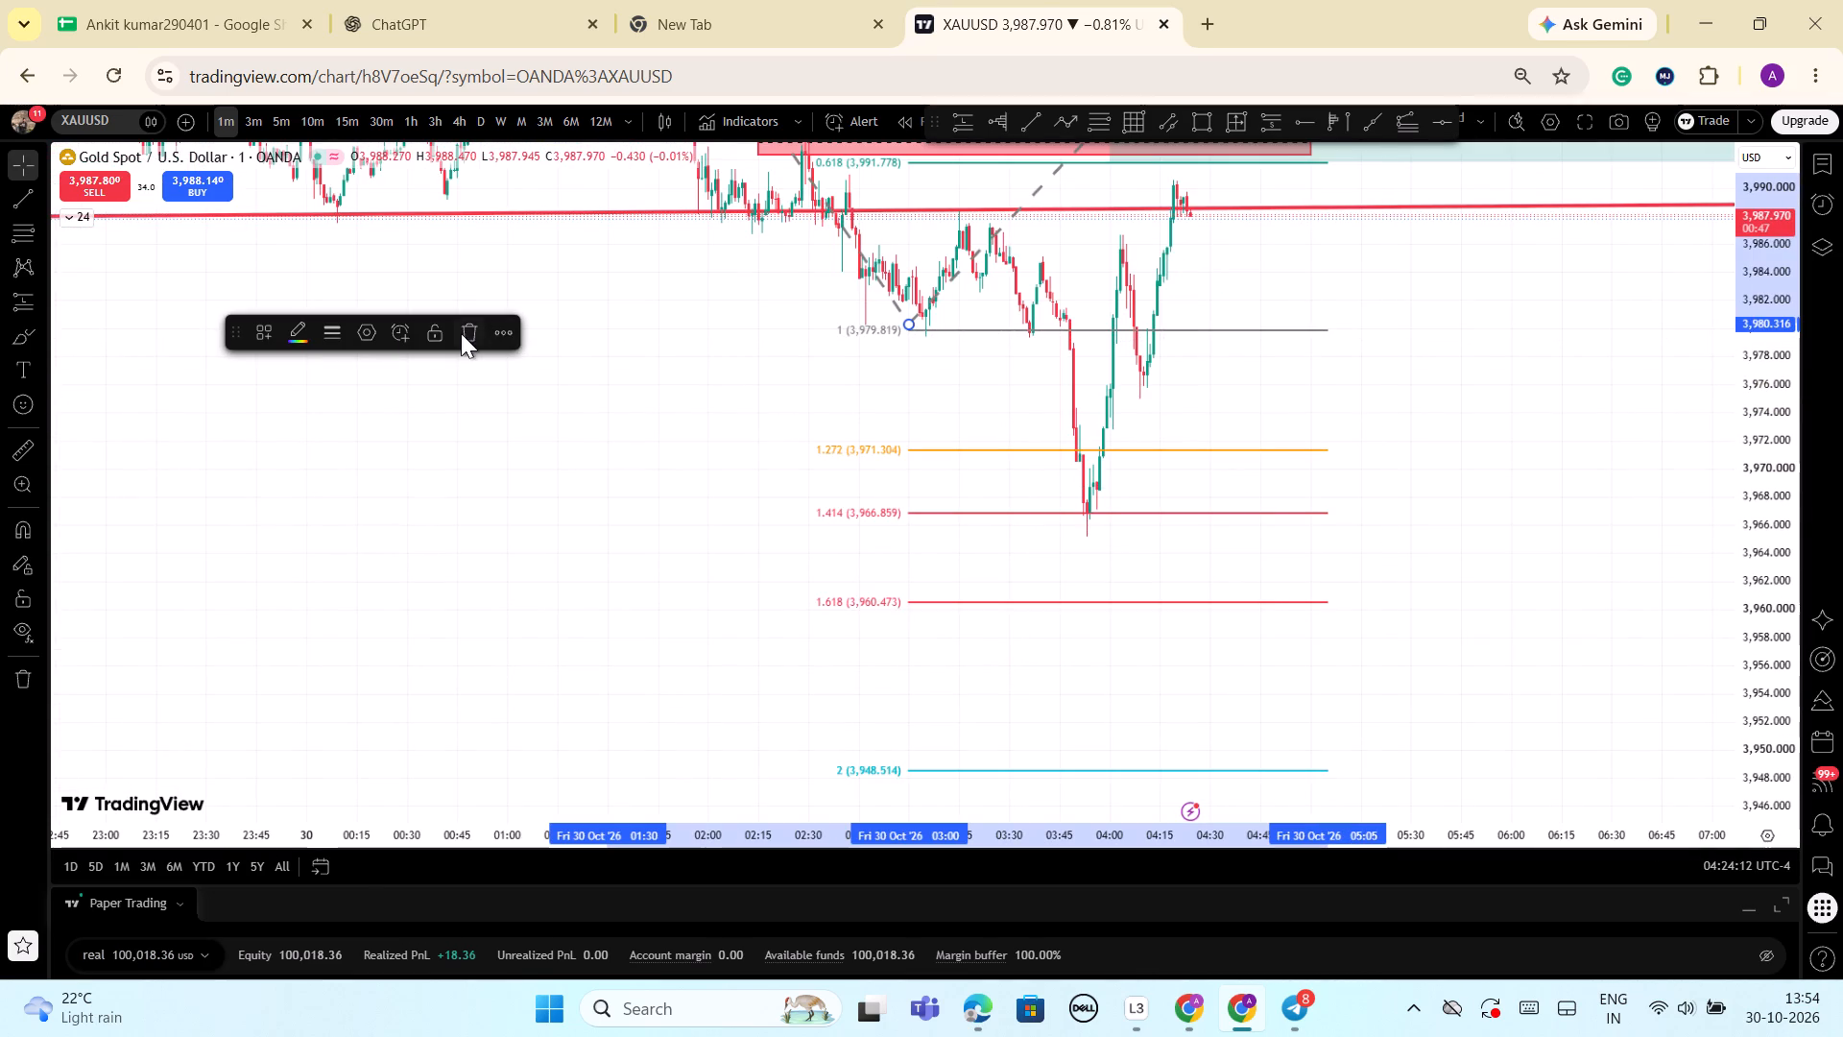
pyautogui.click(471, 324)
# Switch the gold chart to the 5-minute timeframe.
pyautogui.scroll(-3, 919, 353)
pyautogui.scroll(3, 1199, 362)
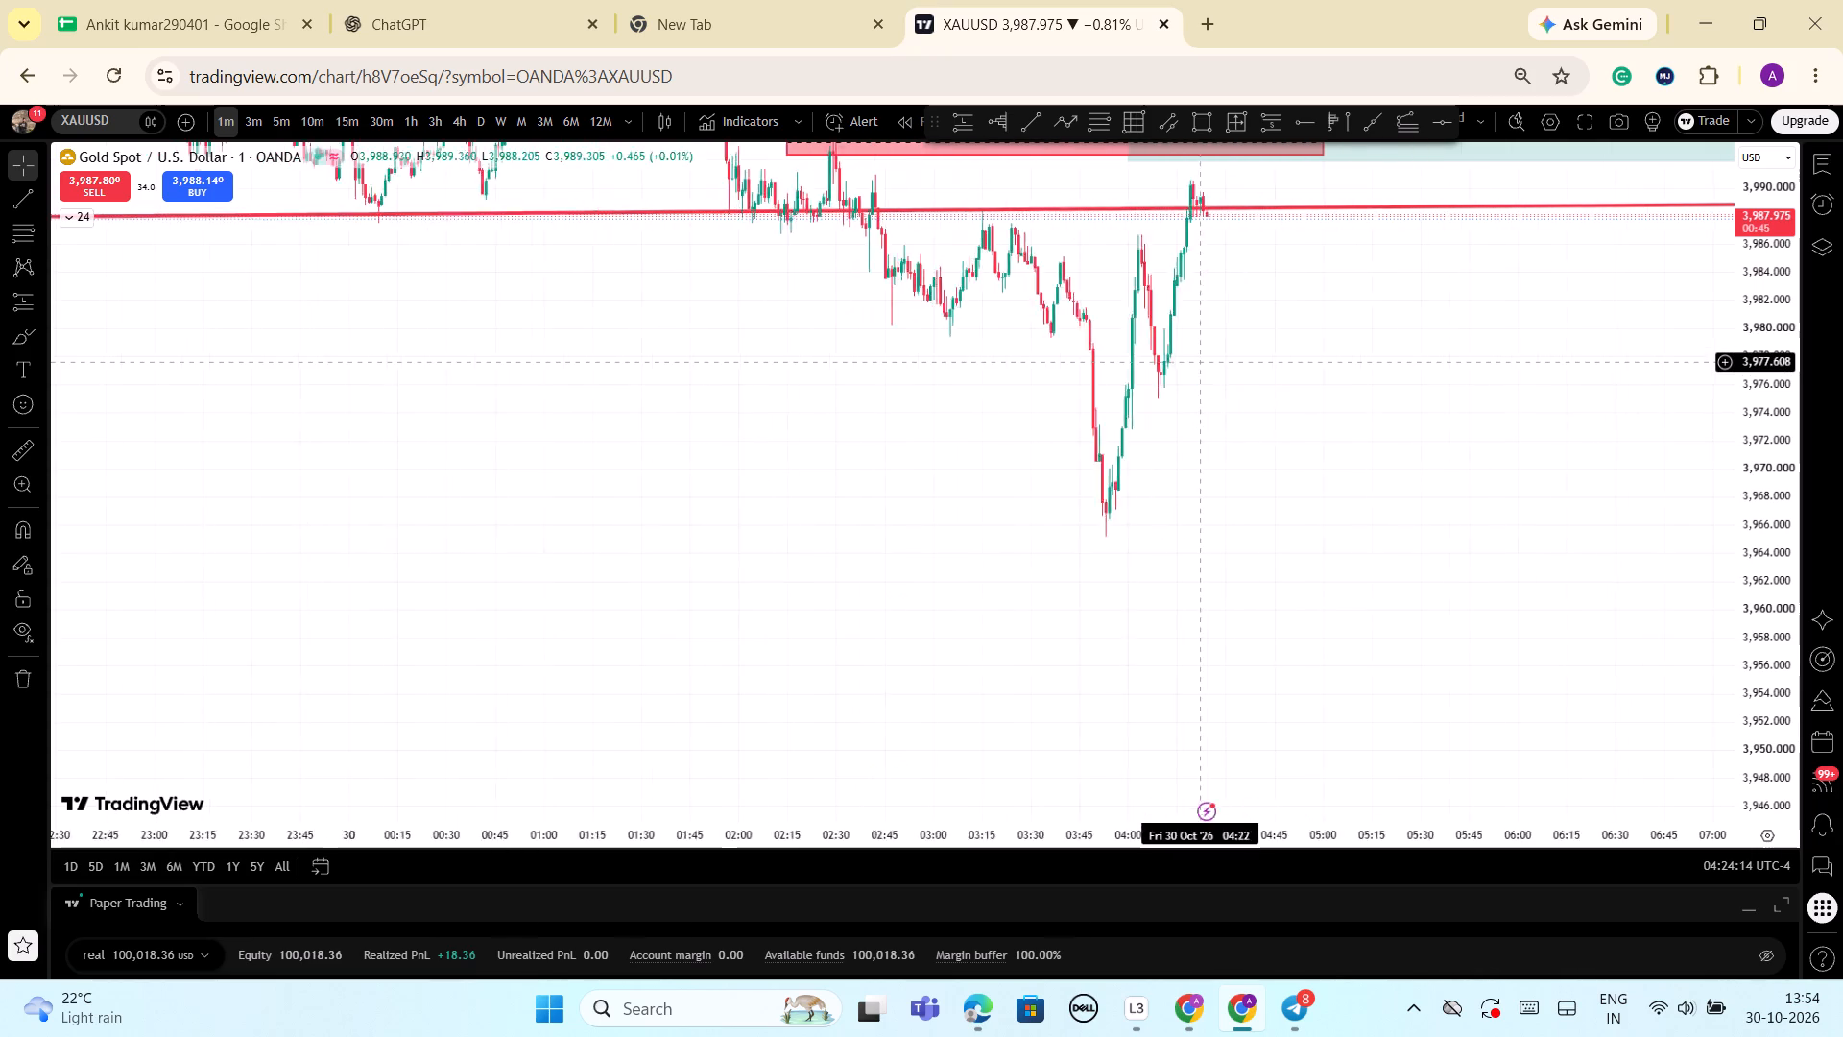
pyautogui.scroll(2, 1199, 362)
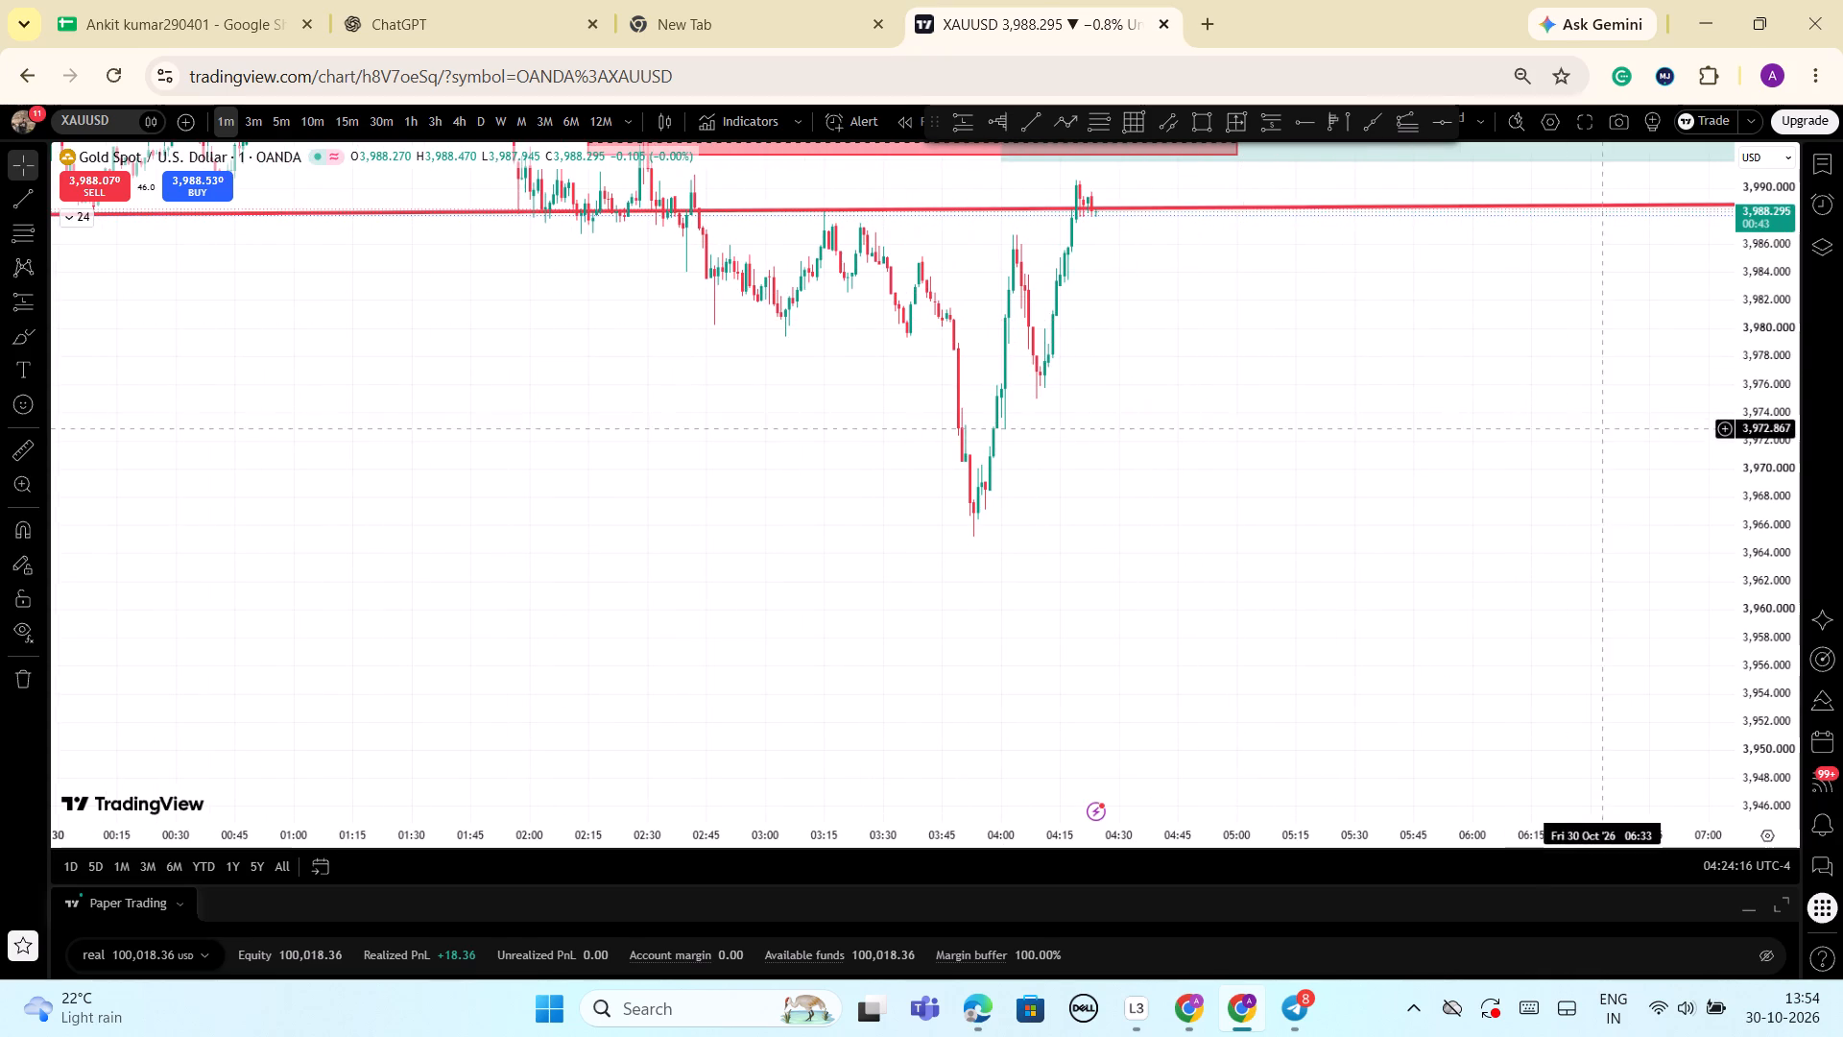
pyautogui.moveTo(1302, 375); pyautogui.dragTo(1475, 425)
pyautogui.scroll(3, 1211, 373)
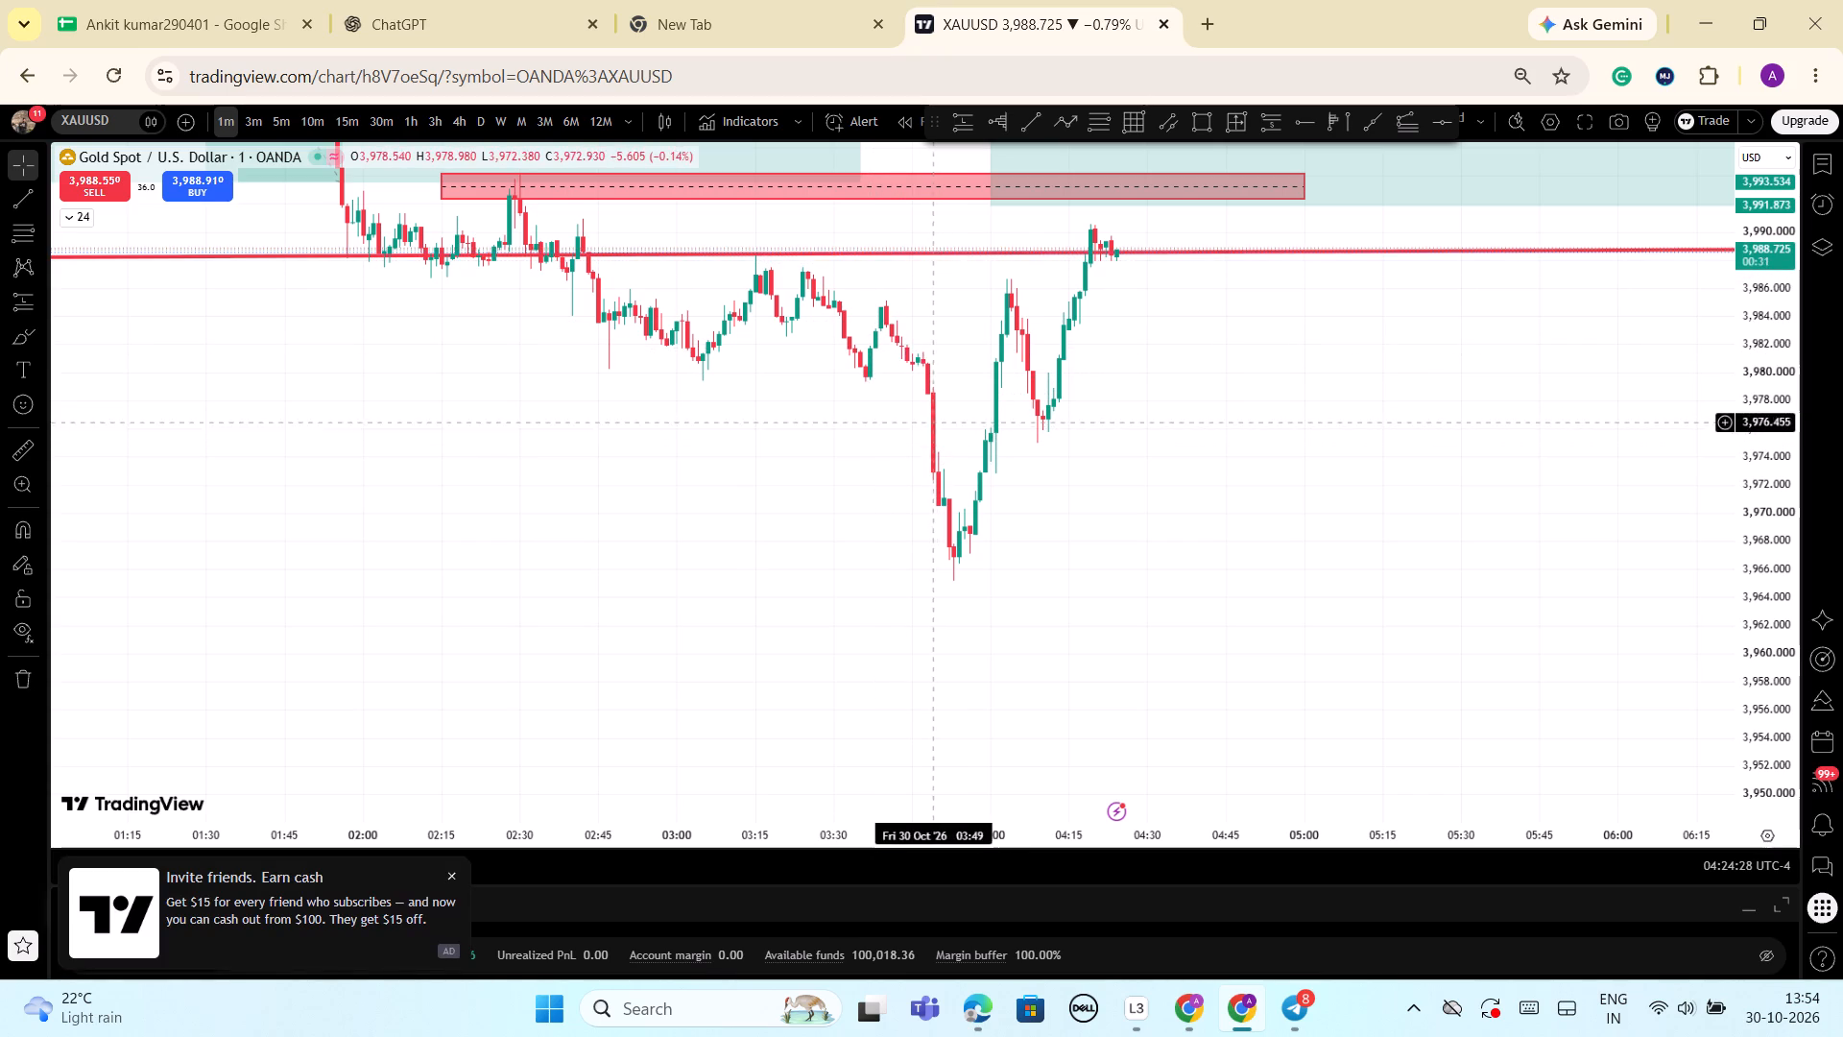
pyautogui.click(277, 121)
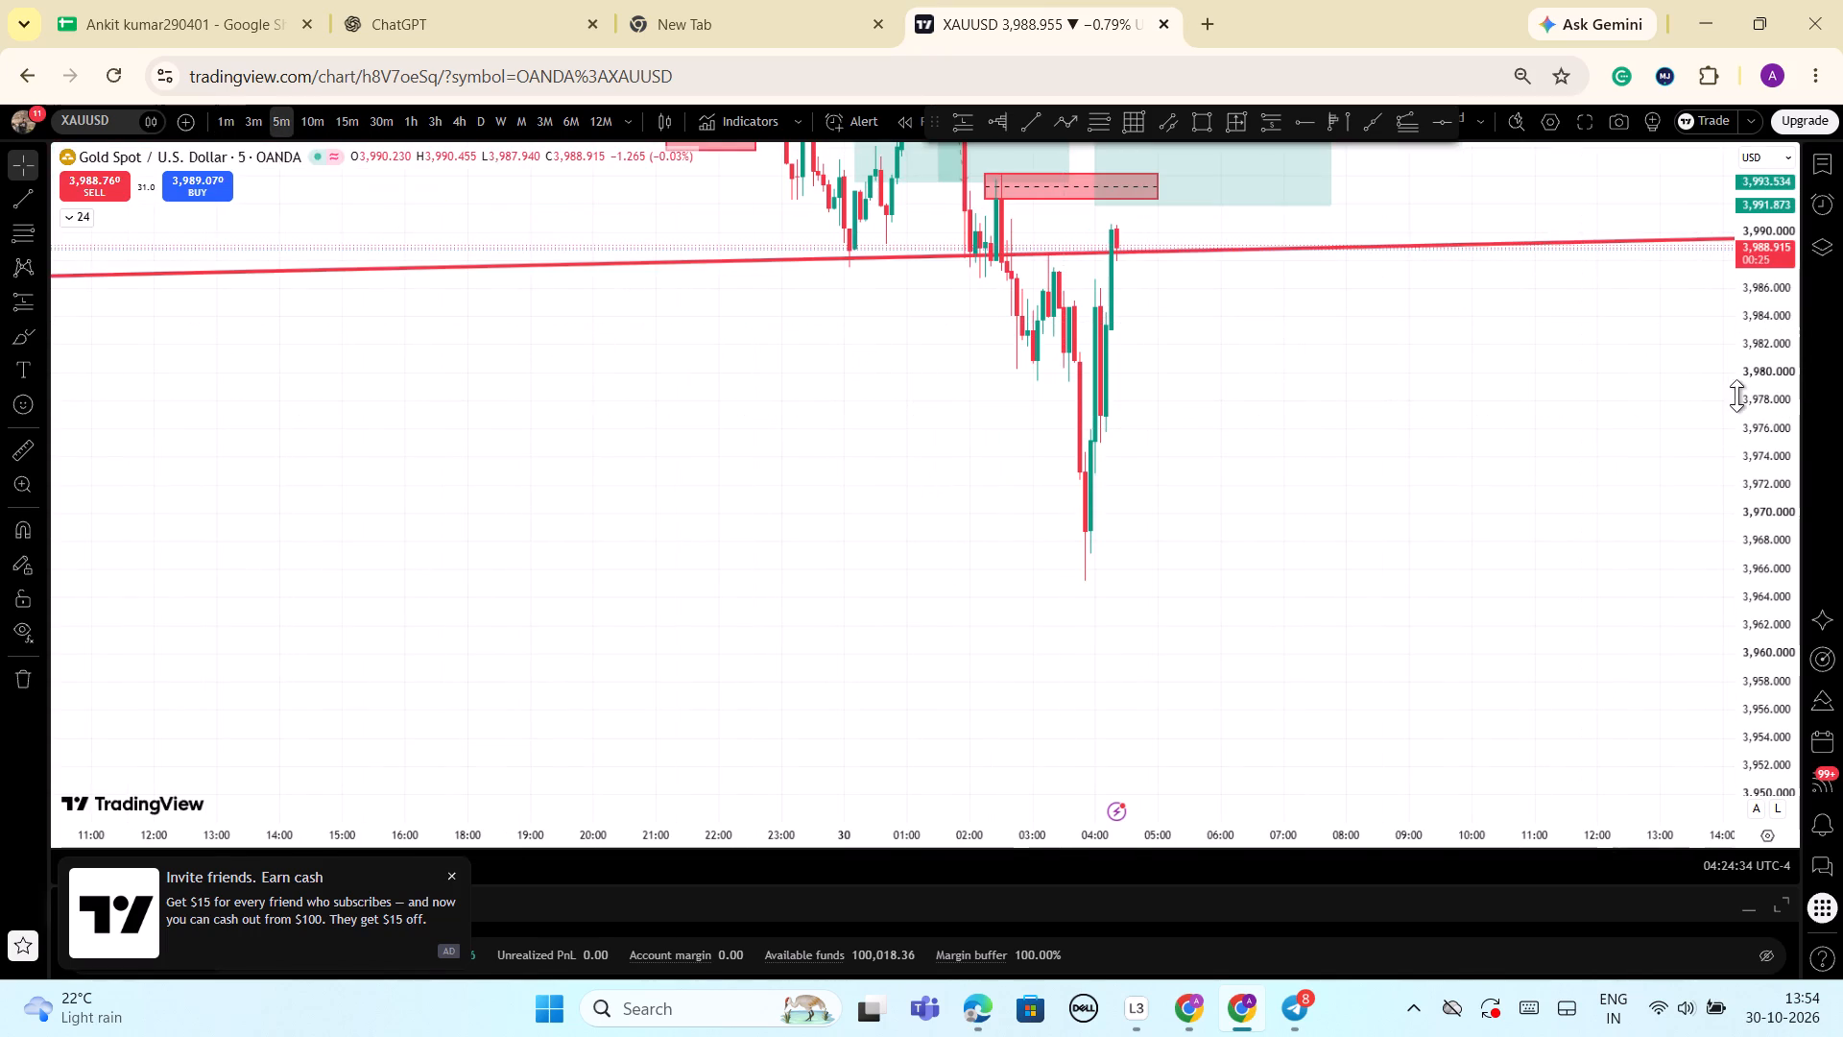
# Examine the latest 5-minute gold candles around the red trend line and the nearby red zone.
pyautogui.moveTo(1736, 396); pyautogui.dragTo(1651, 547)
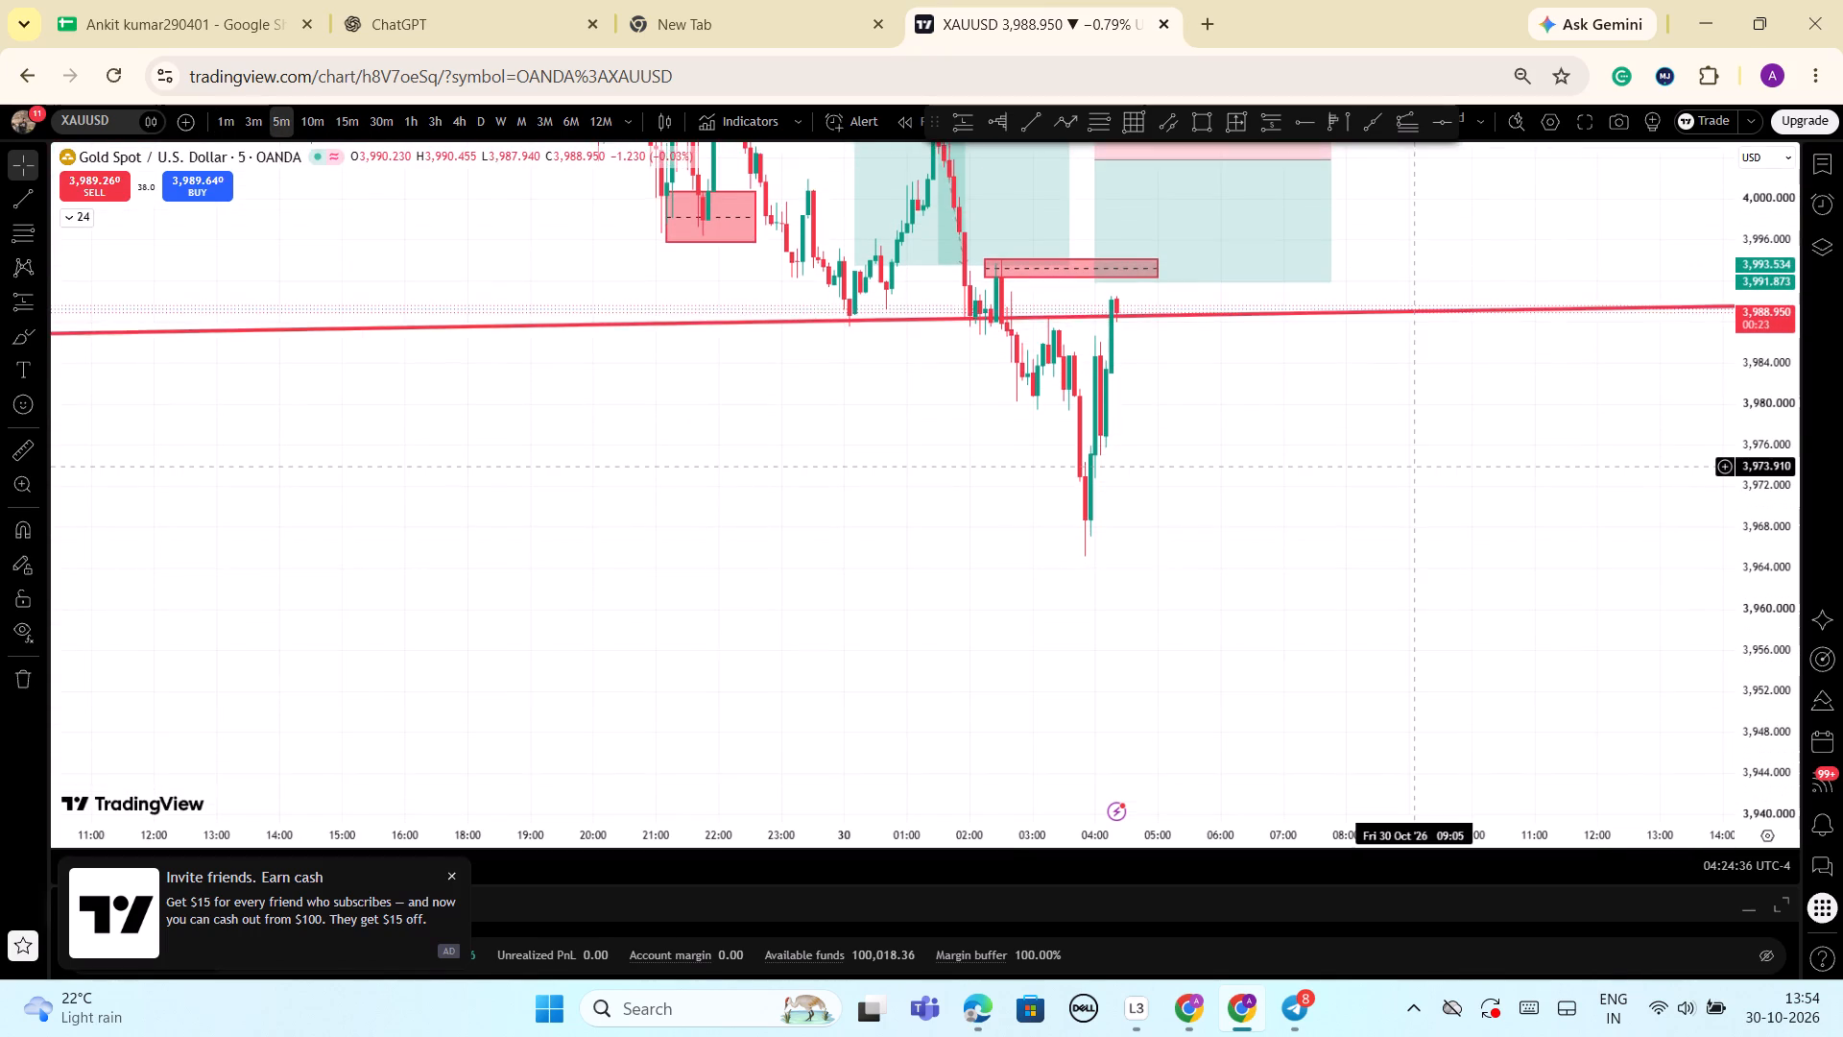
pyautogui.scroll(3, 1415, 467)
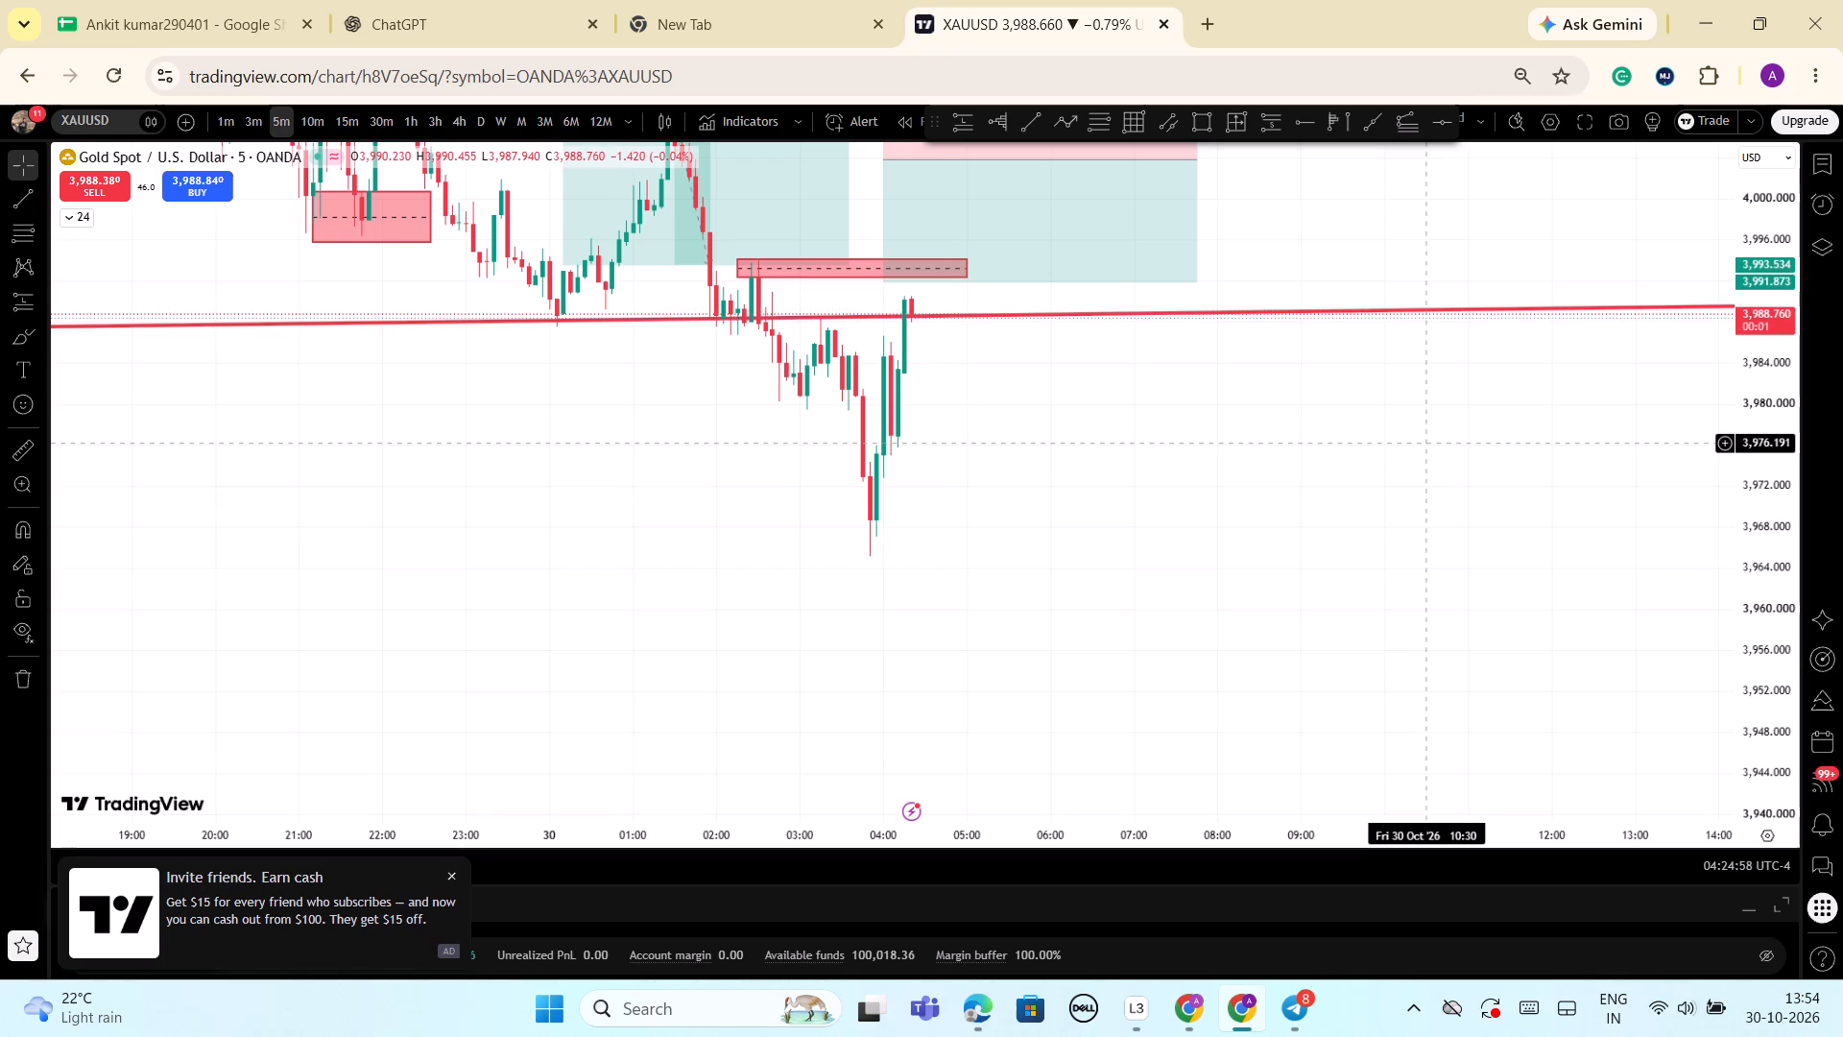
pyautogui.moveTo(1760, 337); pyautogui.dragTo(1749, 400)
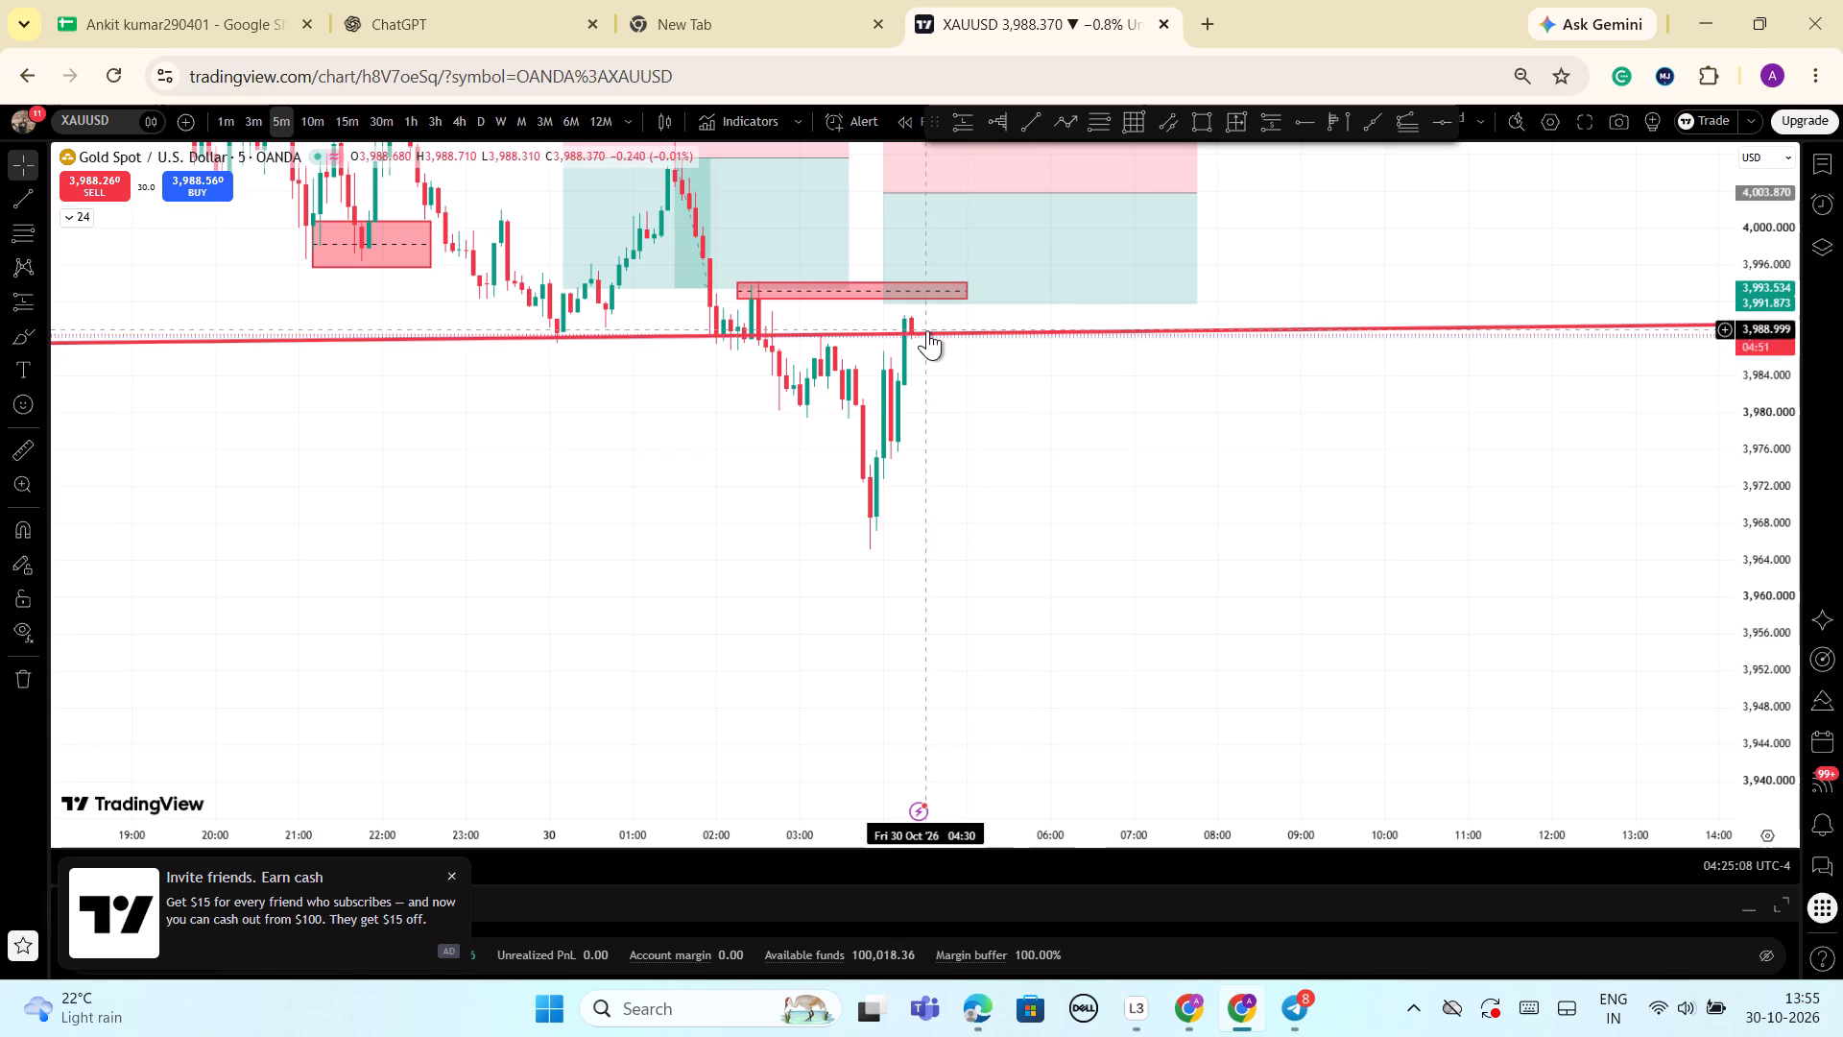
pyautogui.scroll(4, 923, 341)
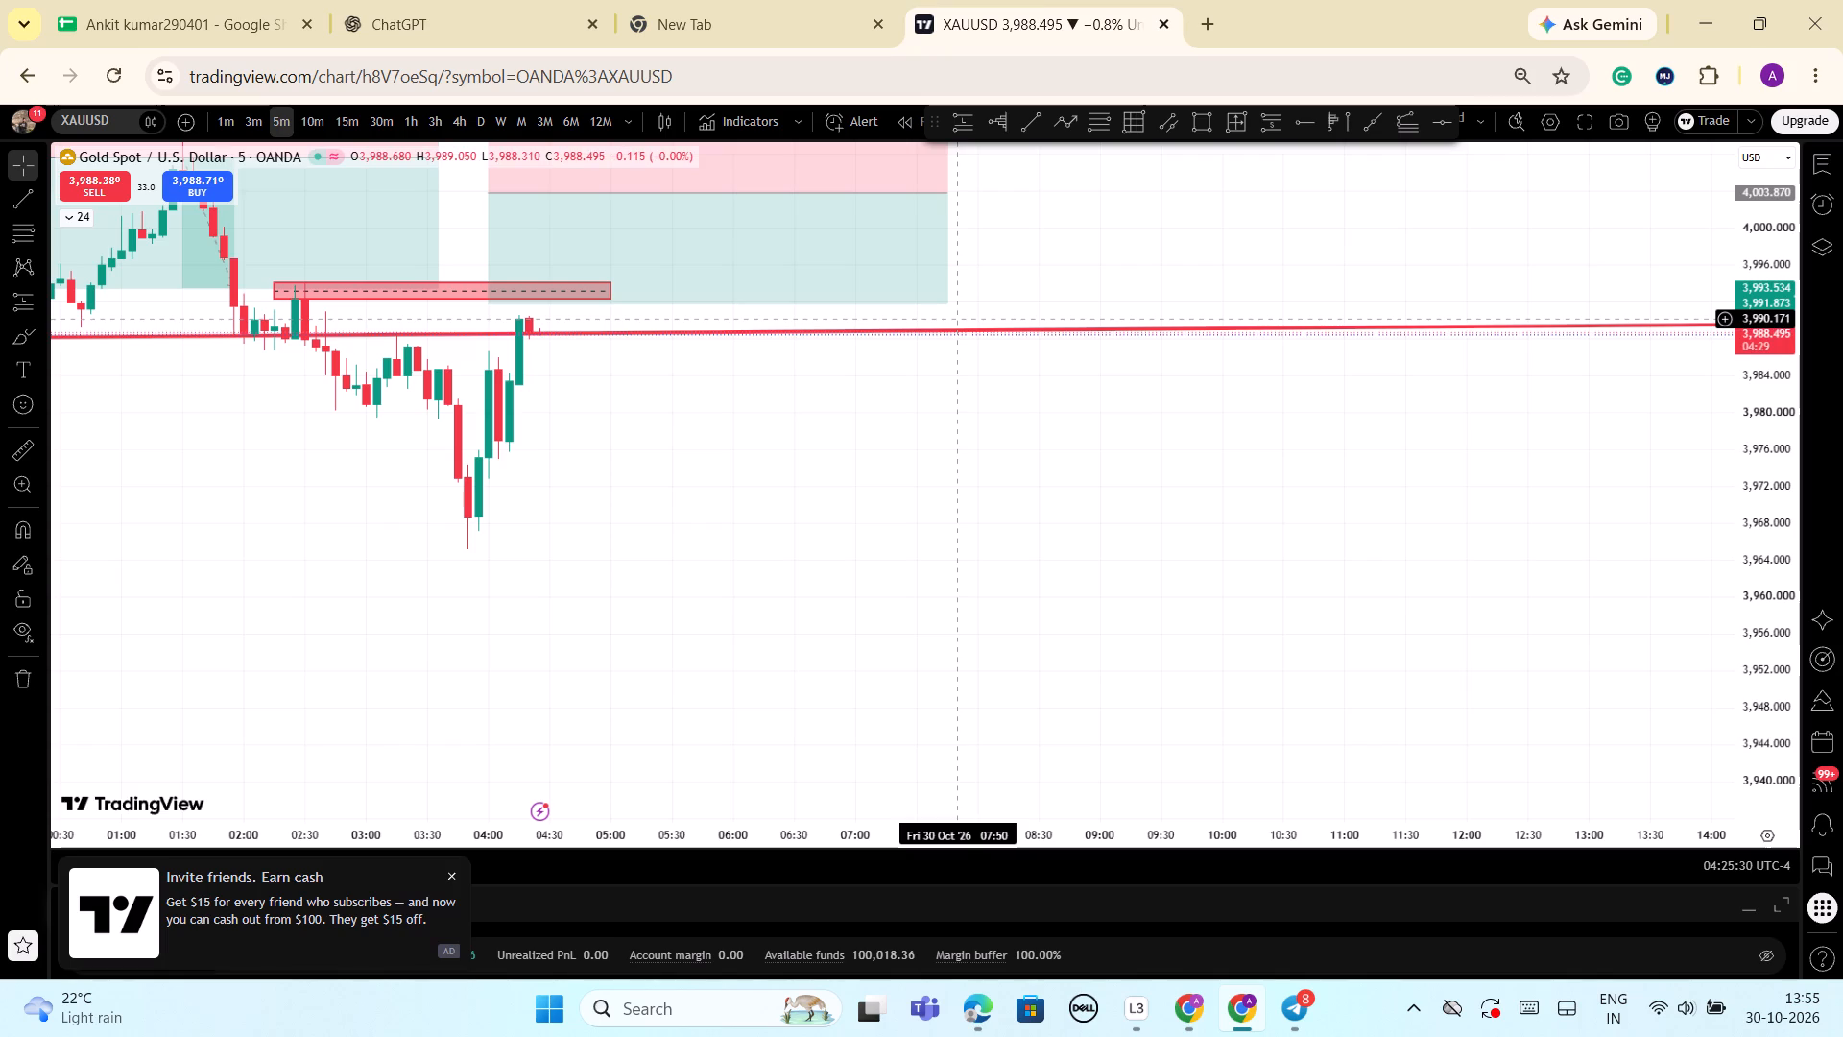
pyautogui.scroll(-2, 955, 322)
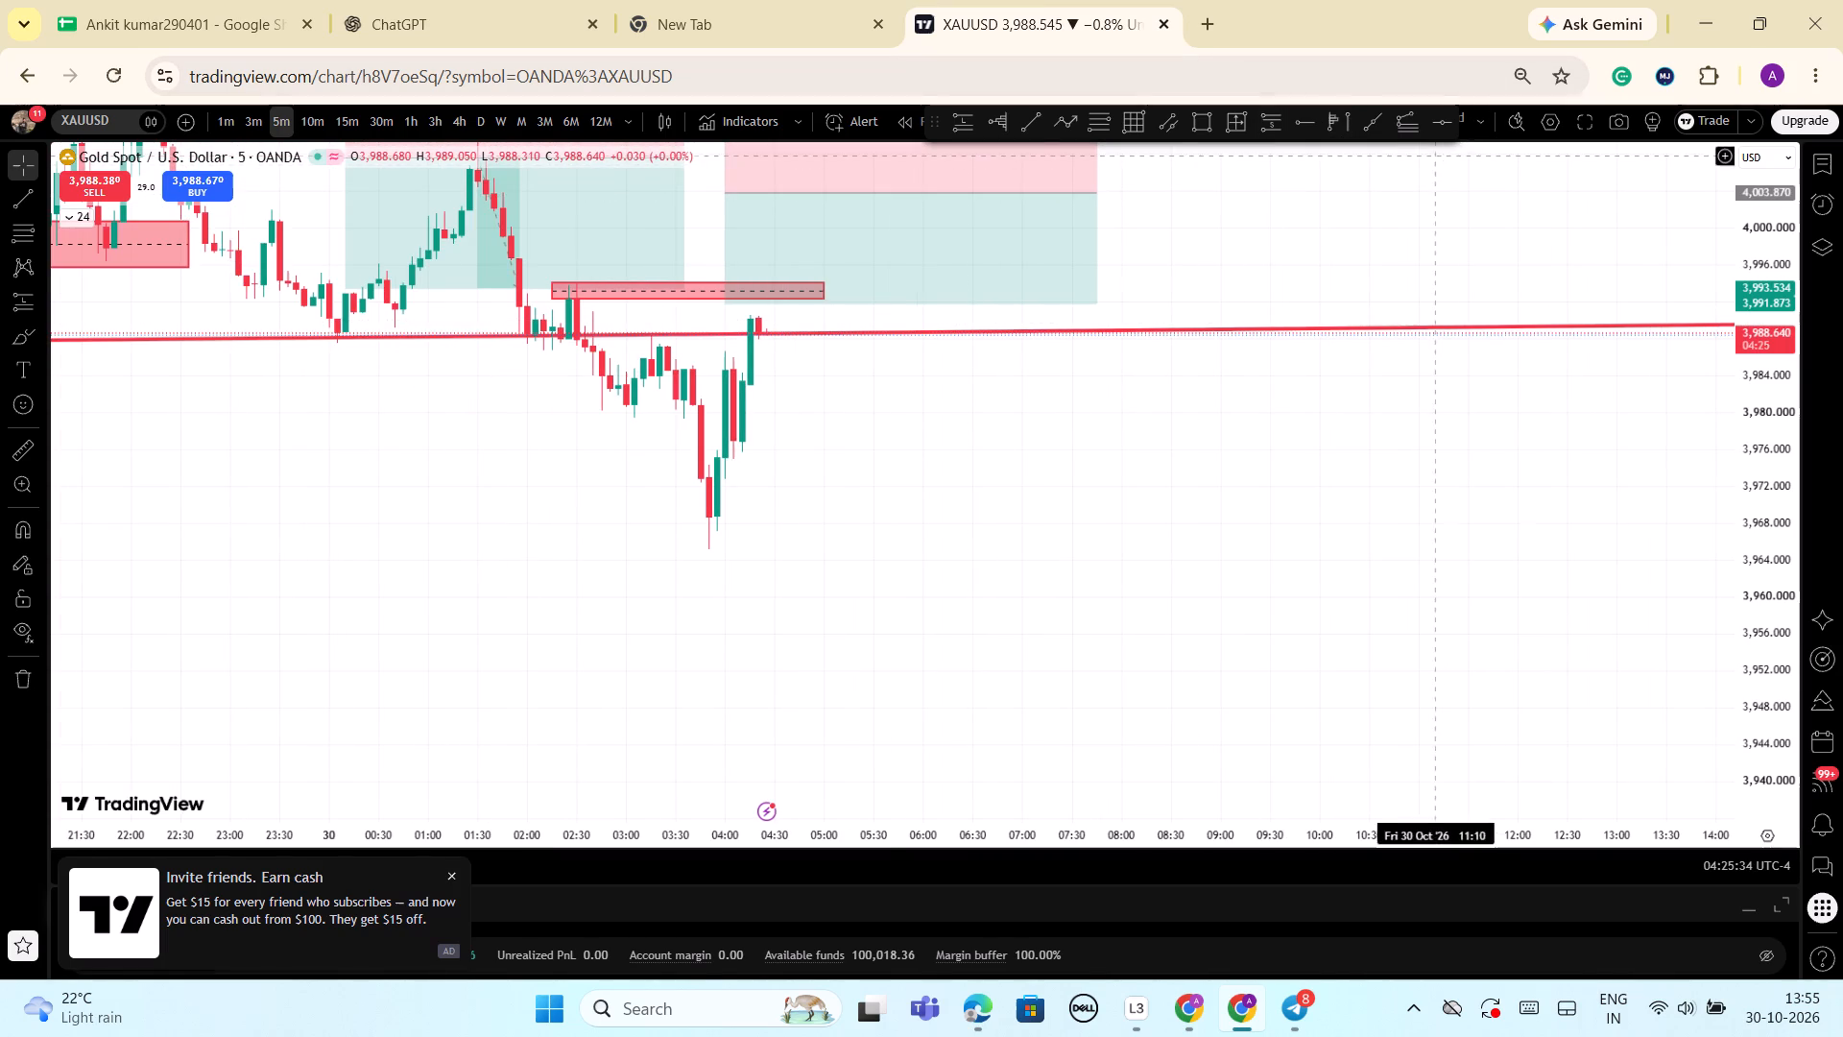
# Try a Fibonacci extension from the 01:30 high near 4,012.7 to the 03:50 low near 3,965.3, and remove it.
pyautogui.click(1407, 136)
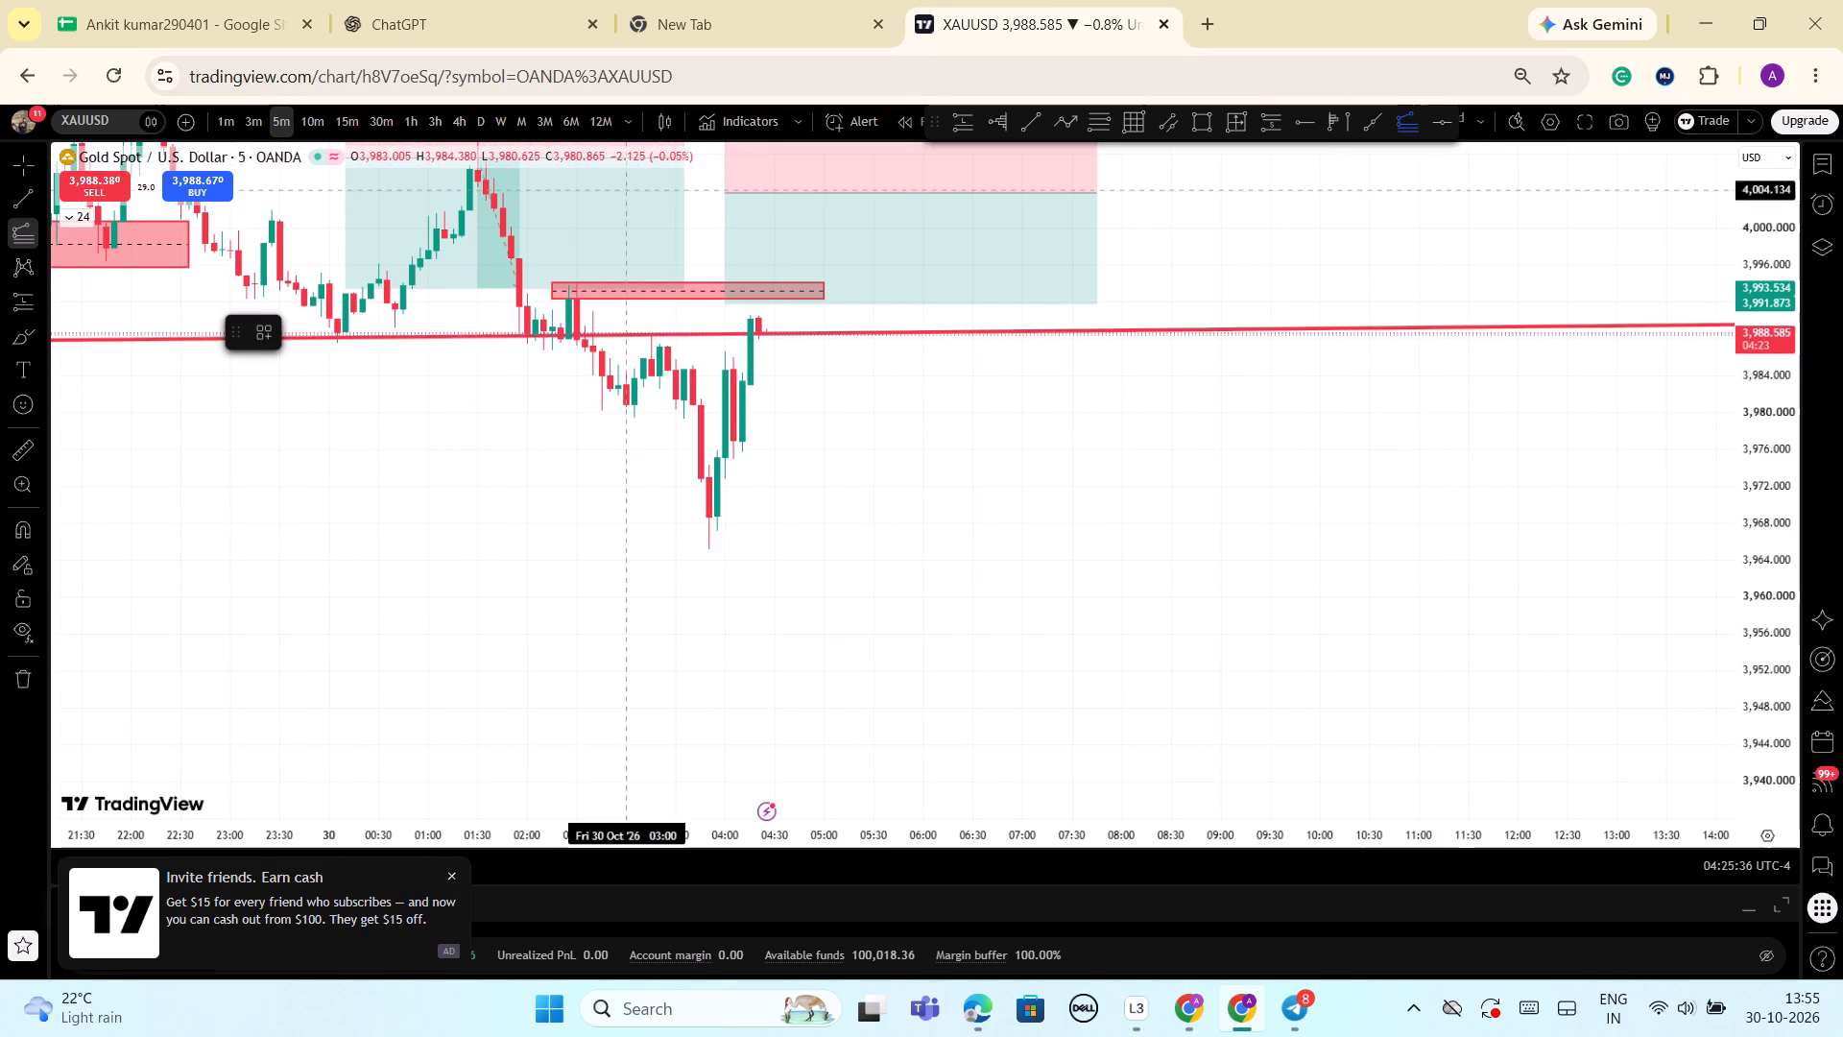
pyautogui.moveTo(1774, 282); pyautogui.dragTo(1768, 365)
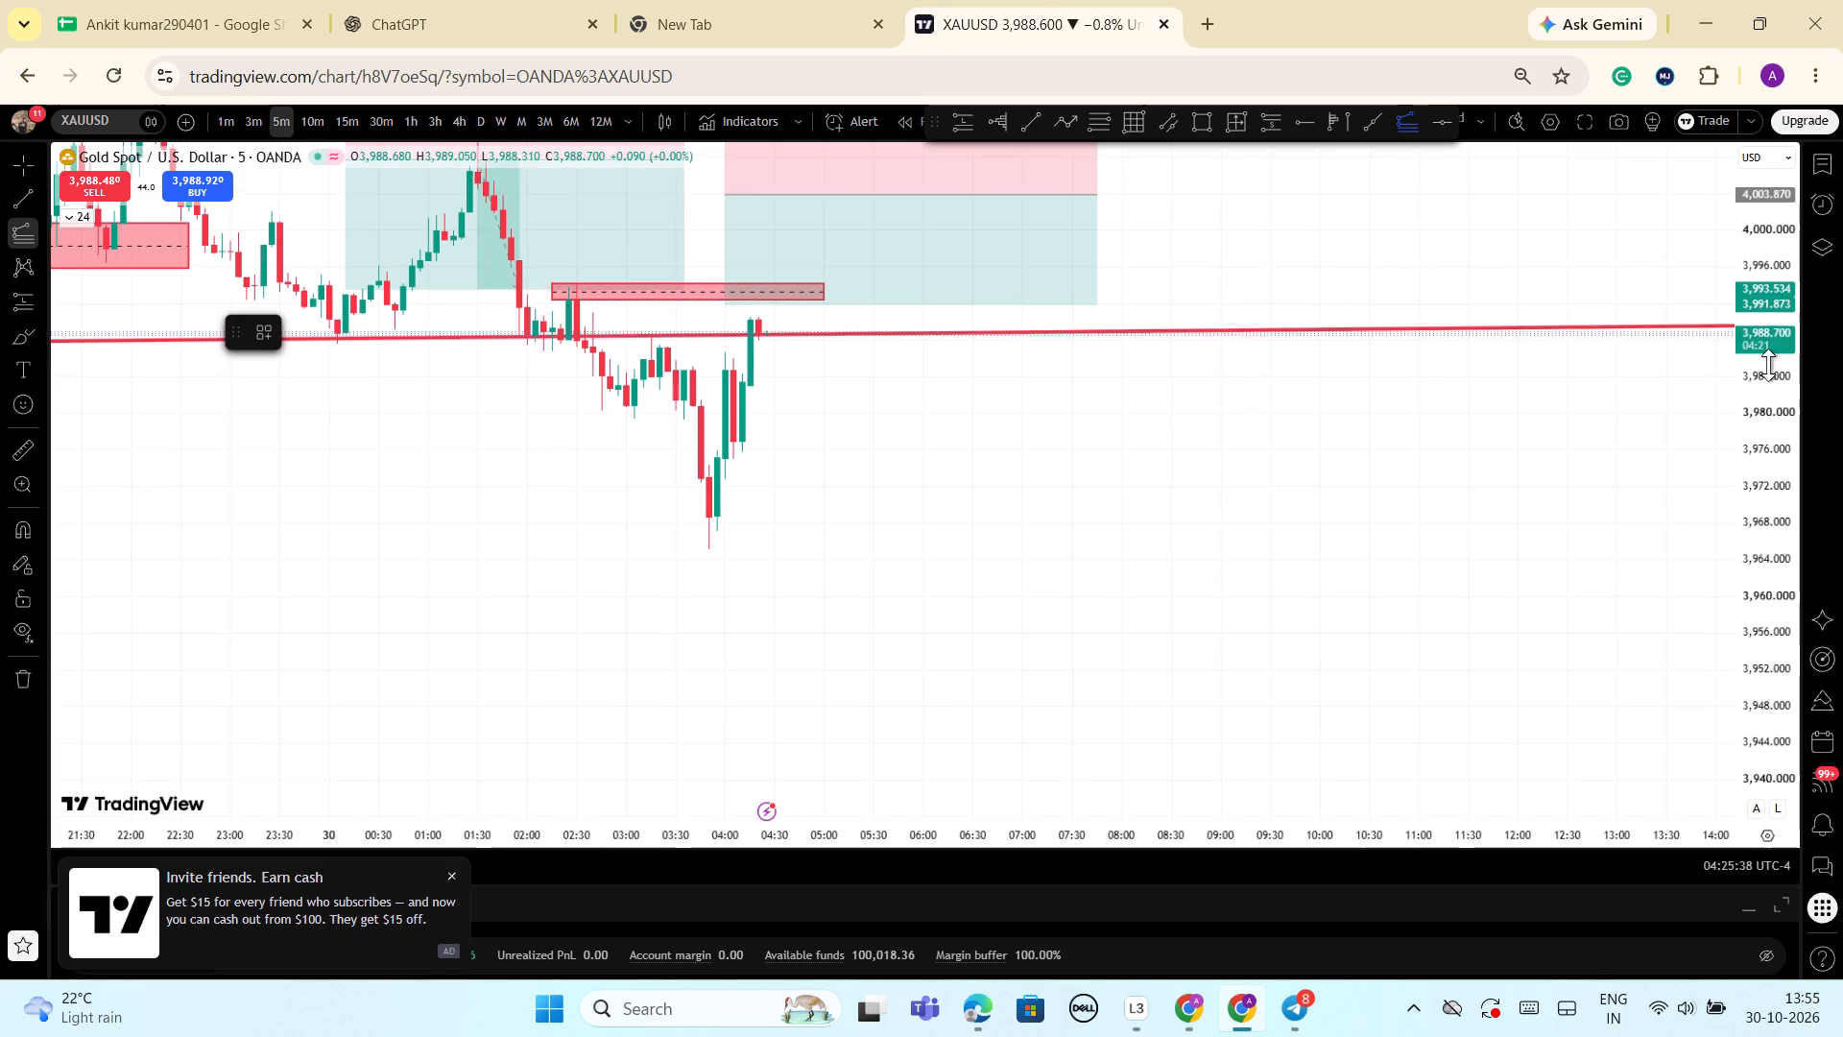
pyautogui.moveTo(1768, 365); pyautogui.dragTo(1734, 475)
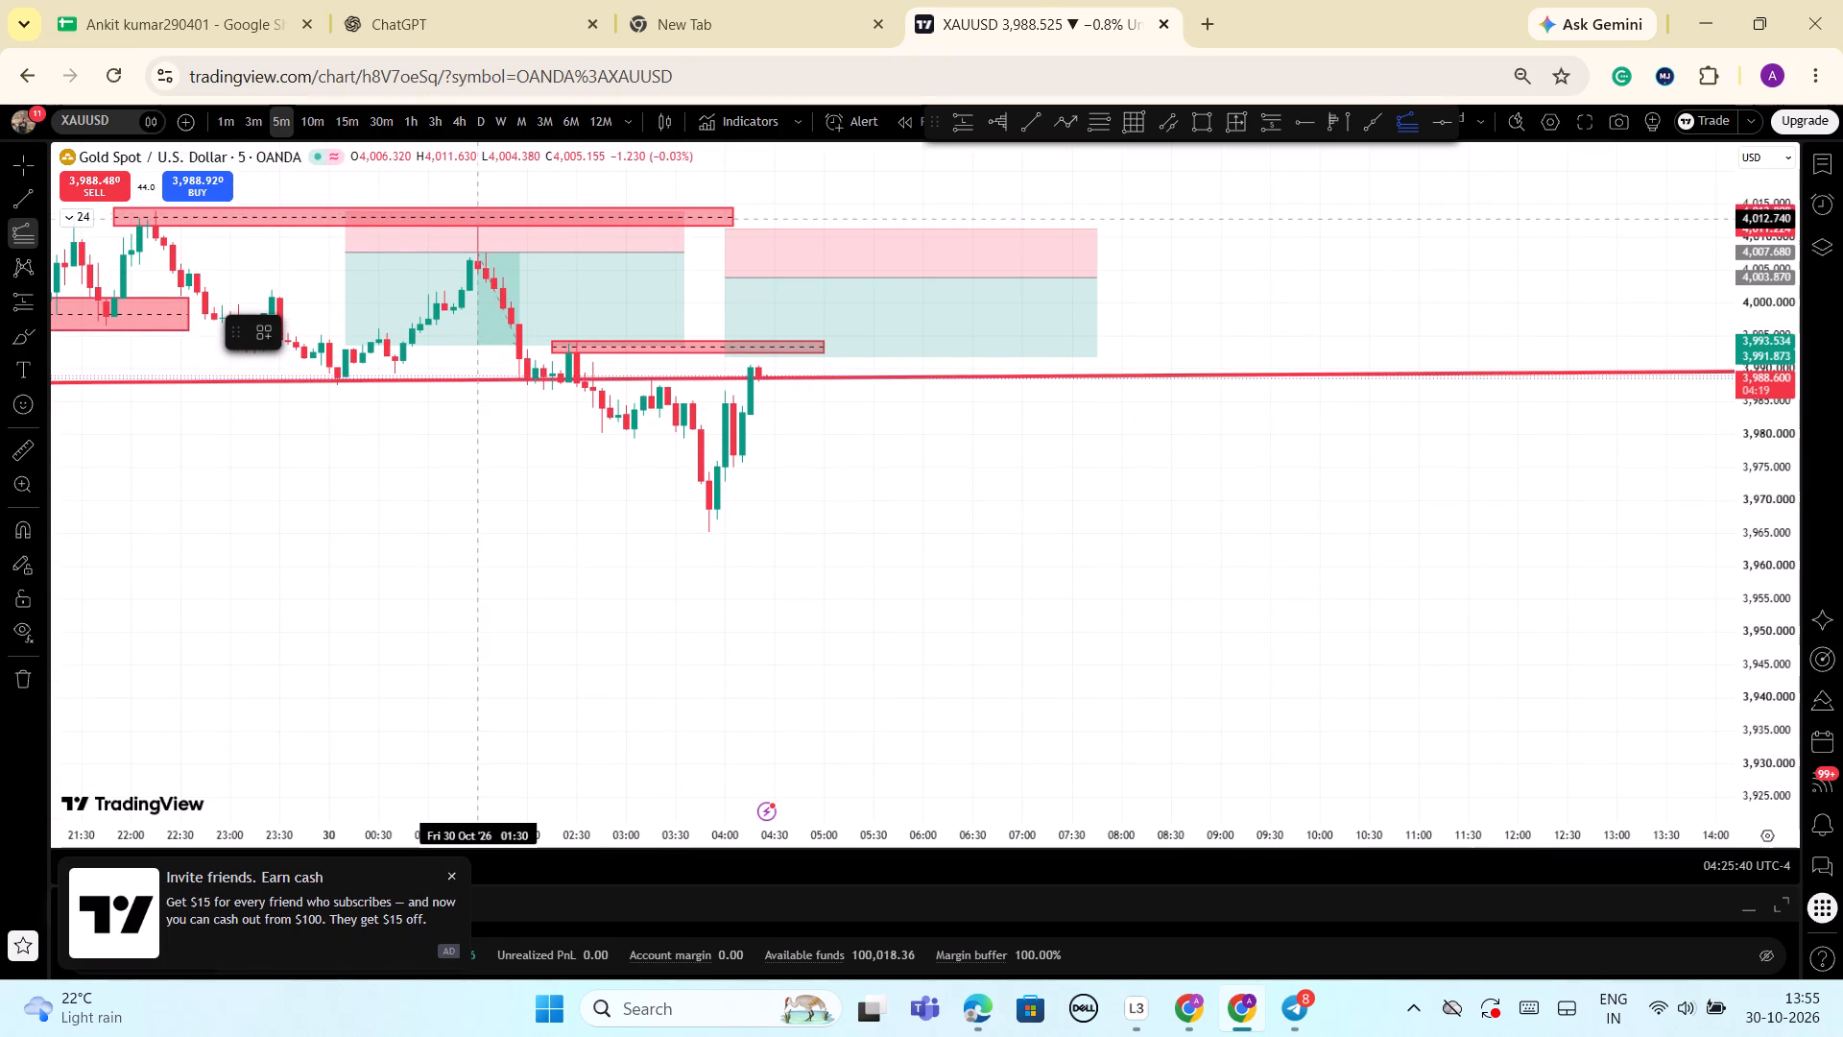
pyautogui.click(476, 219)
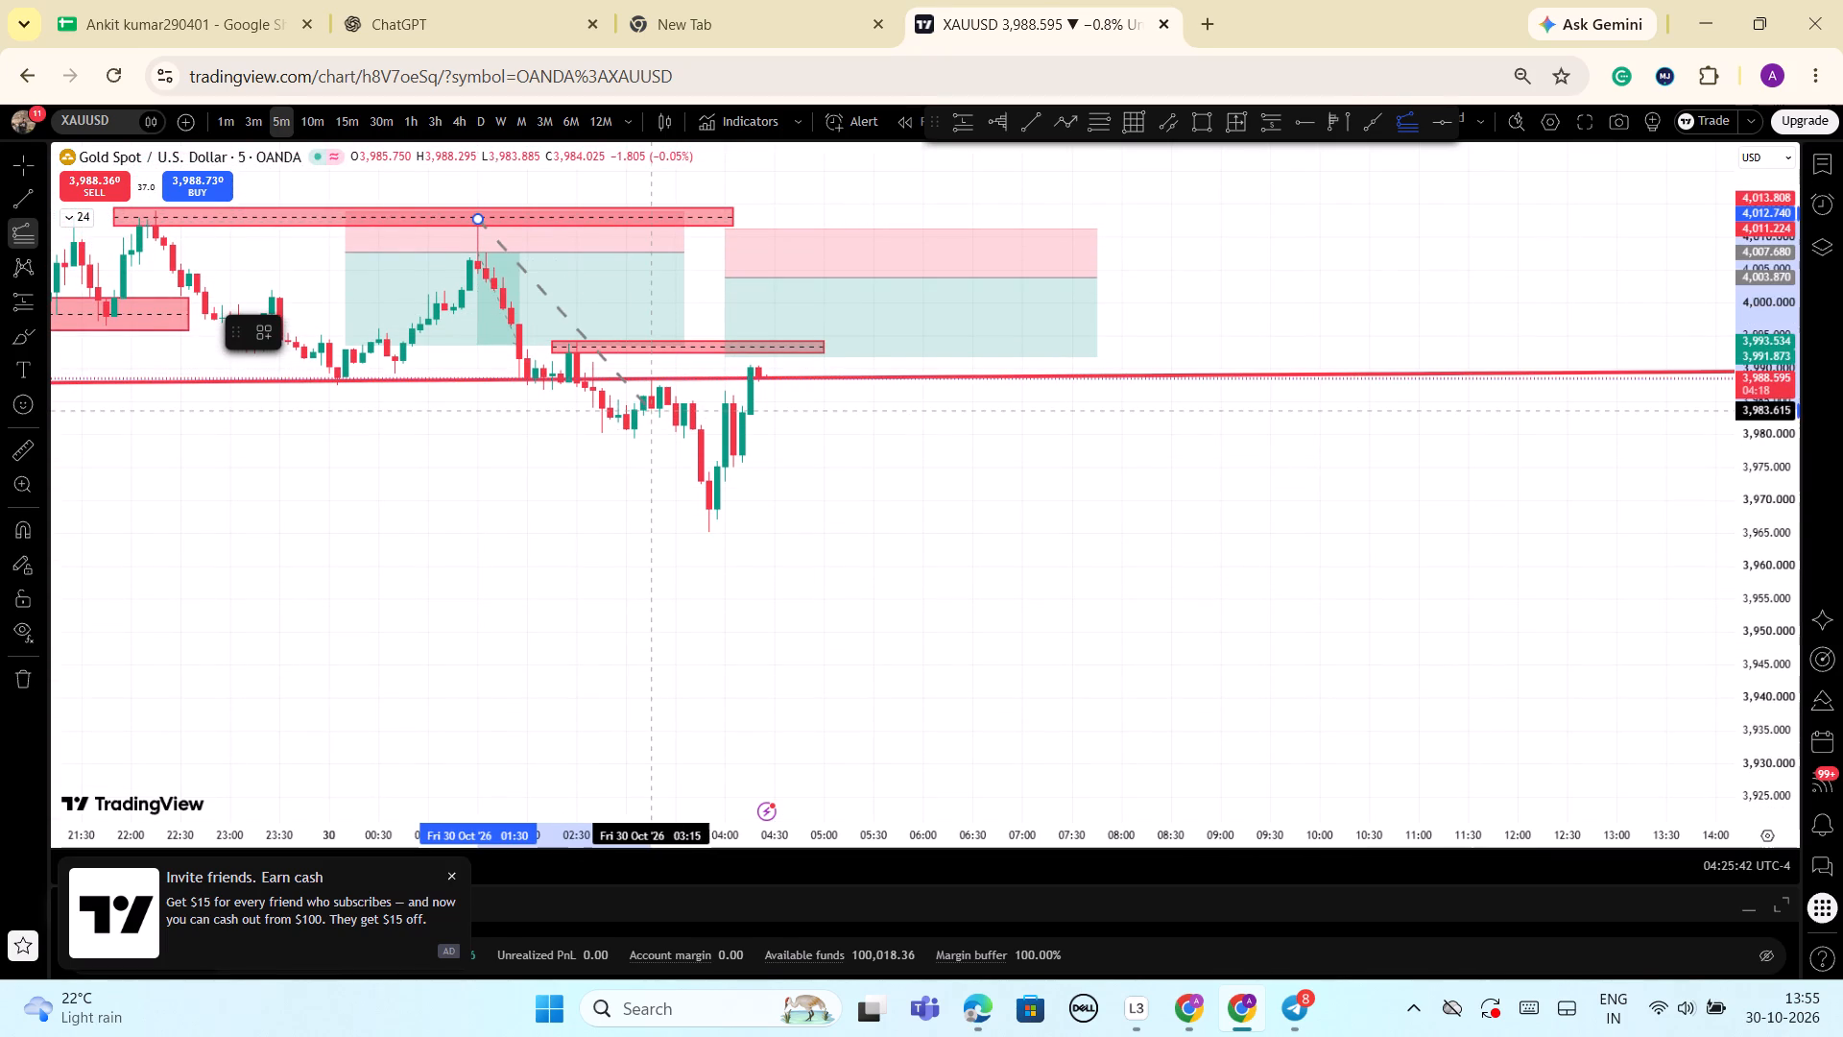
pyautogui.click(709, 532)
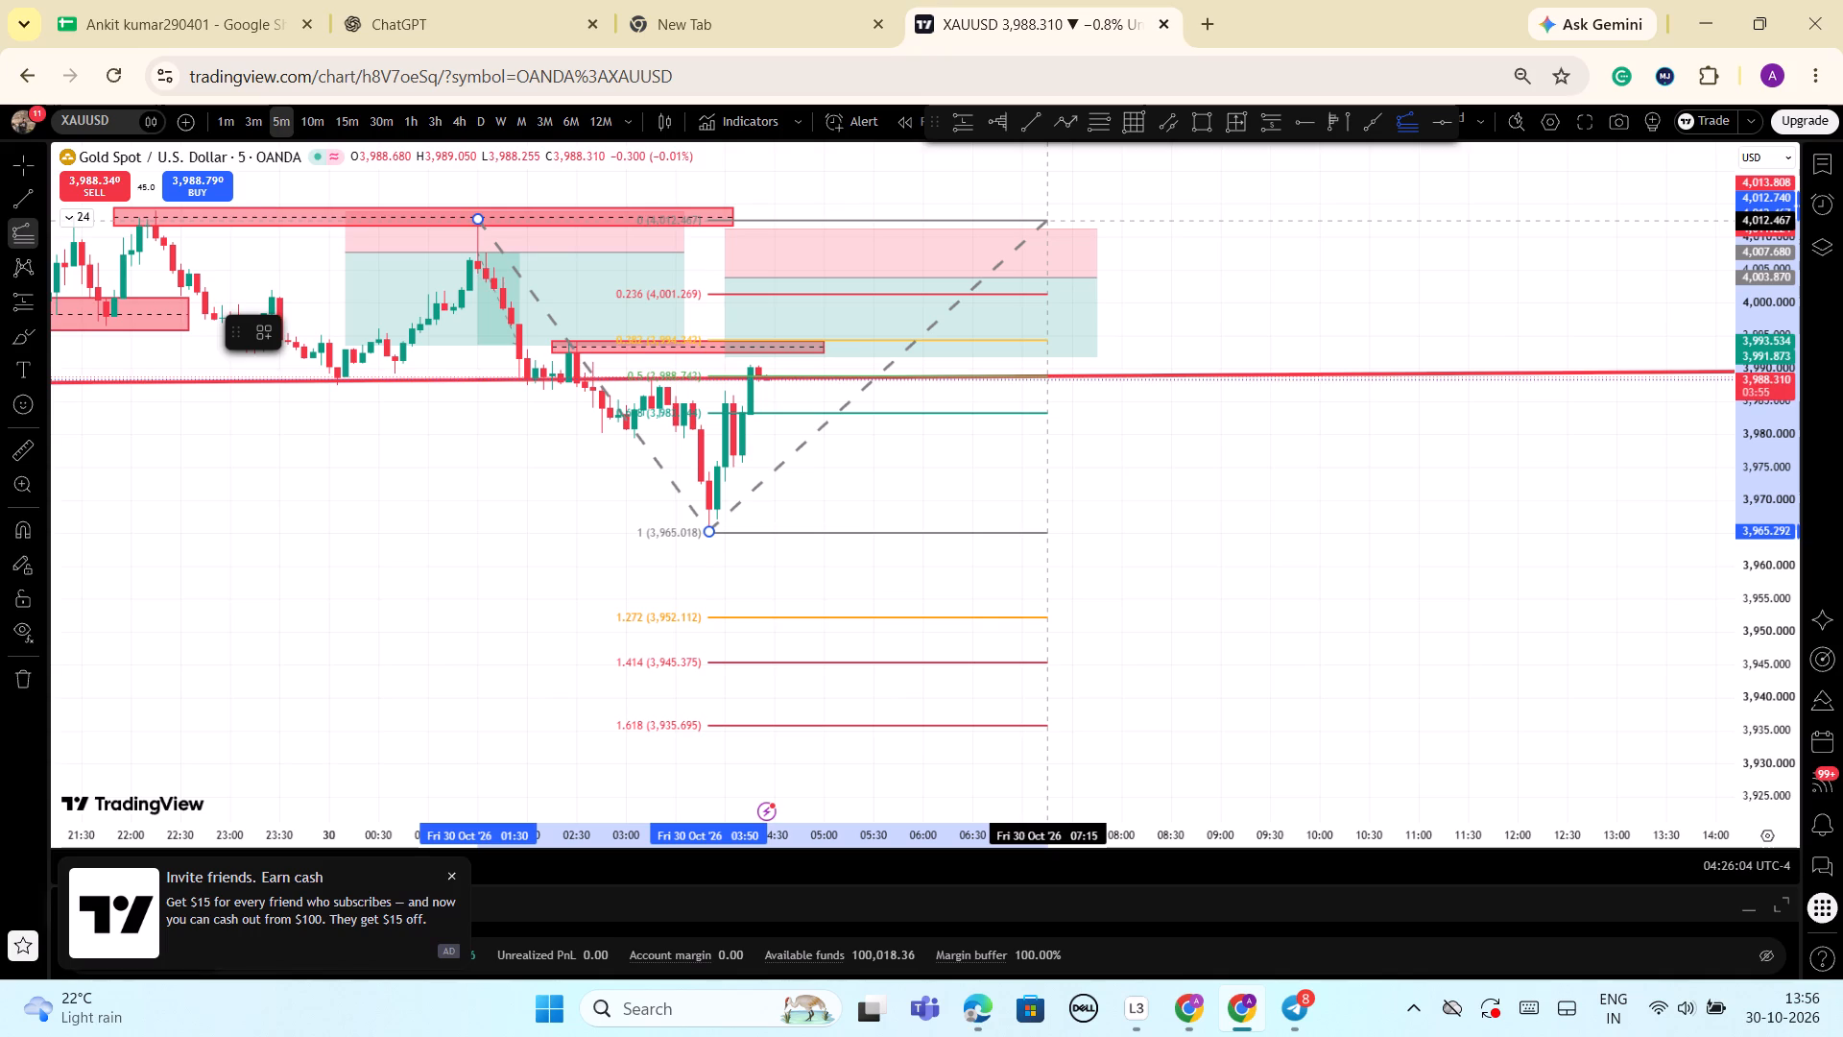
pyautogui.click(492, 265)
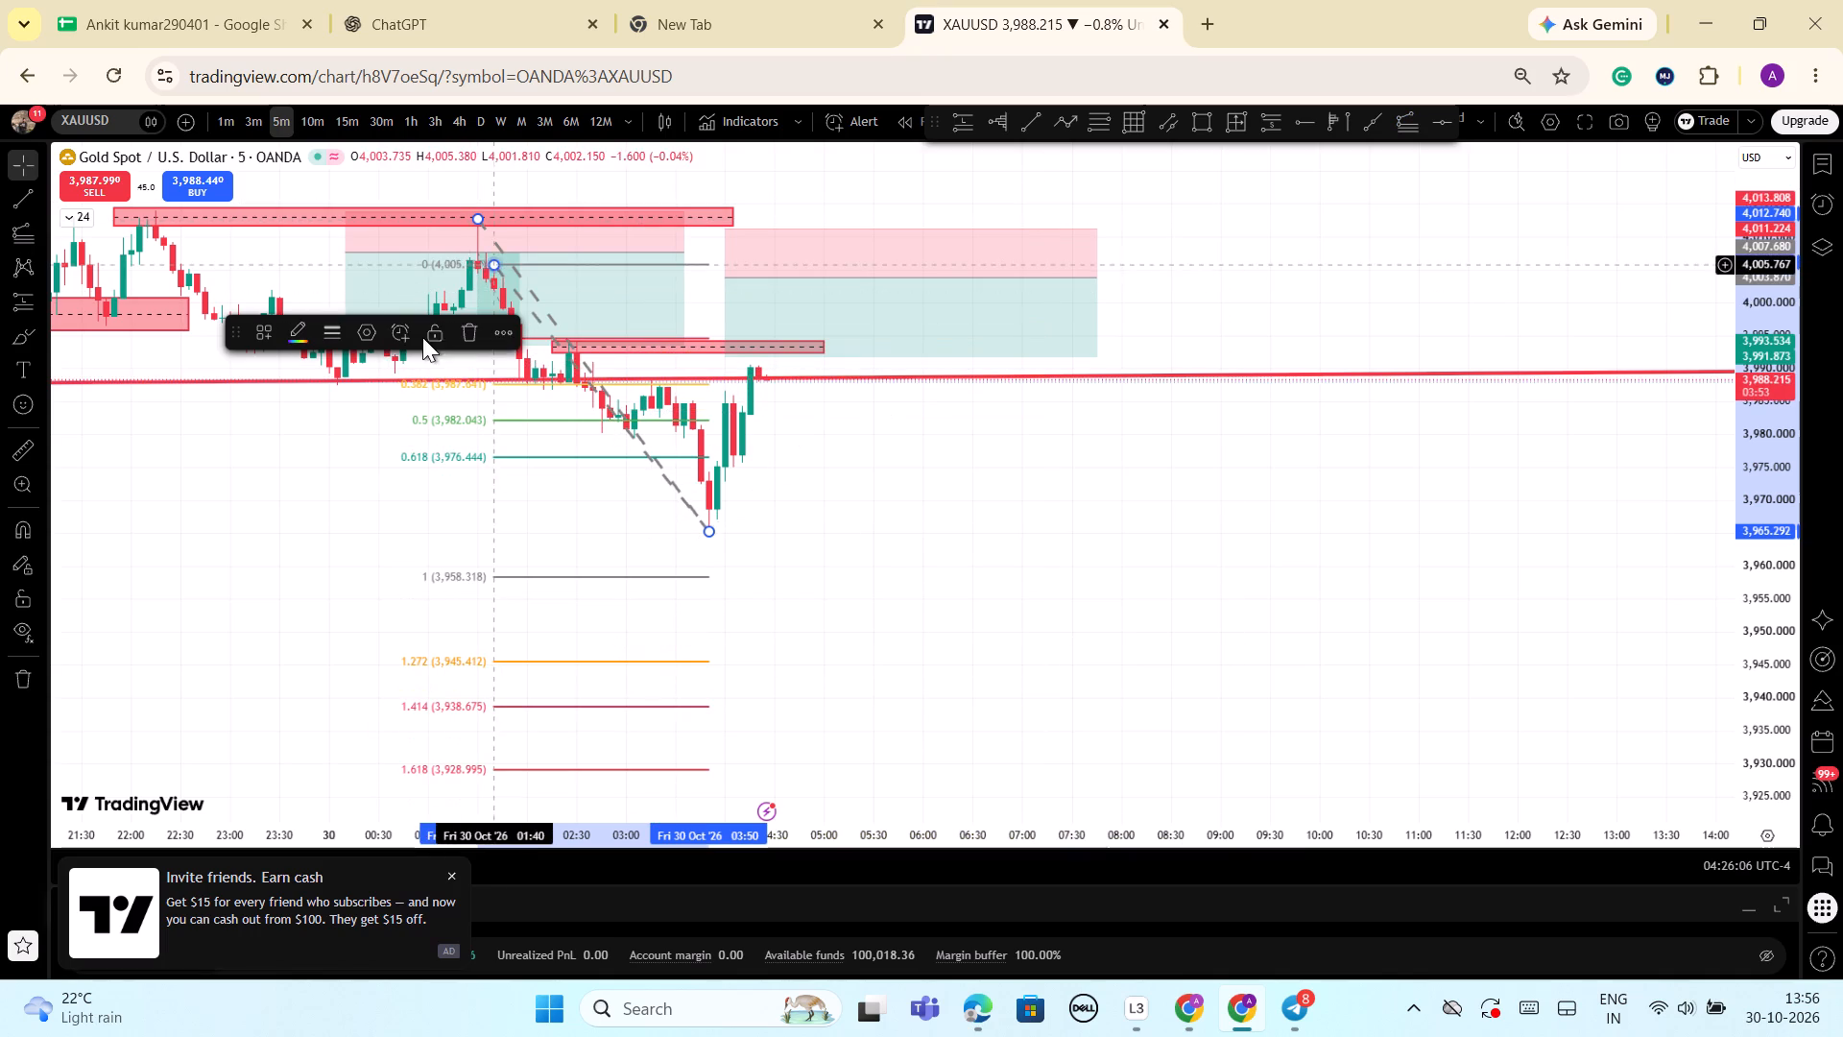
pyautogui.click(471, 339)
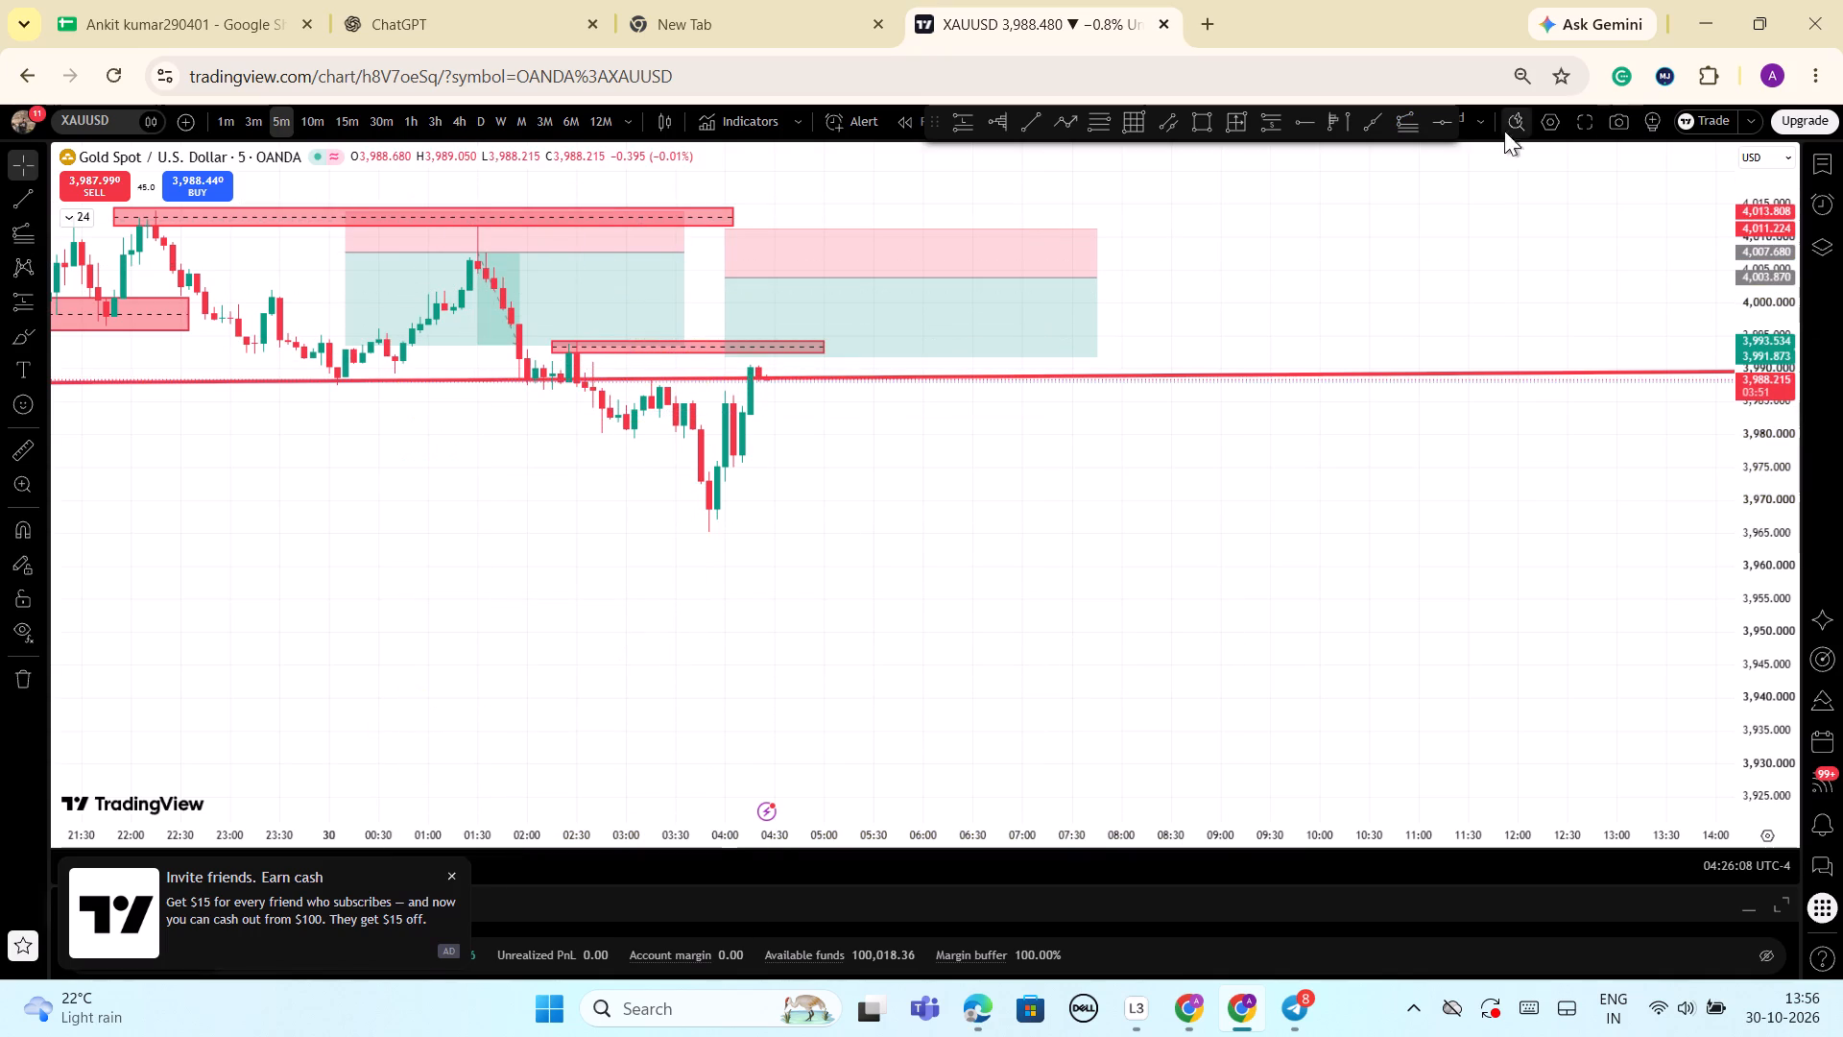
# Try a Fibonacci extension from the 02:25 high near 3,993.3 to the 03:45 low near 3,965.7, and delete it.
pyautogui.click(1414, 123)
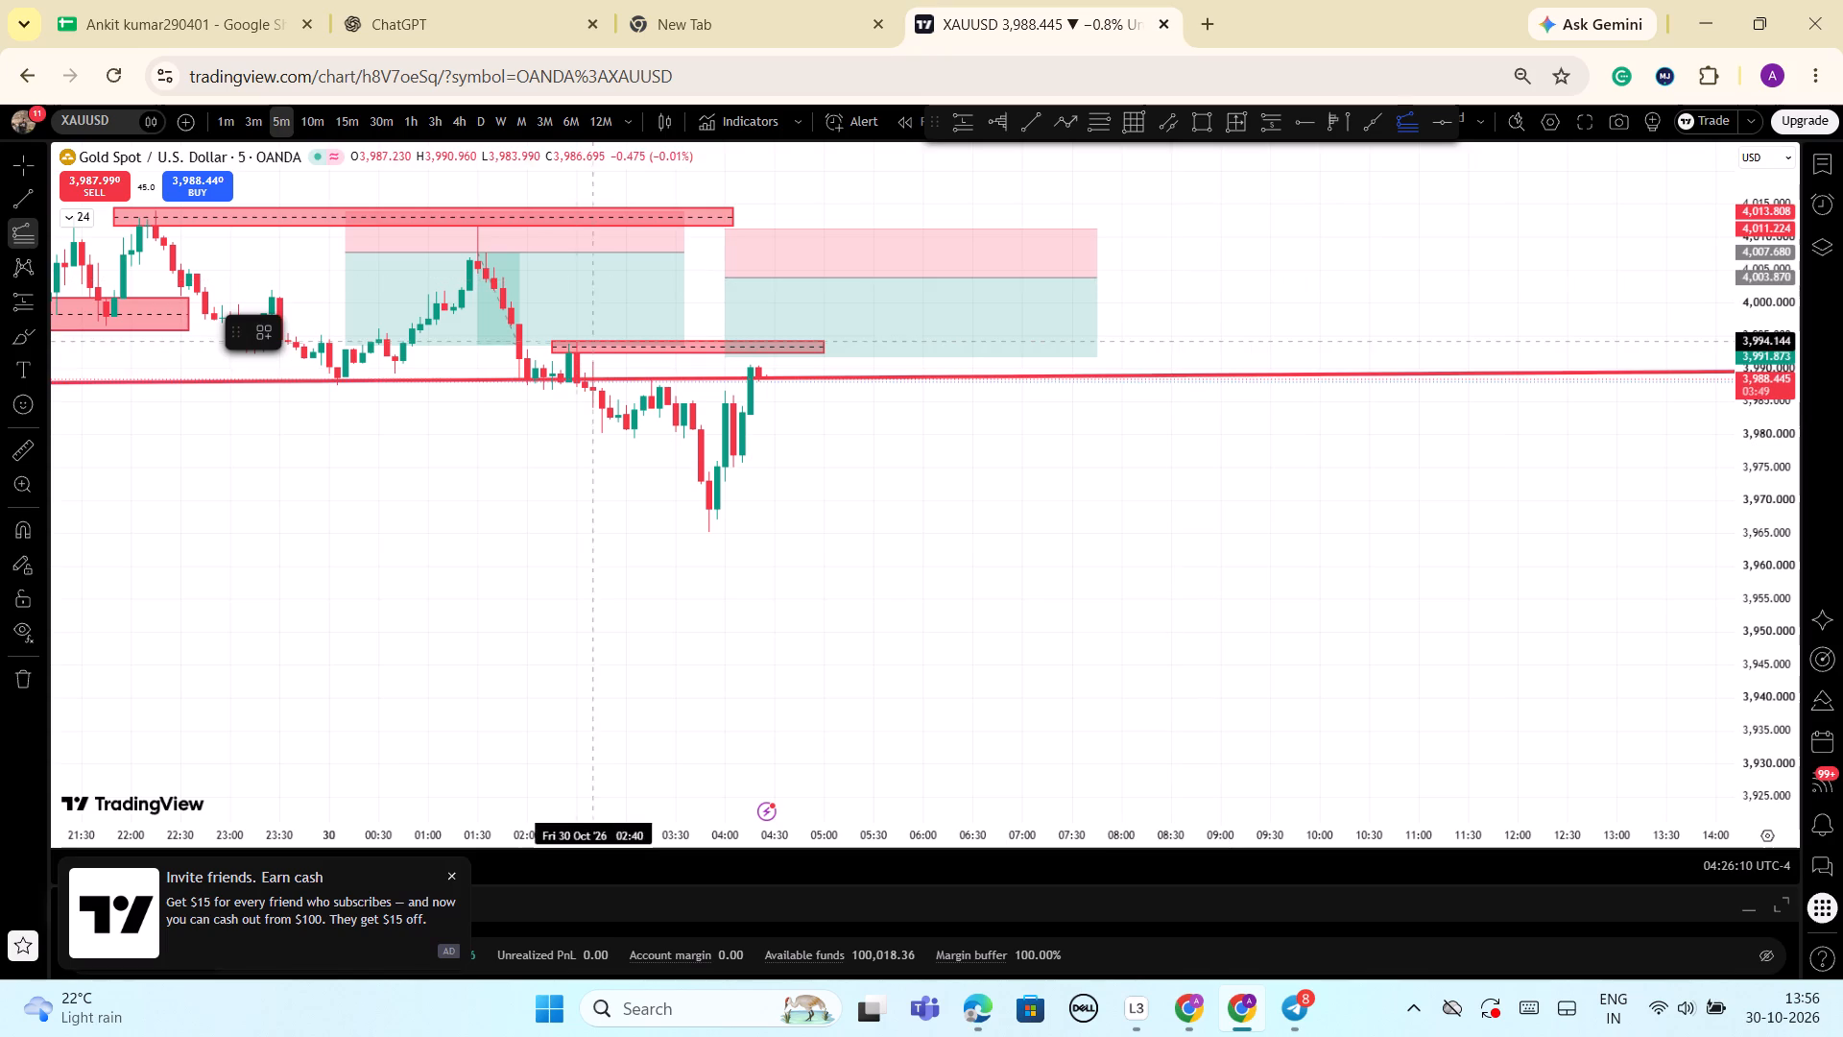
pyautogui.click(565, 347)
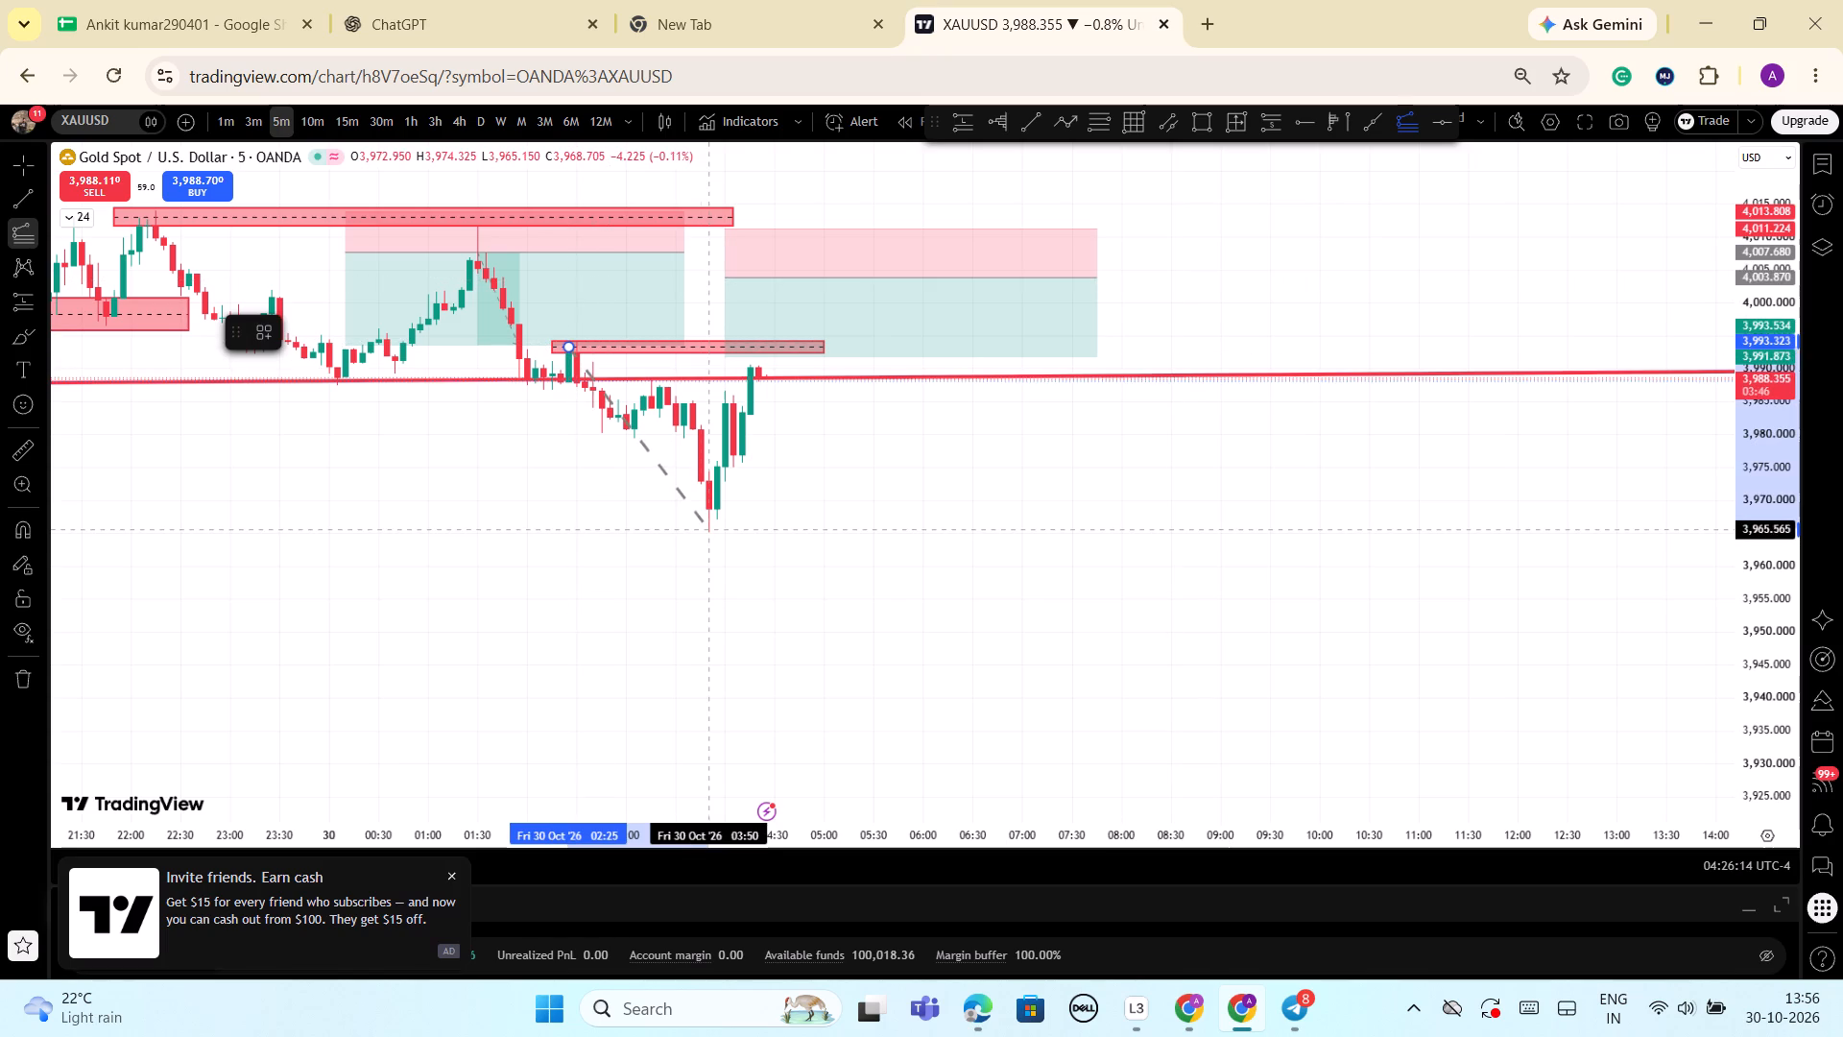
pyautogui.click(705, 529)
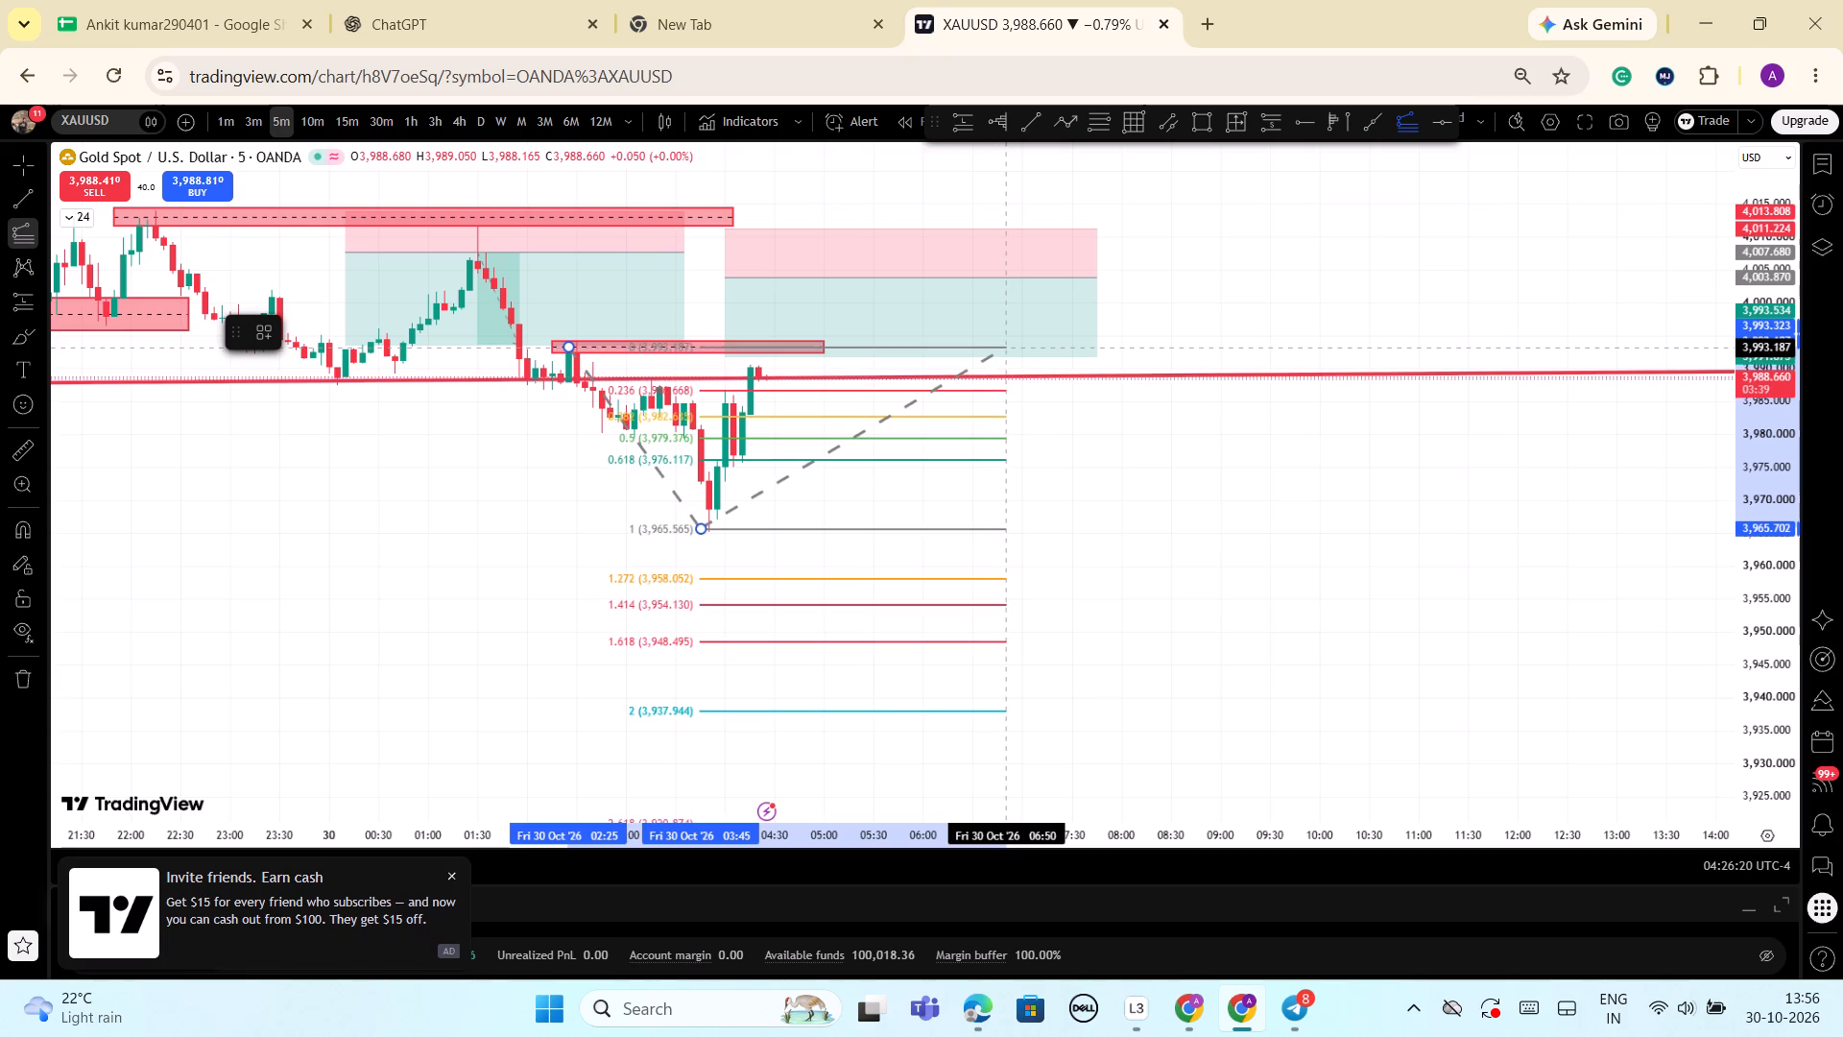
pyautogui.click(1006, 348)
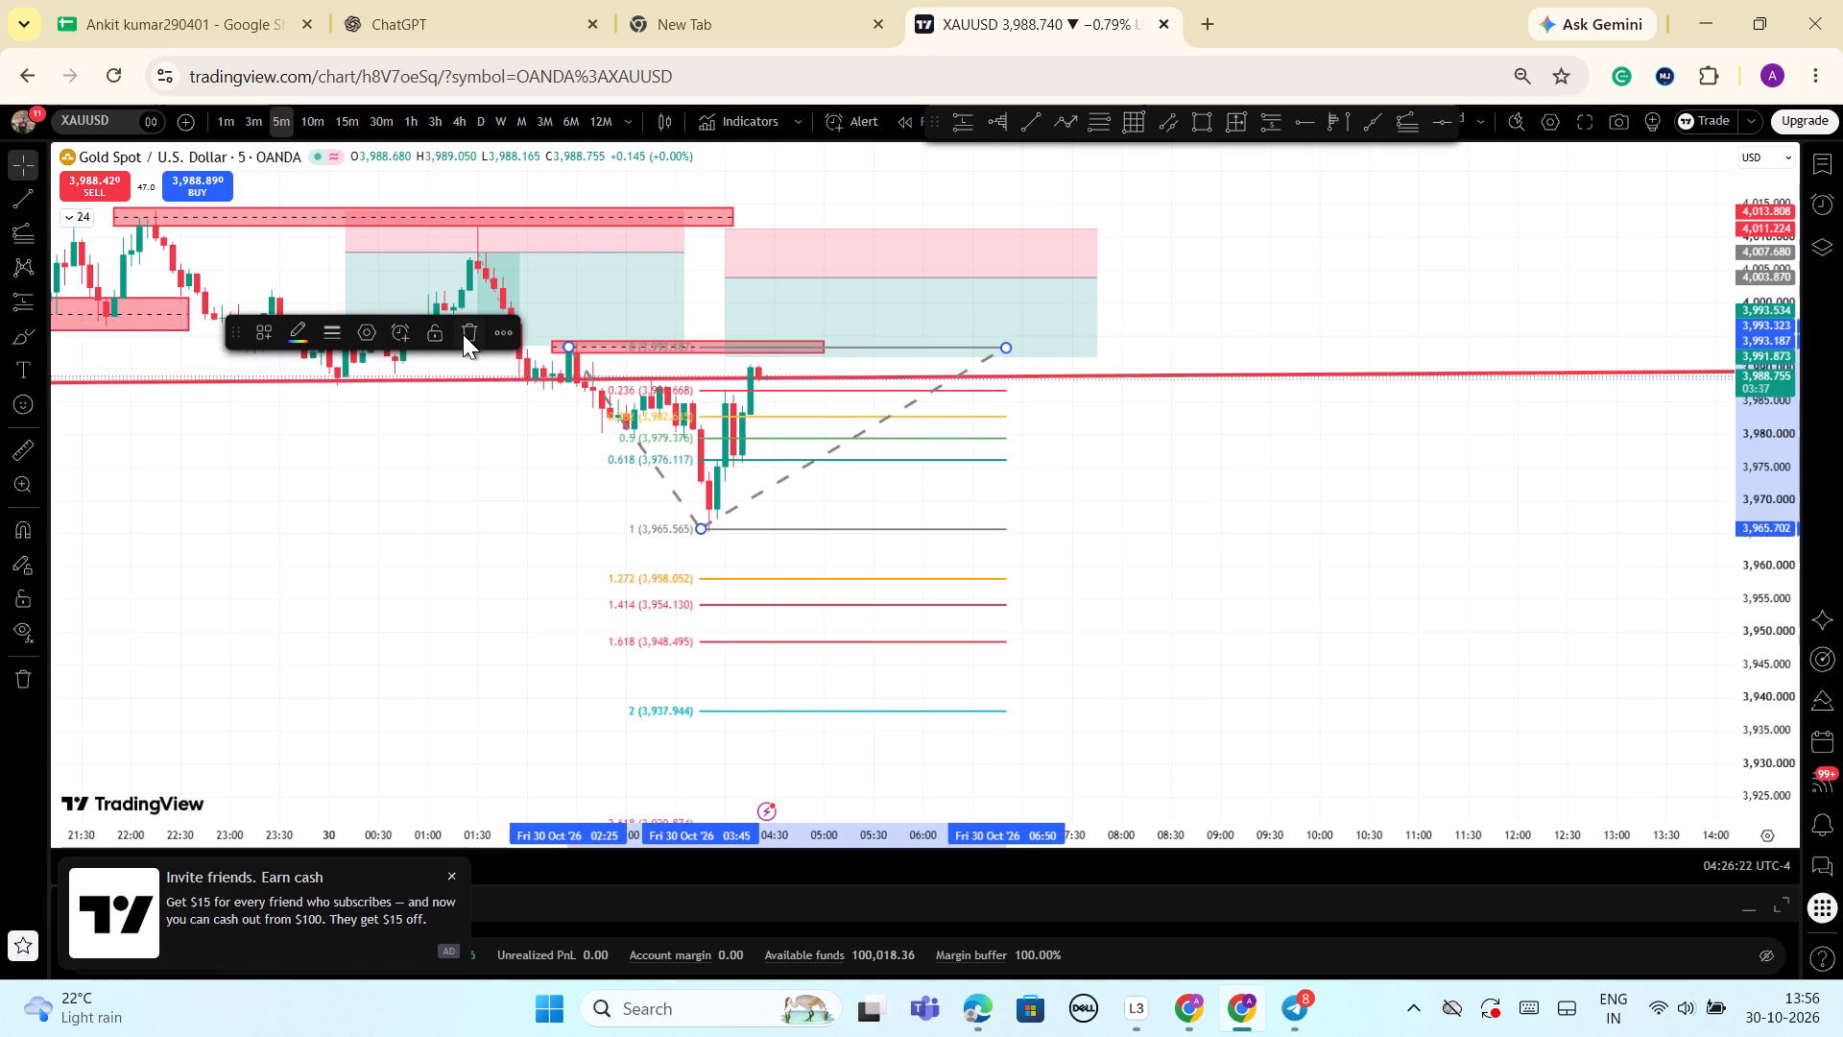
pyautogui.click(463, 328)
# Examine the 5-minute gold price action around the red trend line, the nearby red zones and the short position drawings.
pyautogui.scroll(-3, 821, 426)
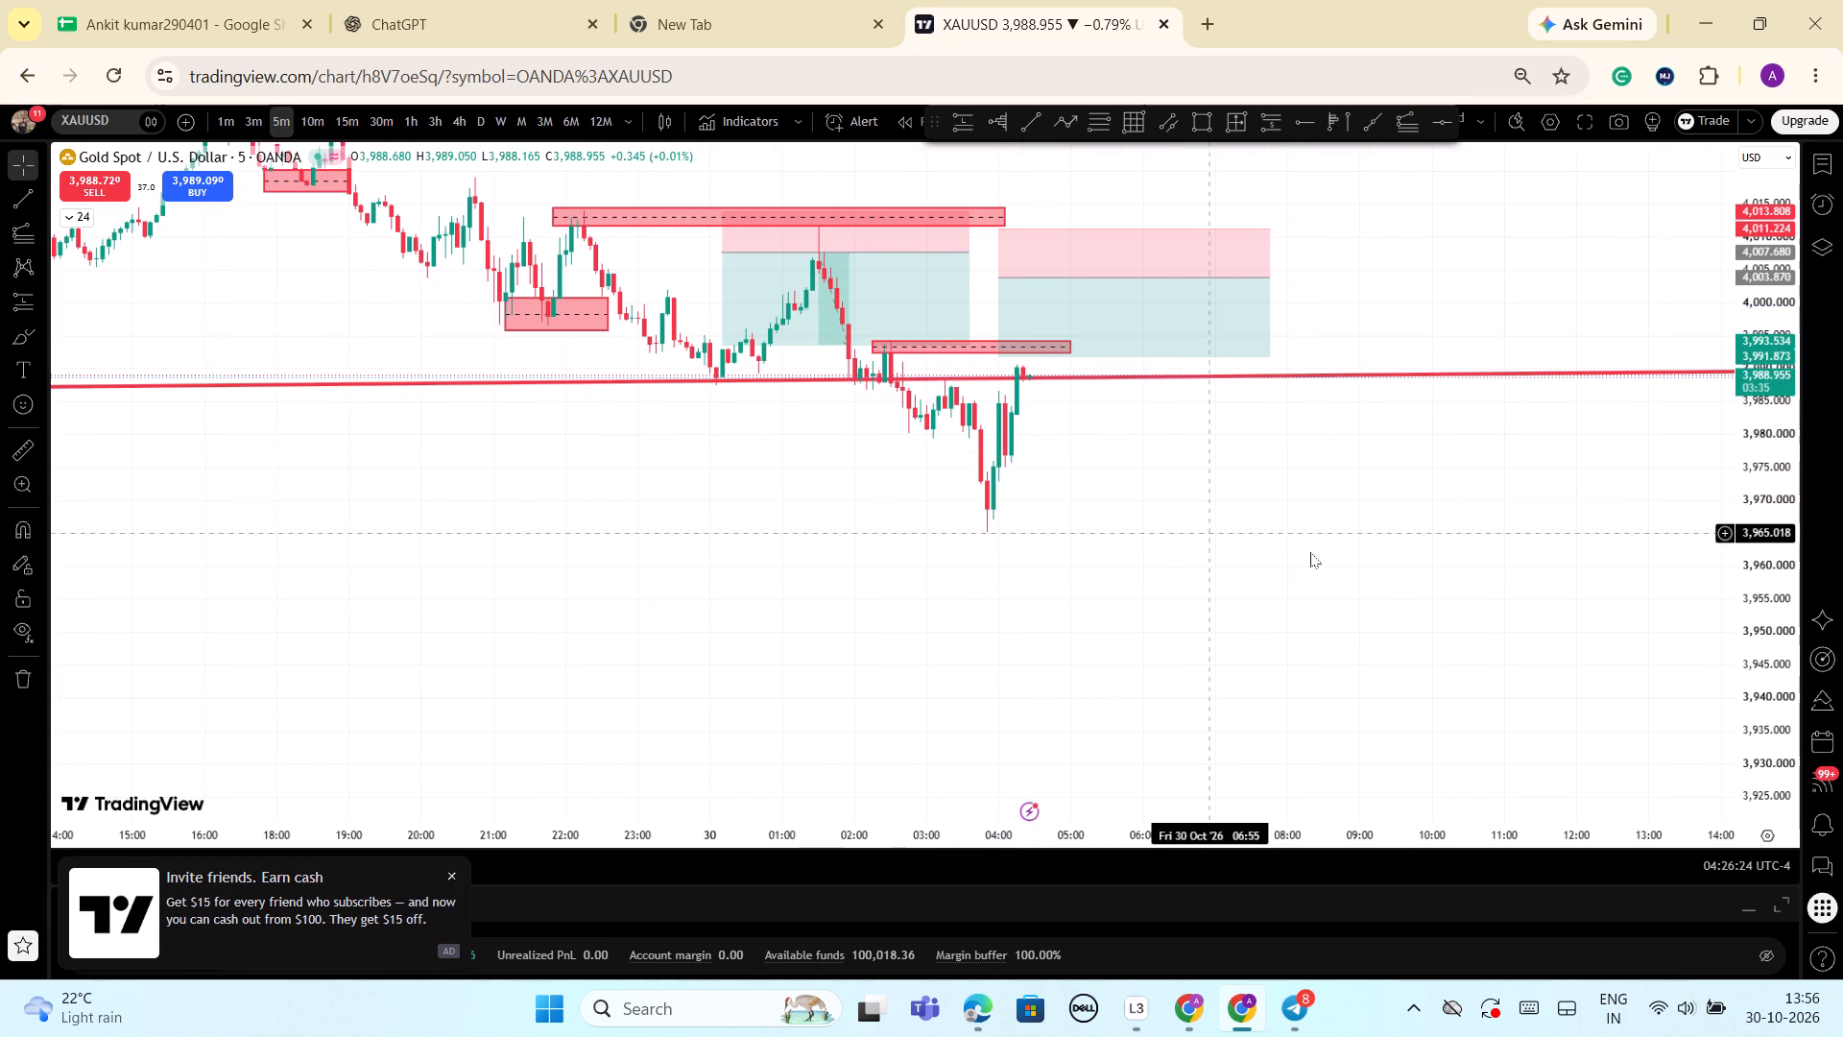
pyautogui.moveTo(1759, 681); pyautogui.dragTo(1719, 397)
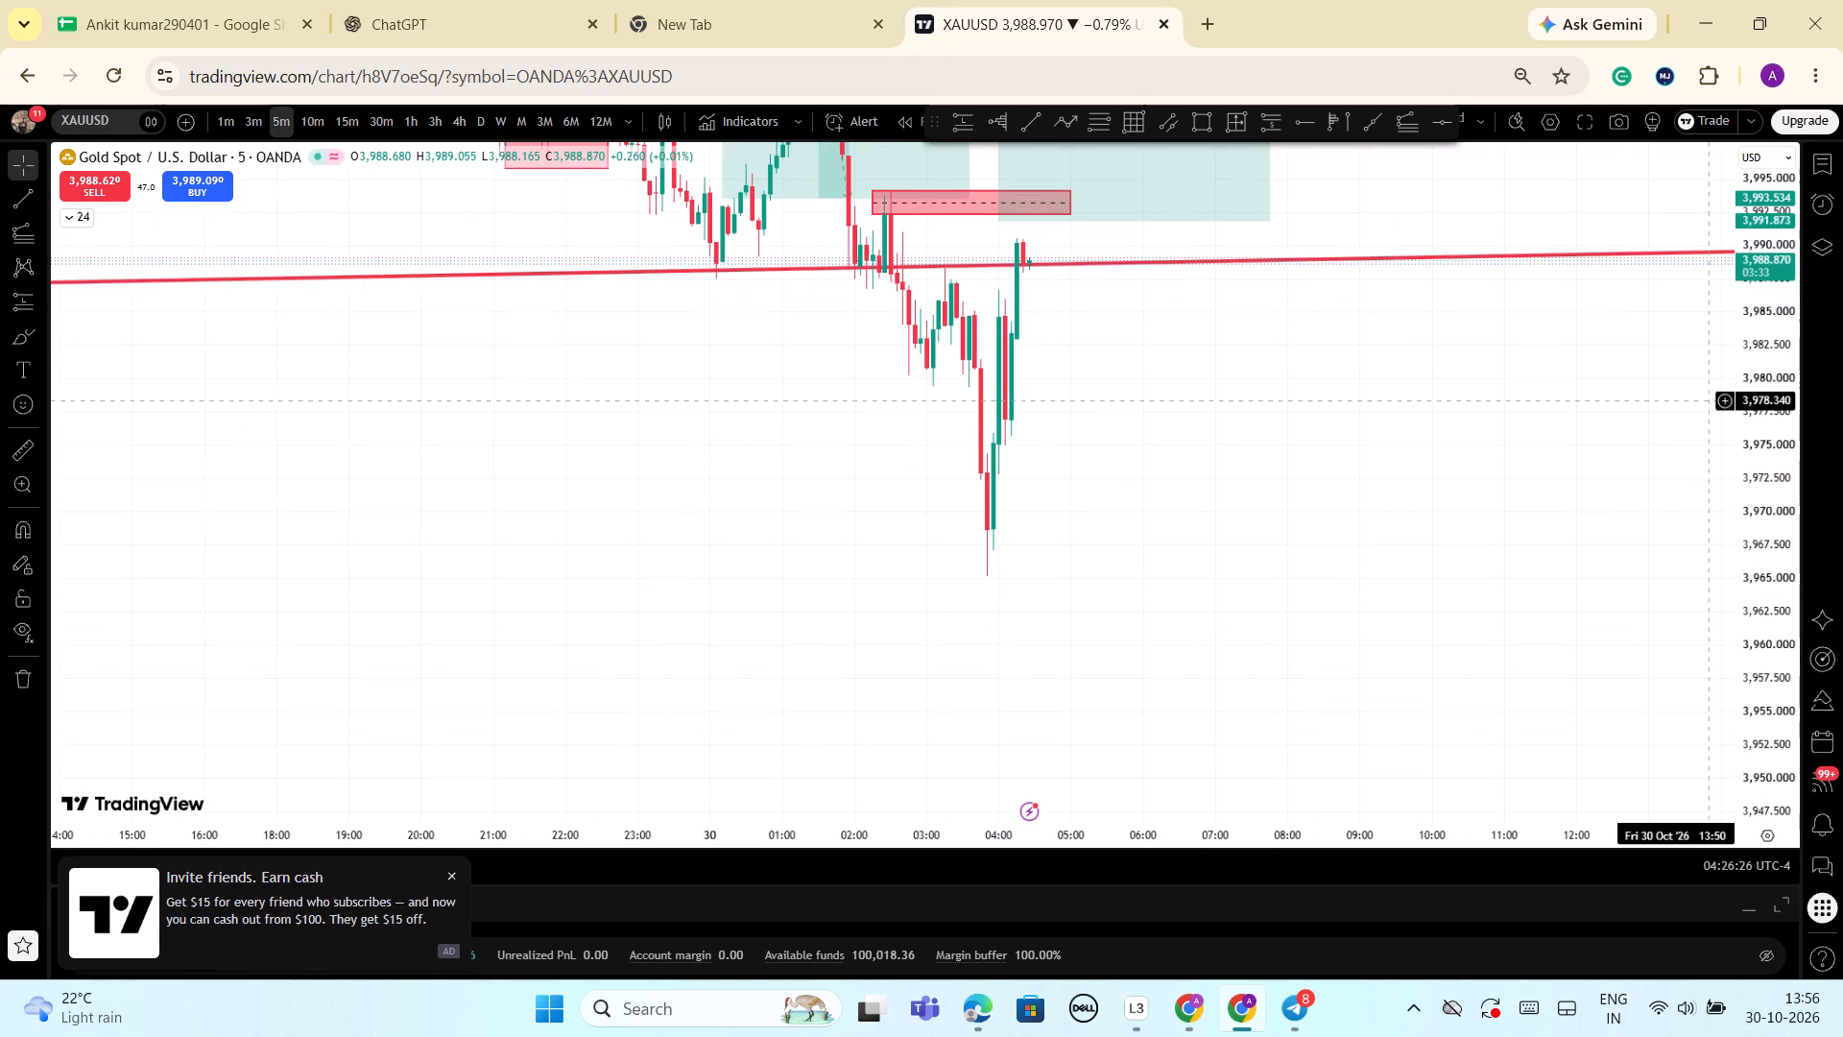
pyautogui.scroll(4, 1485, 521)
pyautogui.moveTo(1197, 497); pyautogui.dragTo(1292, 496)
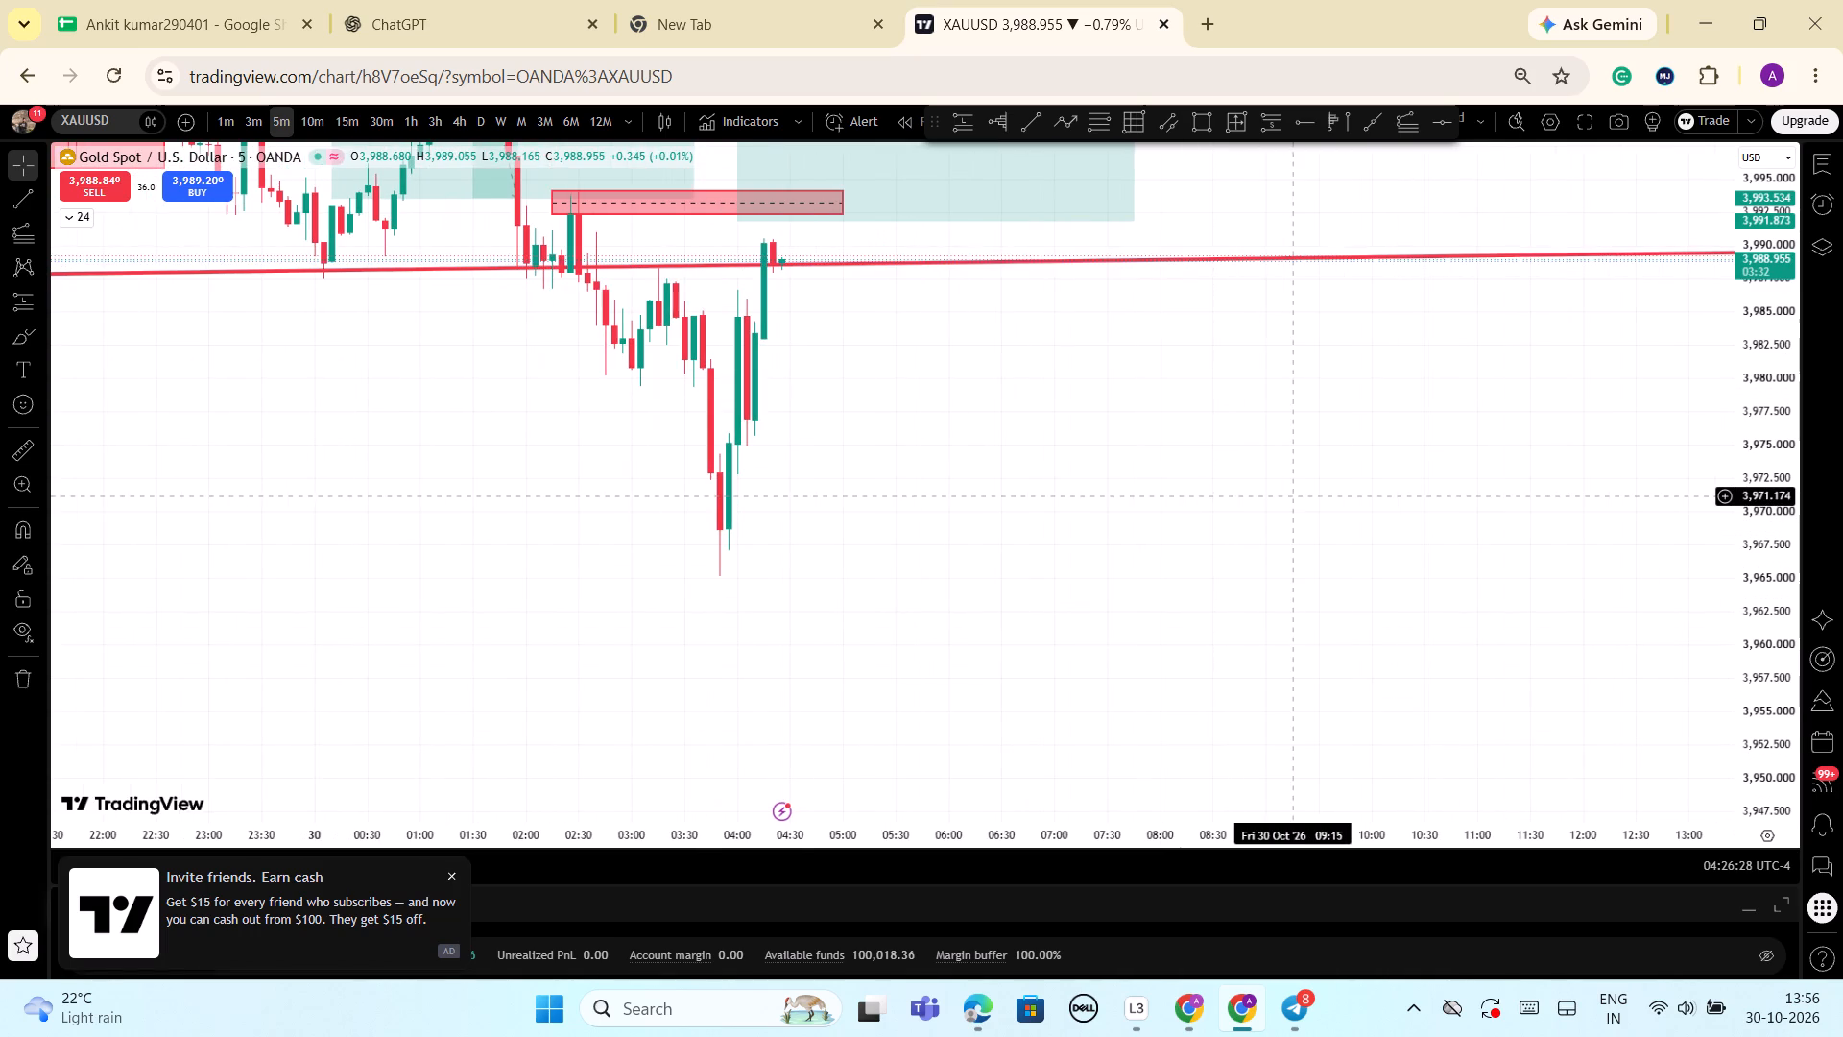
pyautogui.moveTo(1755, 335); pyautogui.dragTo(1701, 622)
pyautogui.scroll(-2, 1161, 583)
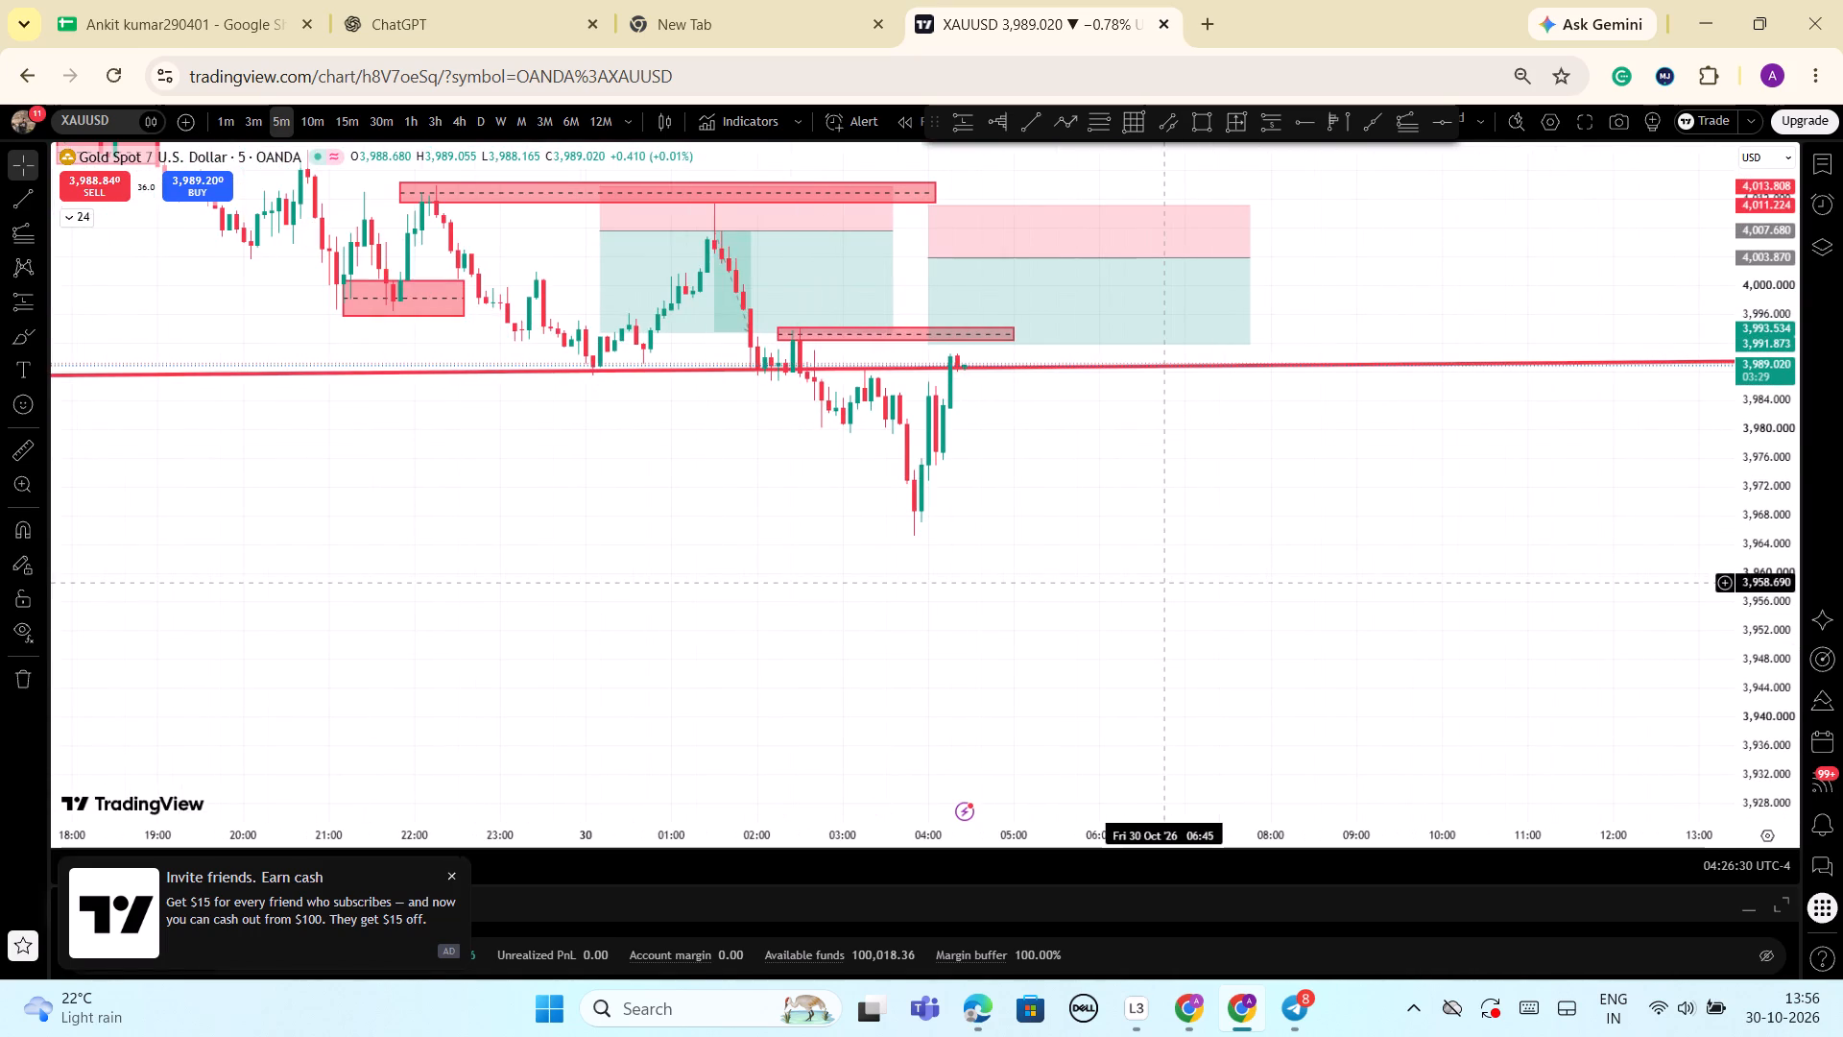
pyautogui.scroll(1, 1161, 583)
pyautogui.scroll(-3, 1161, 583)
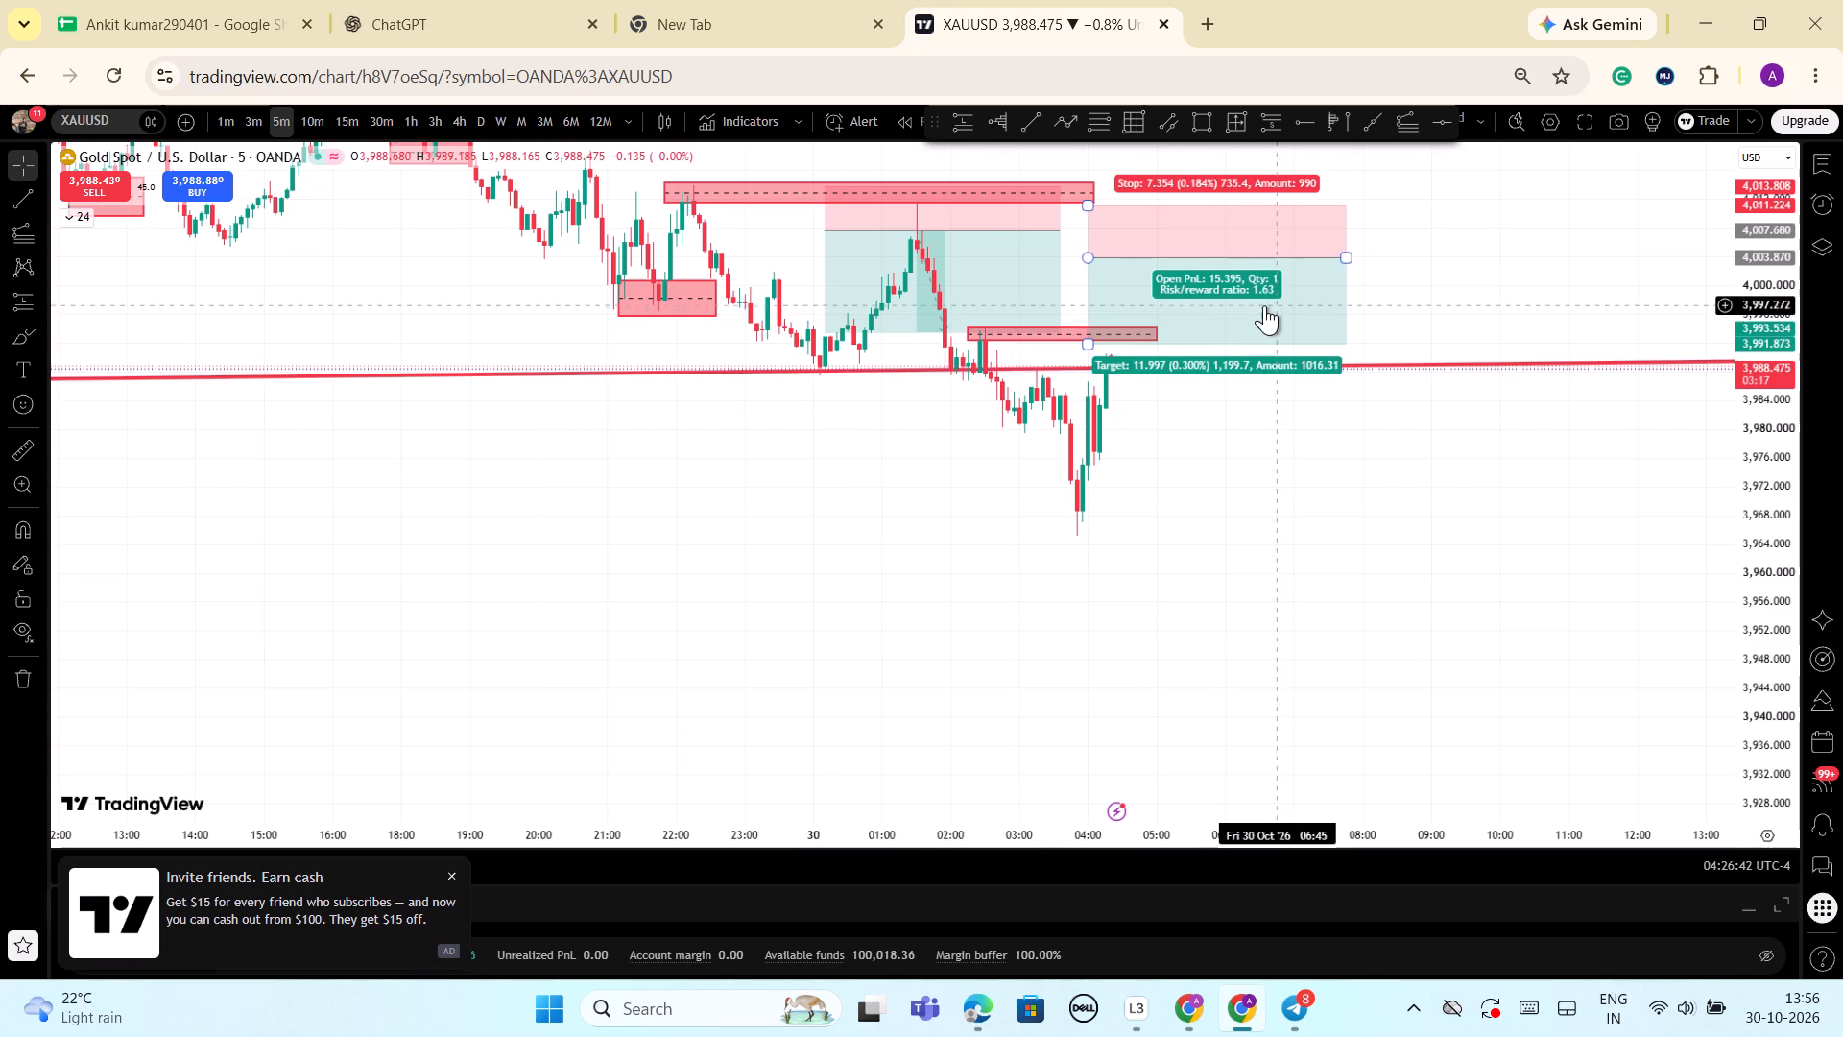
pyautogui.scroll(-1, 1293, 521)
pyautogui.scroll(2, 1298, 531)
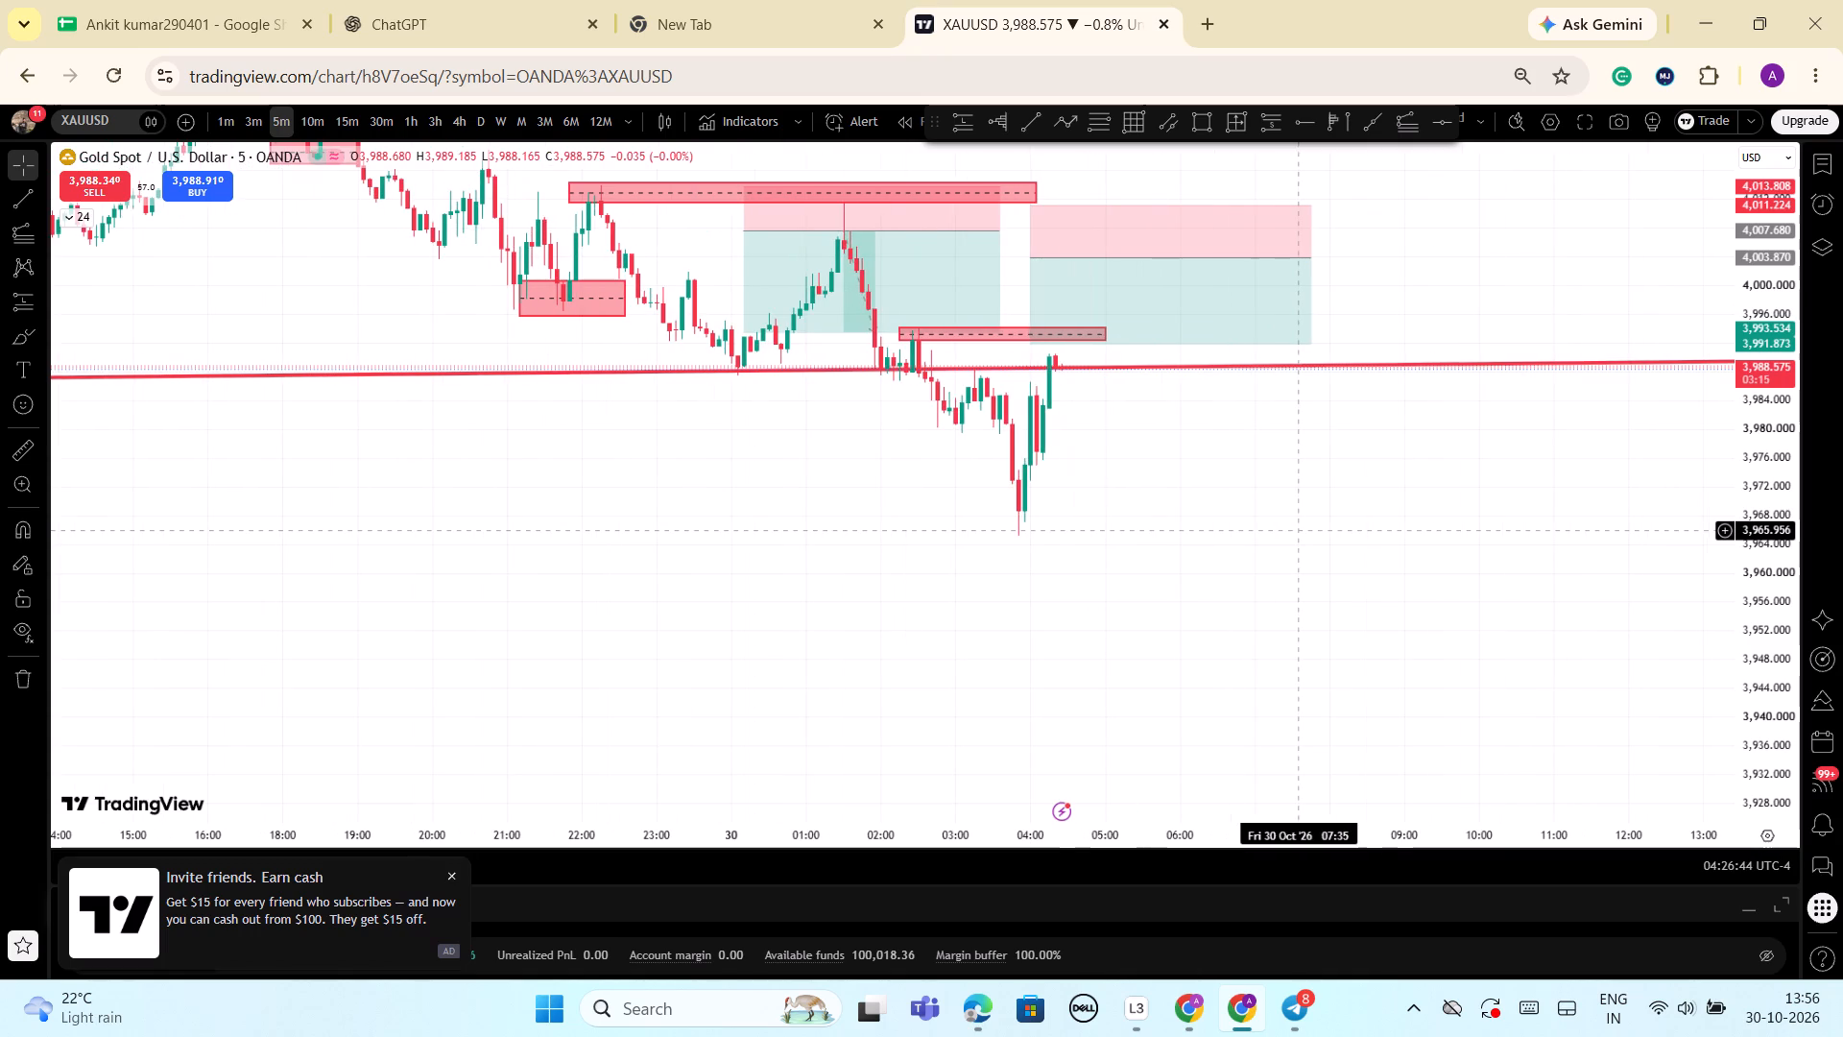
pyautogui.scroll(-4, 1298, 531)
pyautogui.moveTo(1787, 497); pyautogui.dragTo(1774, 656)
pyautogui.scroll(-3, 1474, 578)
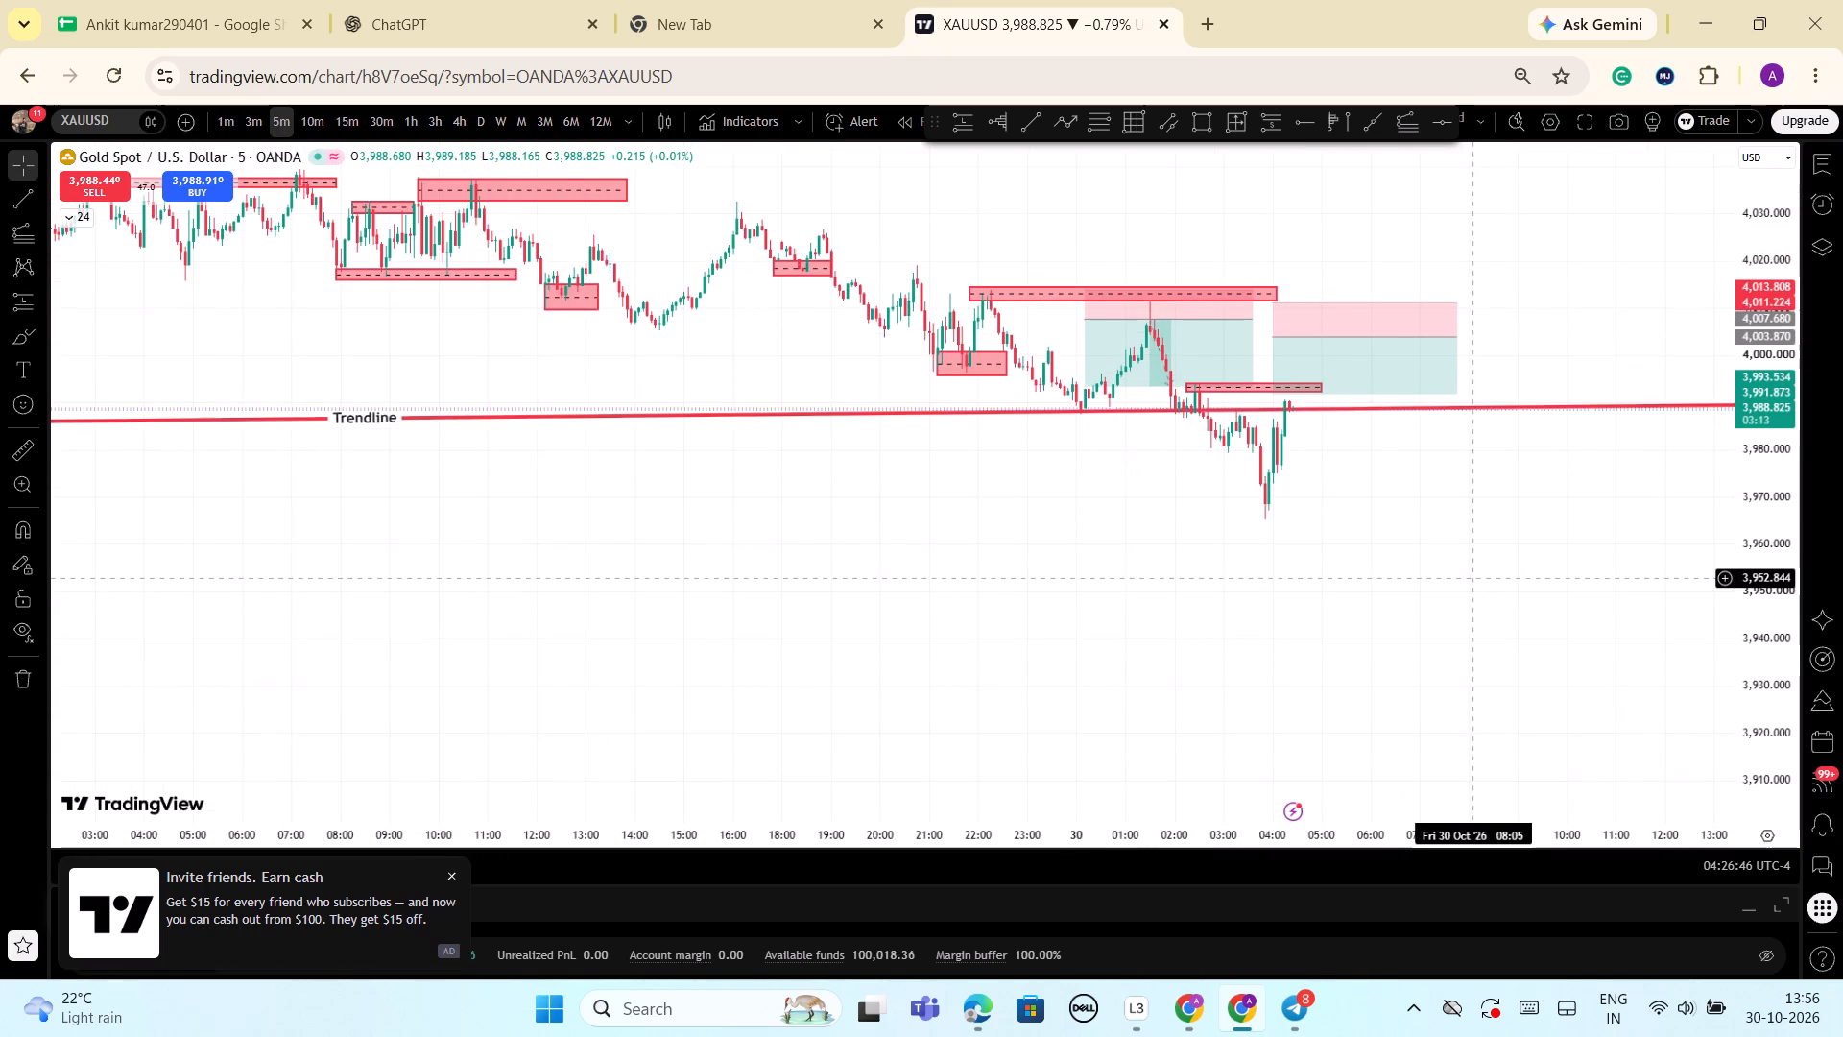
# Examine gold on the 3-minute timeframe, focusing on the latest candles around the red trend line and the red zones.
pyautogui.click(243, 117)
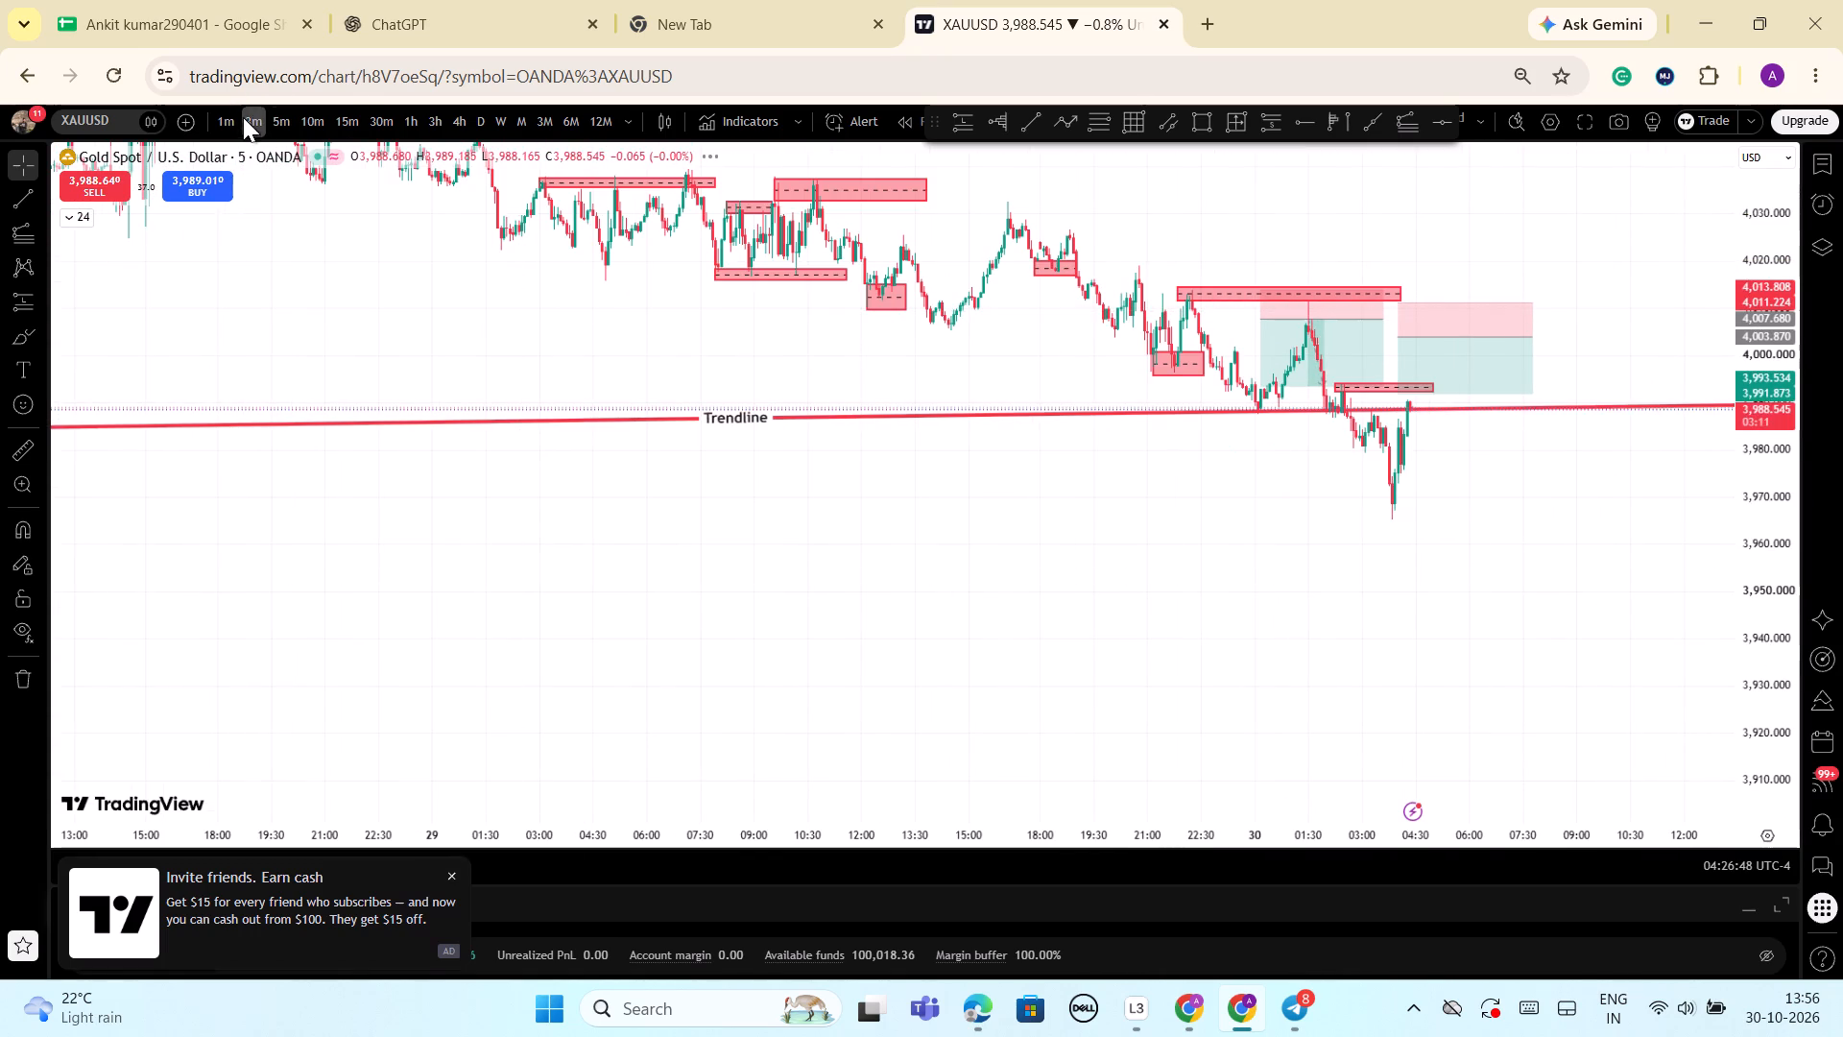
pyautogui.scroll(1, 1456, 548)
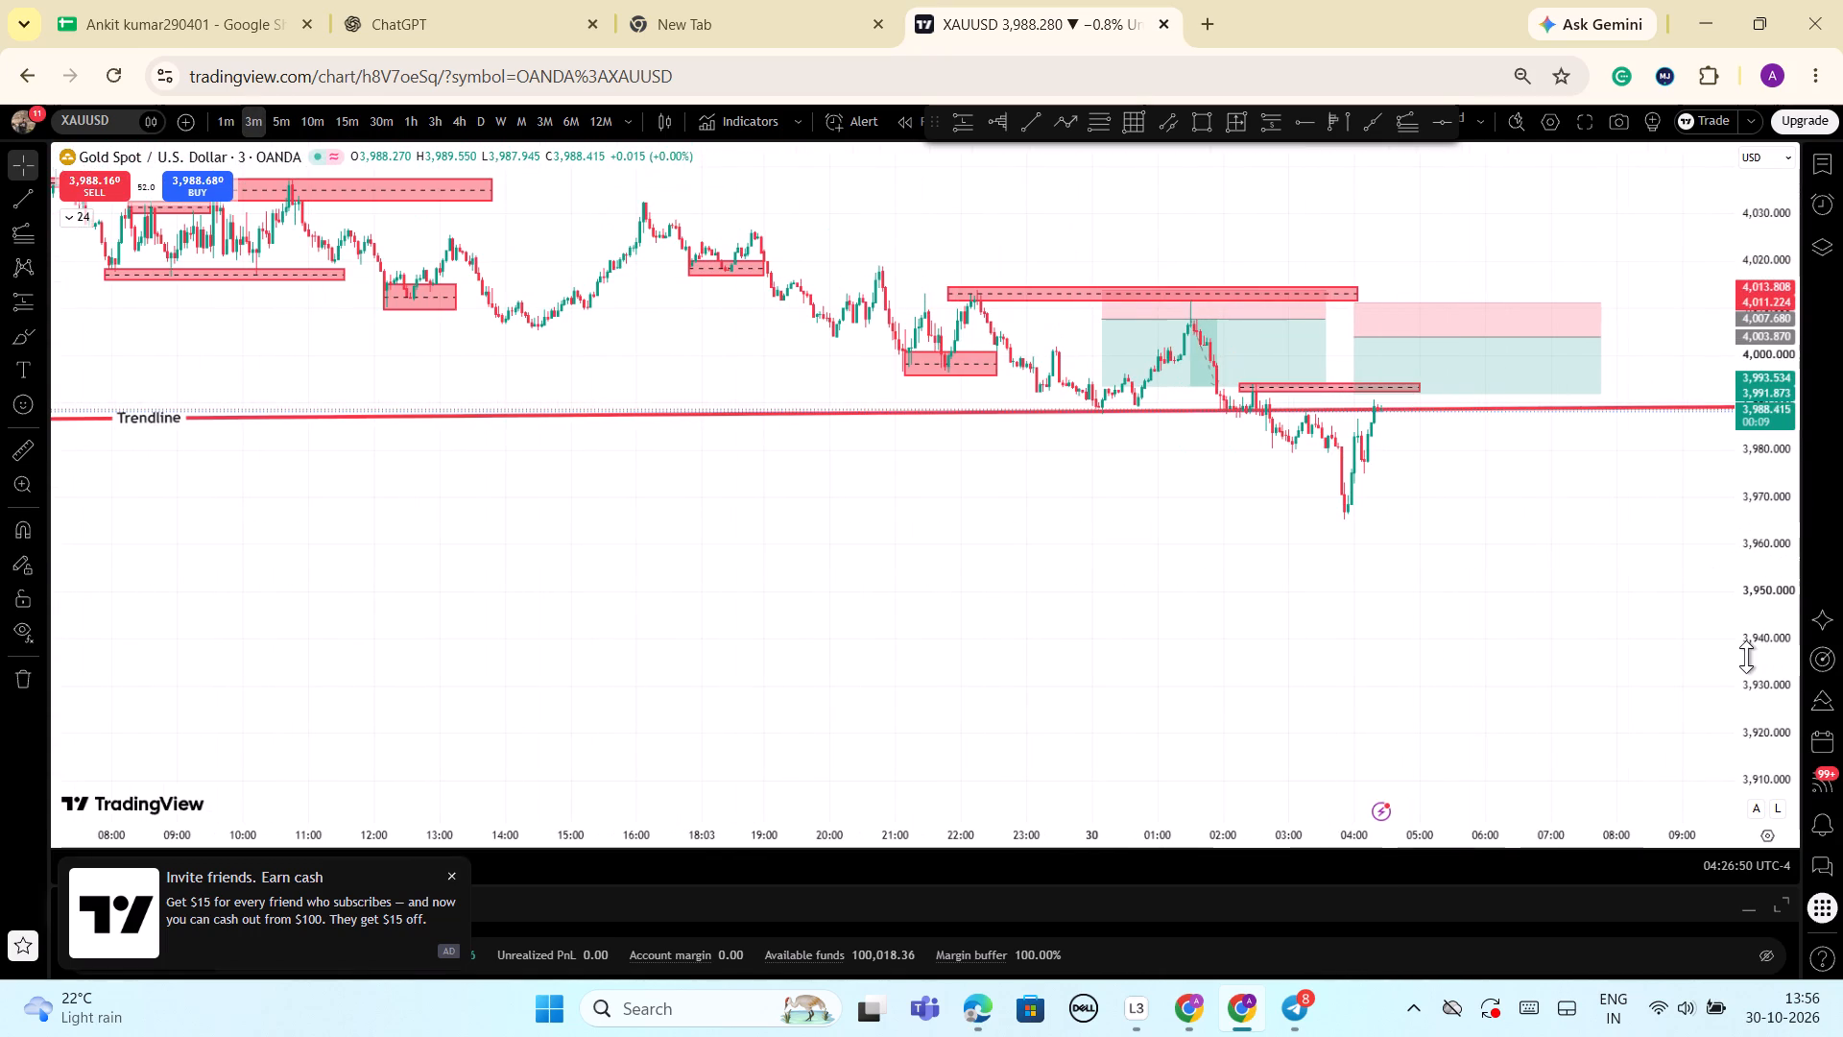
pyautogui.moveTo(1757, 705); pyautogui.dragTo(1719, 377)
pyautogui.scroll(4, 1513, 470)
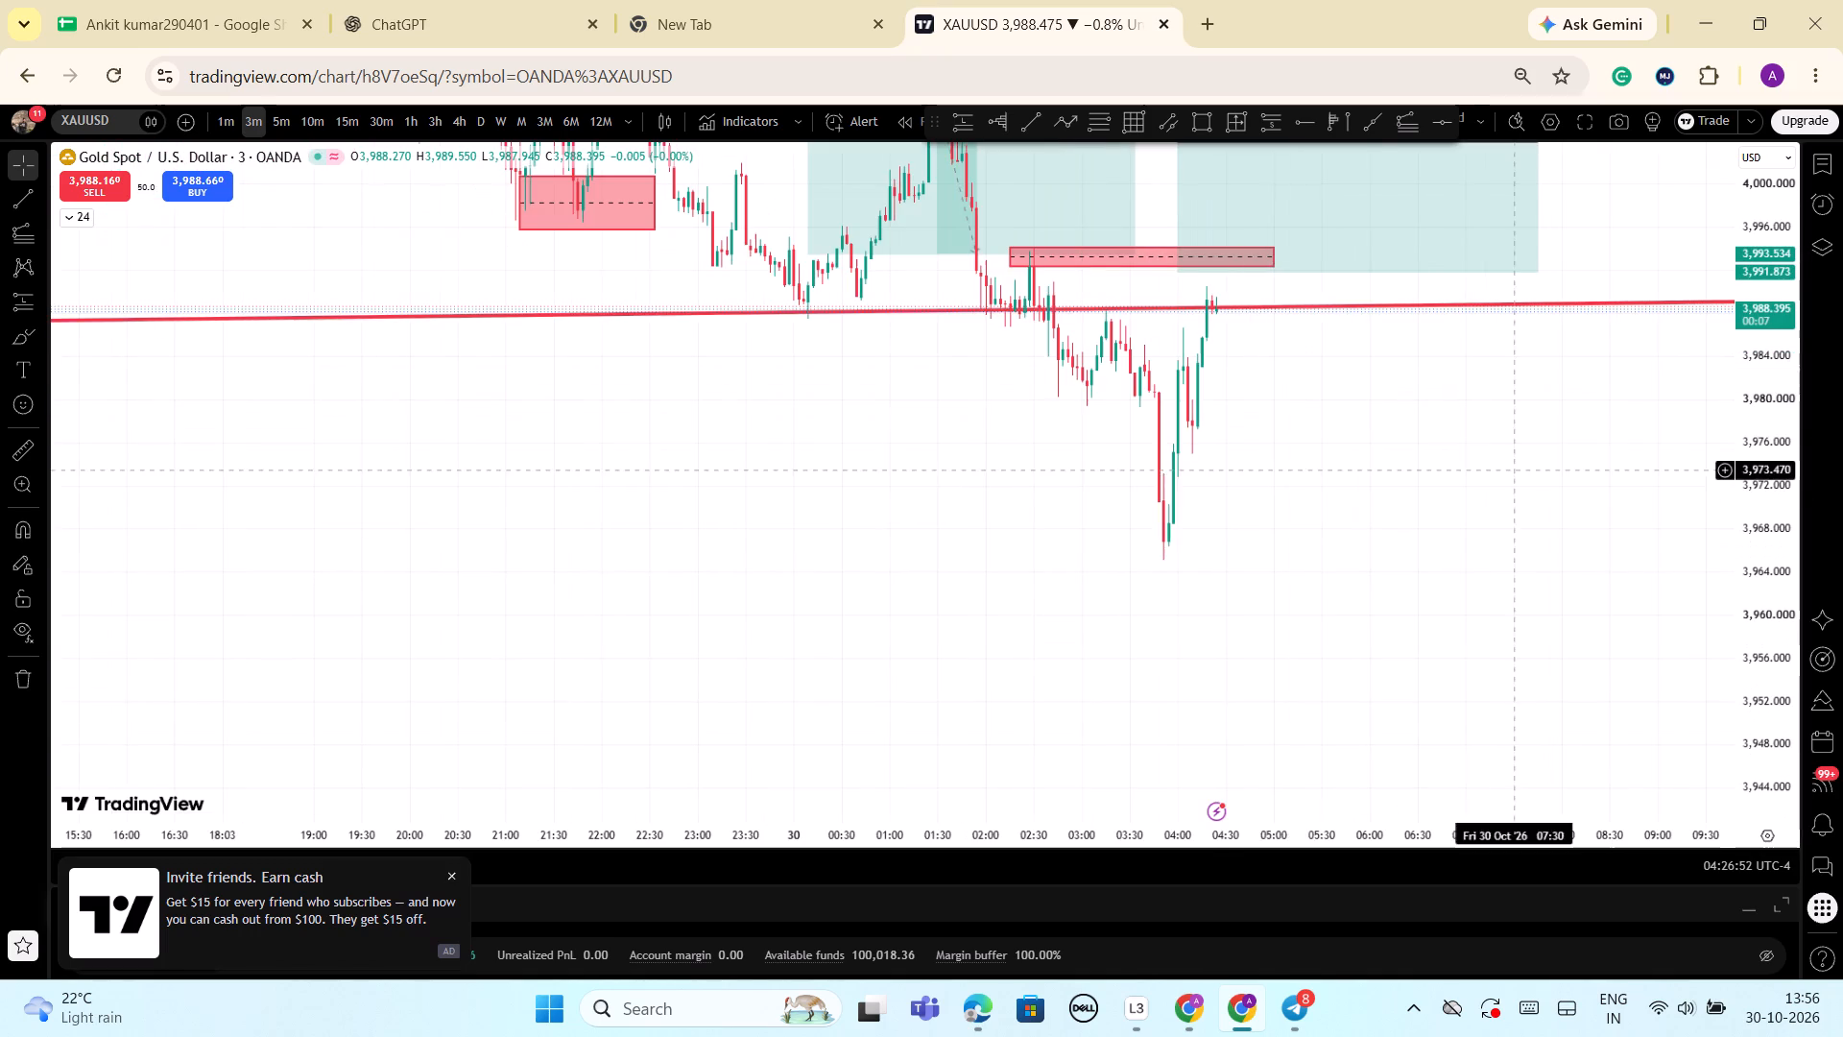
pyautogui.moveTo(1286, 481); pyautogui.dragTo(1398, 504)
pyautogui.scroll(3, 1407, 498)
pyautogui.moveTo(1290, 507); pyautogui.dragTo(1308, 507)
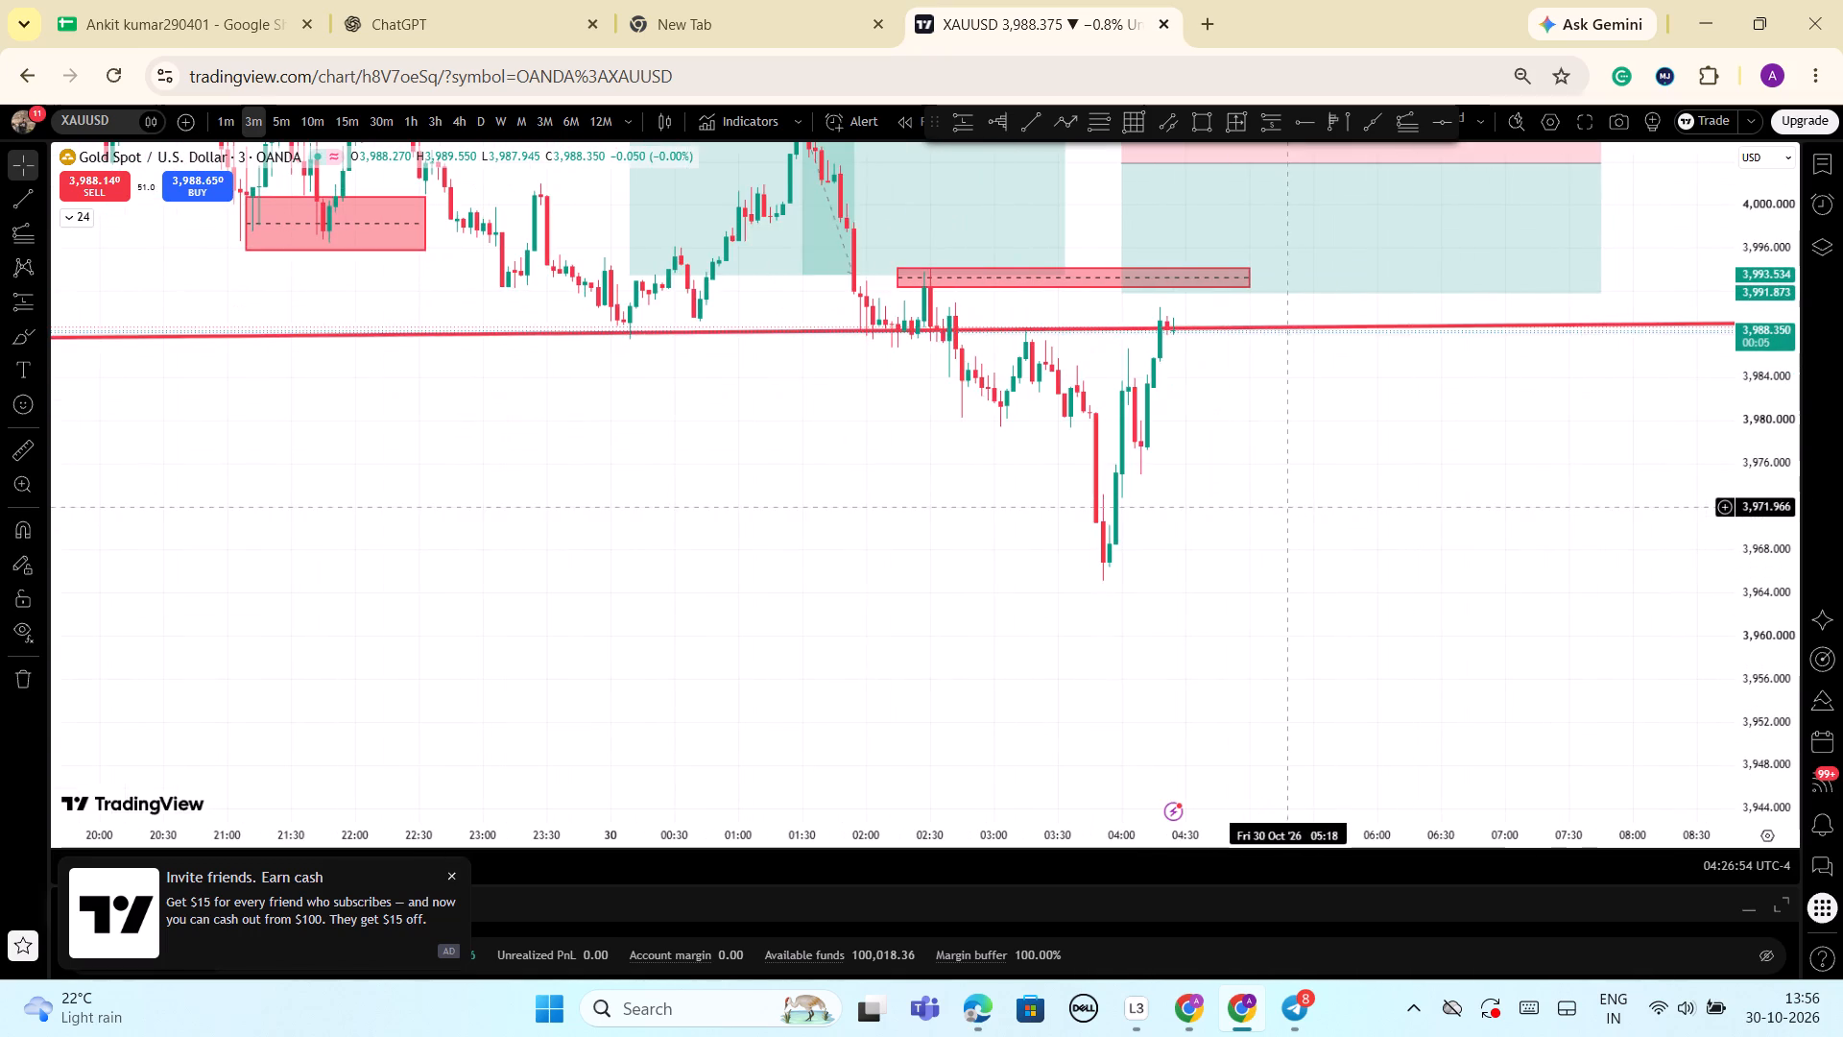
pyautogui.moveTo(1308, 507); pyautogui.dragTo(1445, 512)
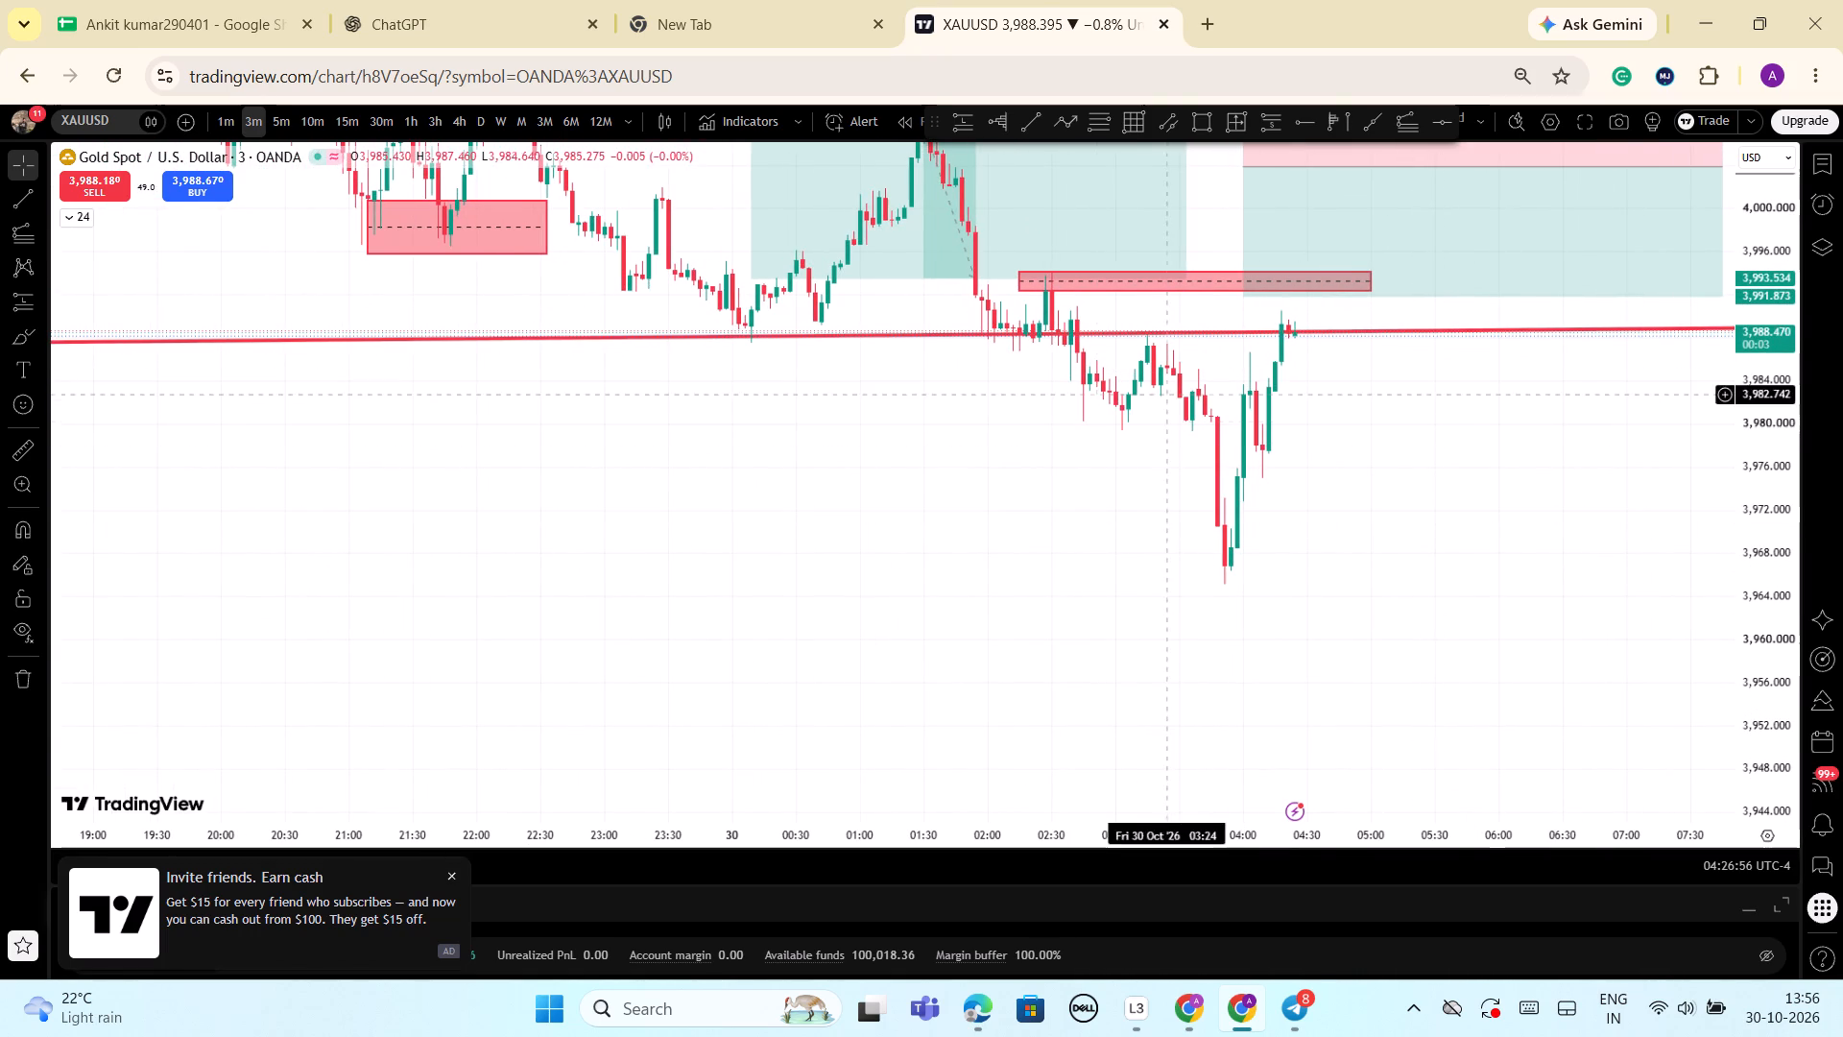
pyautogui.scroll(-2, 1376, 489)
pyautogui.moveTo(1770, 482); pyautogui.dragTo(1733, 673)
pyautogui.scroll(-4, 1407, 553)
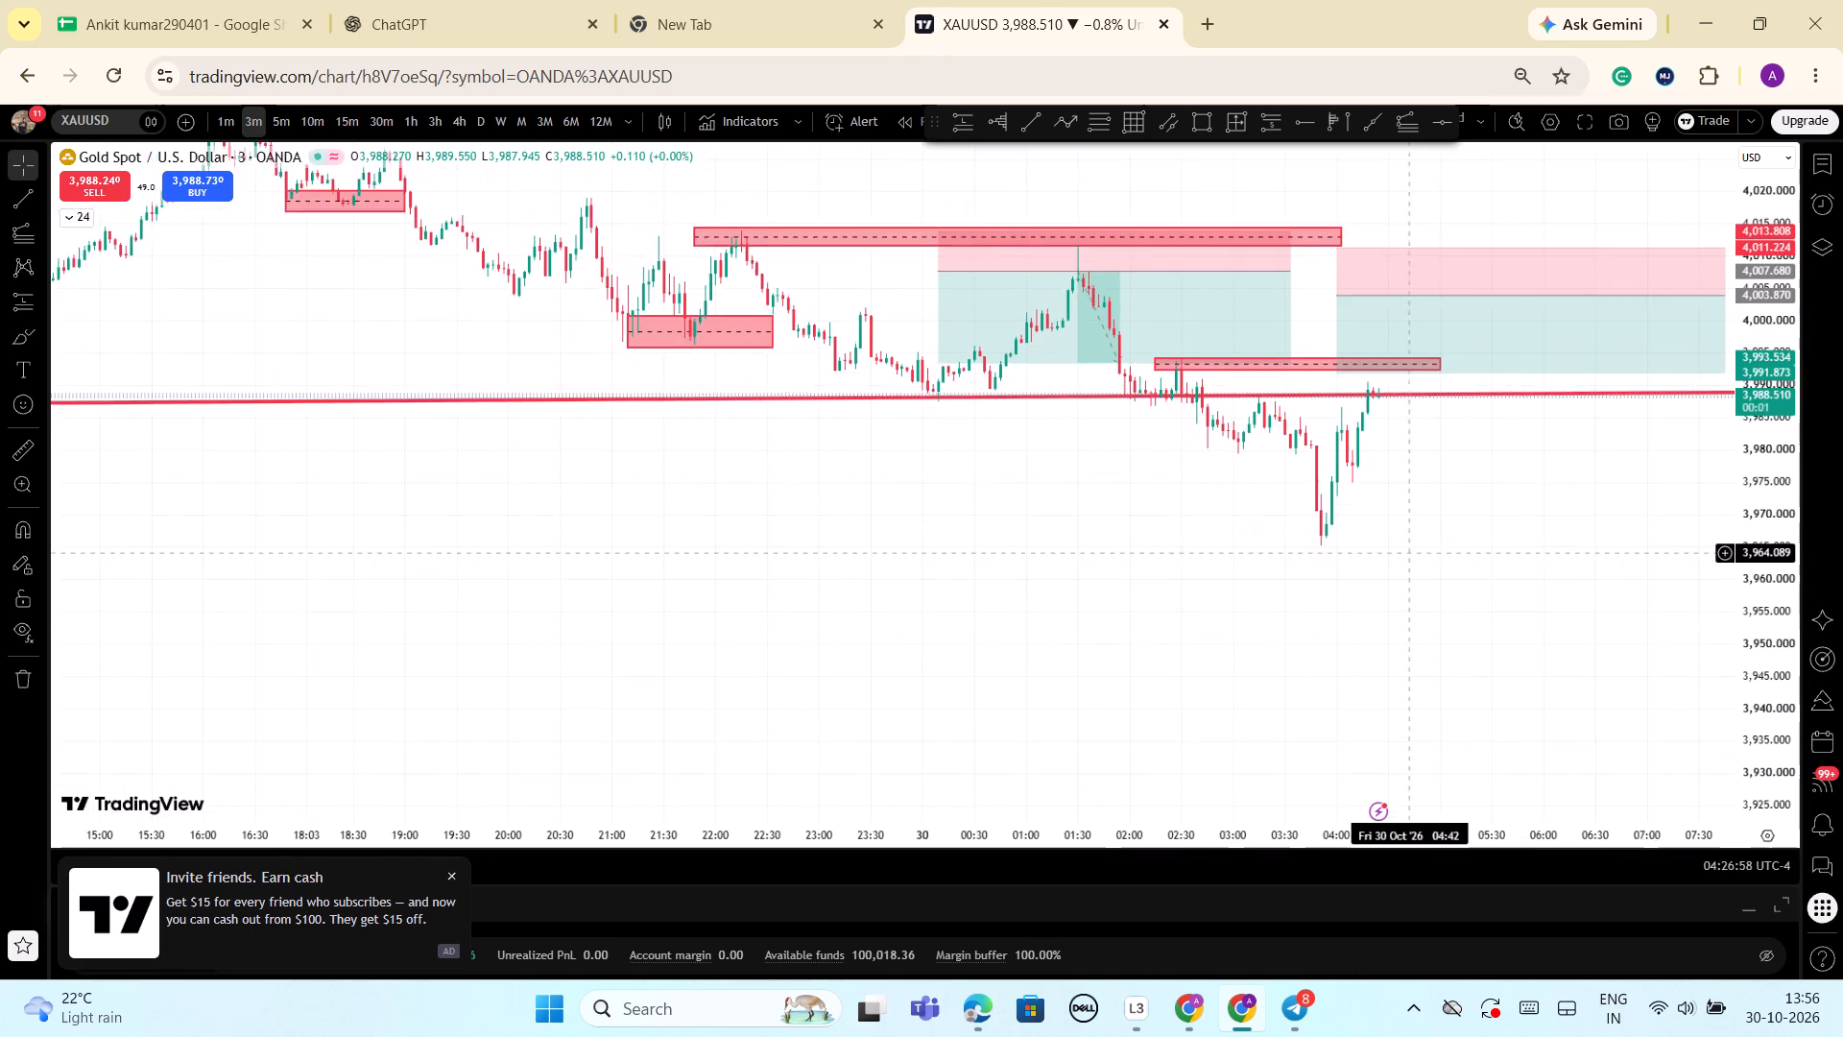
pyautogui.scroll(-5, 1407, 553)
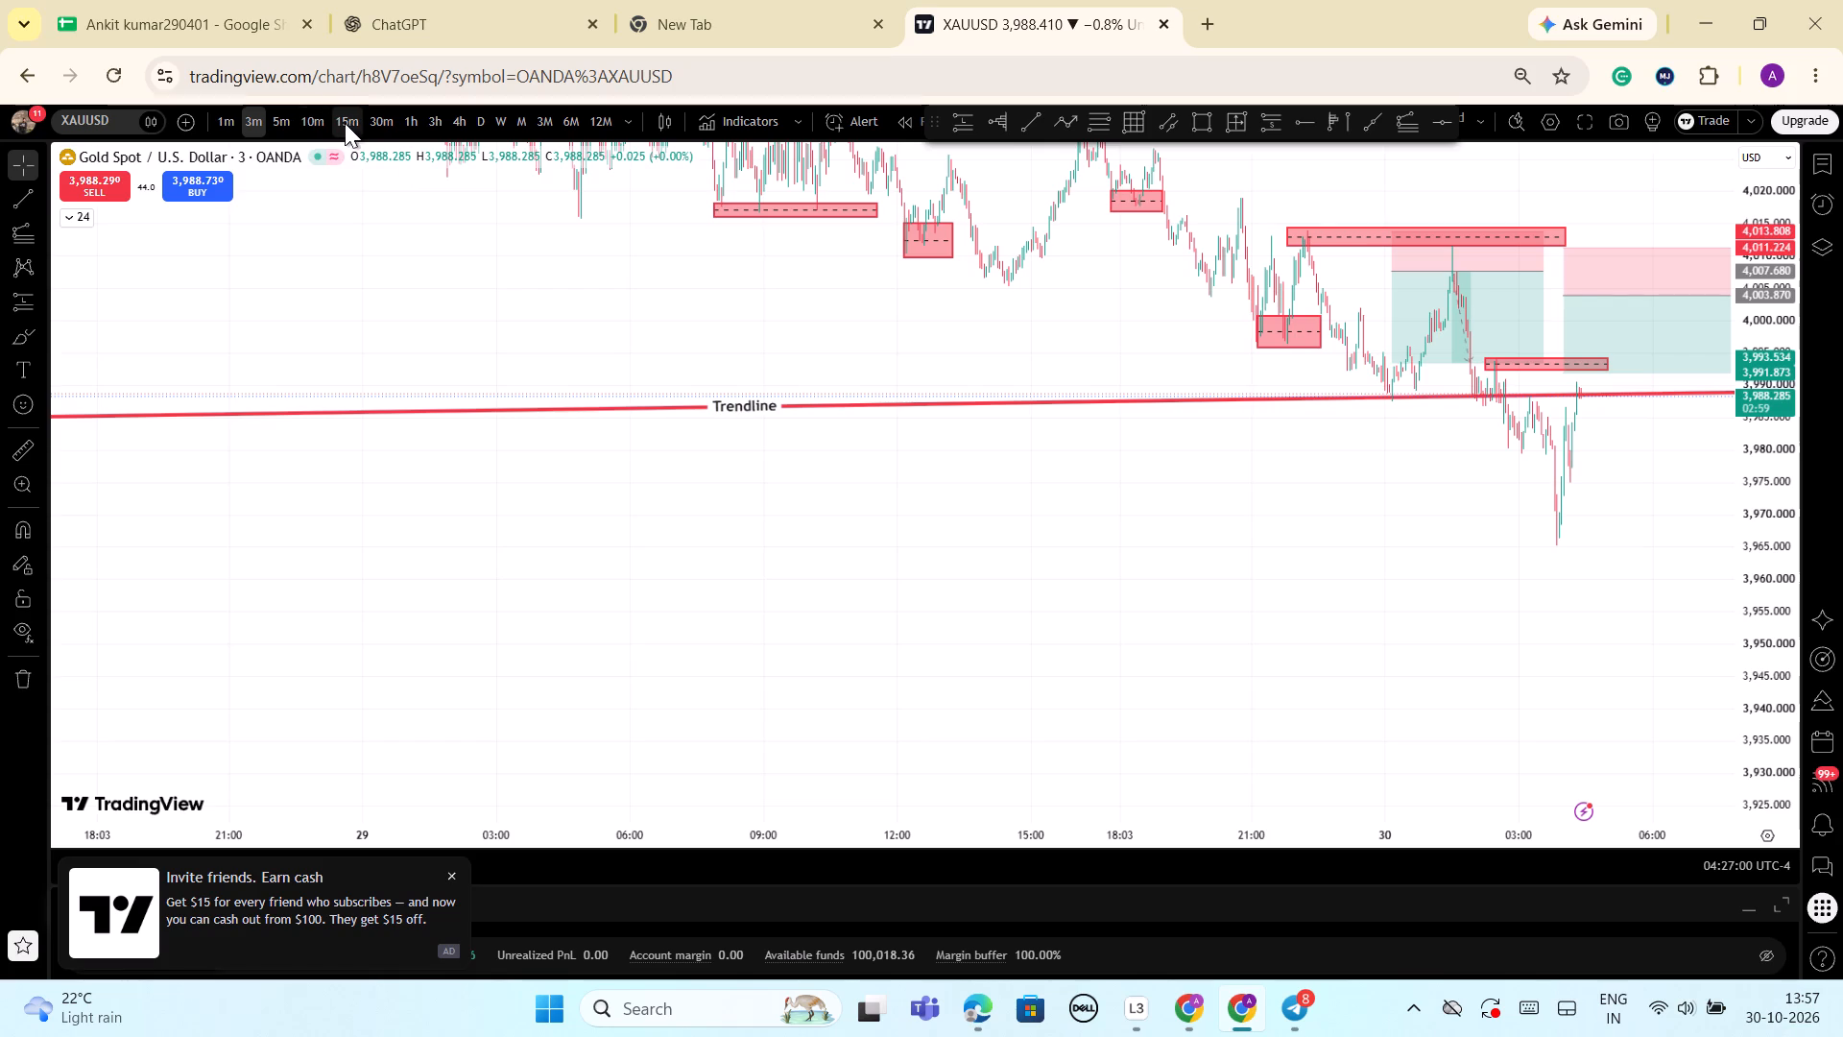
# Examine gold on the 15-minute timeframe, including the trend line's starting point and the price history before it.
pyautogui.click(350, 120)
pyautogui.scroll(-3, 1047, 326)
pyautogui.scroll(-2, 1364, 433)
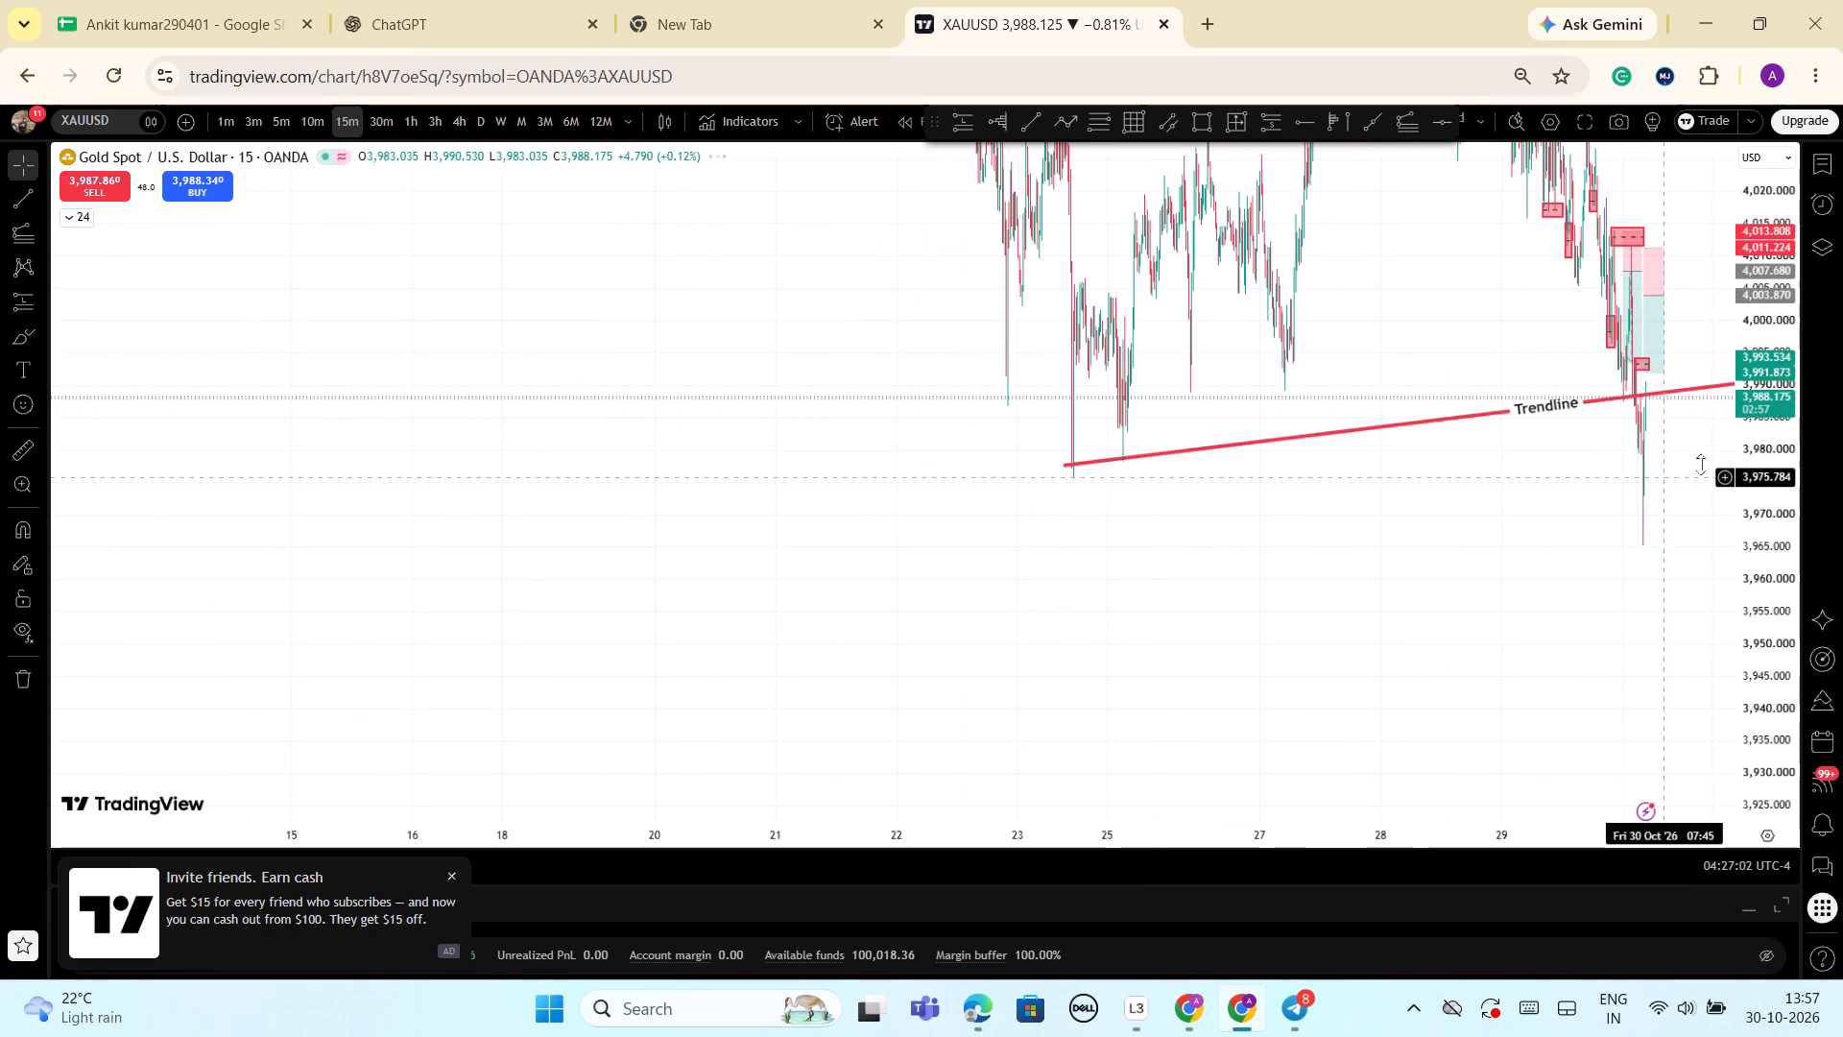
pyautogui.moveTo(1764, 430); pyautogui.dragTo(1747, 705)
pyautogui.scroll(-8, 1427, 595)
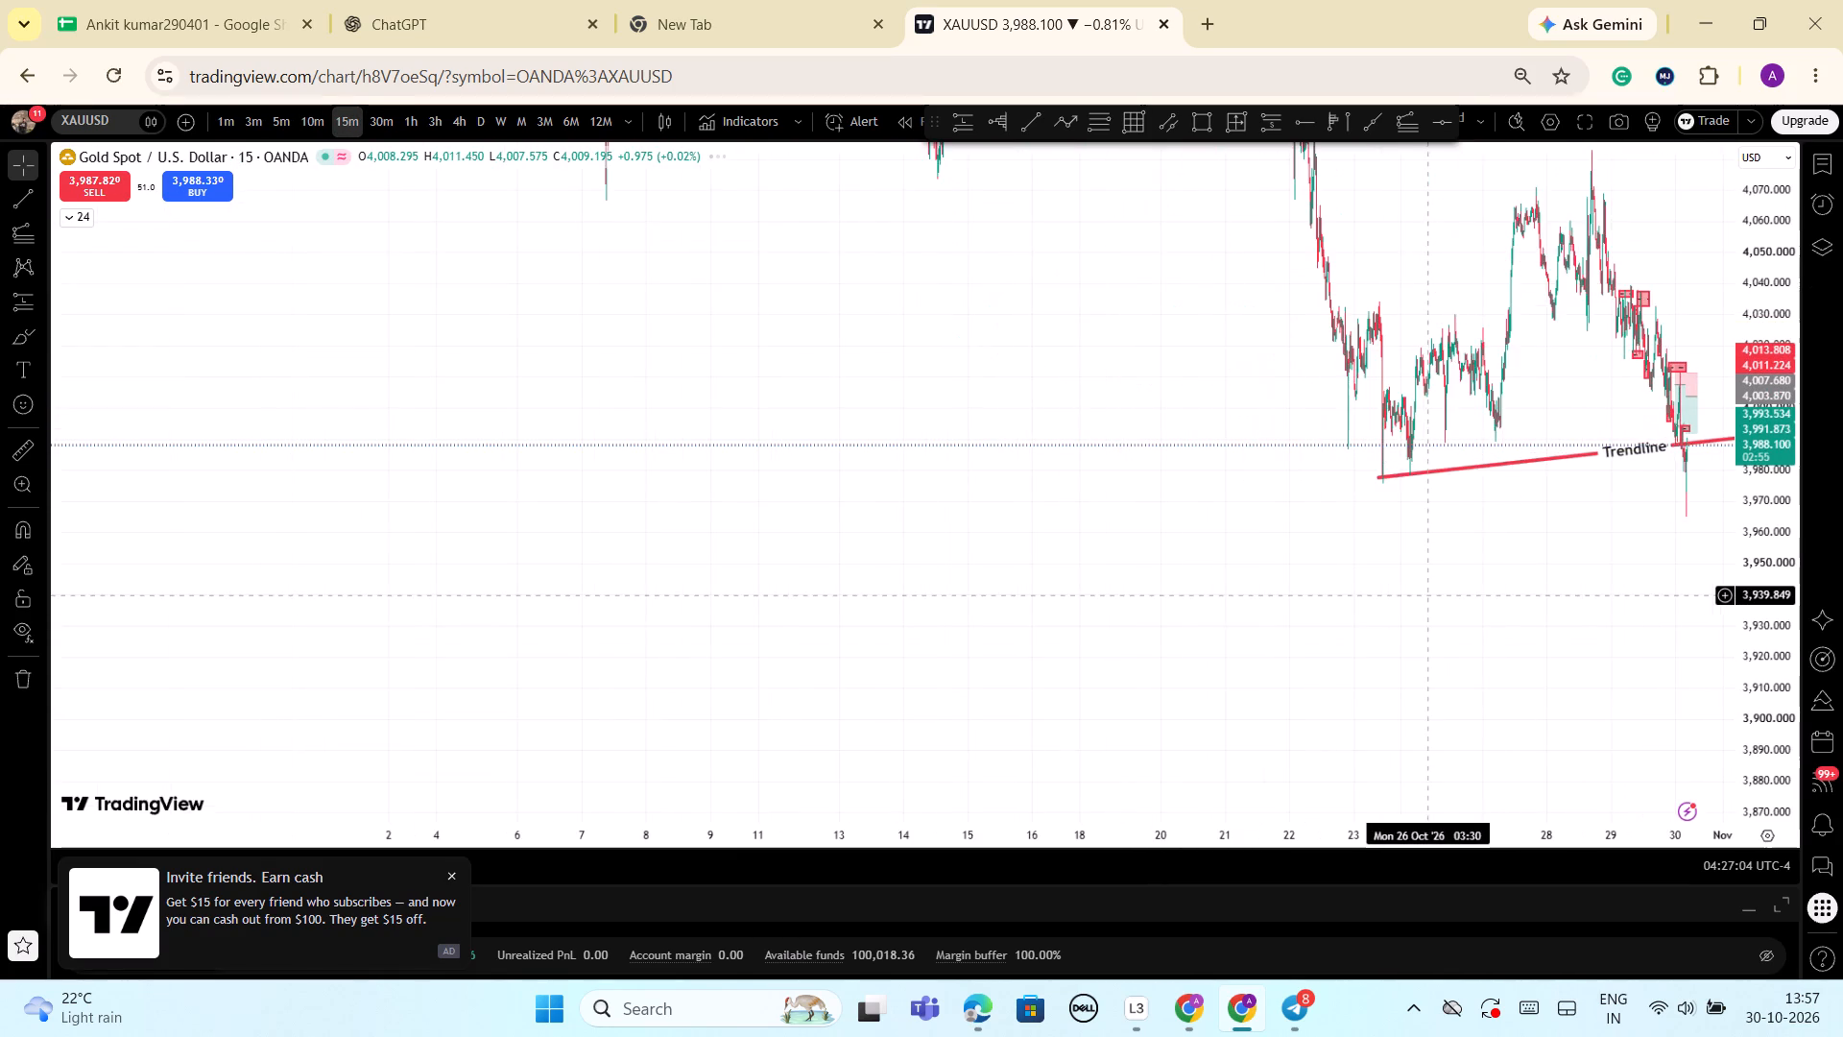
pyautogui.scroll(-4, 1427, 595)
pyautogui.moveTo(1074, 459); pyautogui.dragTo(1126, 415)
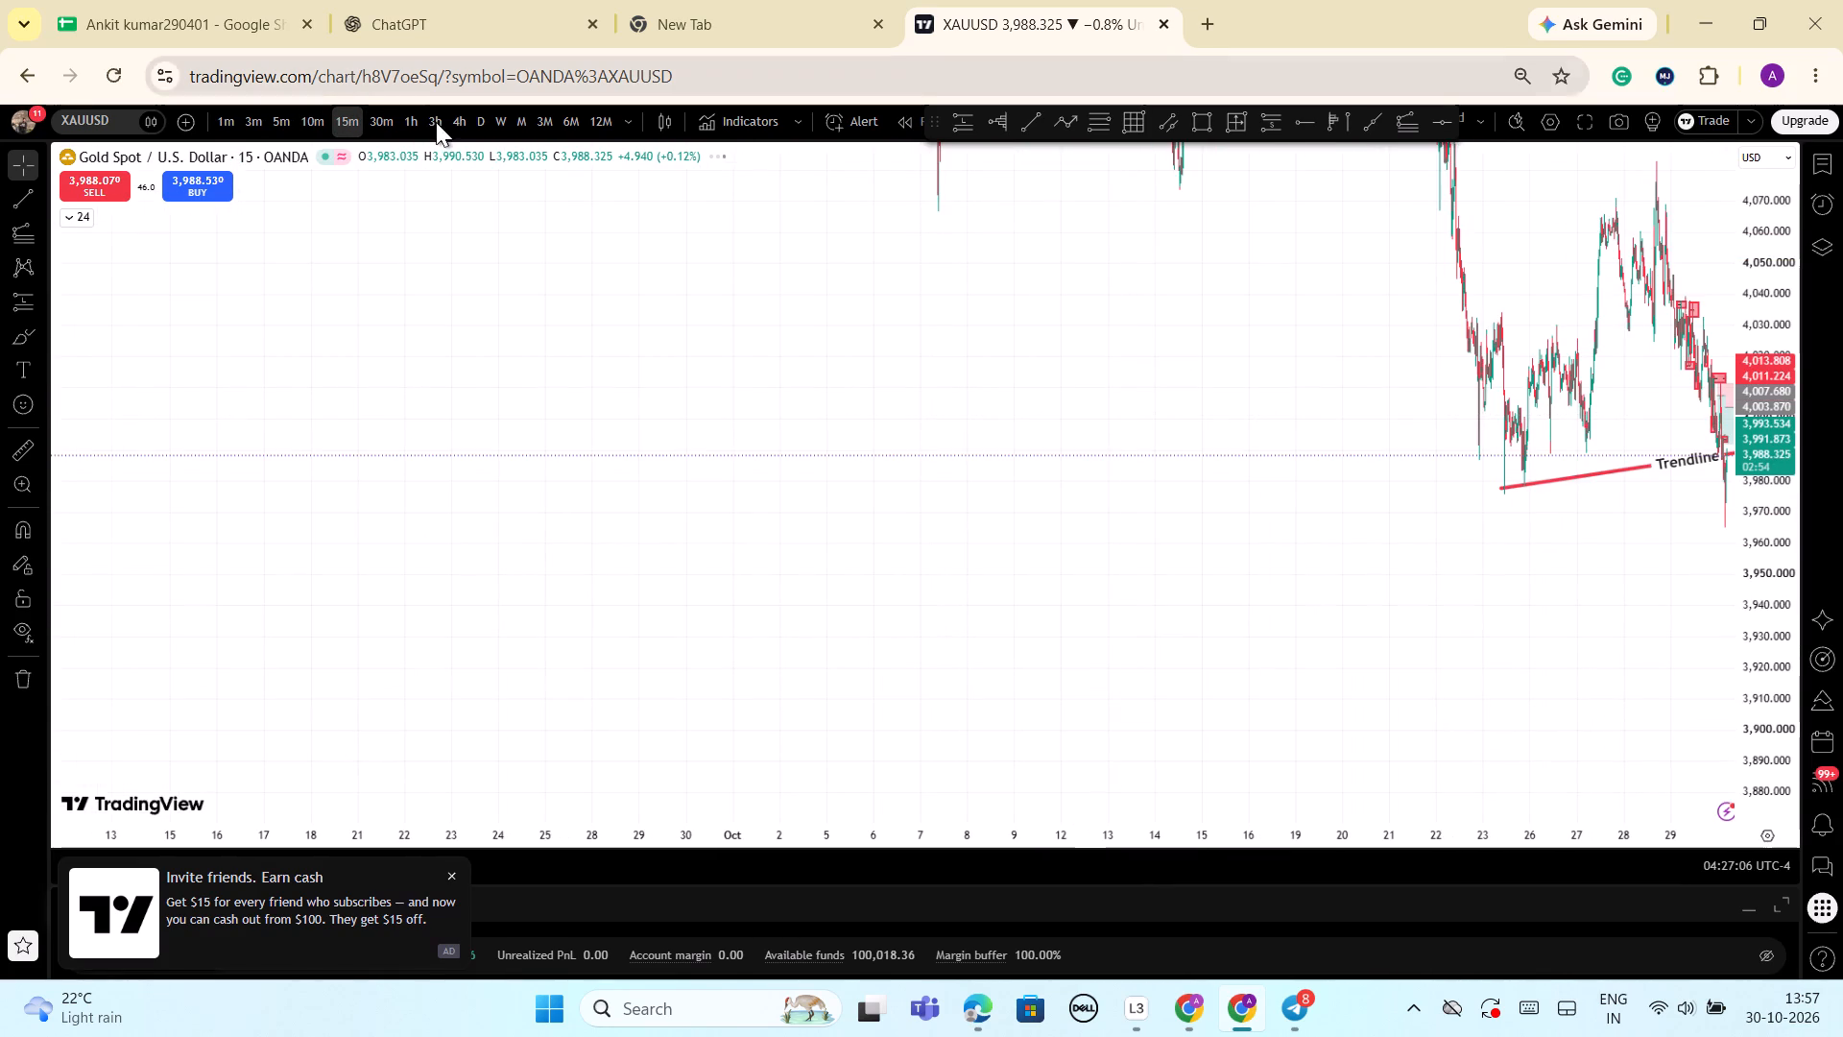
# Examine gold on the 4-hour timeframe, covering the price history from 2025 up to the red trend line.
pyautogui.click(414, 121)
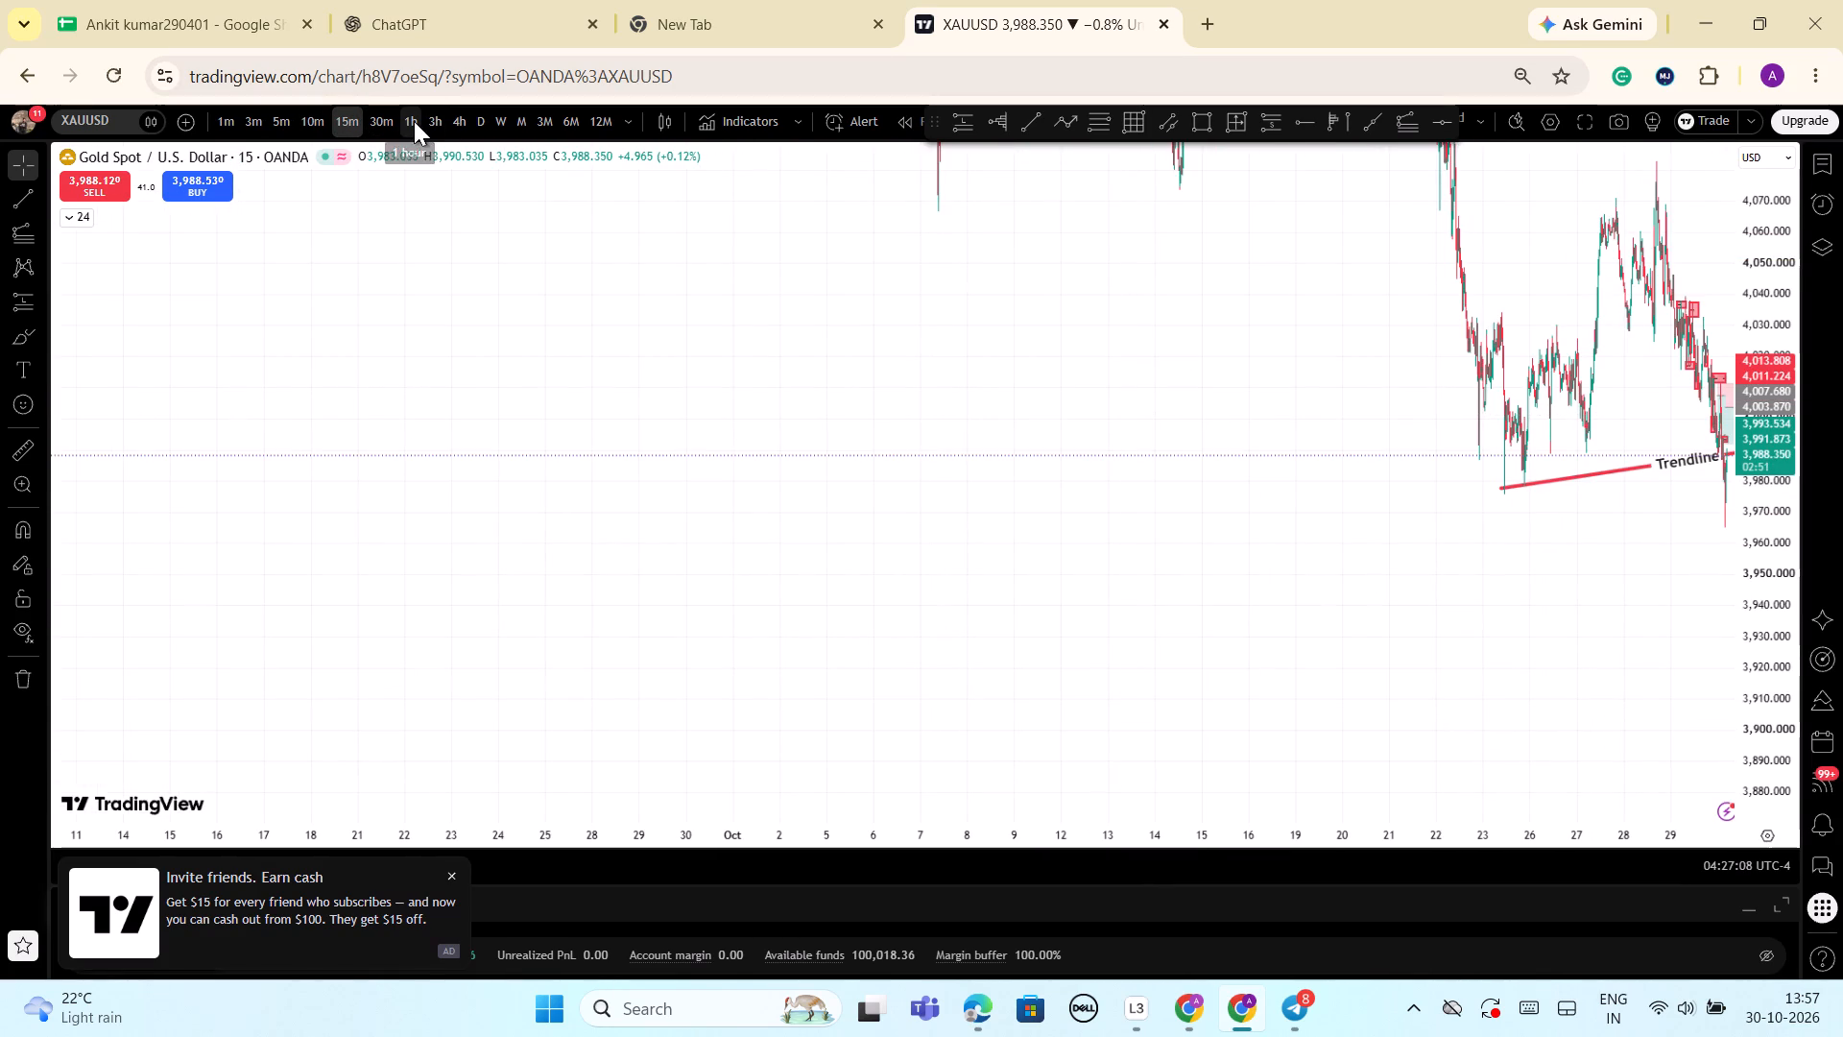
pyautogui.click(460, 121)
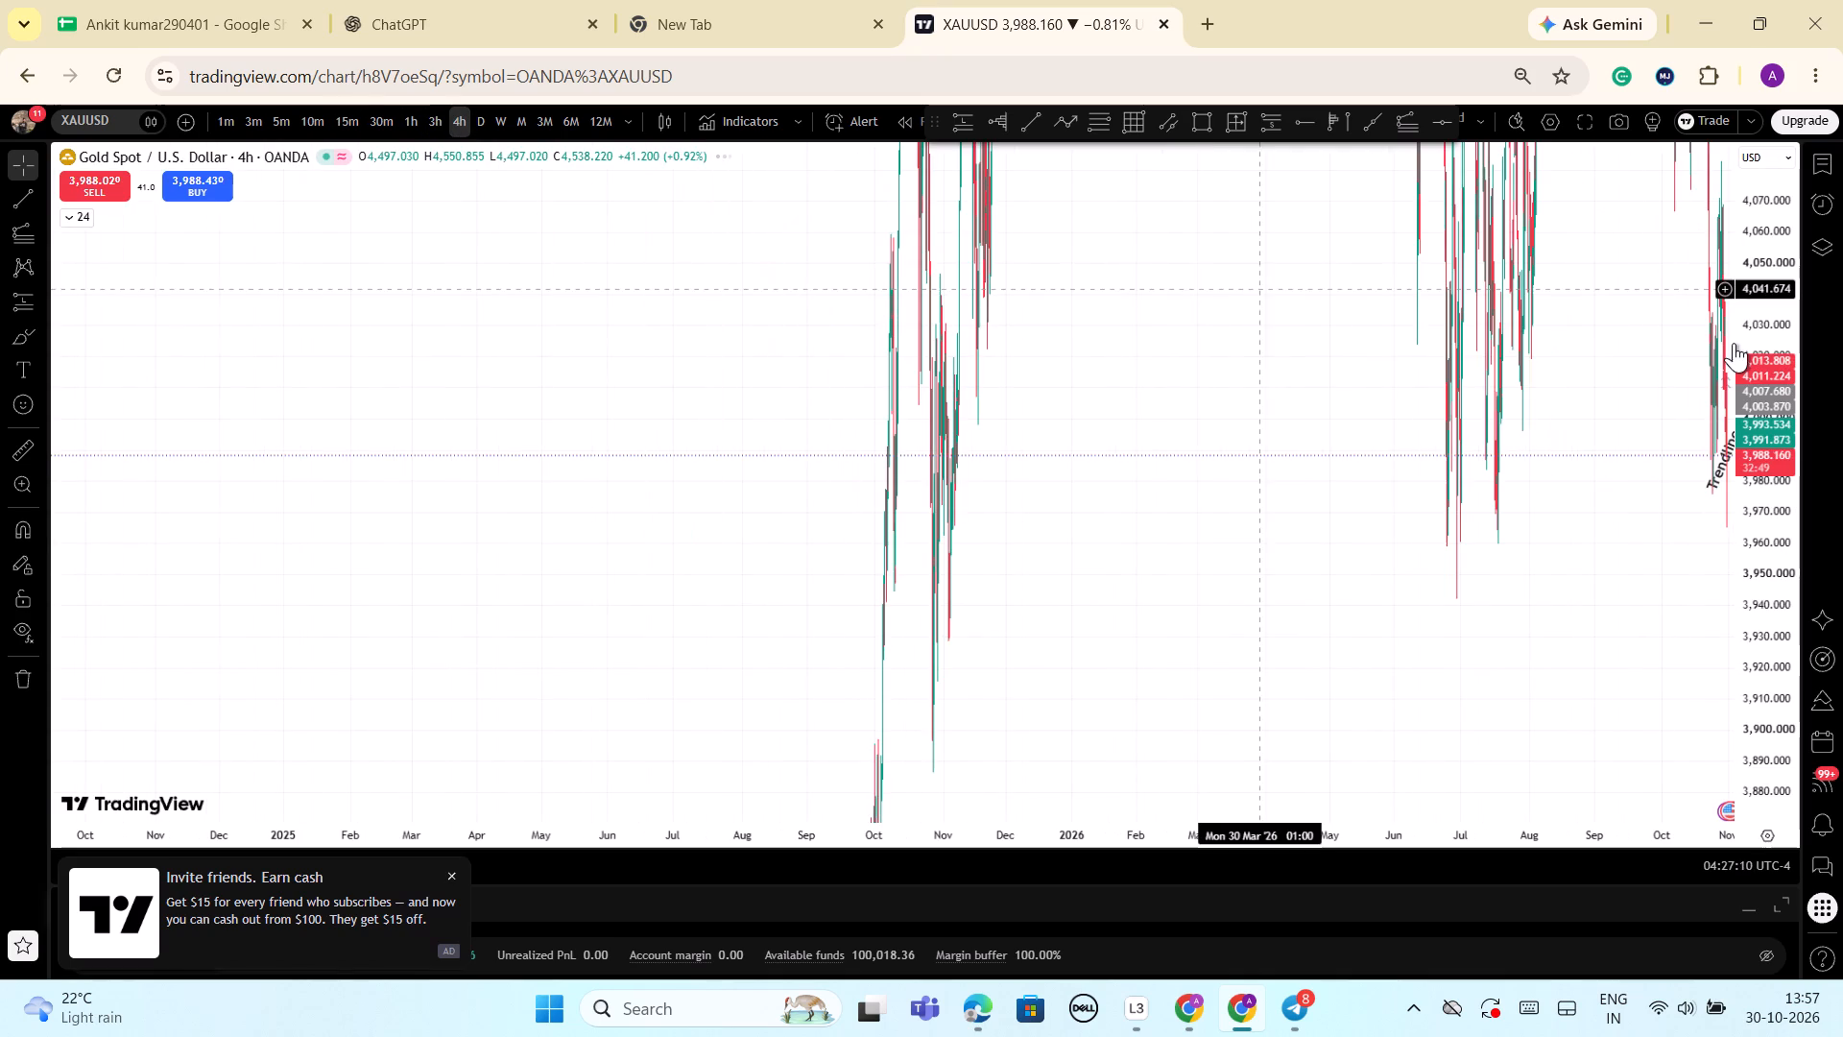
pyautogui.moveTo(1778, 256); pyautogui.dragTo(1657, 855)
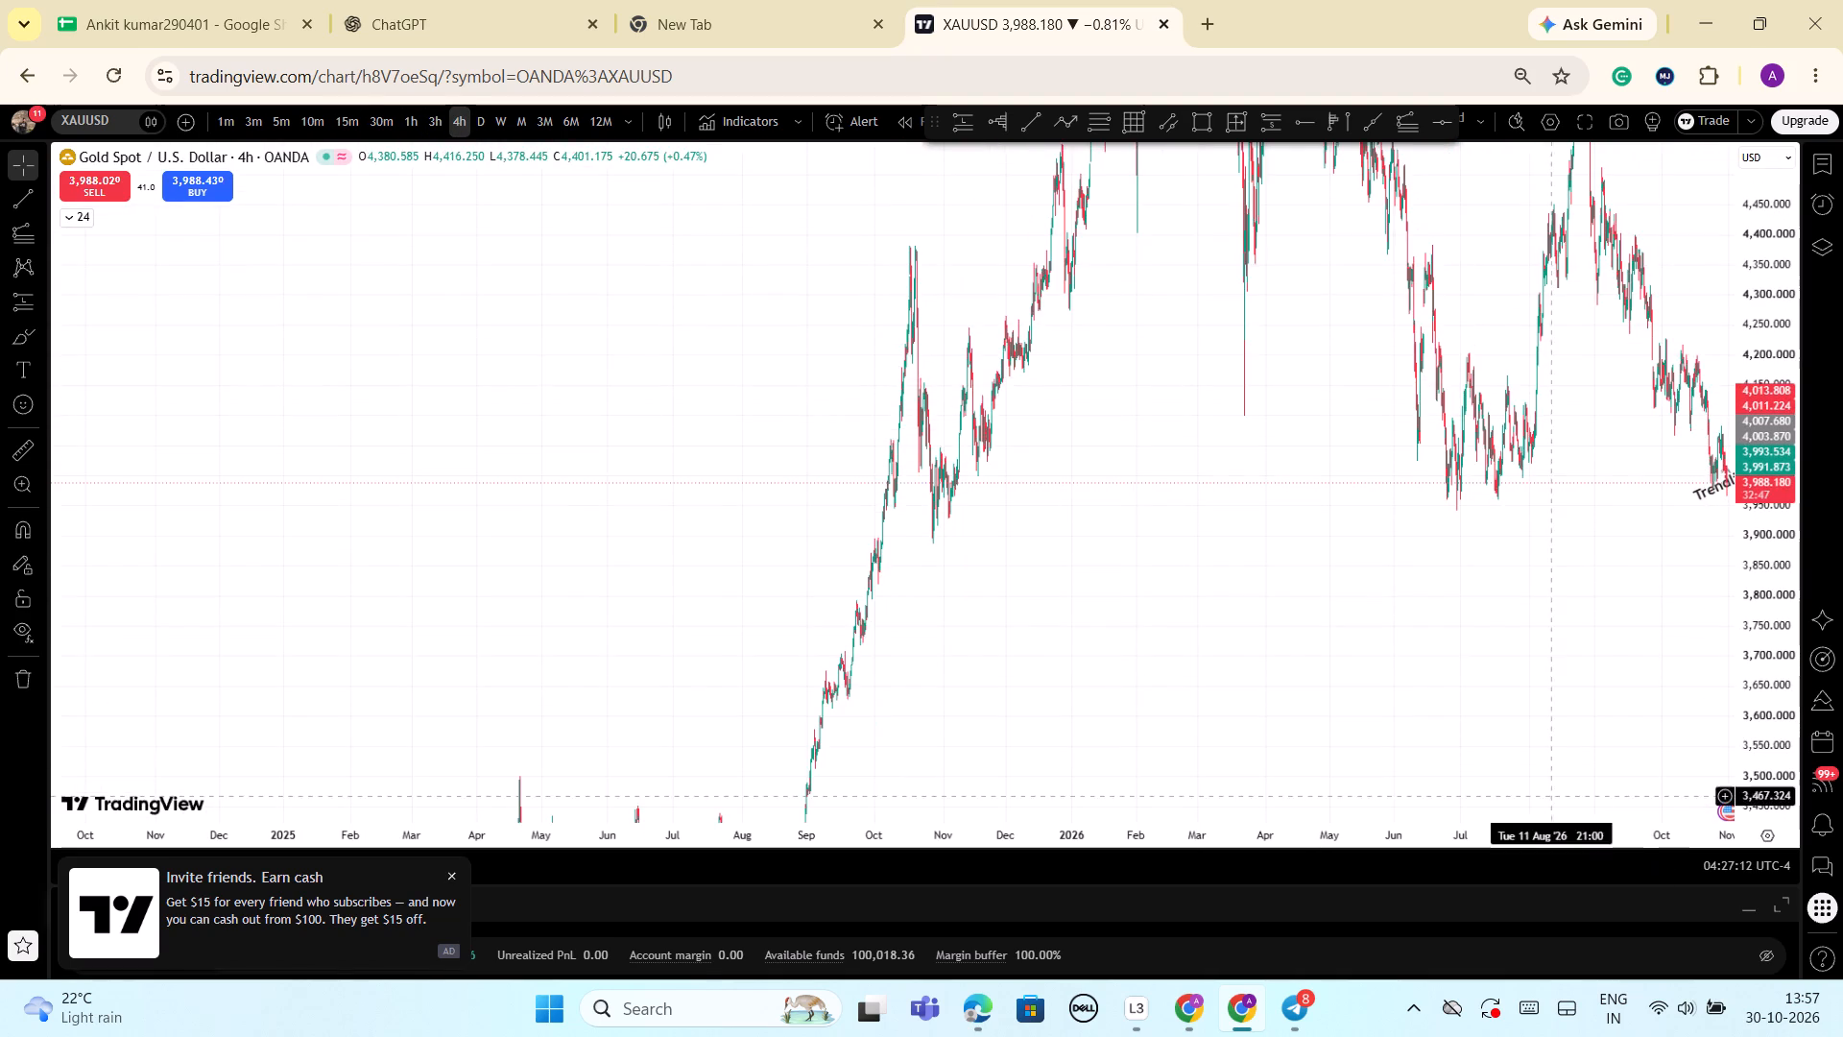
pyautogui.scroll(-2, 1493, 733)
pyautogui.moveTo(1487, 607); pyautogui.dragTo(1206, 476)
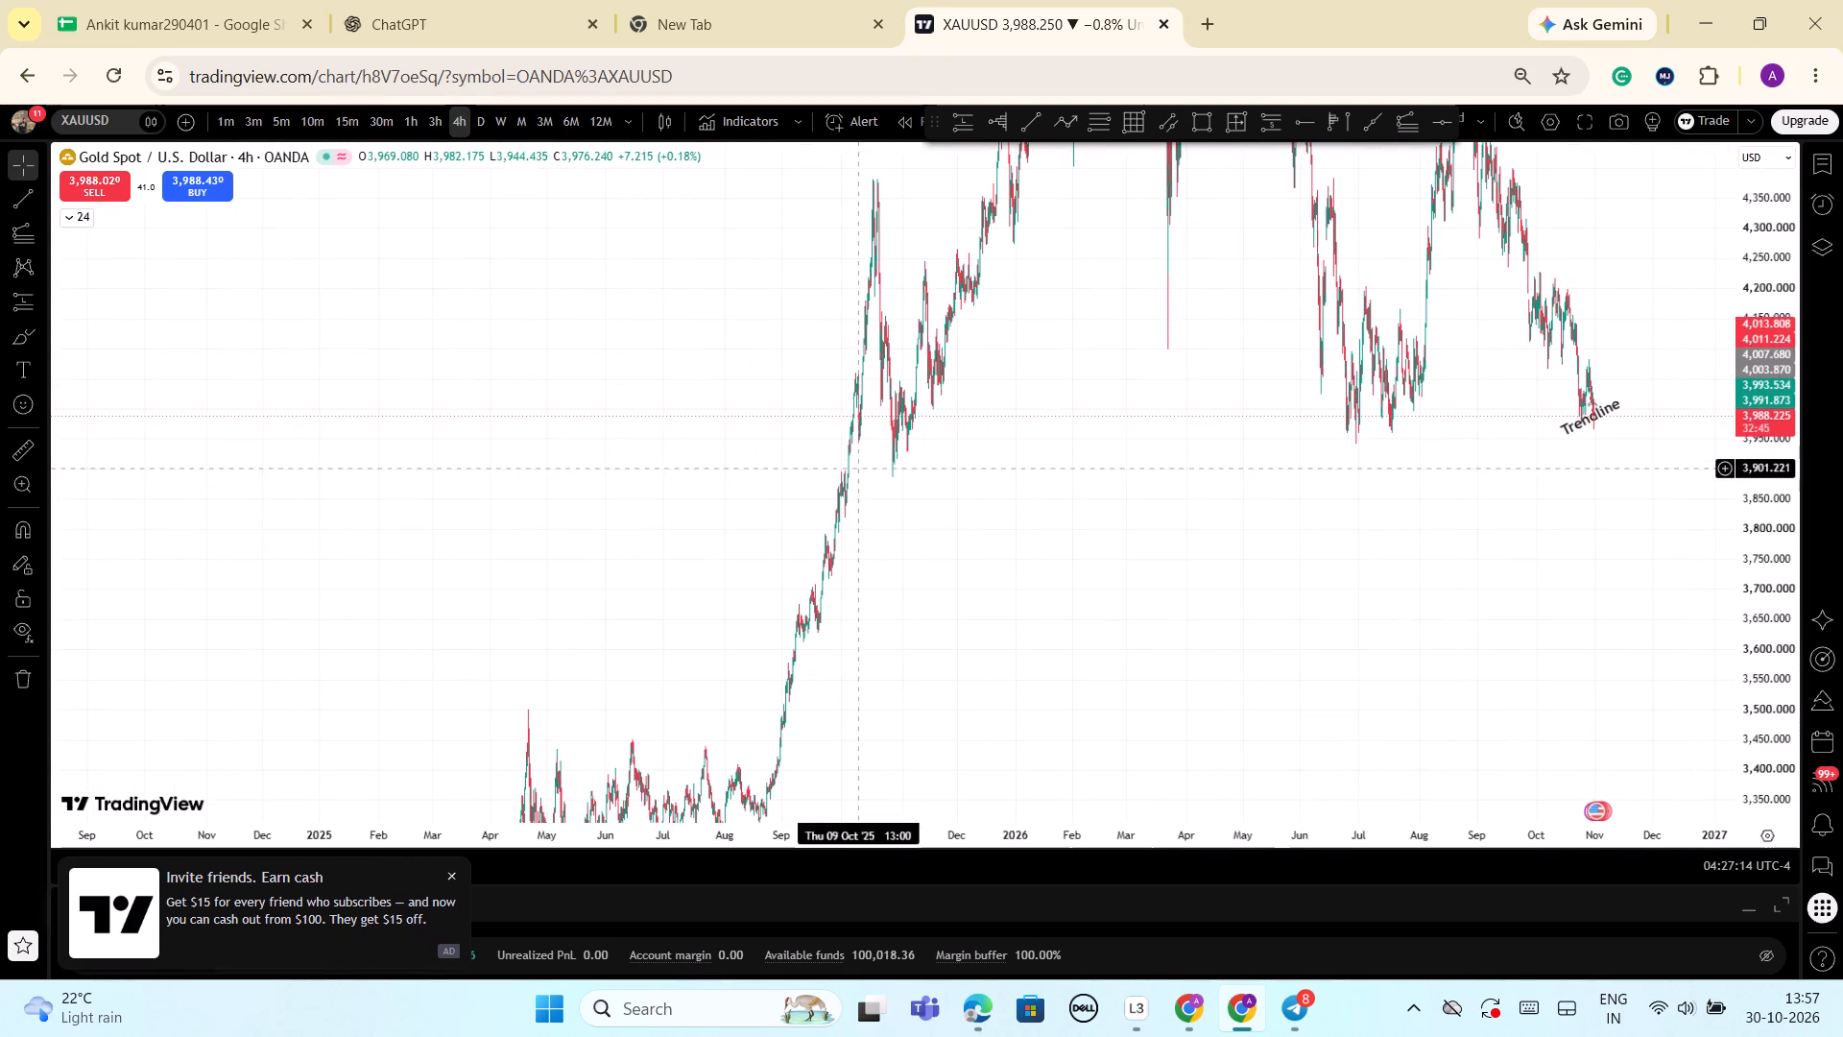
pyautogui.scroll(3, 949, 518)
pyautogui.moveTo(891, 534); pyautogui.dragTo(1002, 568)
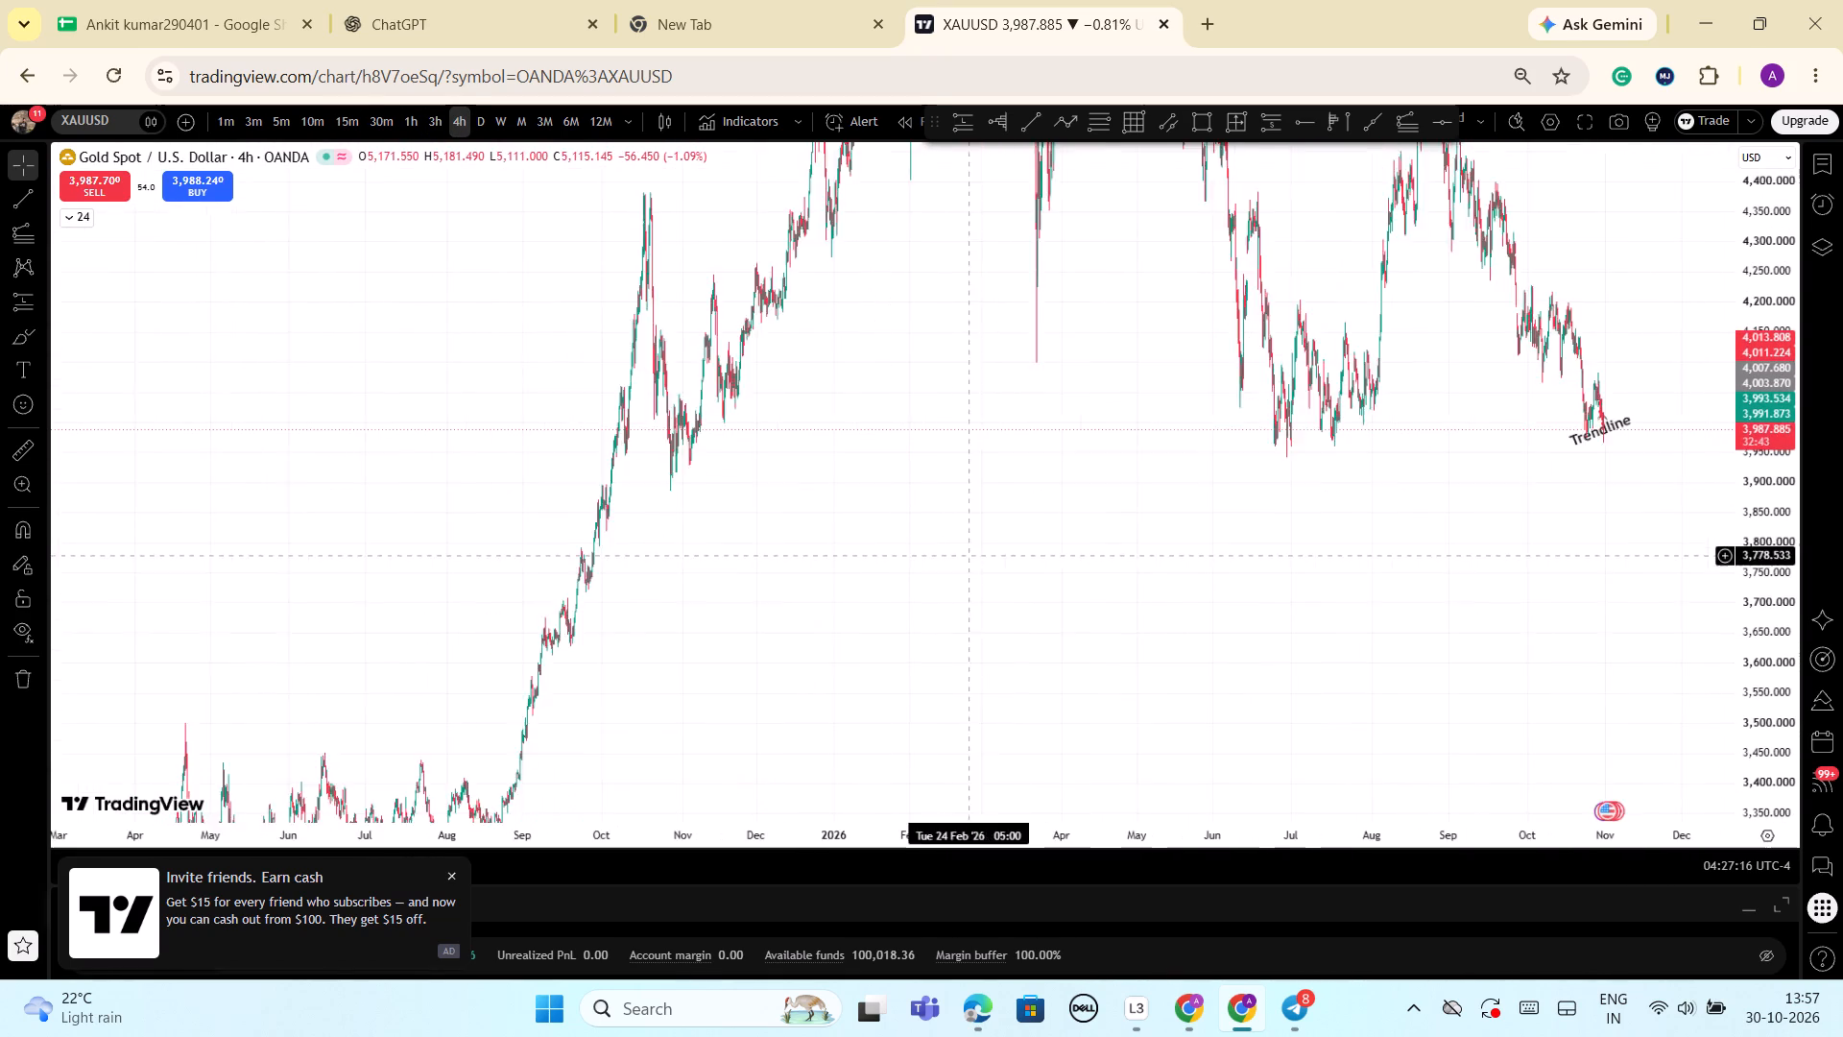
pyautogui.moveTo(1002, 568); pyautogui.dragTo(1386, 792)
pyautogui.moveTo(1771, 747); pyautogui.dragTo(1745, 502)
pyautogui.moveTo(1549, 646); pyautogui.dragTo(1520, 459)
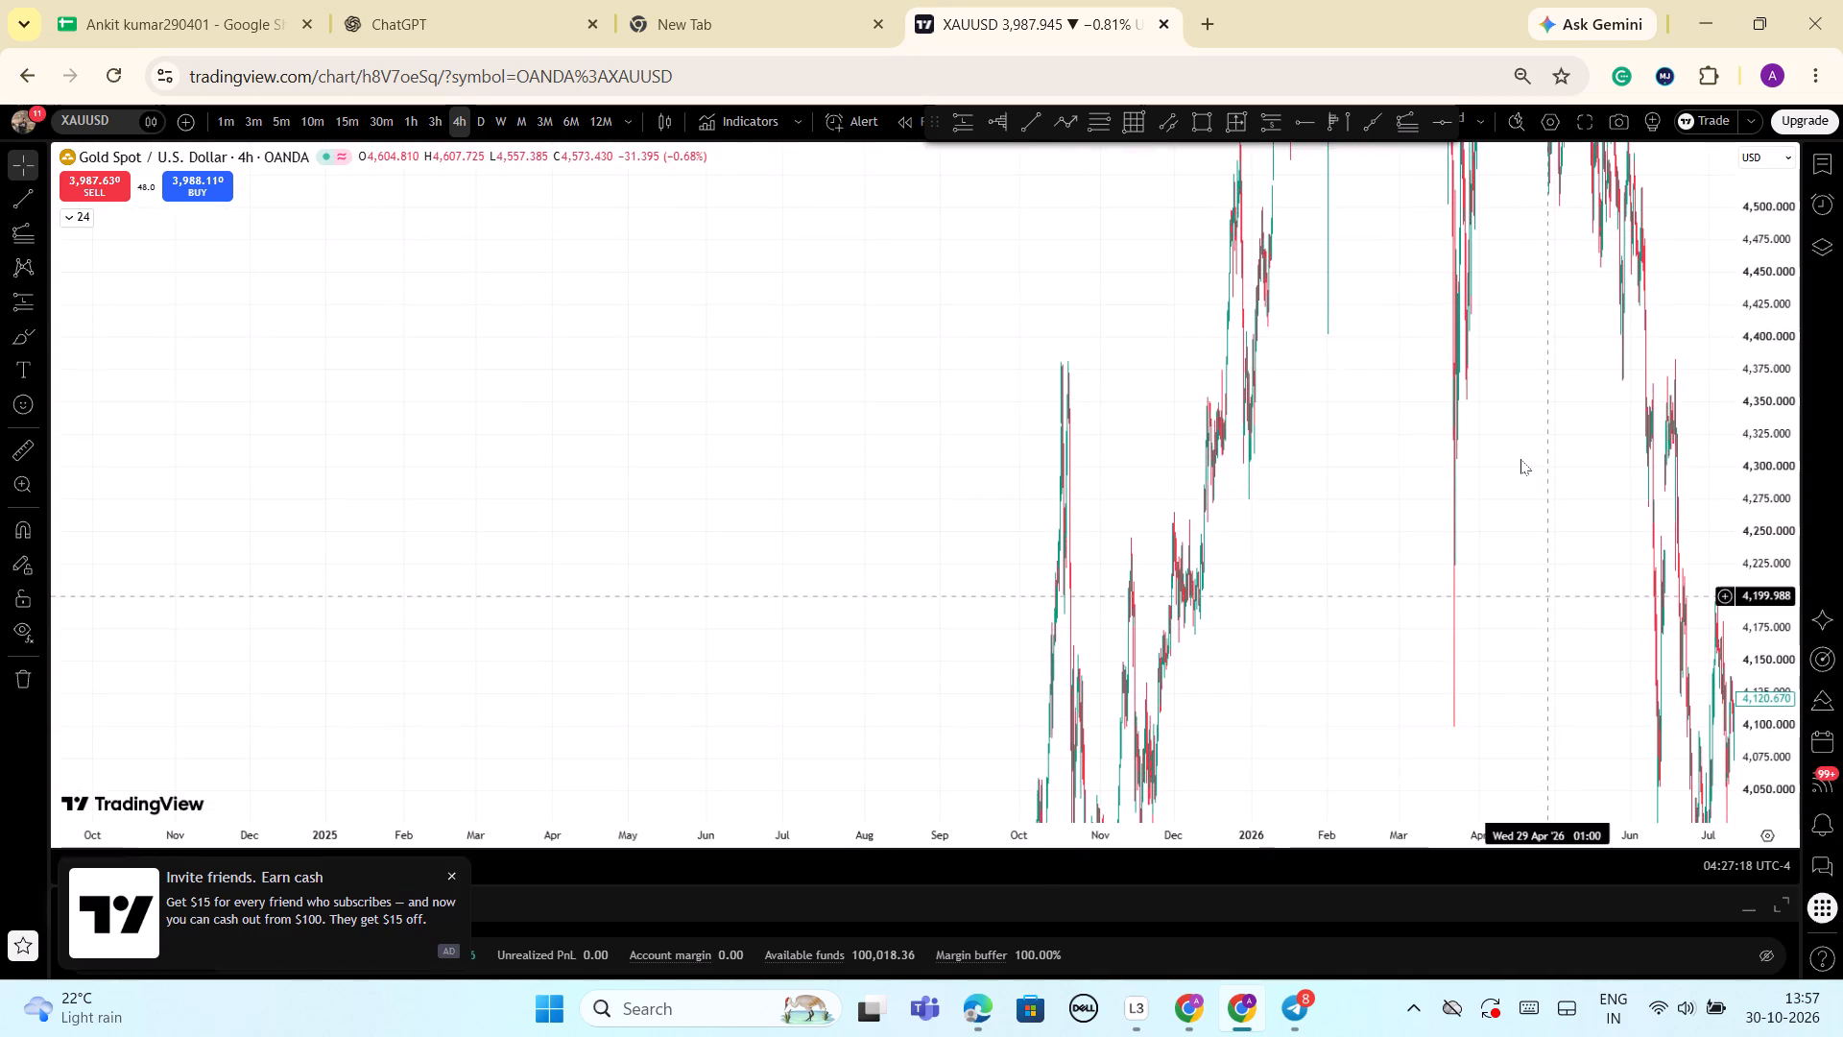
# Examine the 4-hour candles around the June to August 2026 lows, close to the current price level.
pyautogui.moveTo(1520, 459); pyautogui.dragTo(1362, 122)
pyautogui.scroll(4, 1515, 329)
pyautogui.scroll(7, 1586, 409)
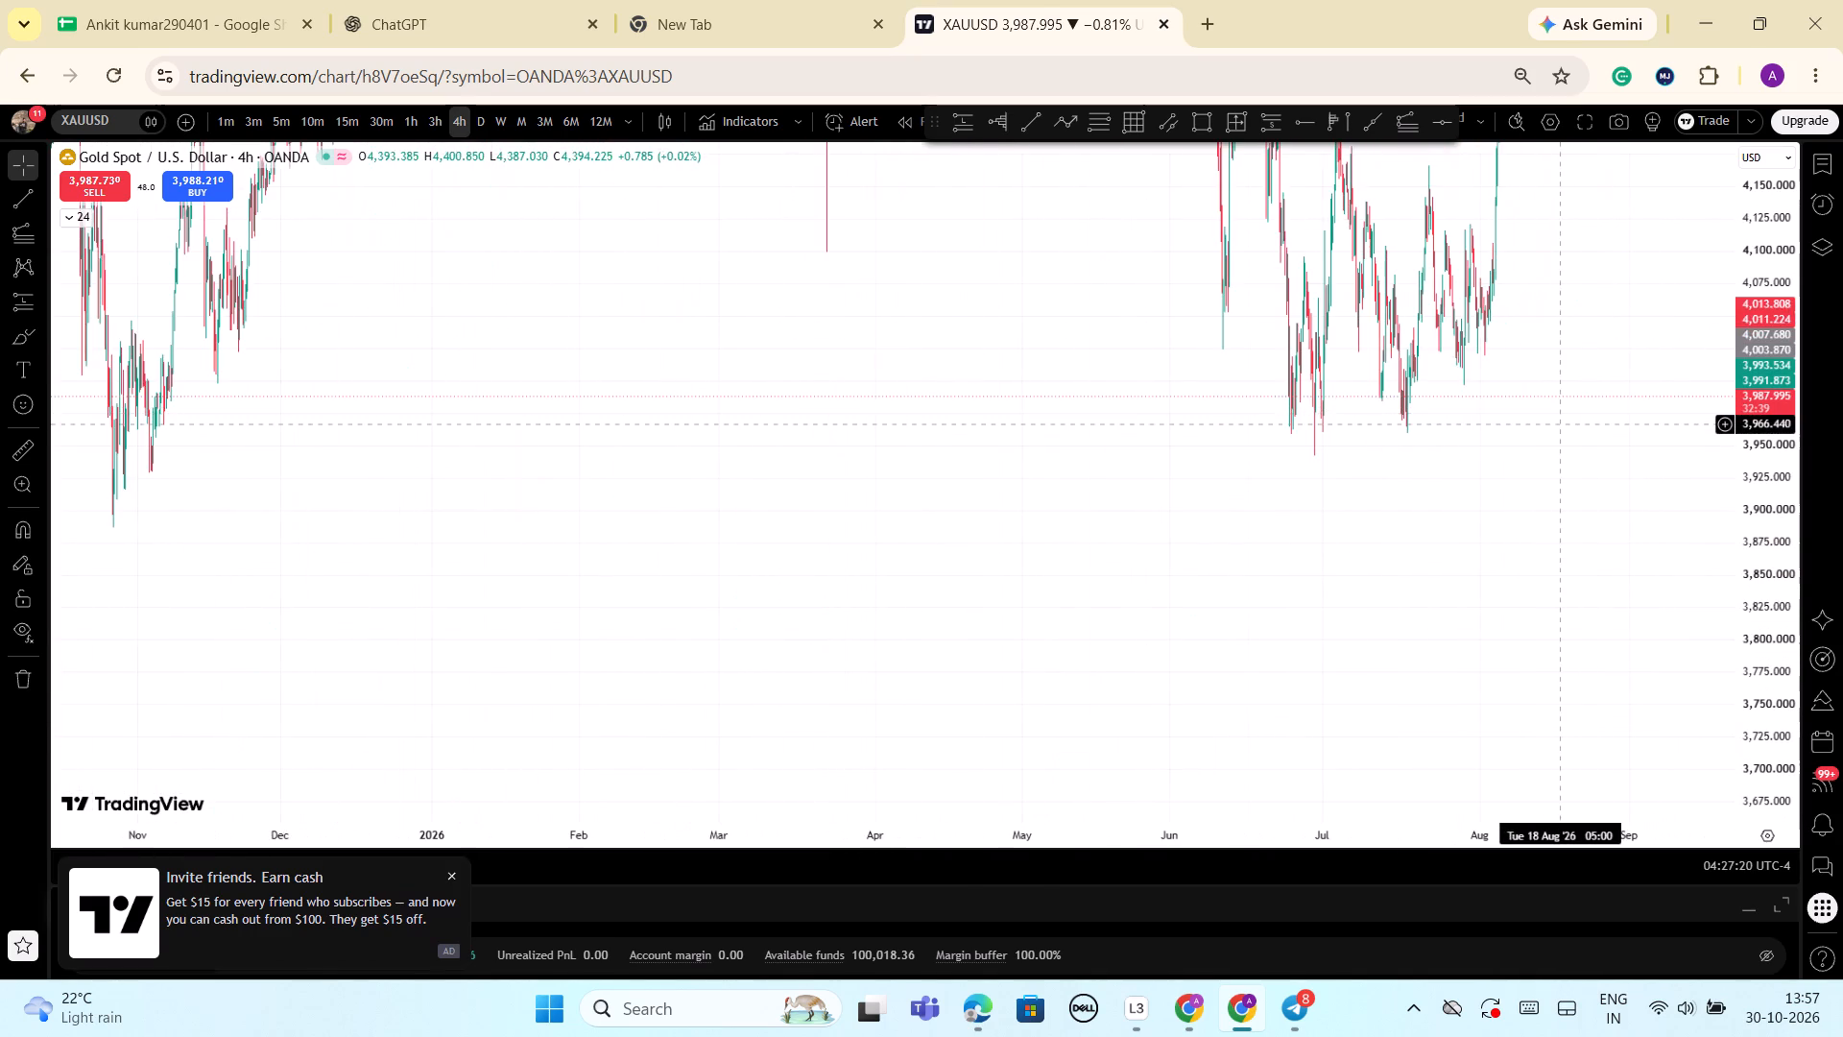
pyautogui.scroll(3, 1543, 438)
pyautogui.scroll(2, 1403, 468)
pyautogui.scroll(1, 1328, 508)
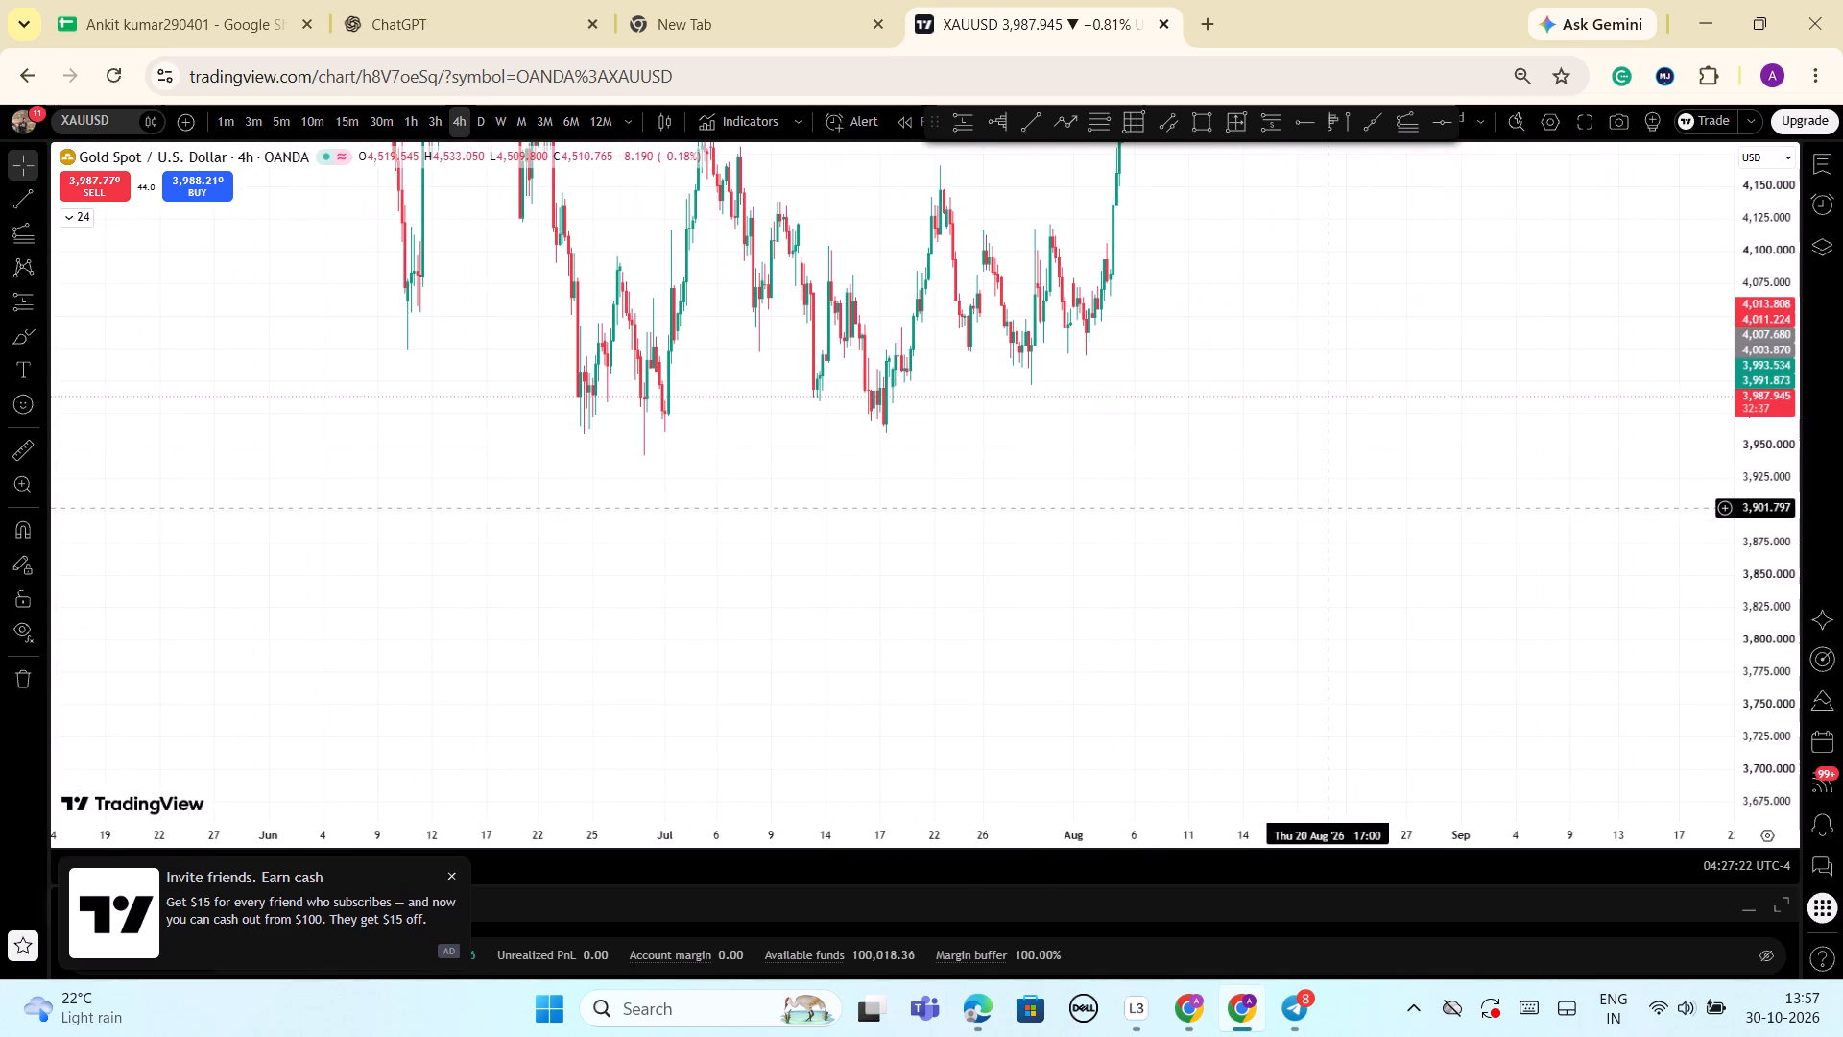
pyautogui.moveTo(1270, 499); pyautogui.dragTo(1321, 617)
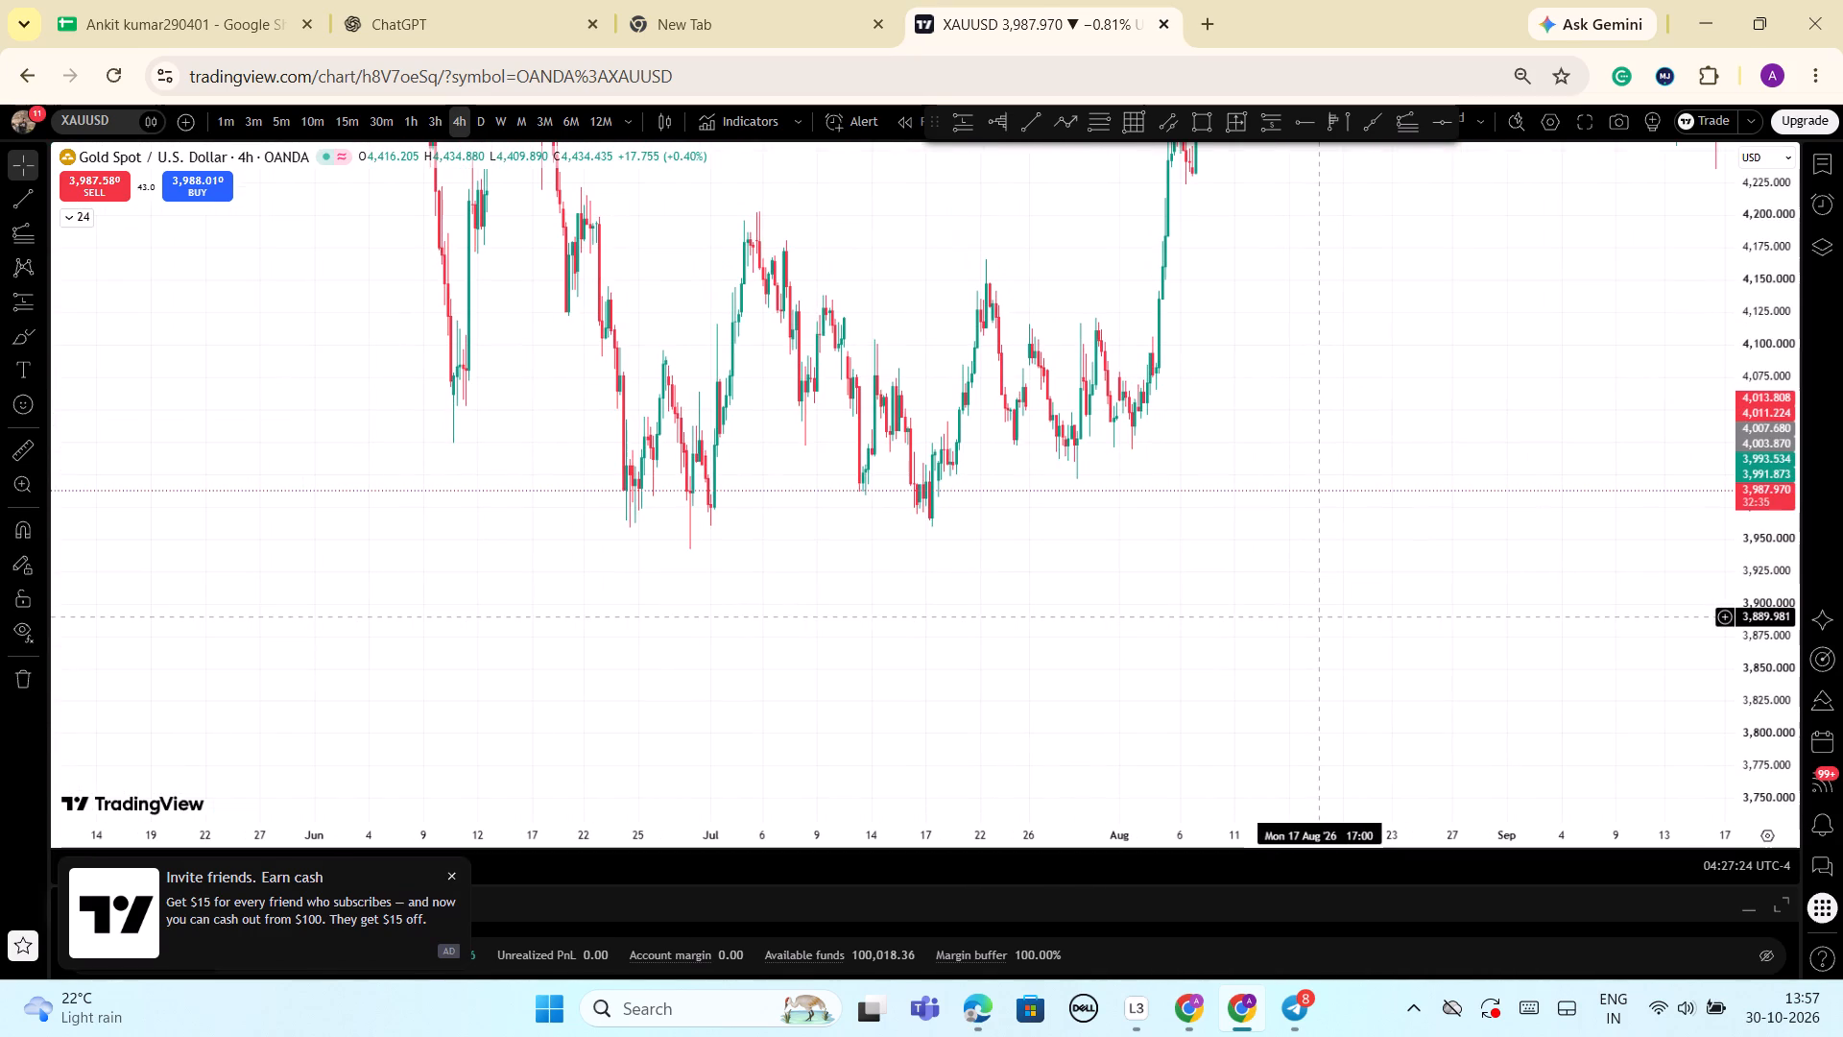
pyautogui.scroll(5, 1320, 618)
pyautogui.scroll(-4, 1320, 618)
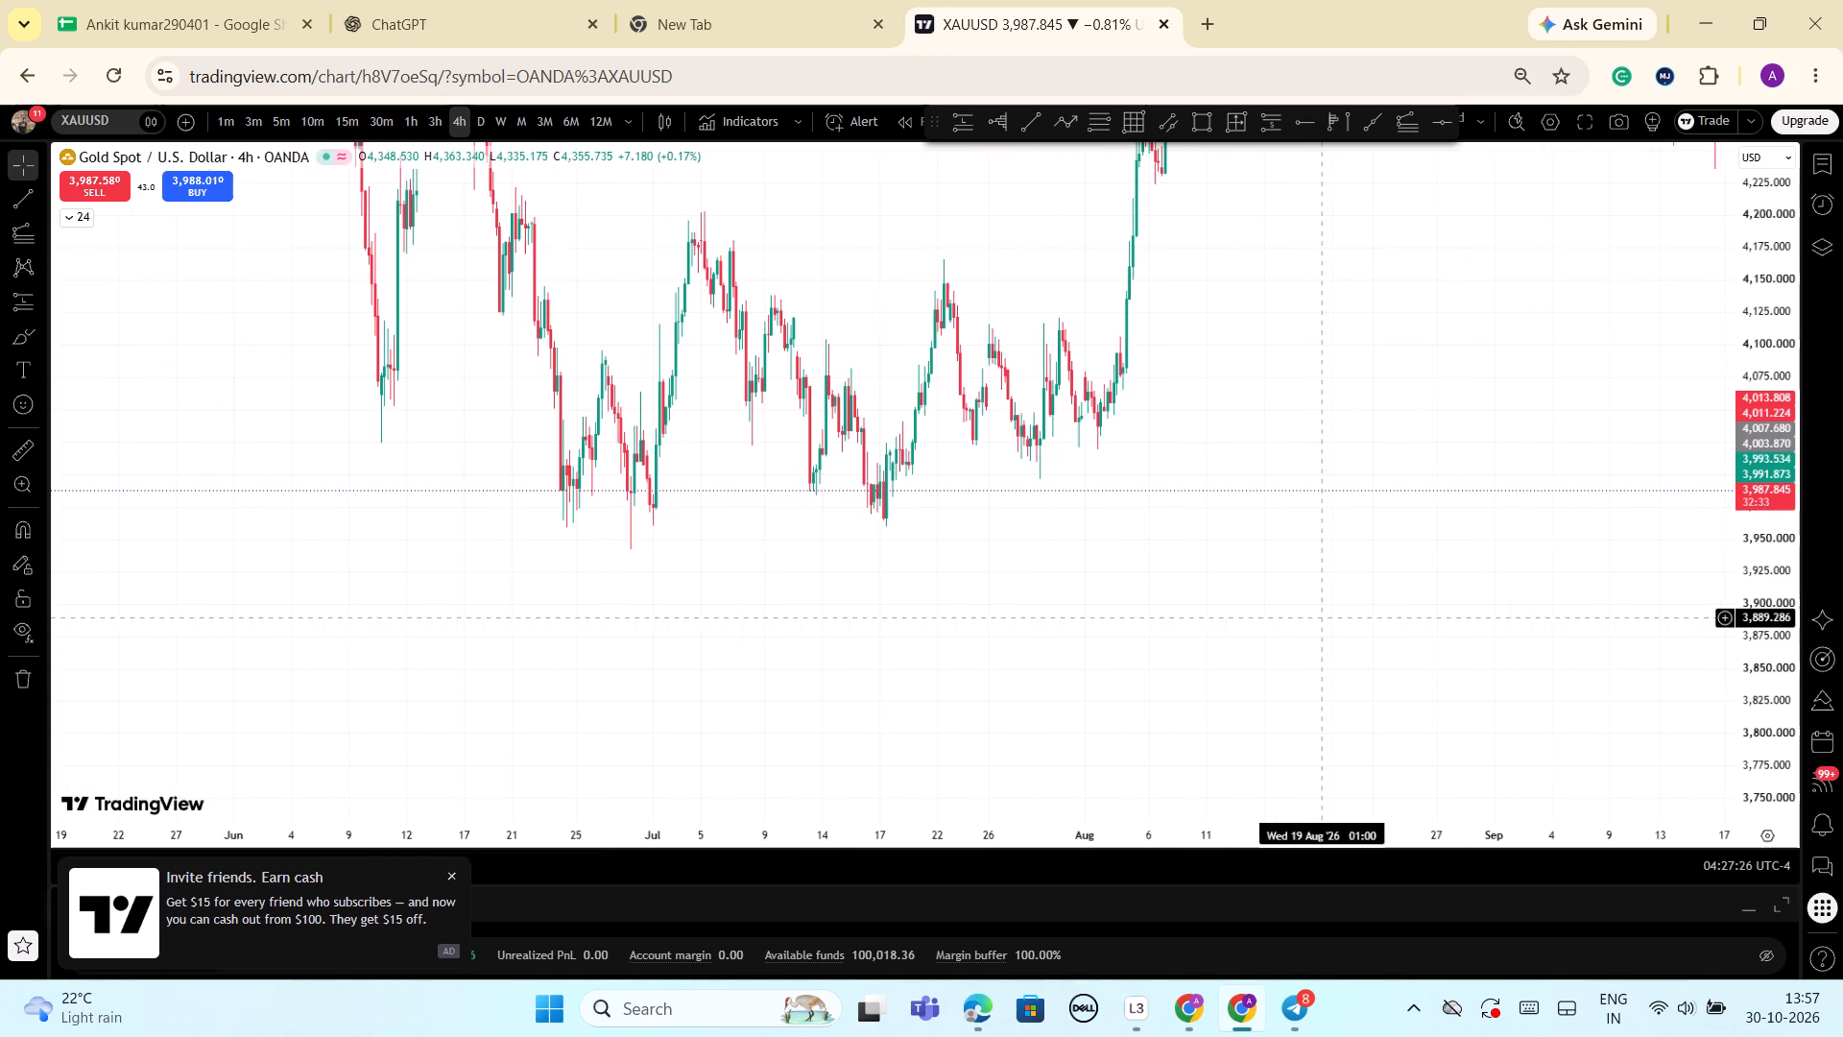
# Examine the broad 4-hour swings since October 2025 and the October 2026 decline into the red trend line.
pyautogui.moveTo(1760, 236); pyautogui.dragTo(1667, 681)
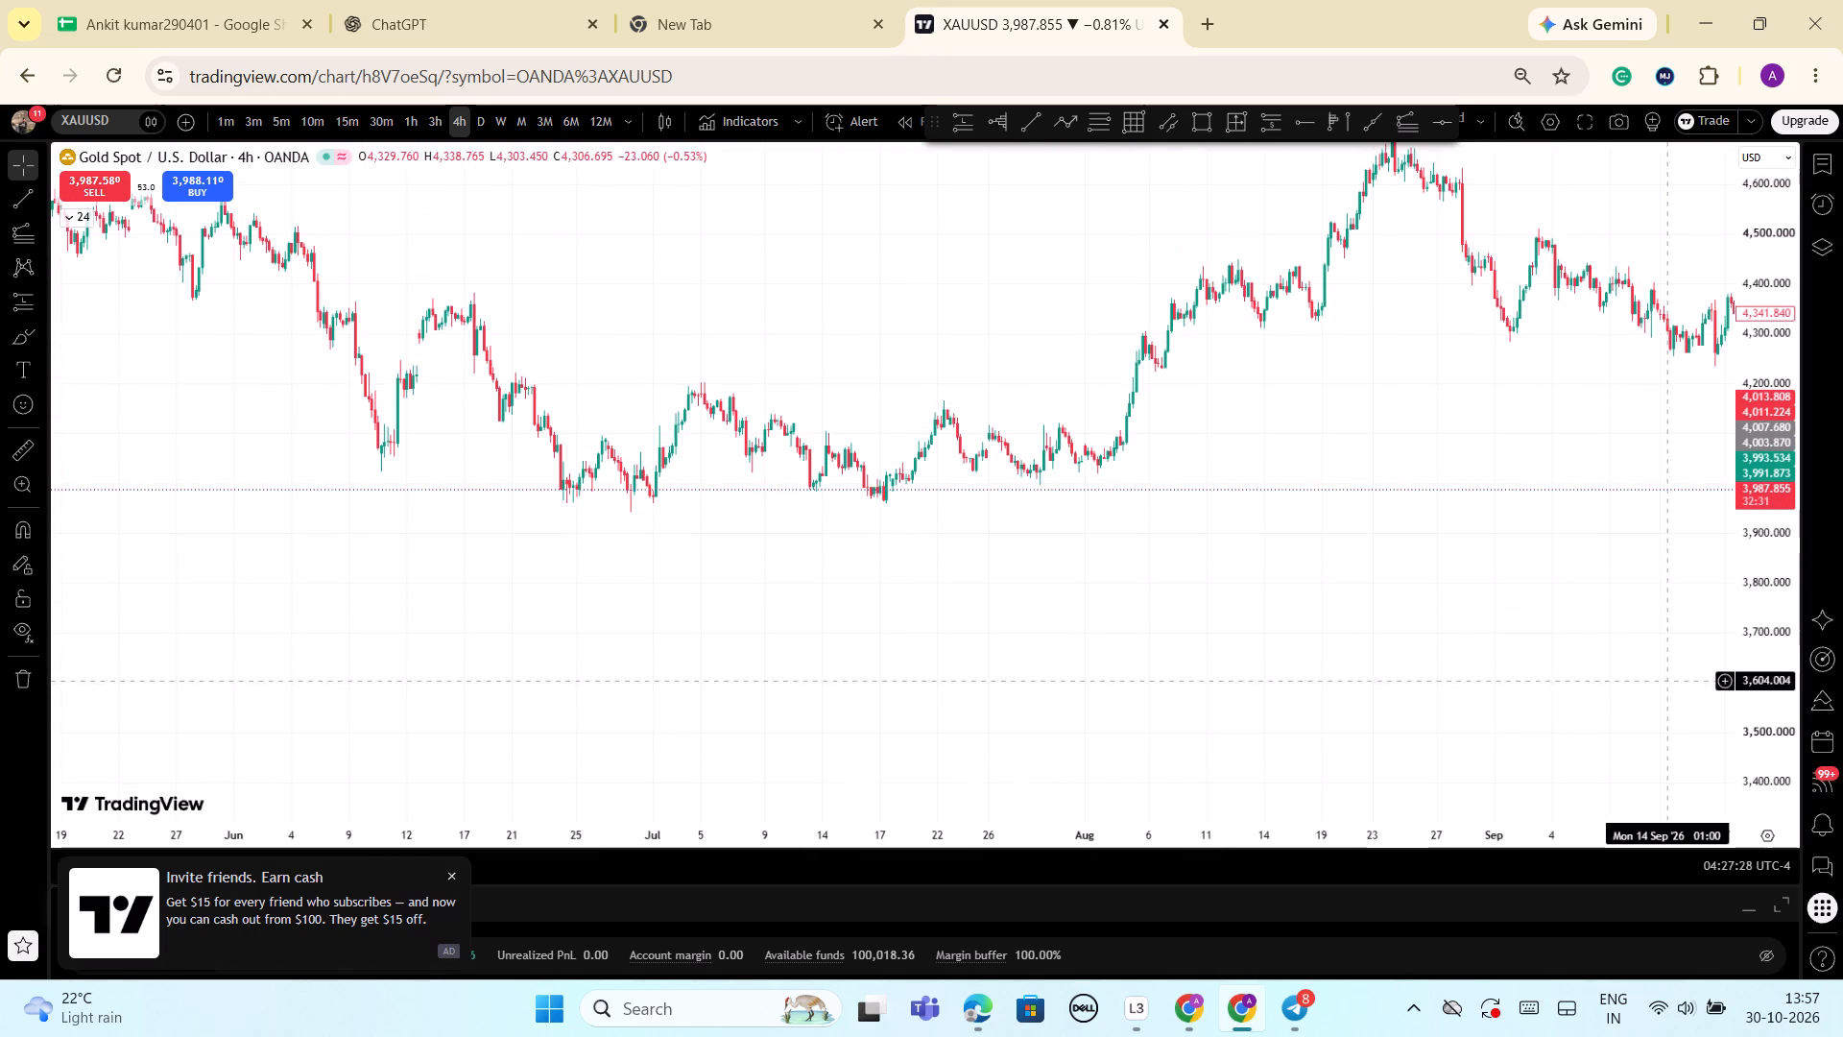
pyautogui.scroll(-12, 1490, 612)
pyautogui.moveTo(1498, 600); pyautogui.dragTo(1410, 597)
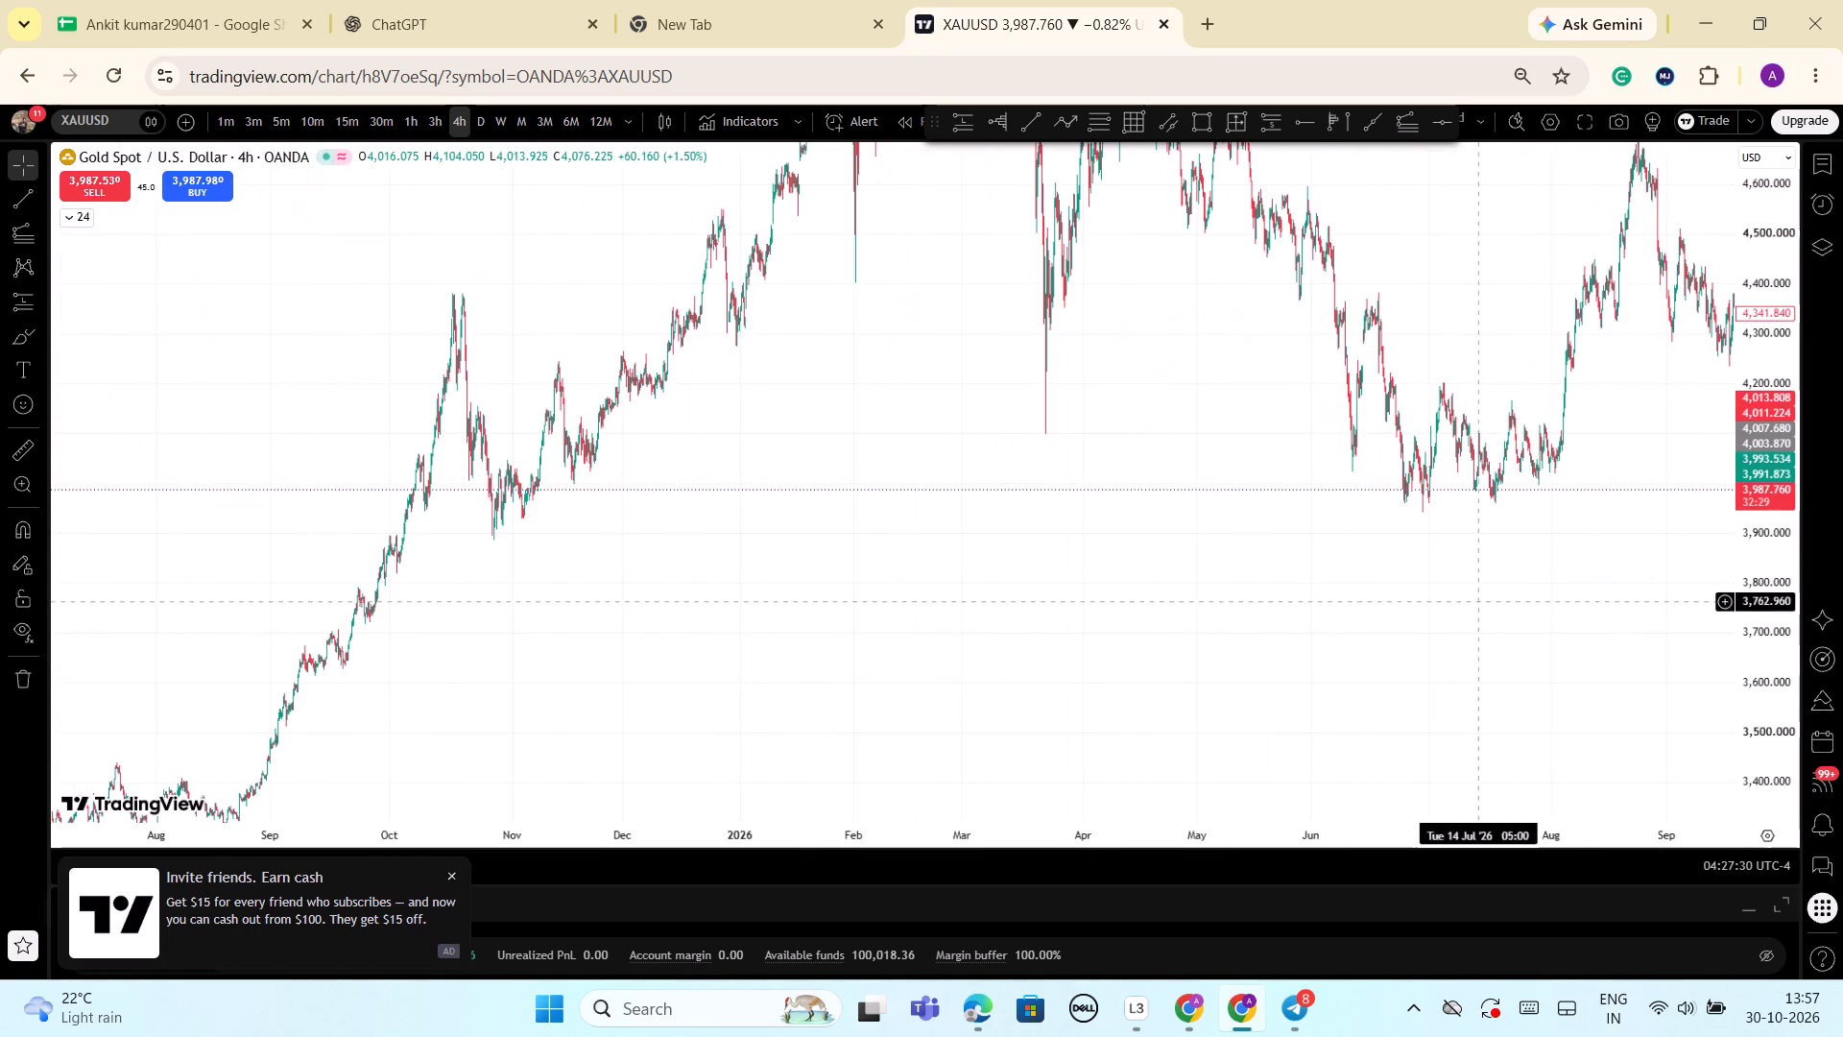
pyautogui.moveTo(1410, 597); pyautogui.dragTo(1206, 541)
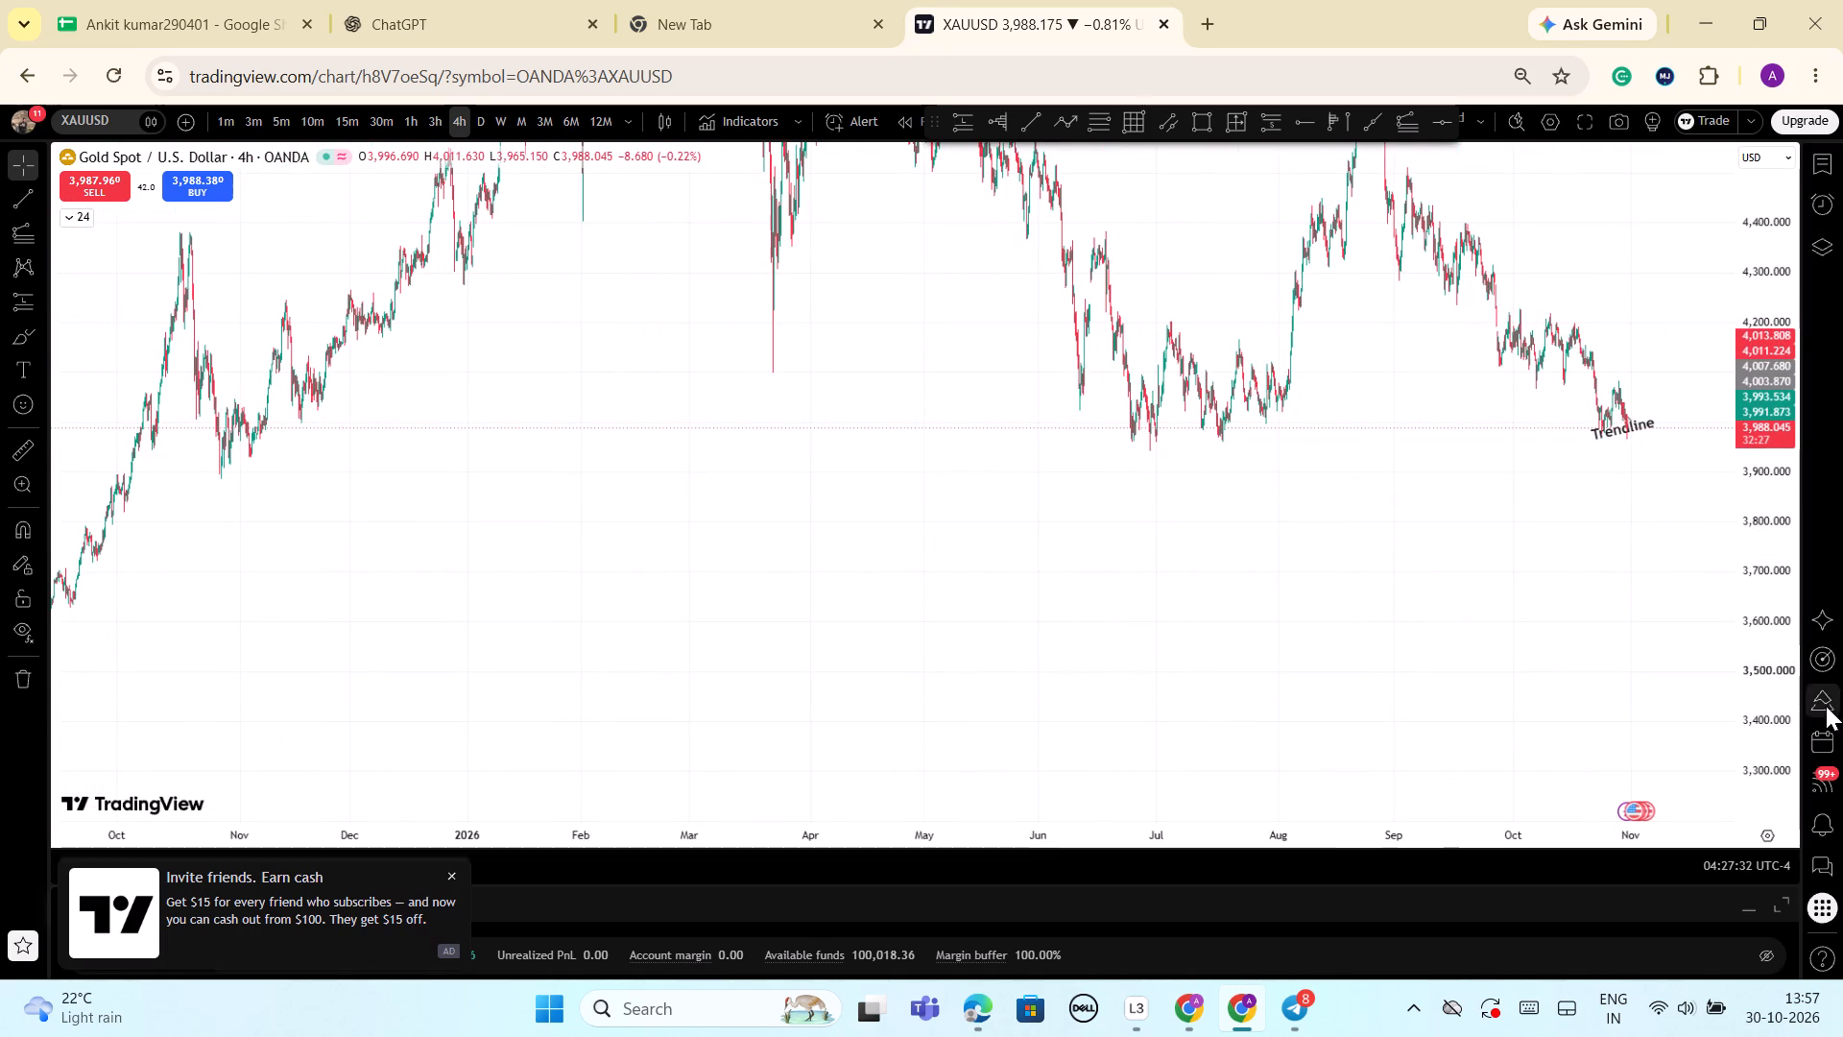
pyautogui.moveTo(1759, 711); pyautogui.dragTo(1783, 470)
pyautogui.scroll(4, 1622, 542)
pyautogui.scroll(2, 1532, 551)
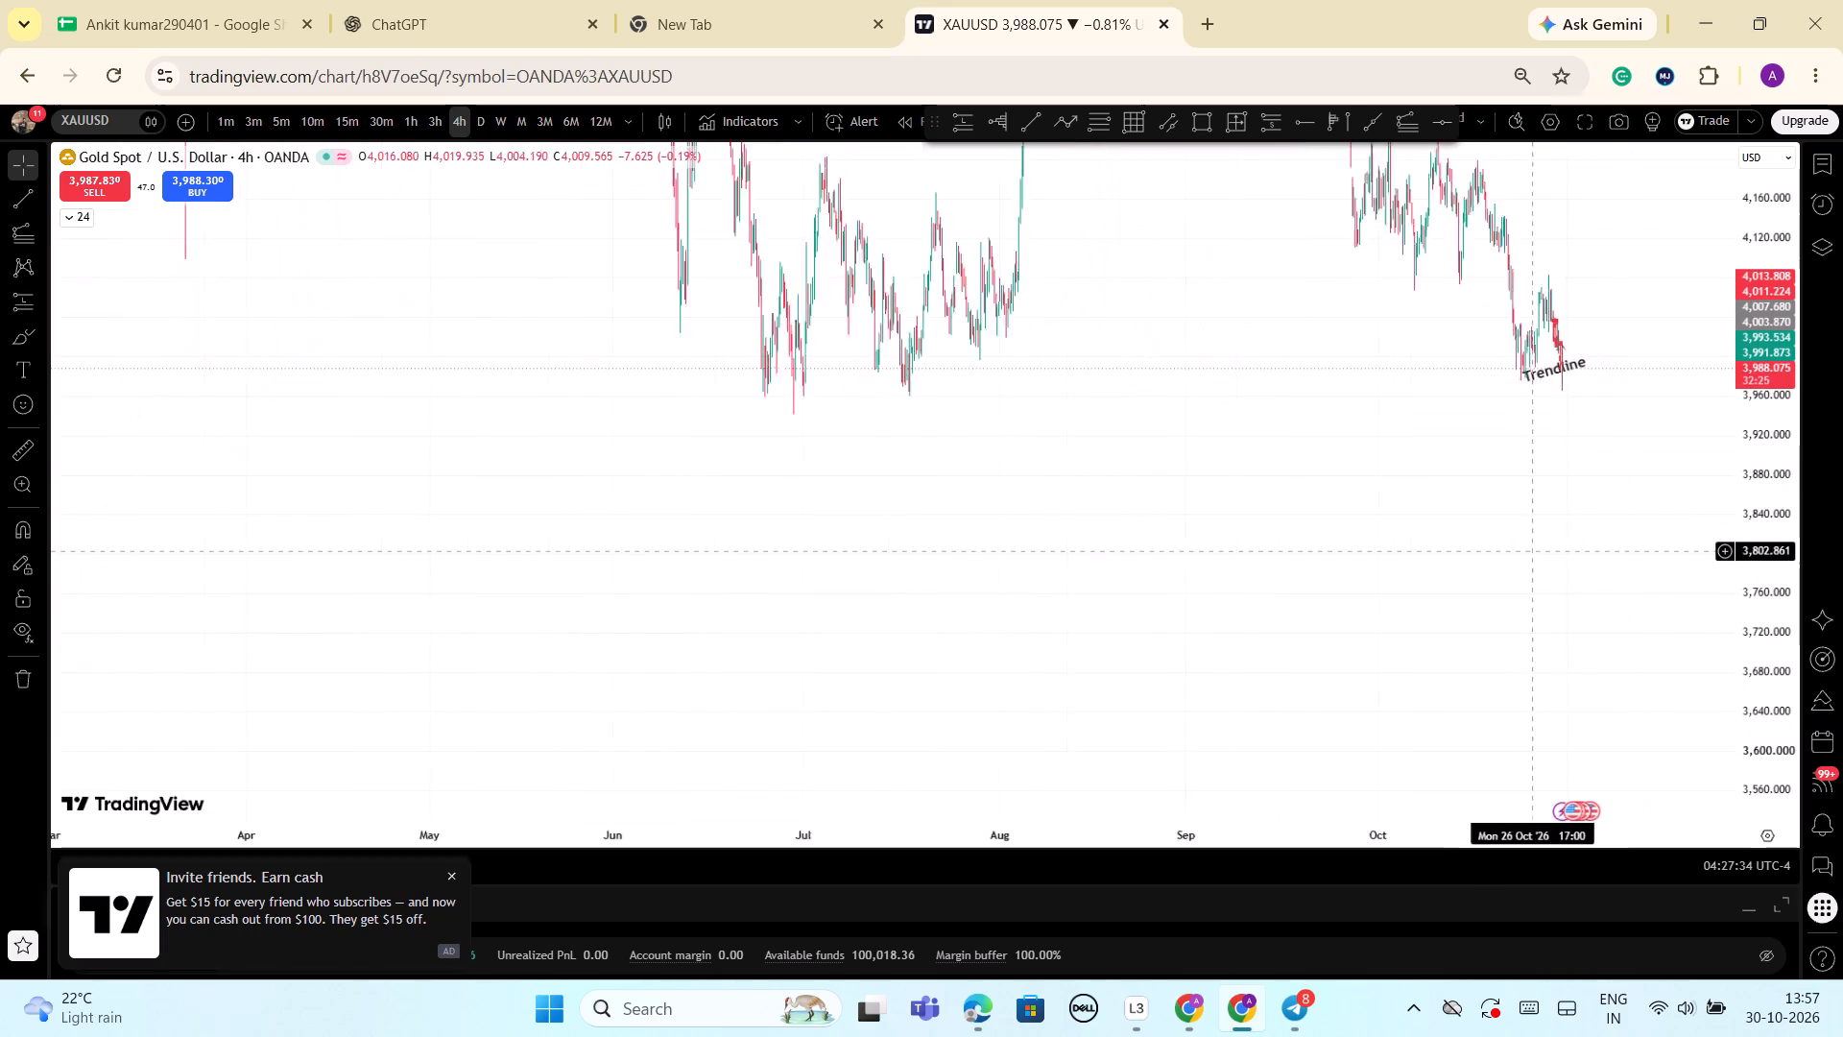
pyautogui.scroll(6, 1532, 551)
pyautogui.moveTo(993, 481); pyautogui.dragTo(1120, 540)
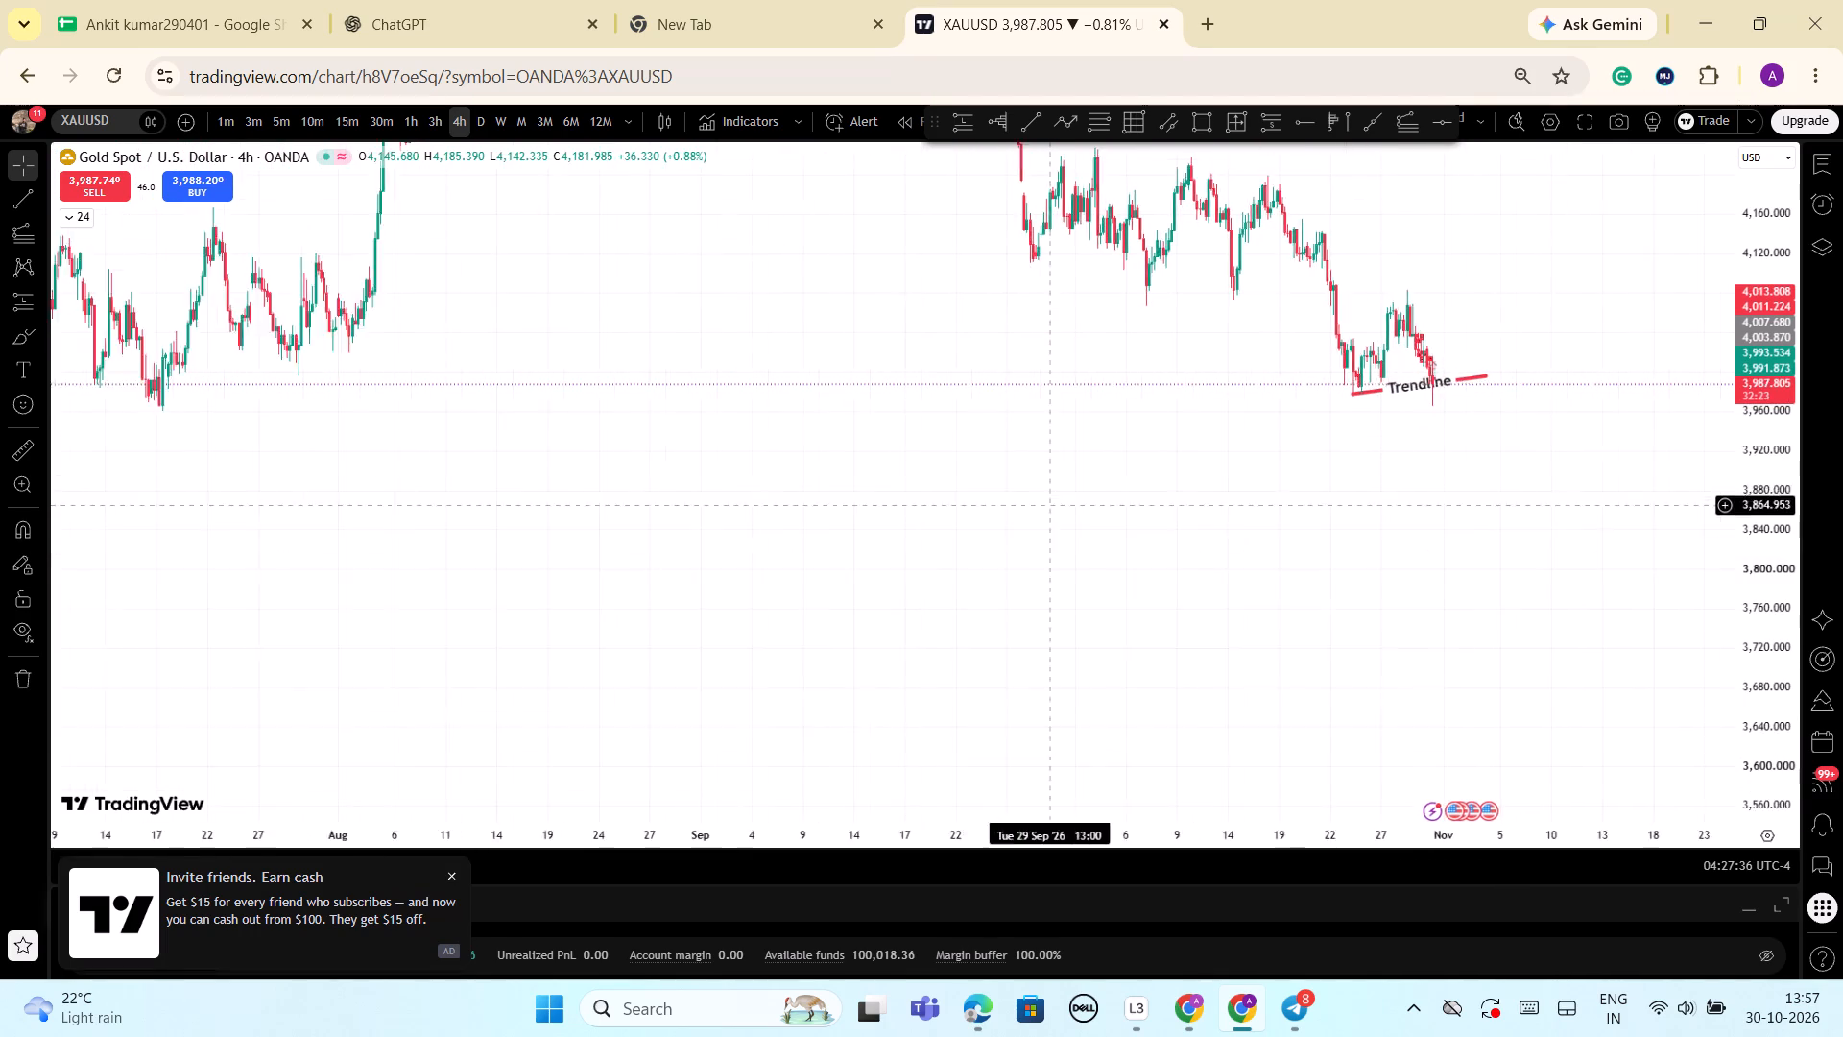
# Compare the June to August 2026 lows on the 4-hour chart with the current price line.
pyautogui.moveTo(1120, 540); pyautogui.dragTo(1426, 851)
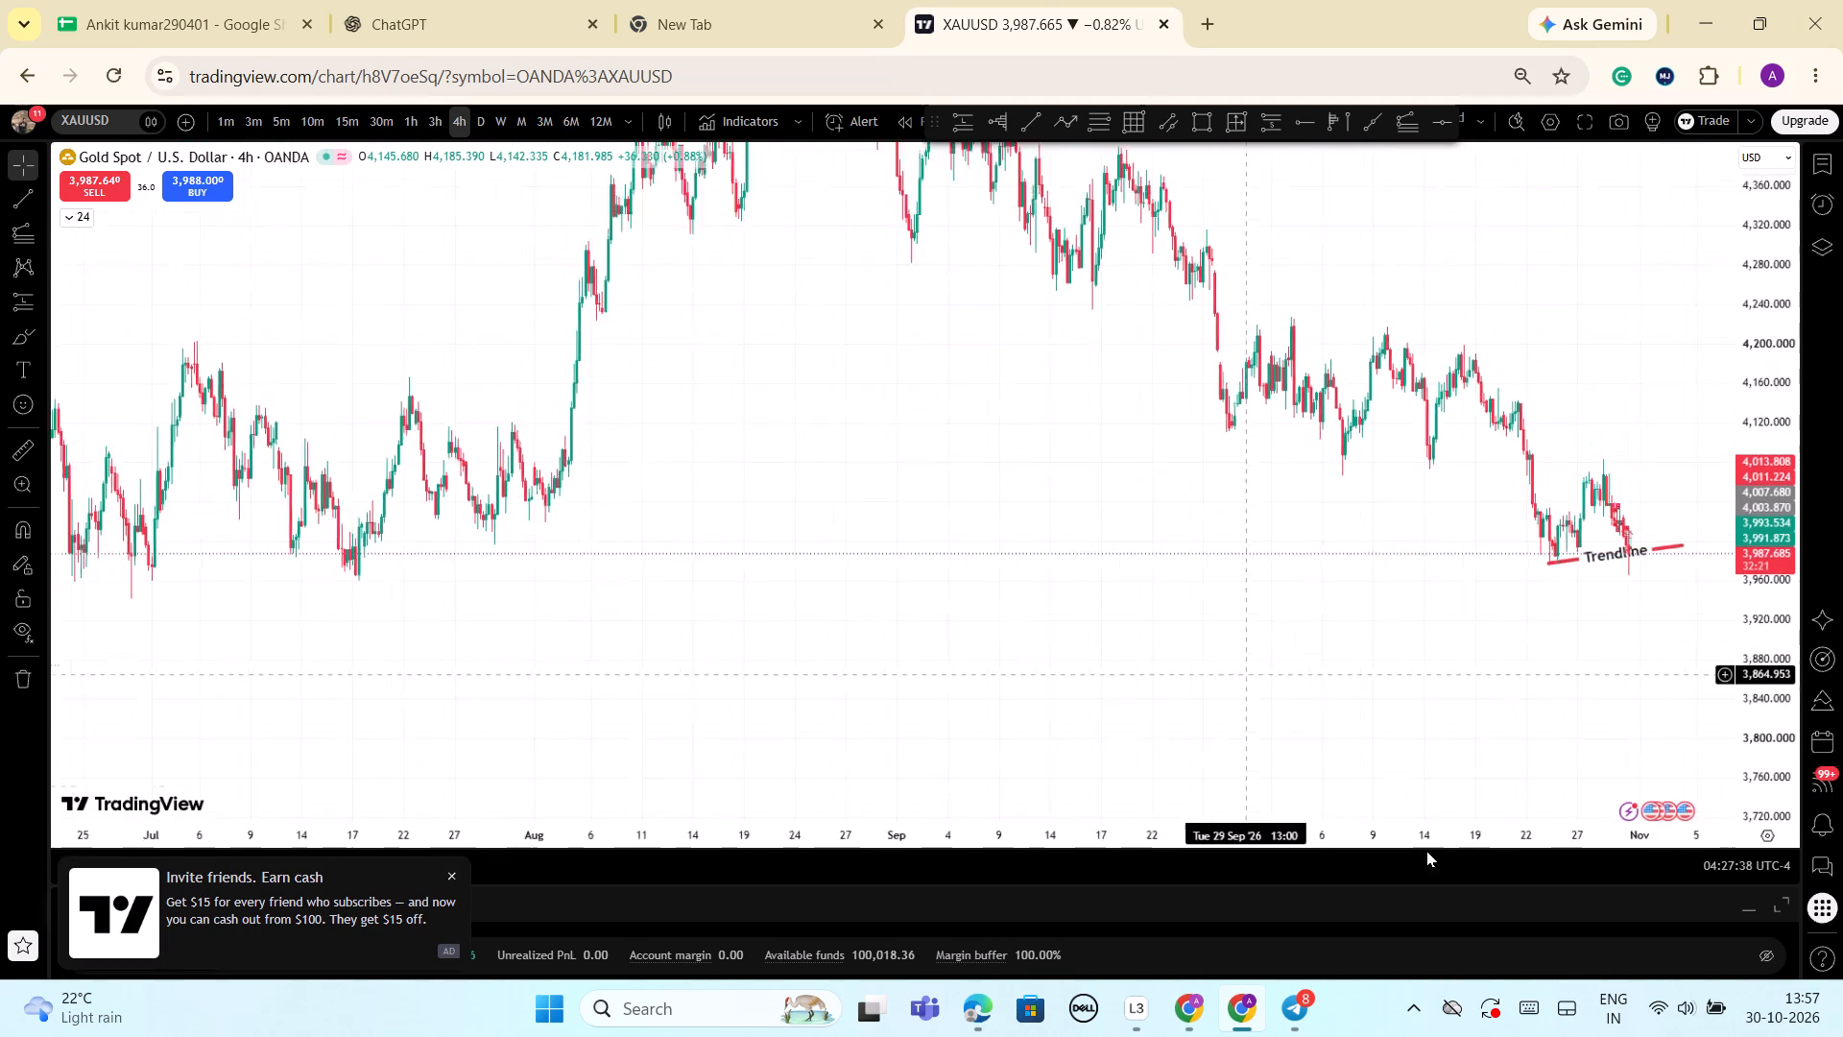
pyautogui.moveTo(1426, 851); pyautogui.dragTo(1621, 792)
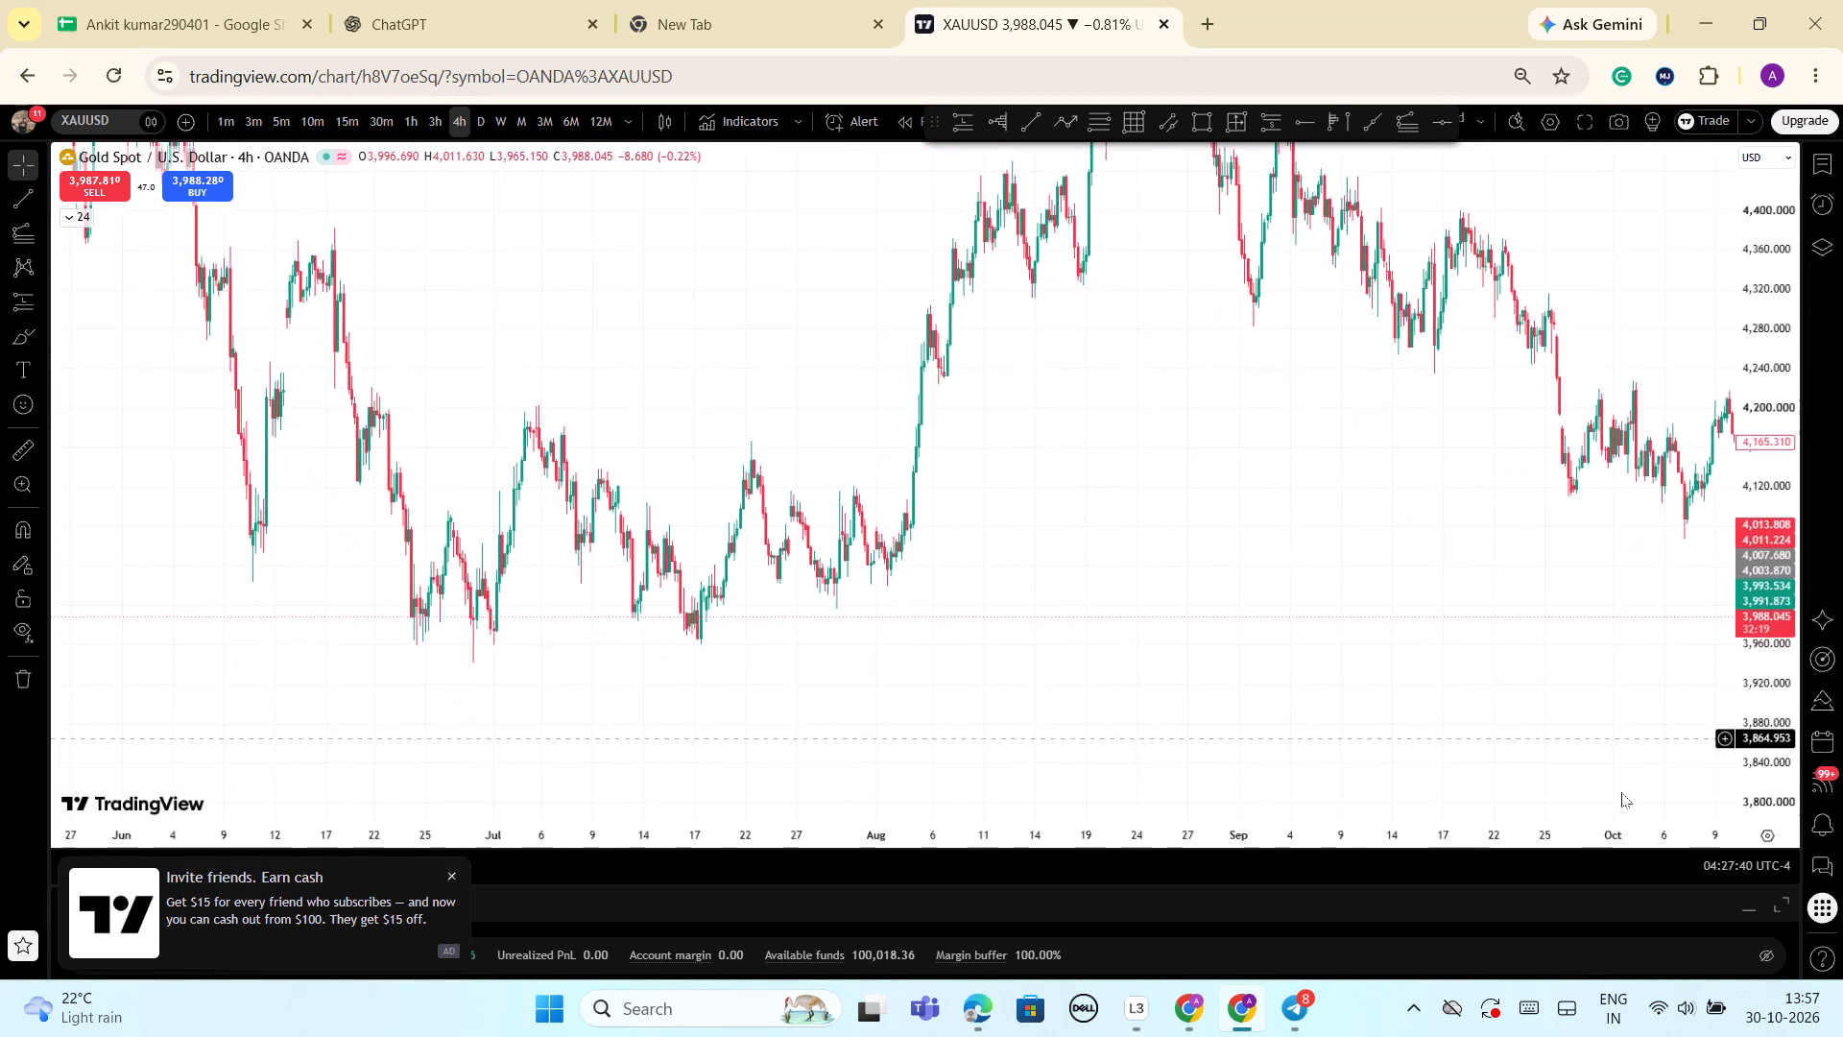
pyautogui.moveTo(1621, 792); pyautogui.dragTo(1645, 876)
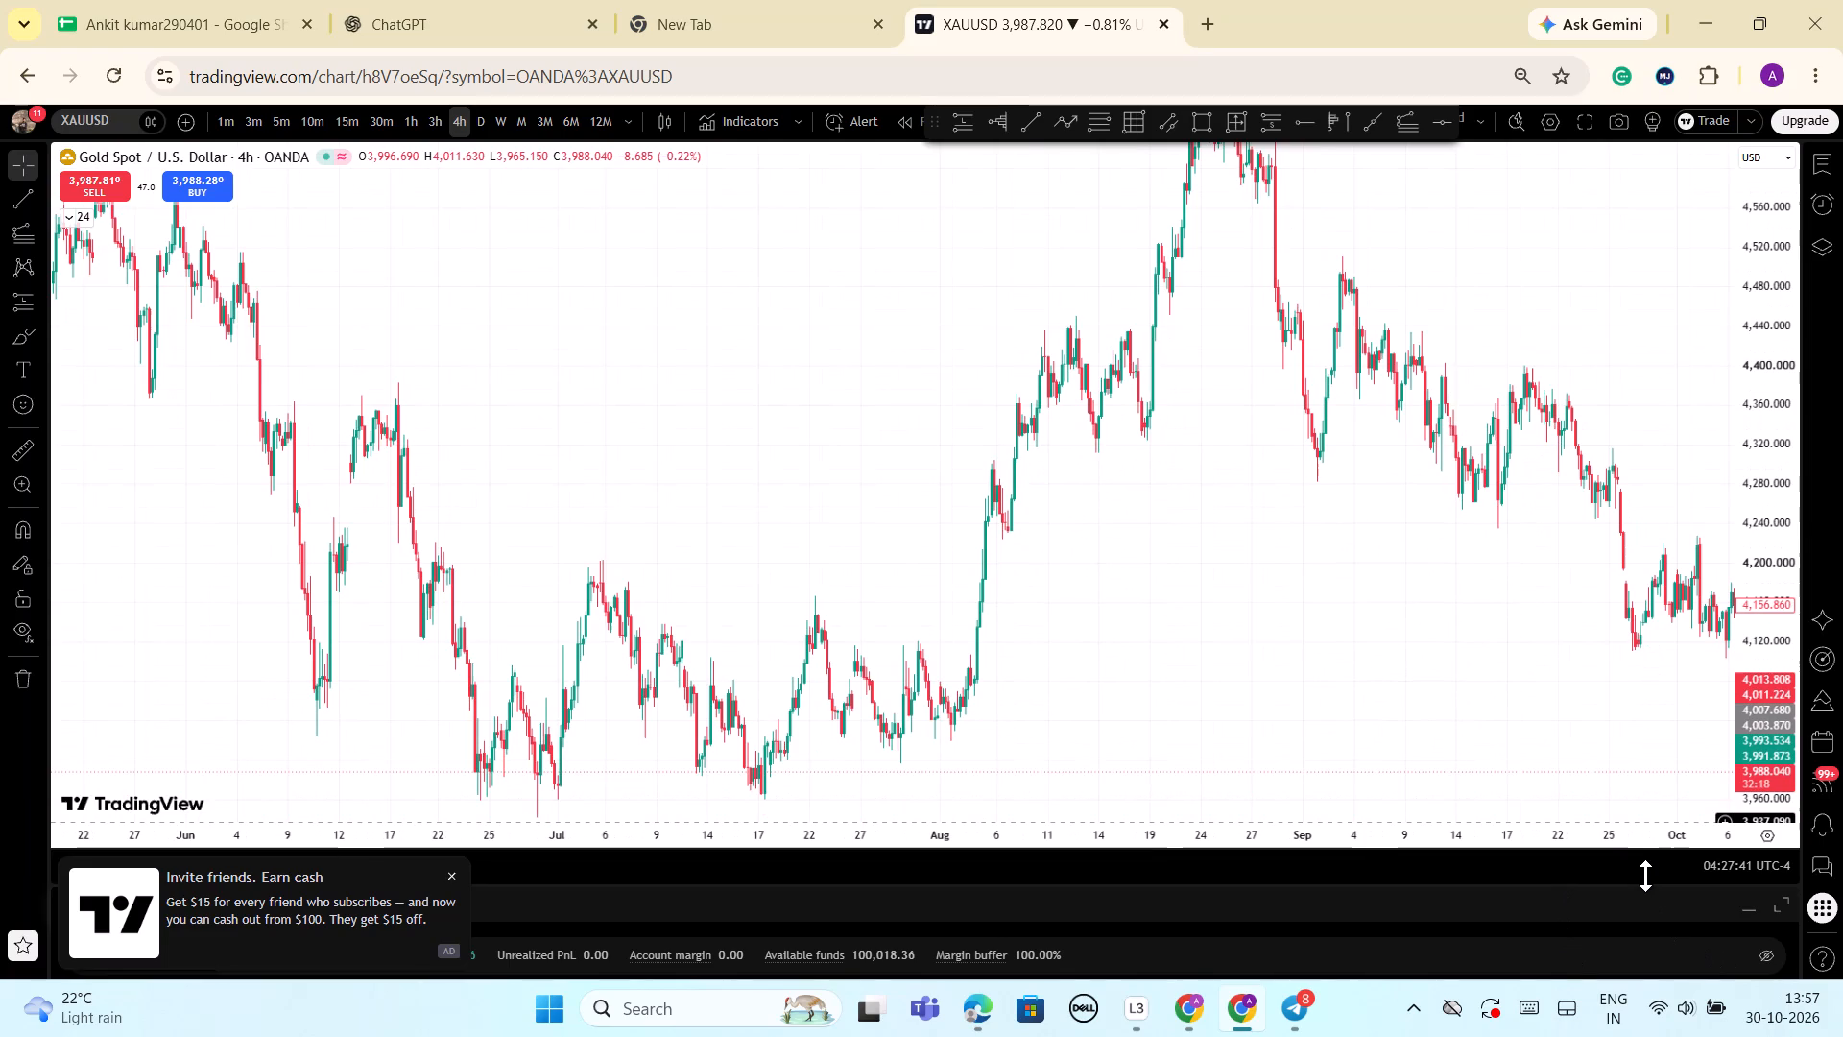
pyautogui.moveTo(1645, 876); pyautogui.dragTo(1622, 661)
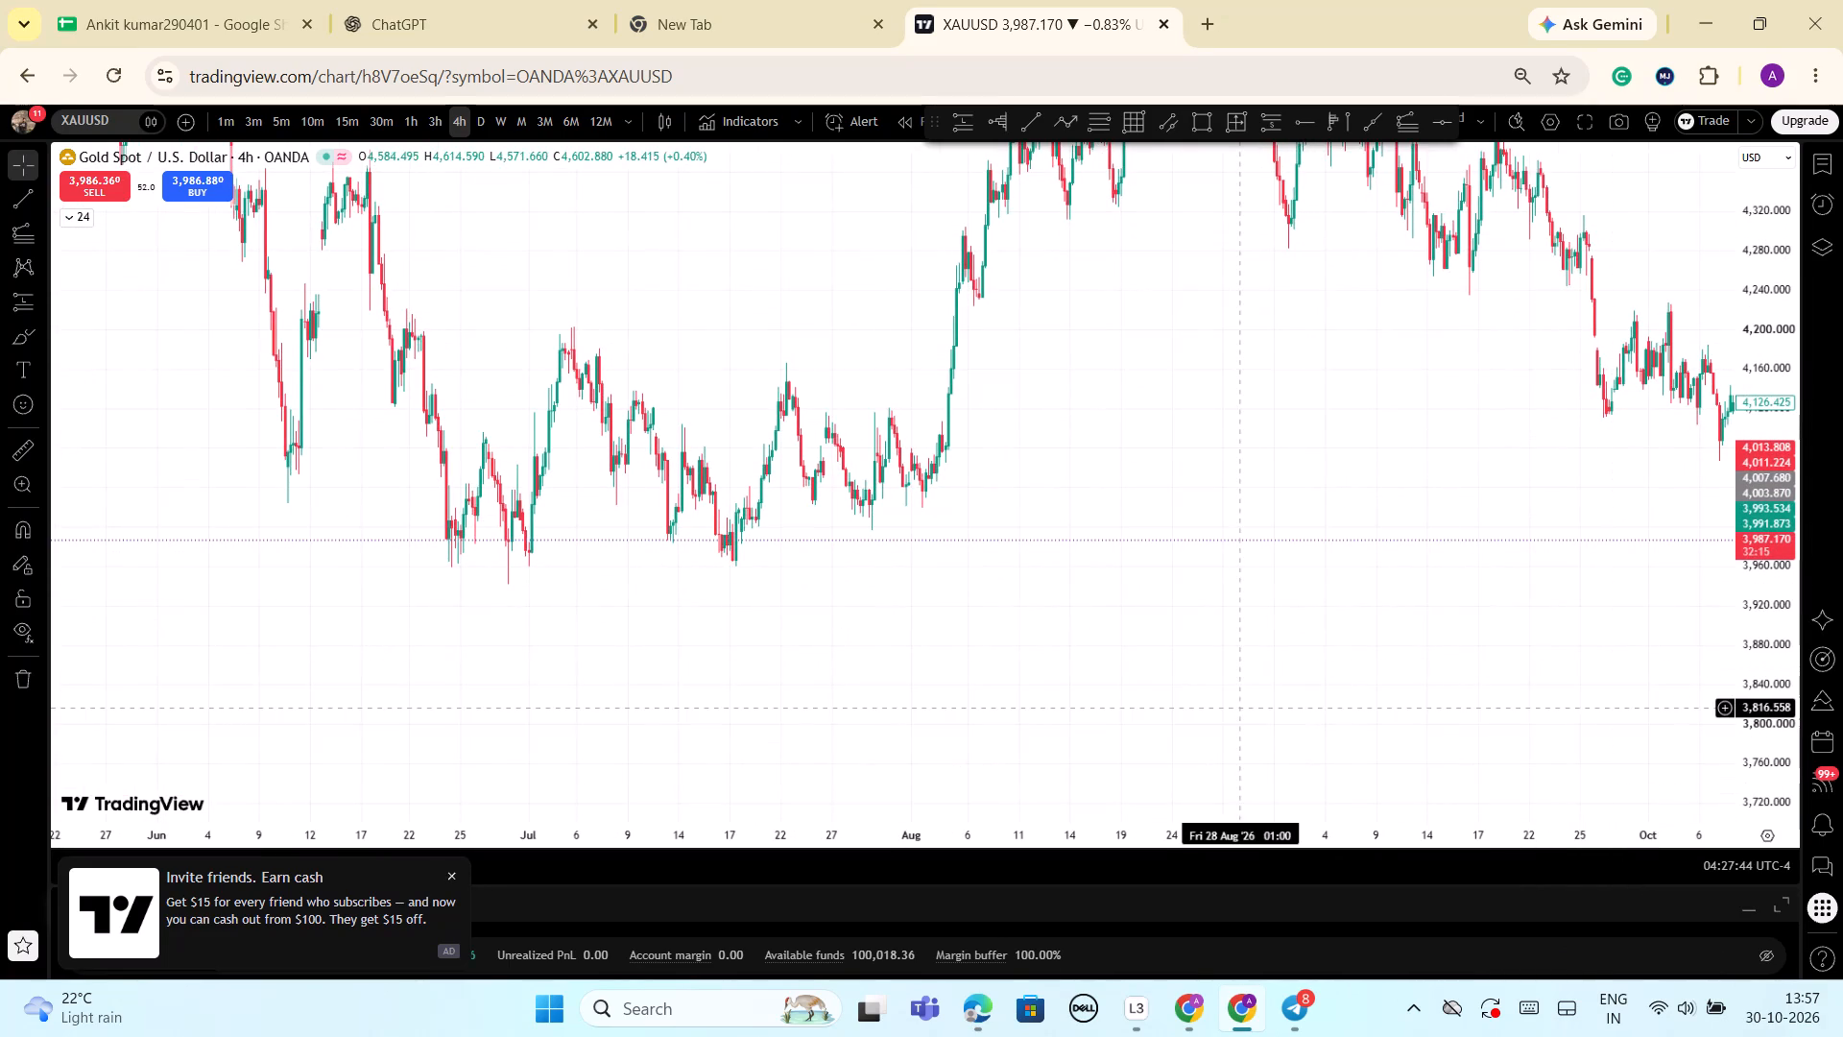
pyautogui.moveTo(1770, 771); pyautogui.dragTo(1775, 573)
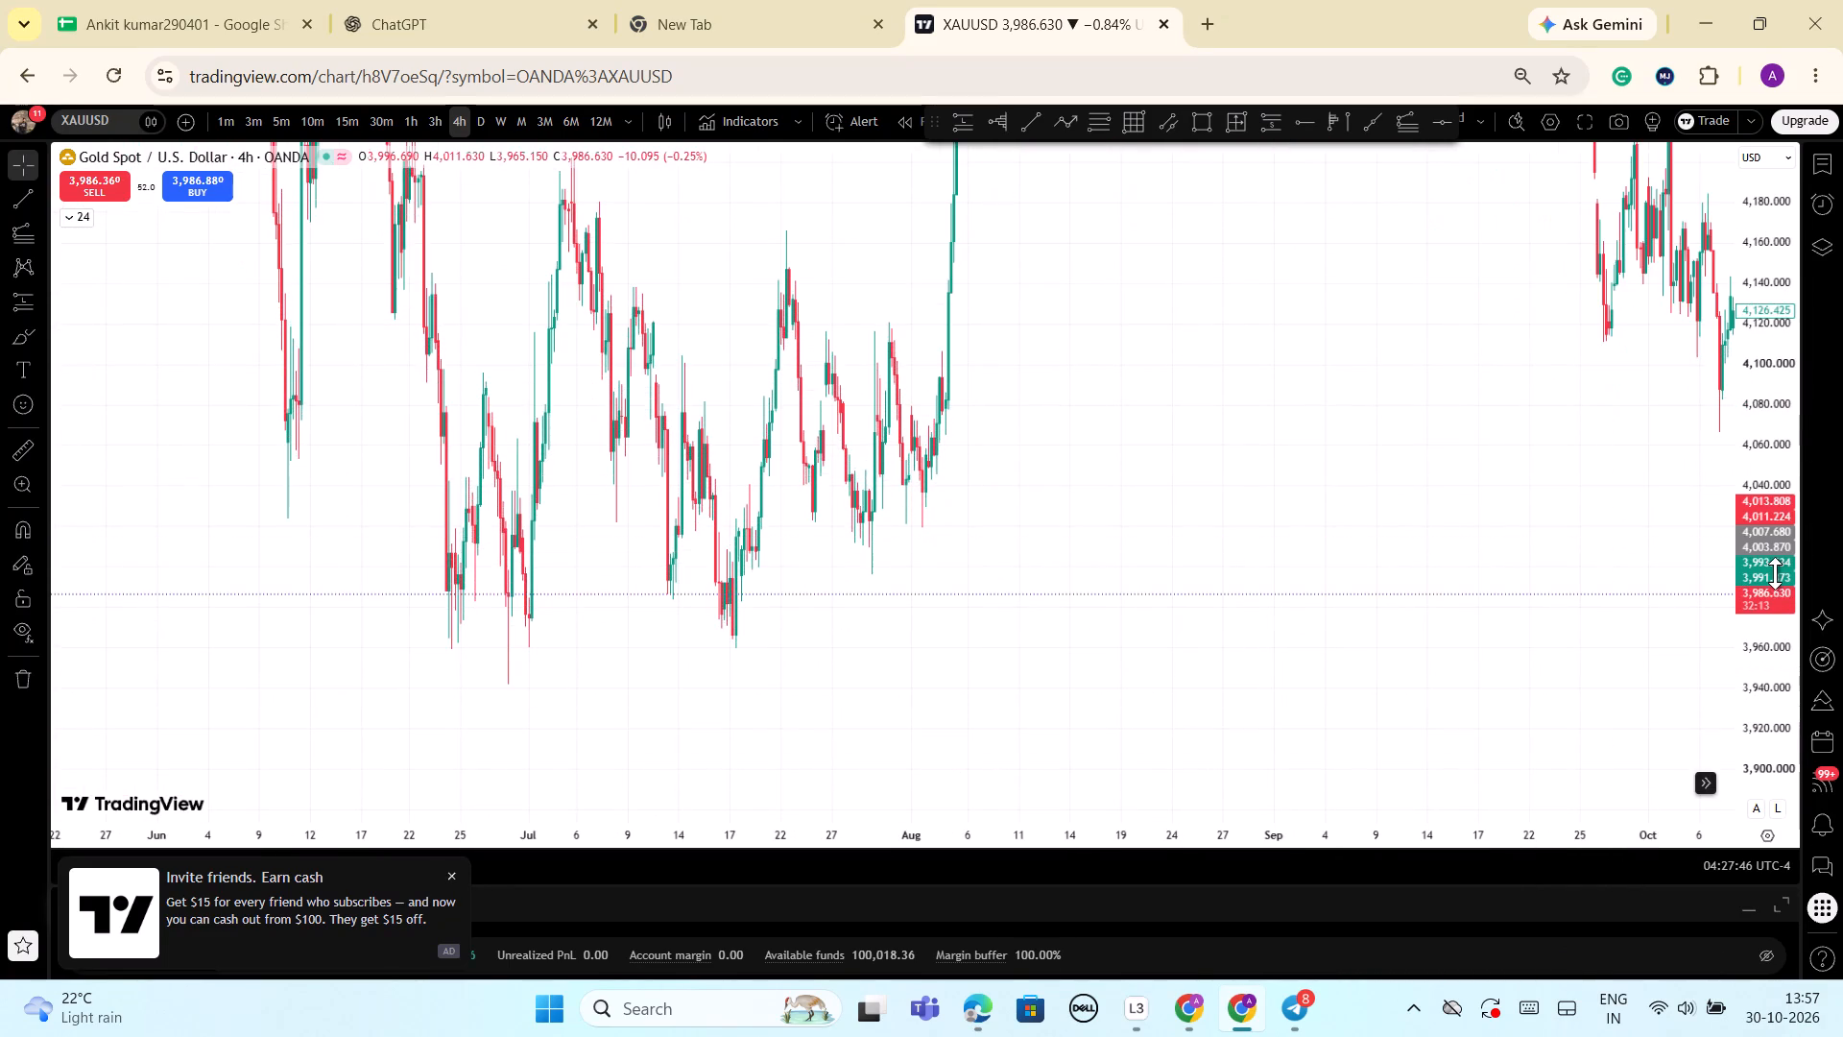
pyautogui.moveTo(1259, 676); pyautogui.dragTo(1530, 575)
pyautogui.scroll(1, 1520, 683)
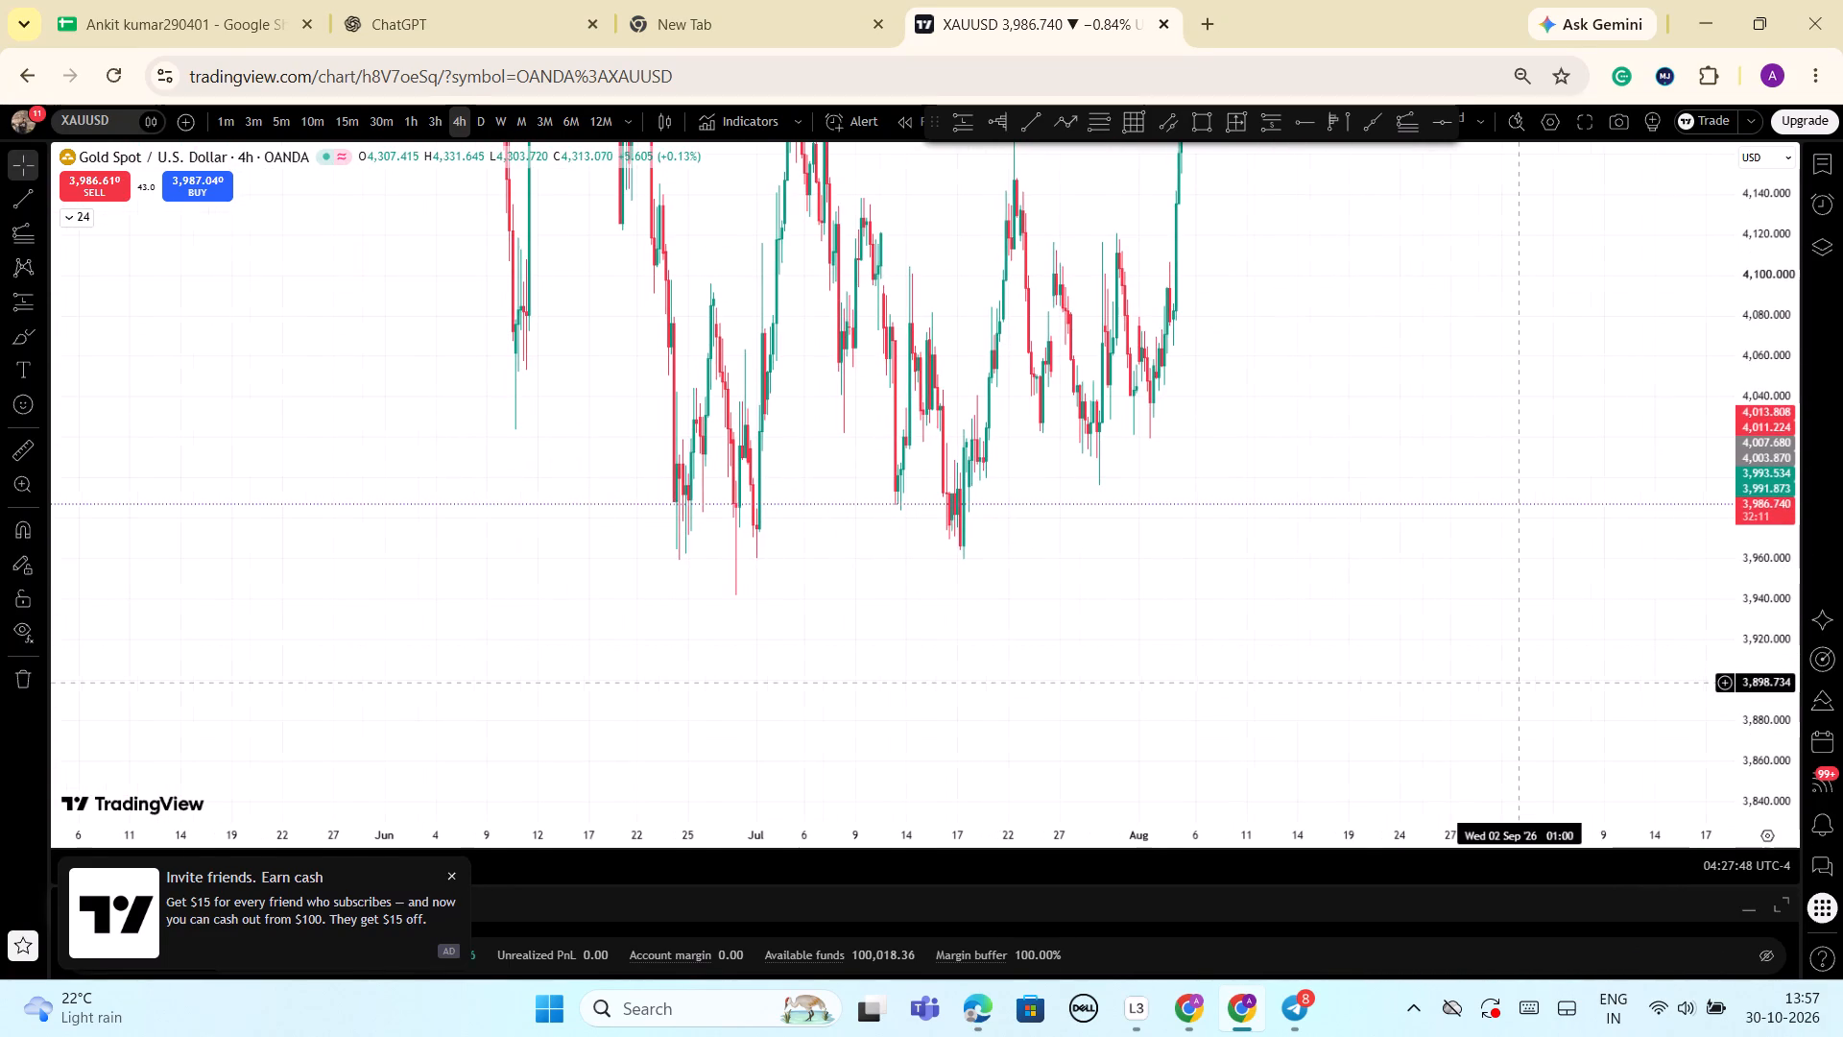
pyautogui.scroll(-3, 900, 571)
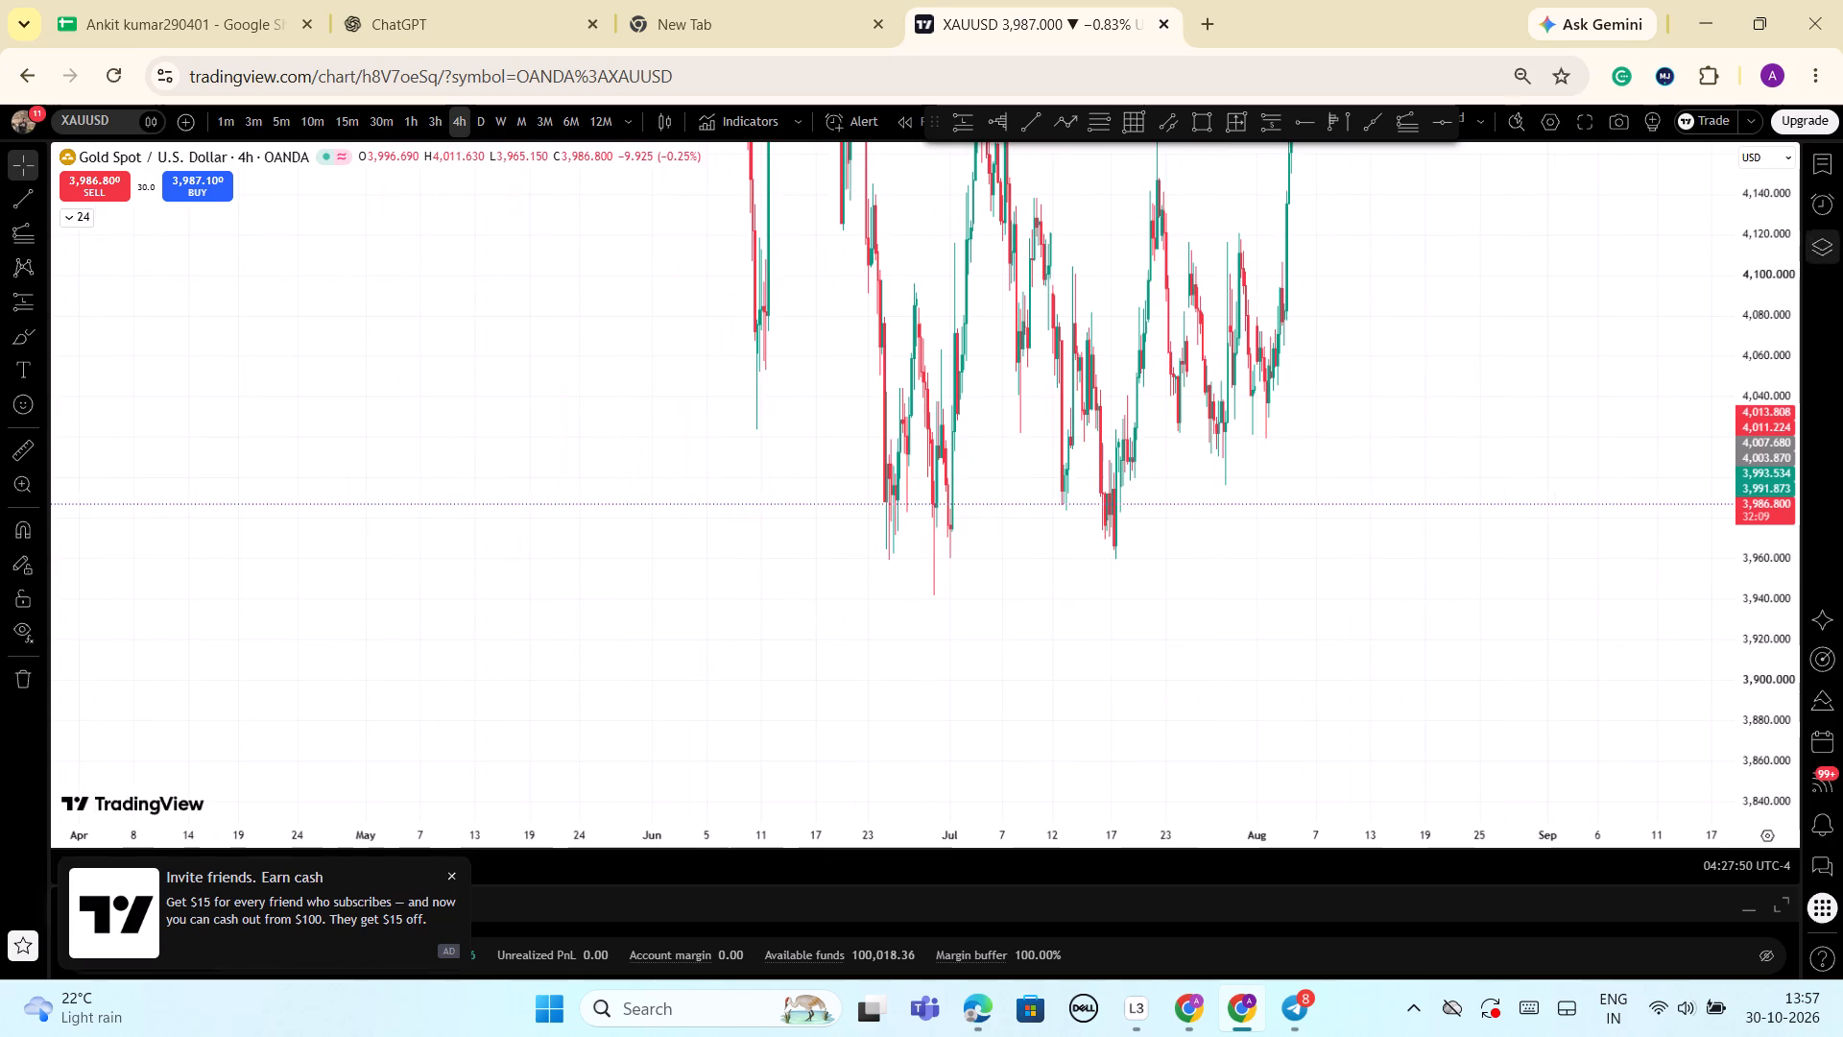
# Examine the wider 4-hour price history, from the early 2025 candles through the 2026 highs and subsequent decline.
pyautogui.moveTo(1769, 258); pyautogui.dragTo(1682, 628)
pyautogui.scroll(-2, 1453, 599)
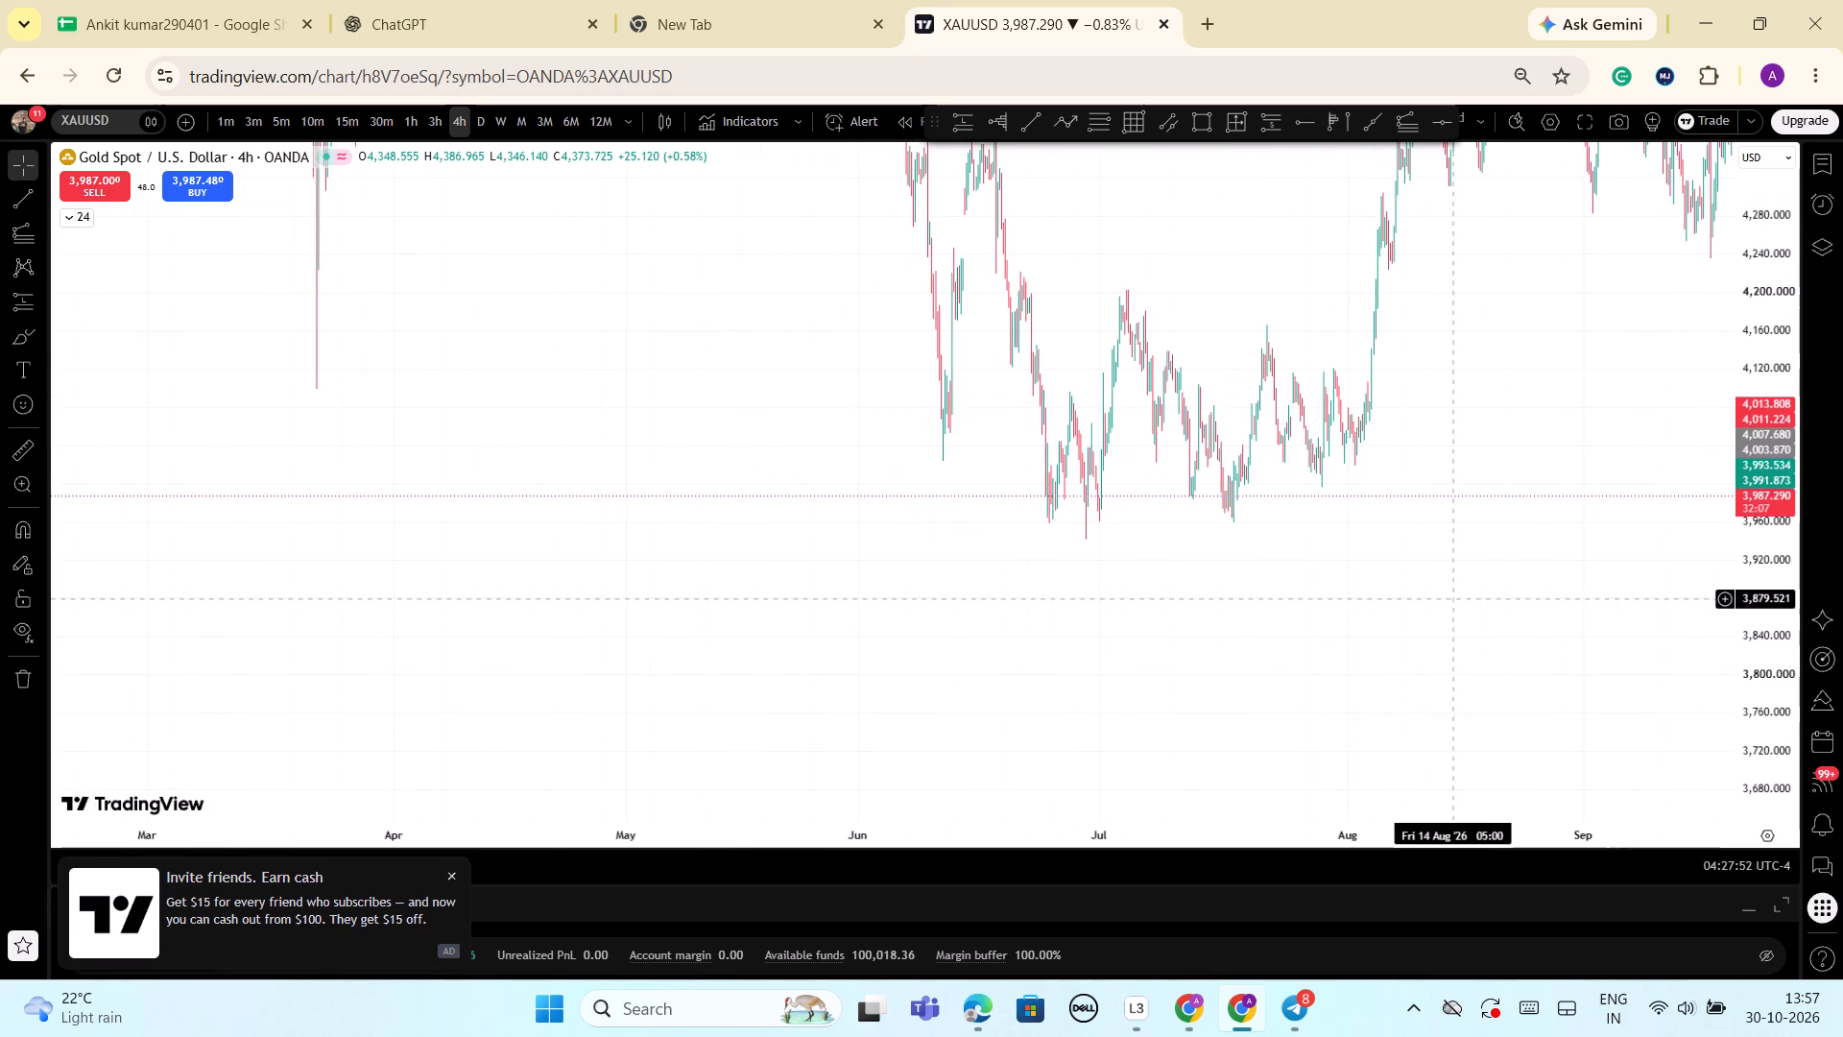
pyautogui.scroll(-3, 1453, 599)
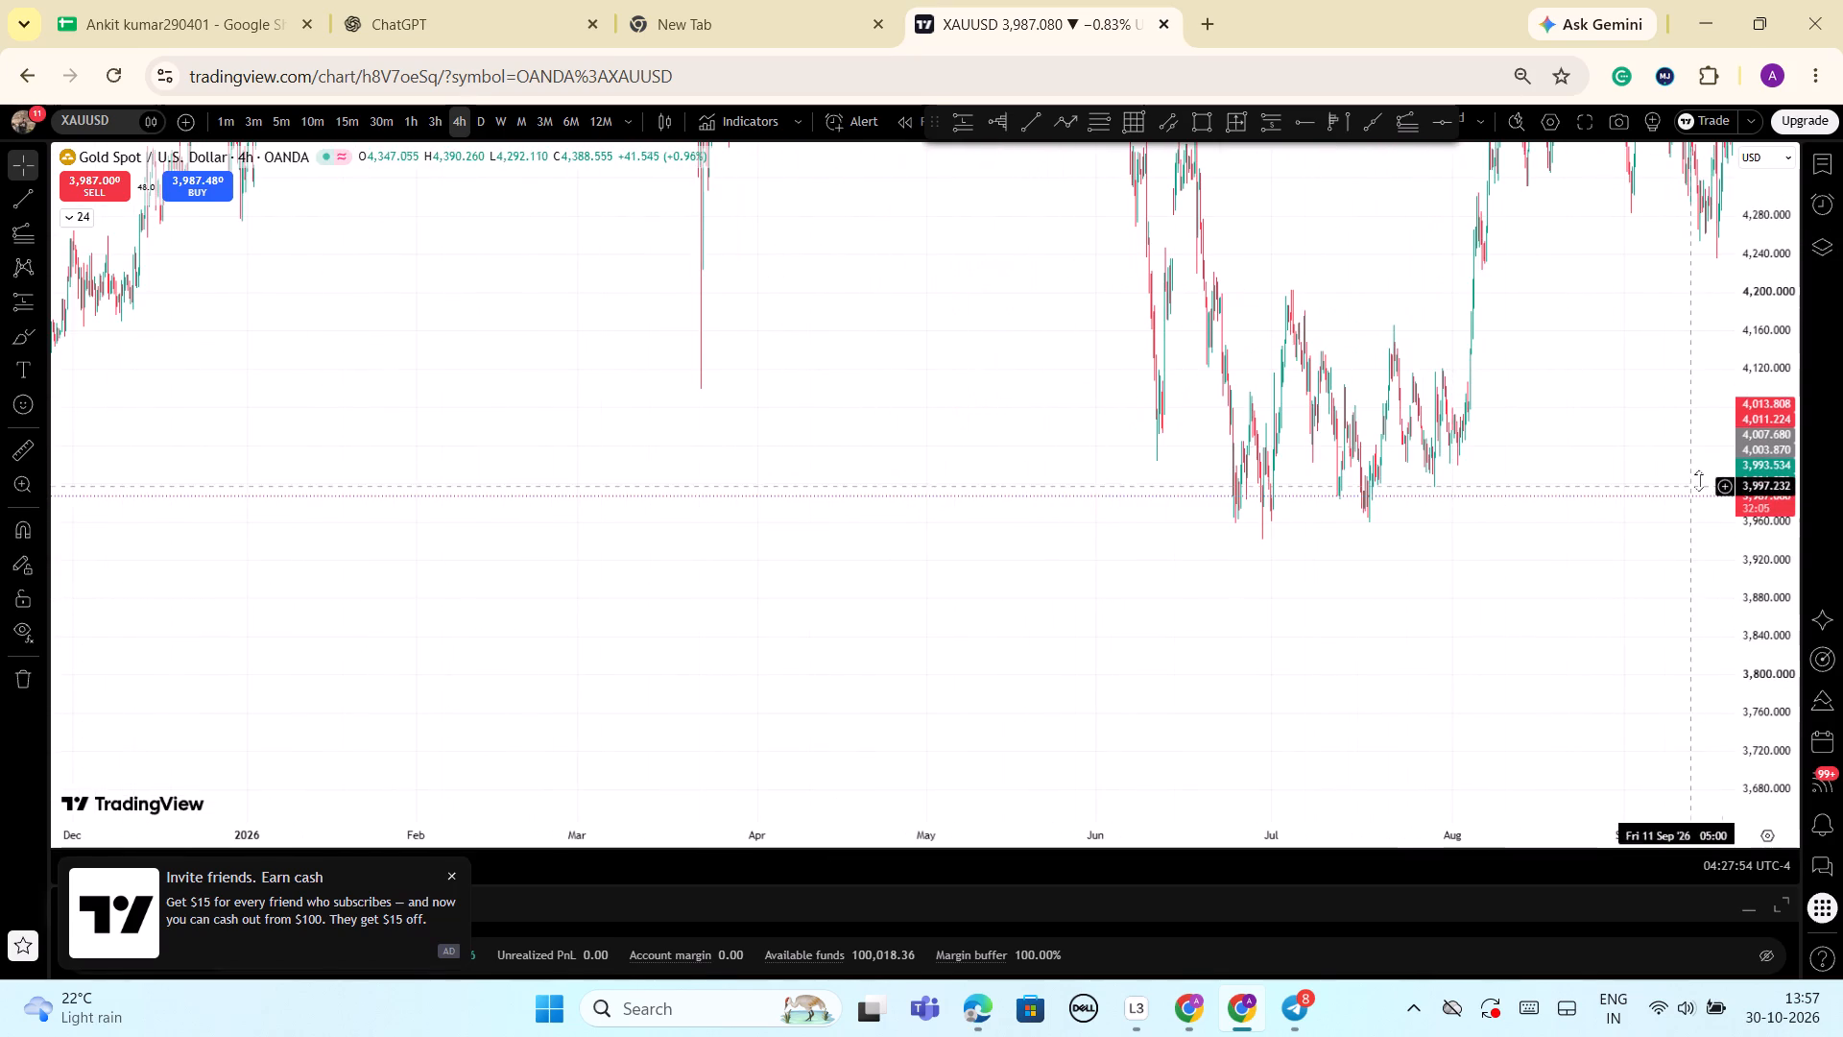
pyautogui.moveTo(1763, 409); pyautogui.dragTo(1703, 764)
pyautogui.scroll(-7, 1477, 687)
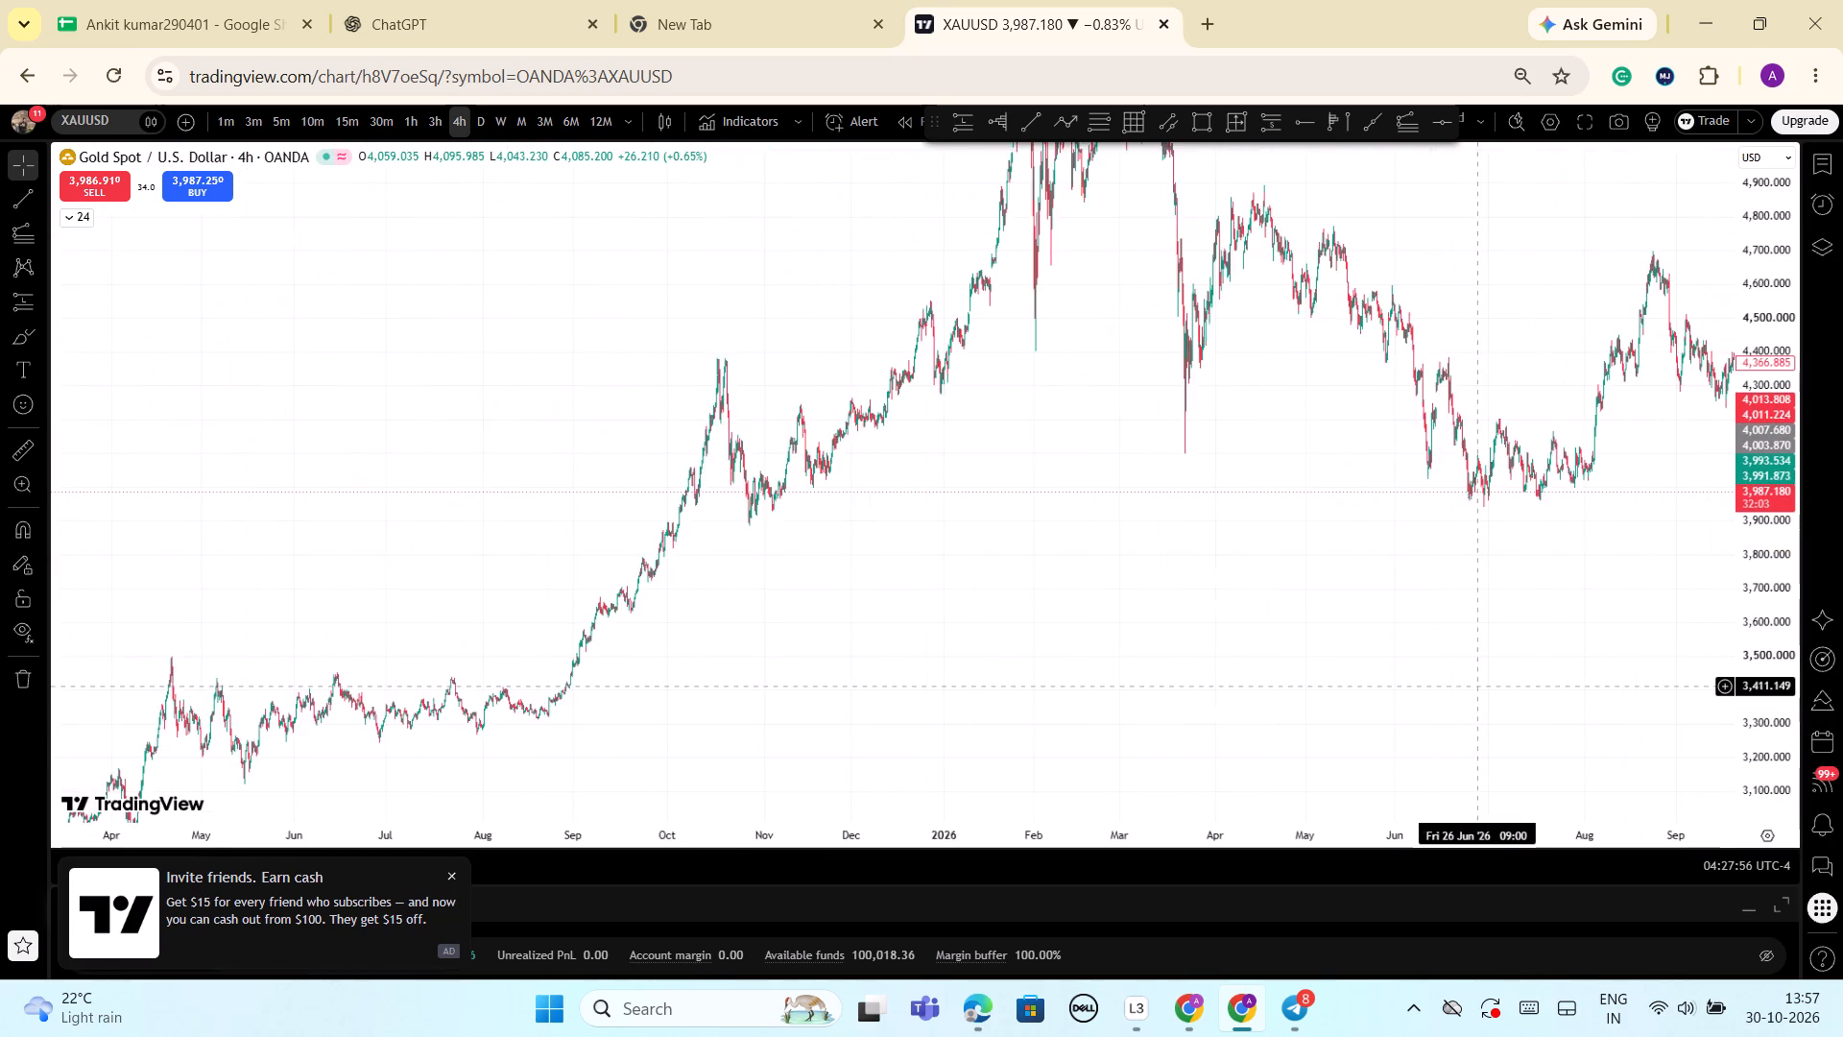
pyautogui.scroll(-2, 1477, 687)
pyautogui.scroll(2, 1477, 687)
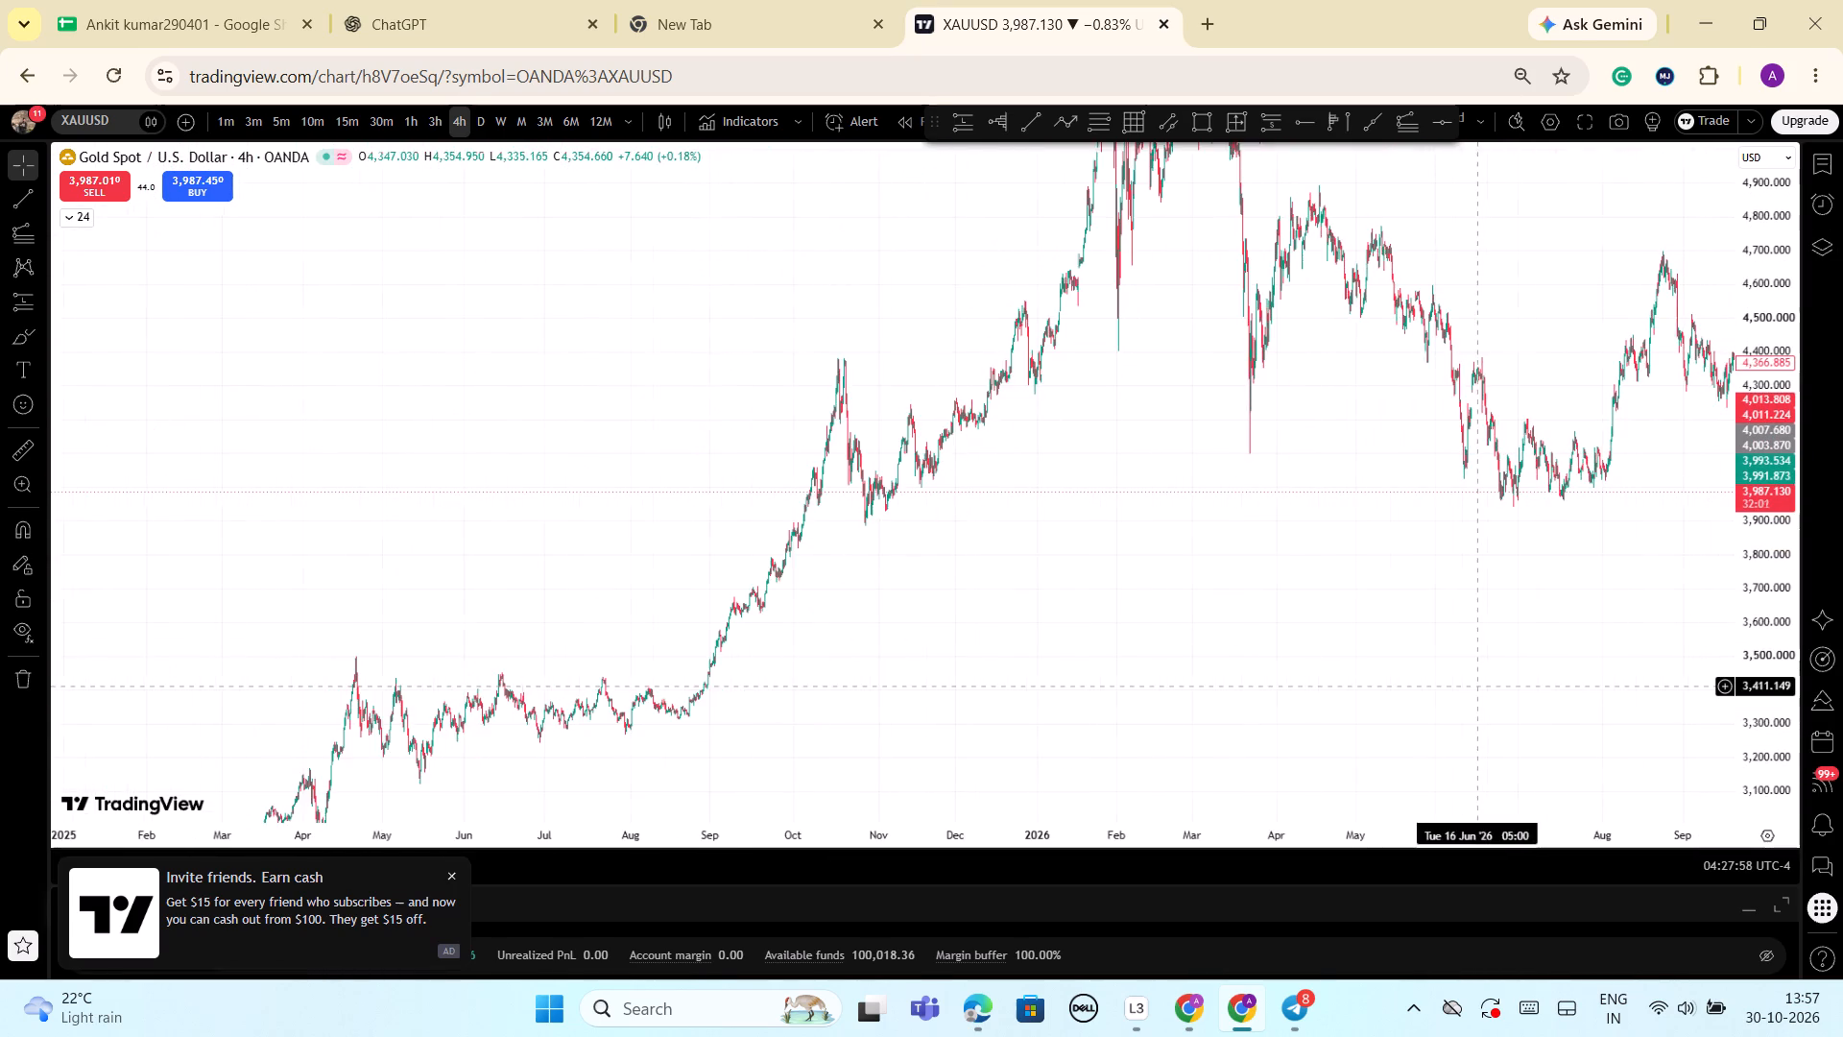
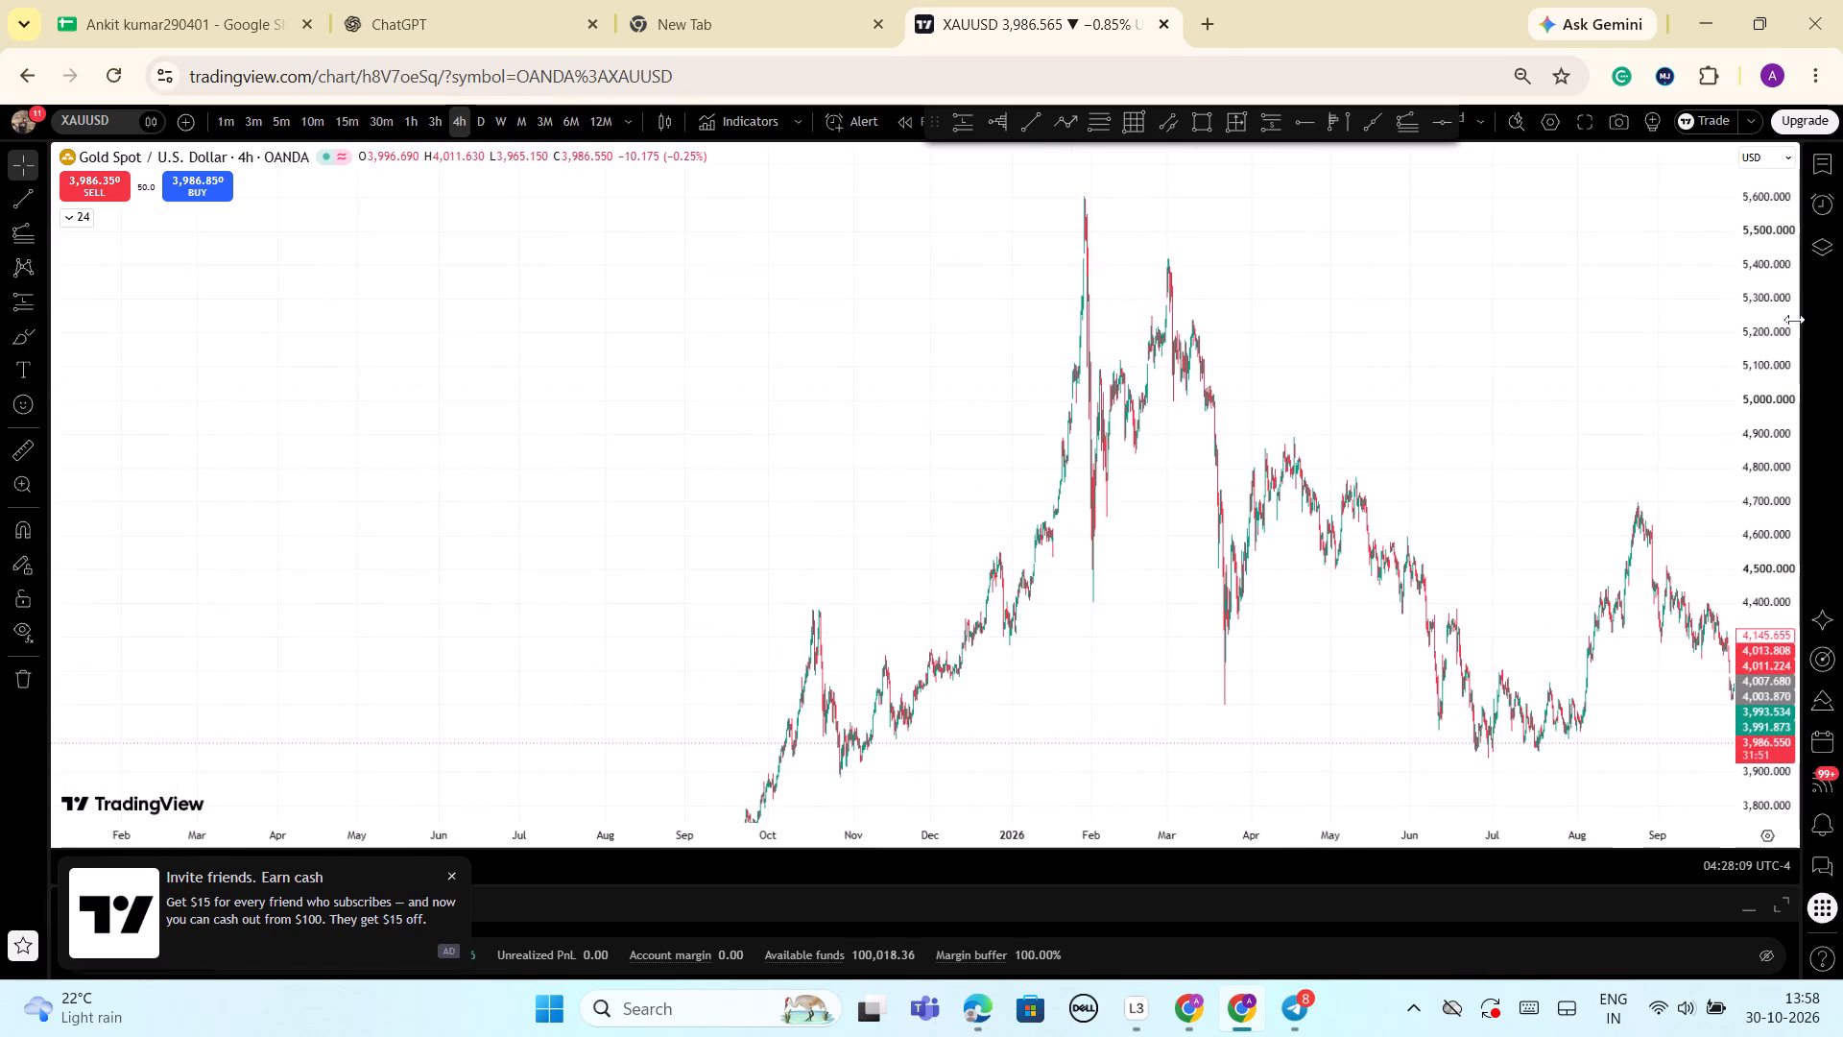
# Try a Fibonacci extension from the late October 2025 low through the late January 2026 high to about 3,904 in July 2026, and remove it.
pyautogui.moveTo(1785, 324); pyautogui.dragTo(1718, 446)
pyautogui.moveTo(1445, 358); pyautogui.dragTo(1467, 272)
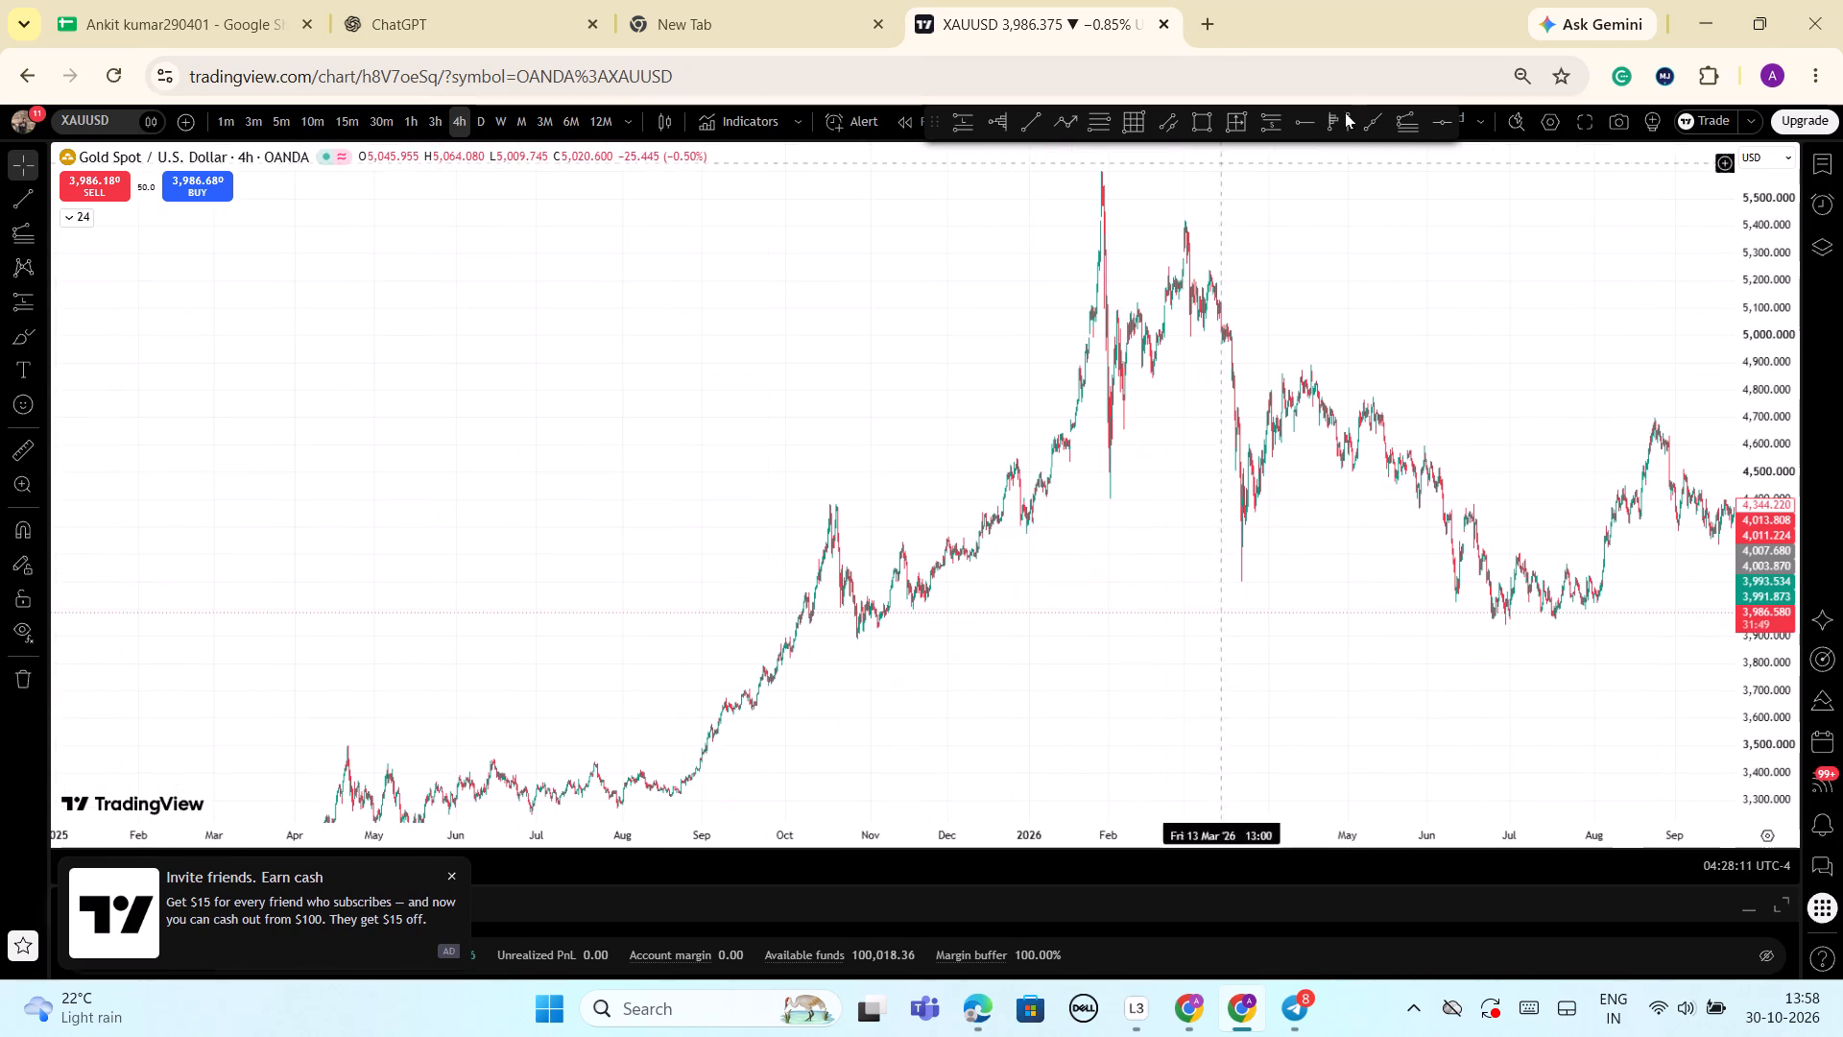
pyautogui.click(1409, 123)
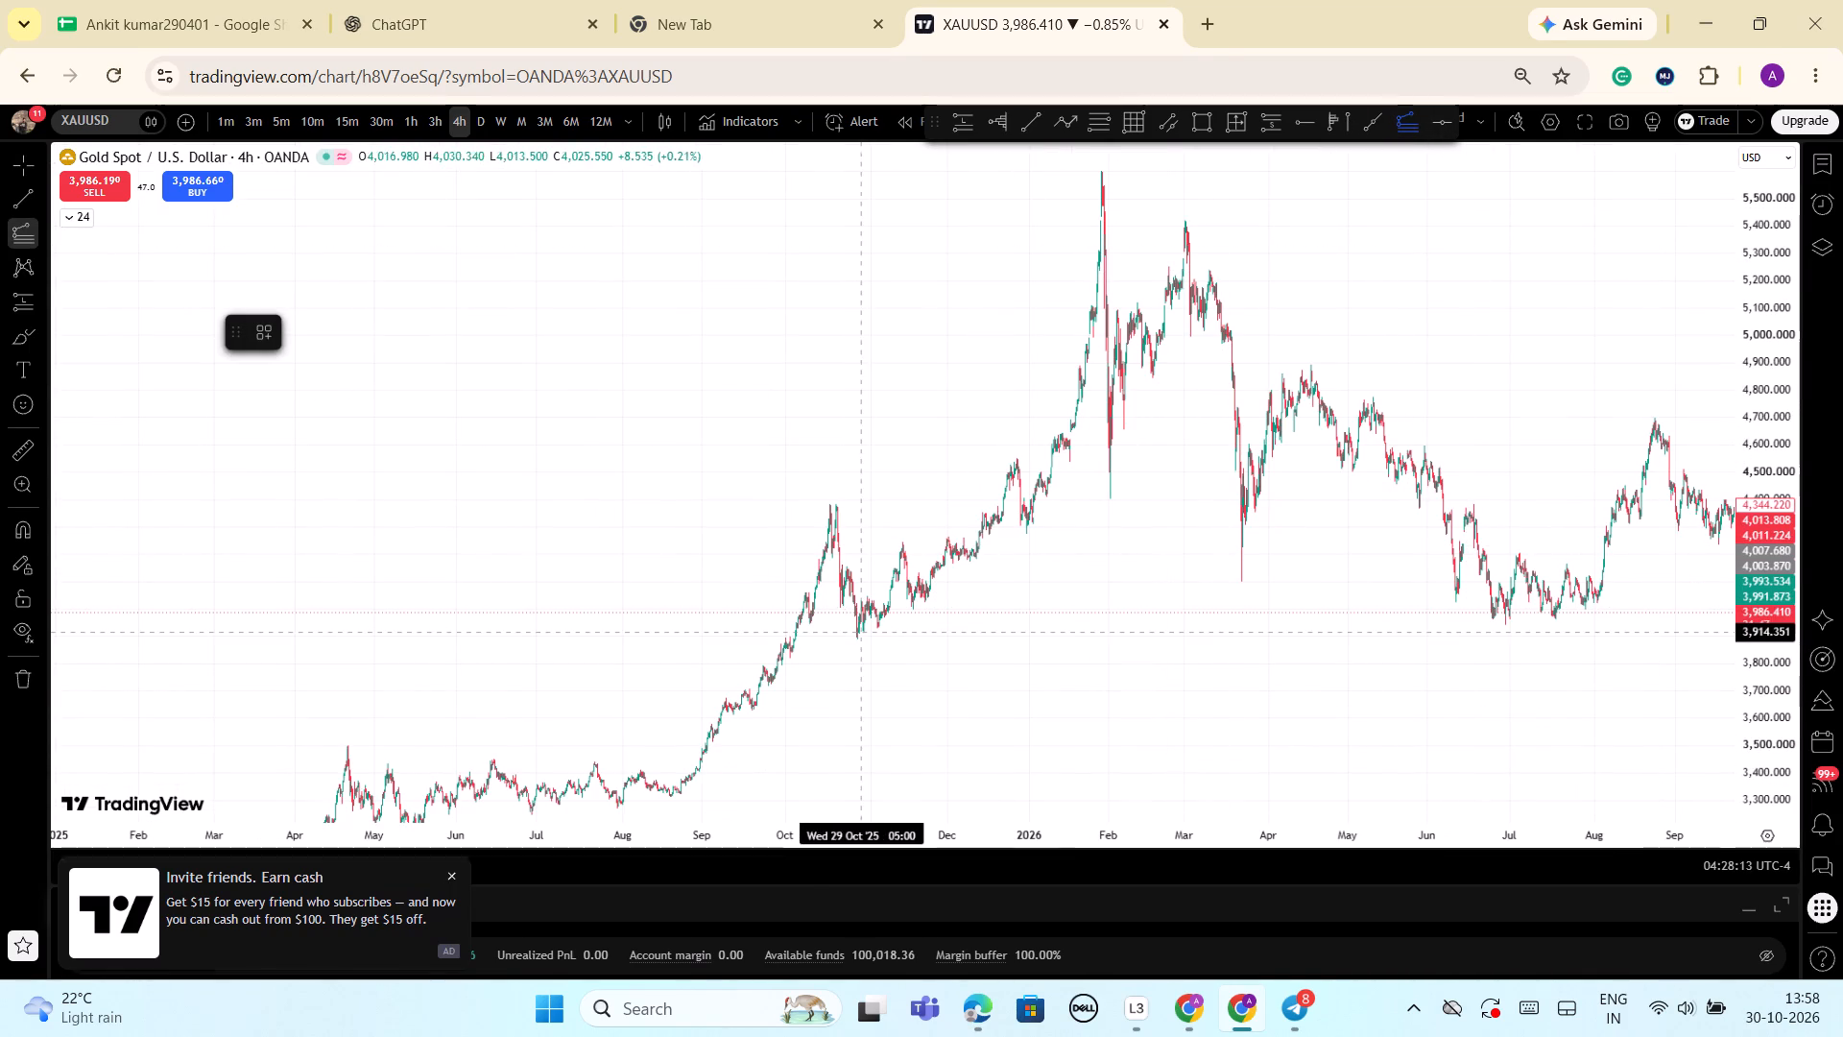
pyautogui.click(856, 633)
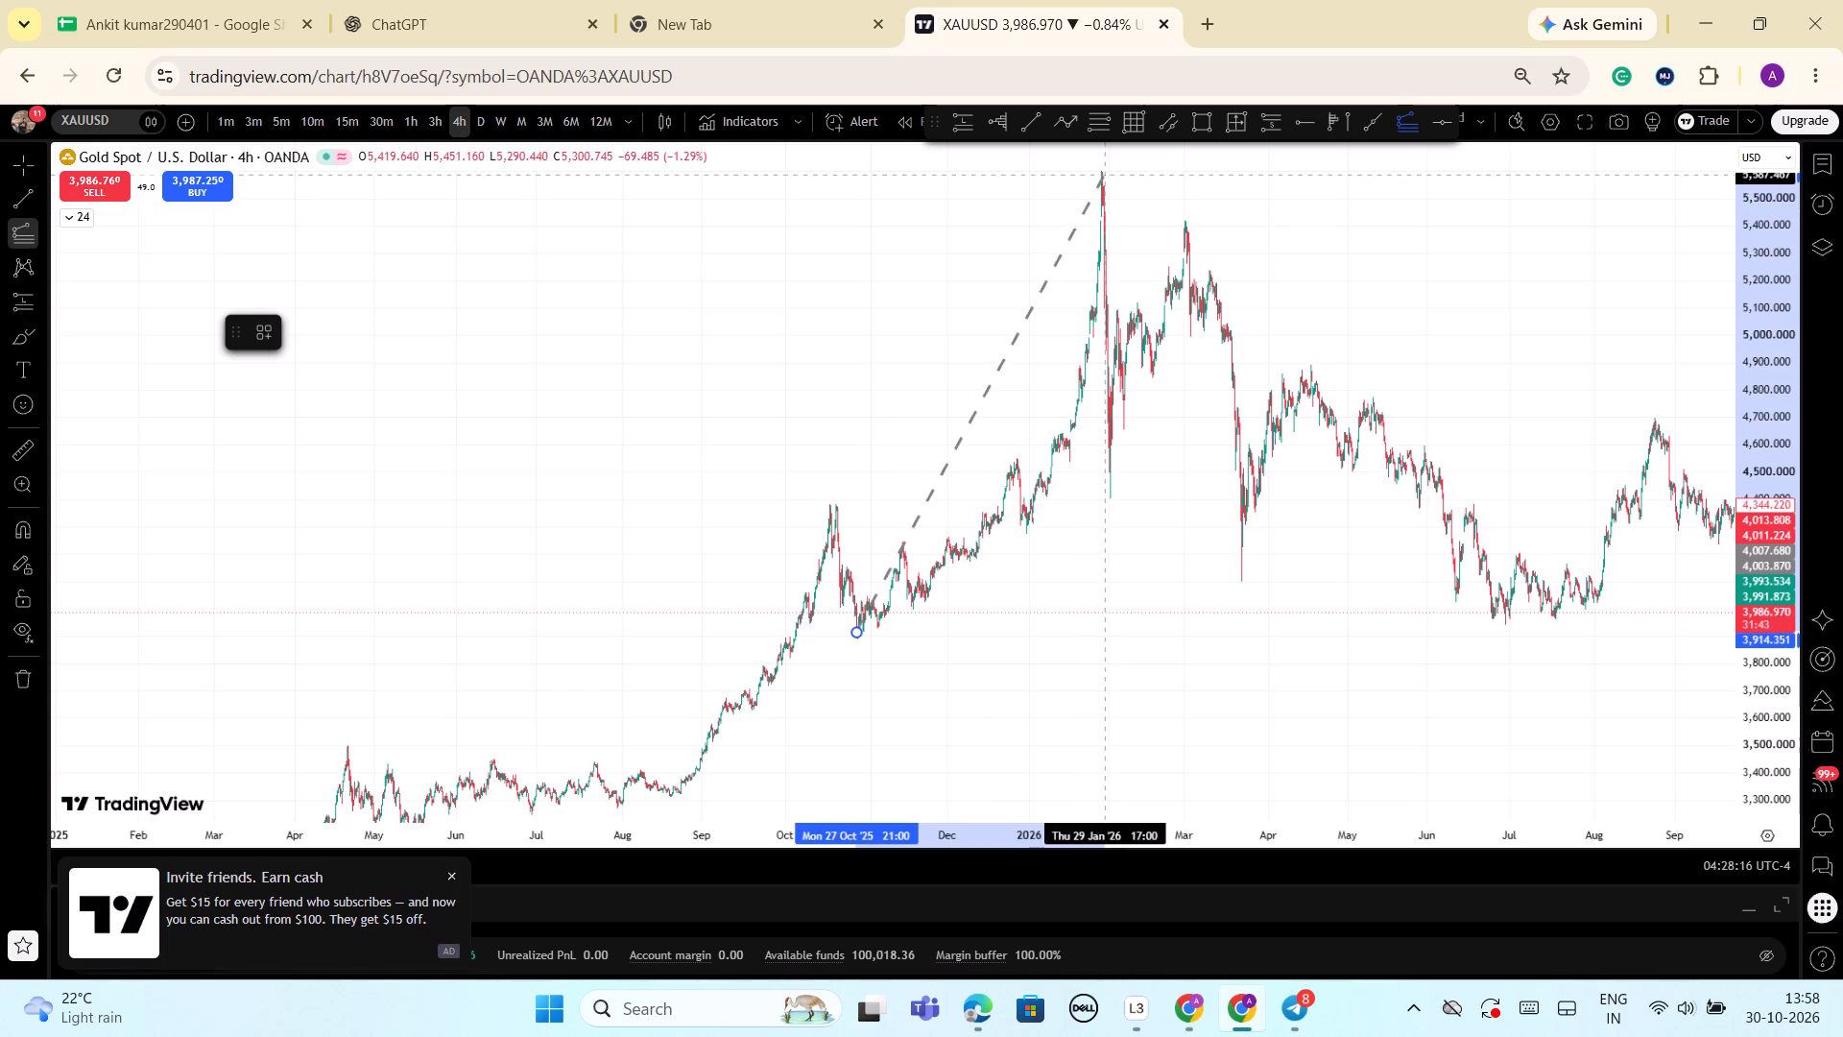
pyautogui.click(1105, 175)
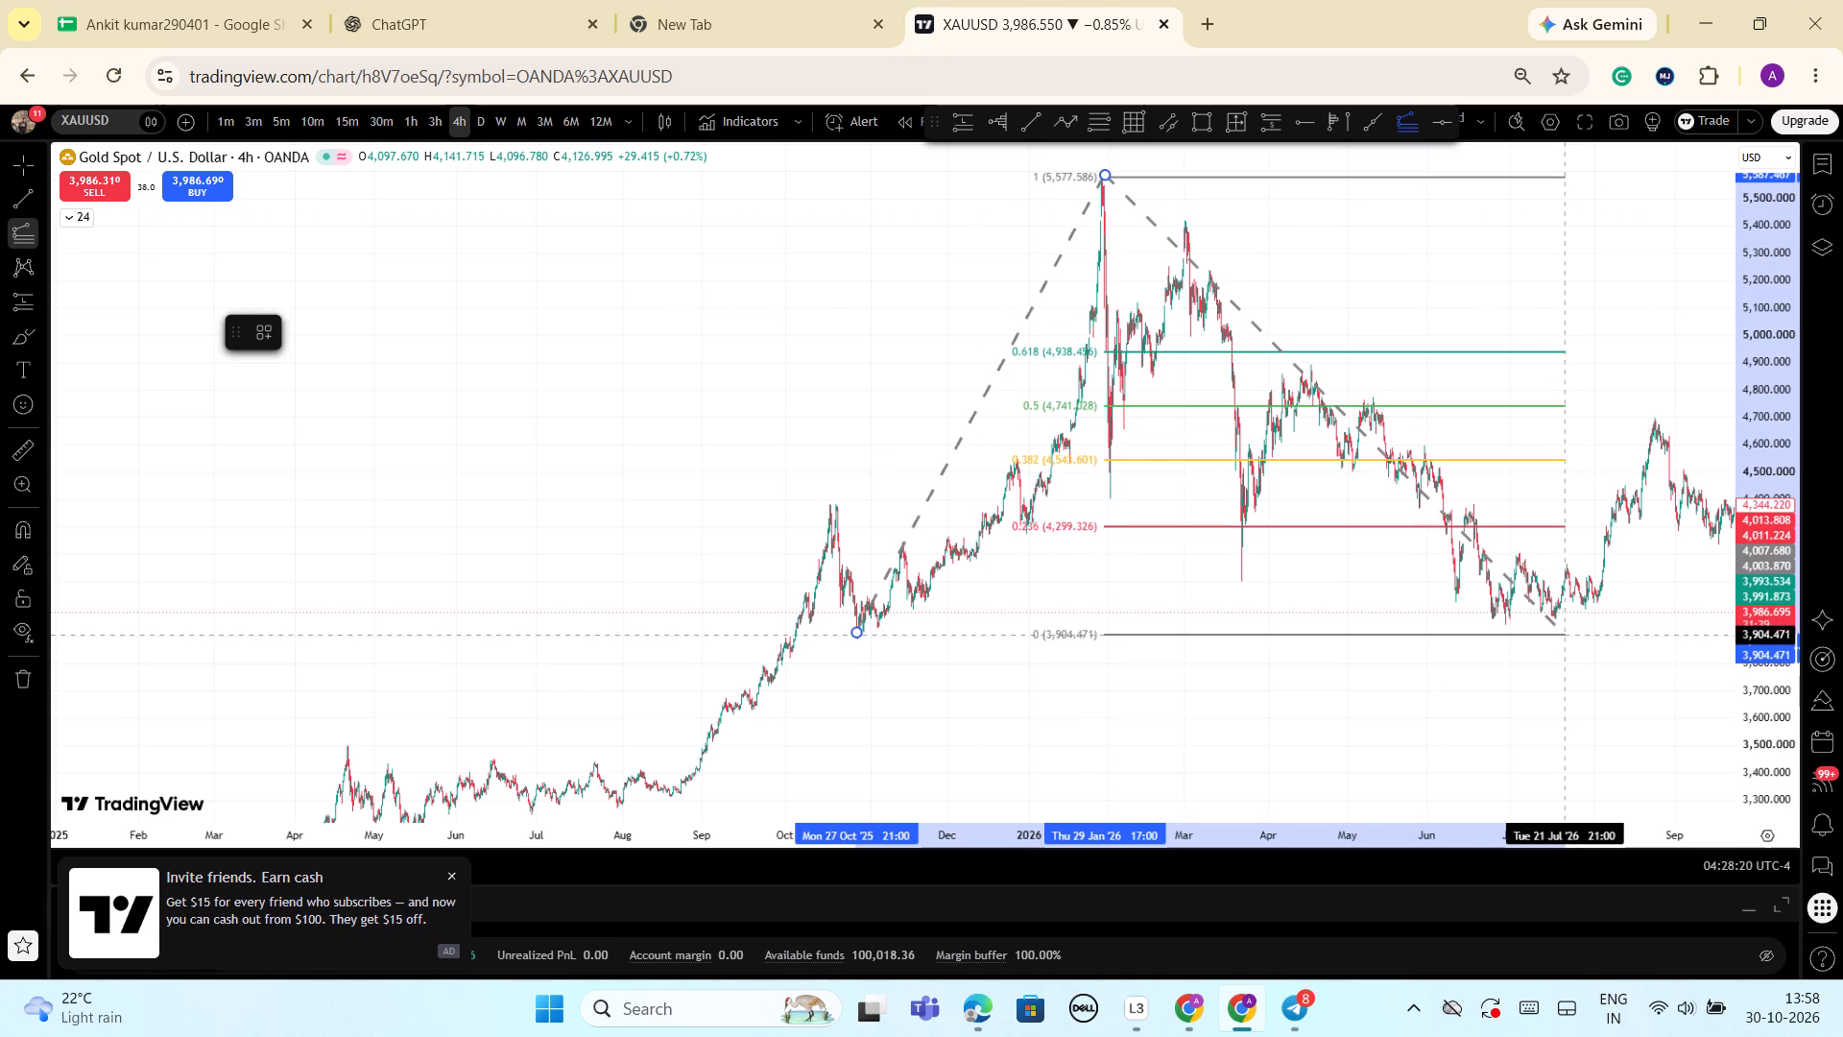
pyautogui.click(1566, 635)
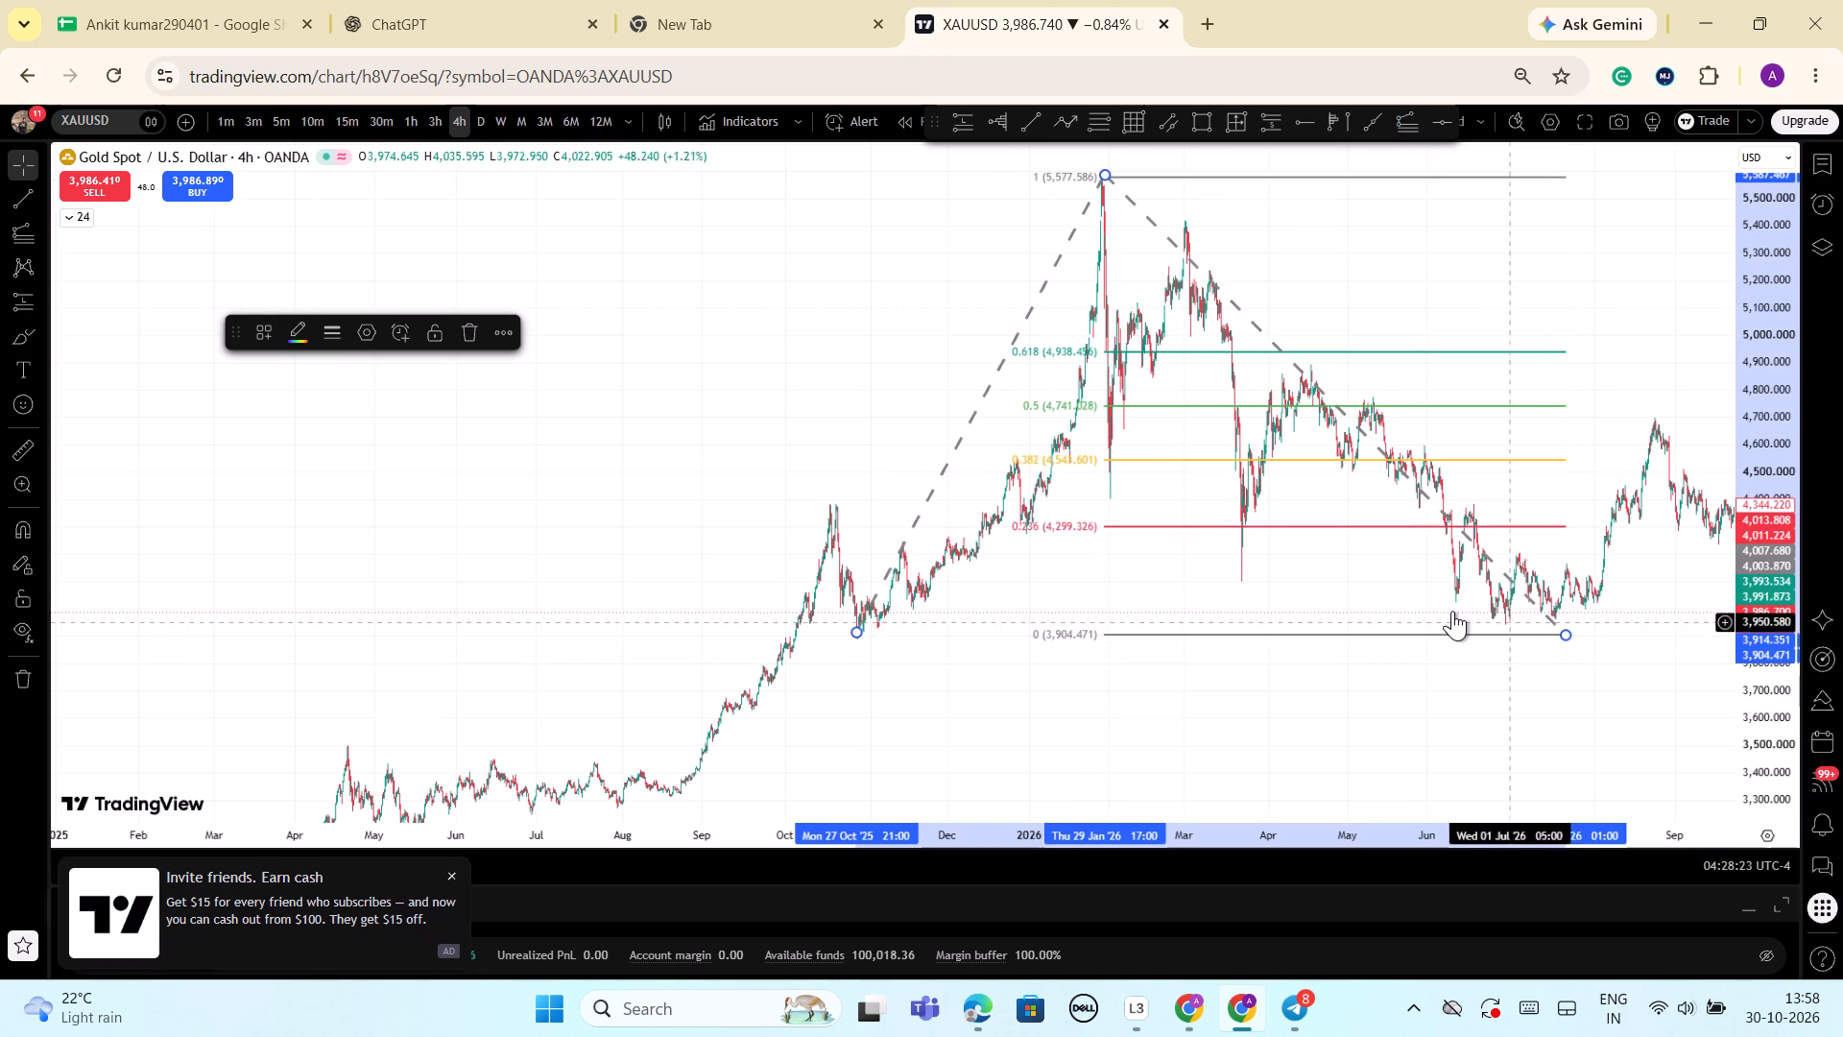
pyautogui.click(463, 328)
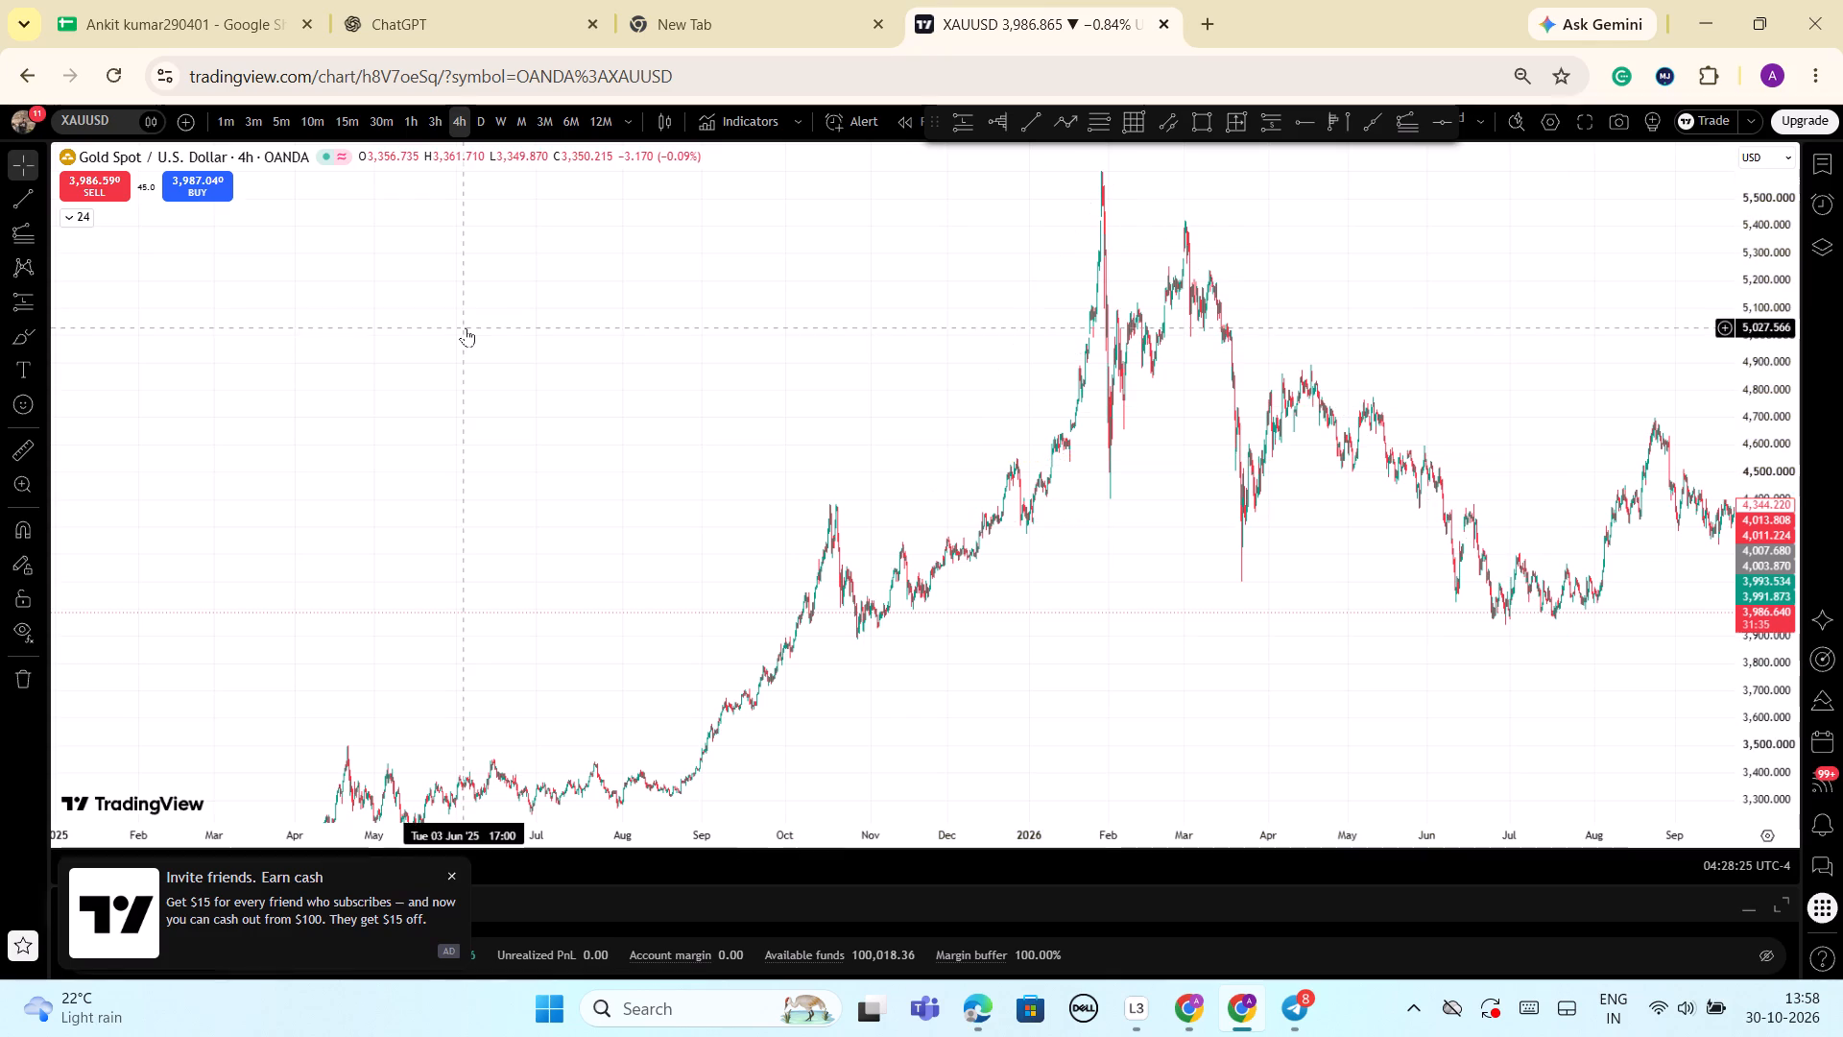
# Draw a Fibonacci extension from about 3,322 on 18 August 2025 through the late January 2026 peak to about 3,331 on 15 July 2026.
pyautogui.scroll(-1, 995, 518)
pyautogui.moveTo(1045, 625); pyautogui.dragTo(1131, 422)
pyautogui.scroll(-2, 1139, 474)
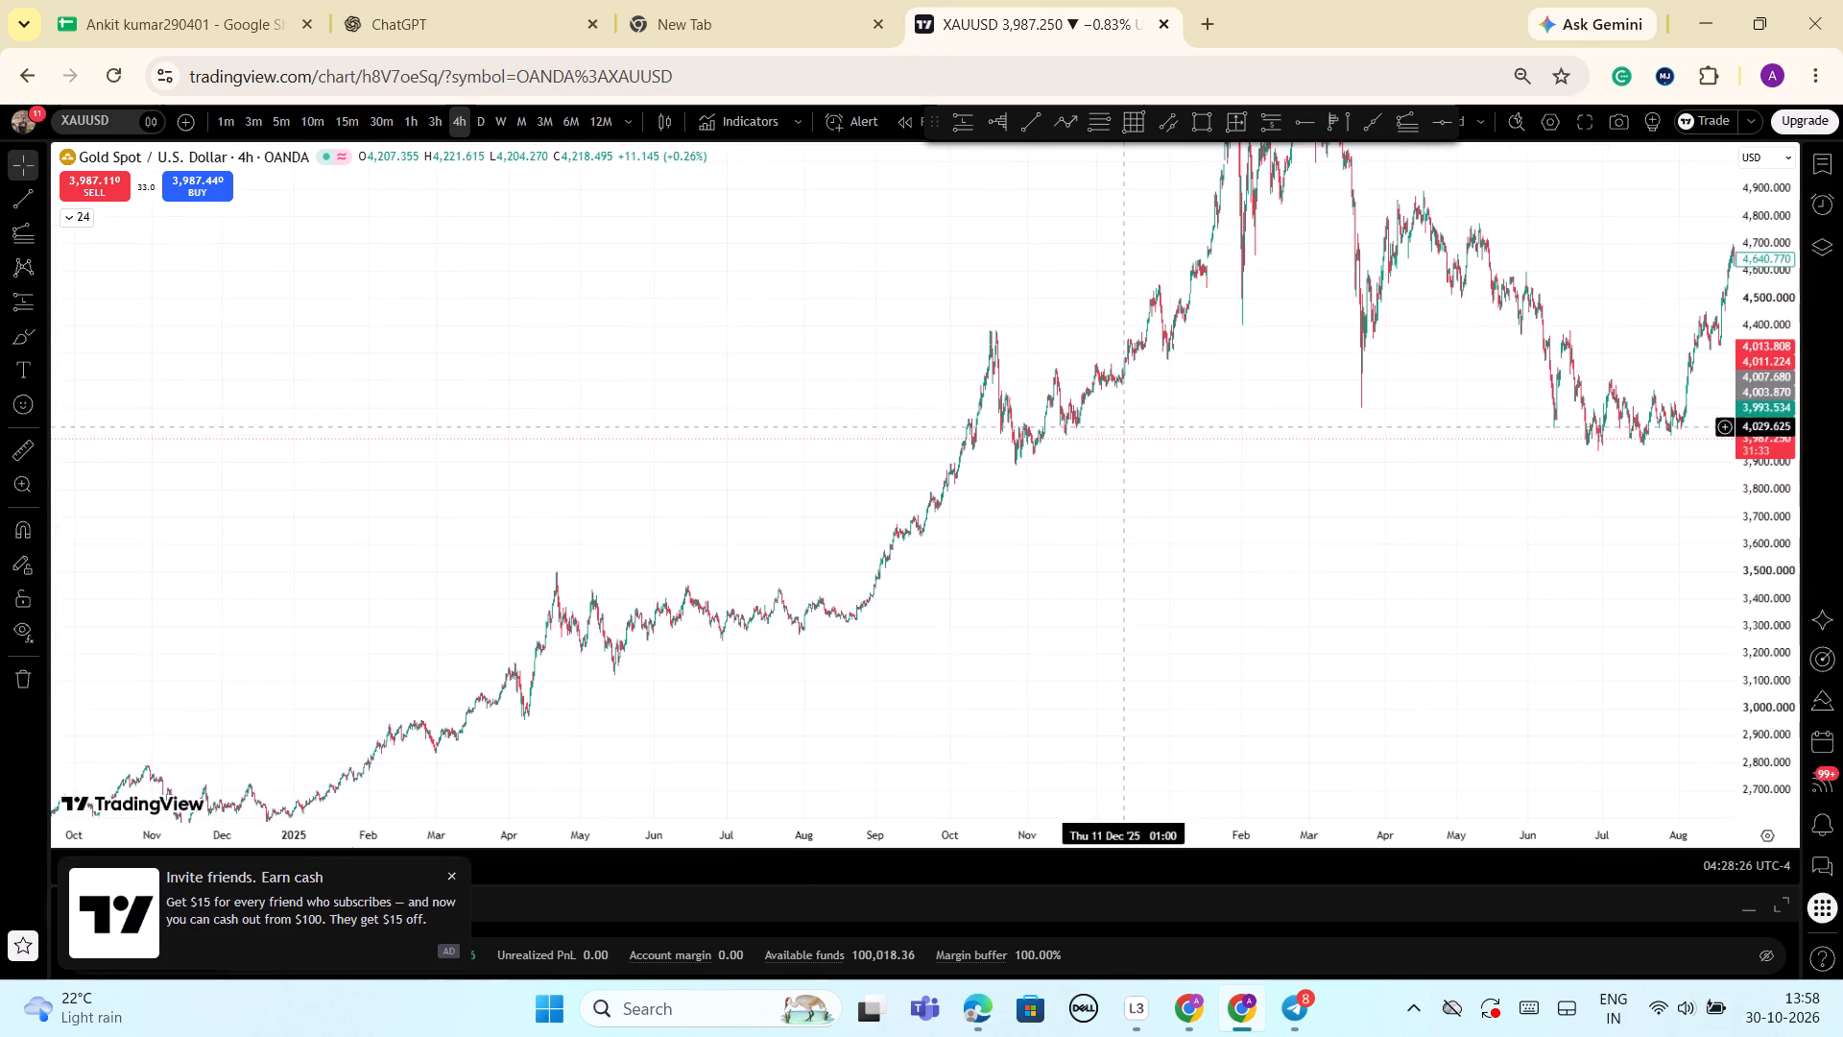
pyautogui.scroll(-2, 1130, 422)
pyautogui.scroll(-4, 1187, 614)
pyautogui.moveTo(1281, 624); pyautogui.dragTo(1281, 625)
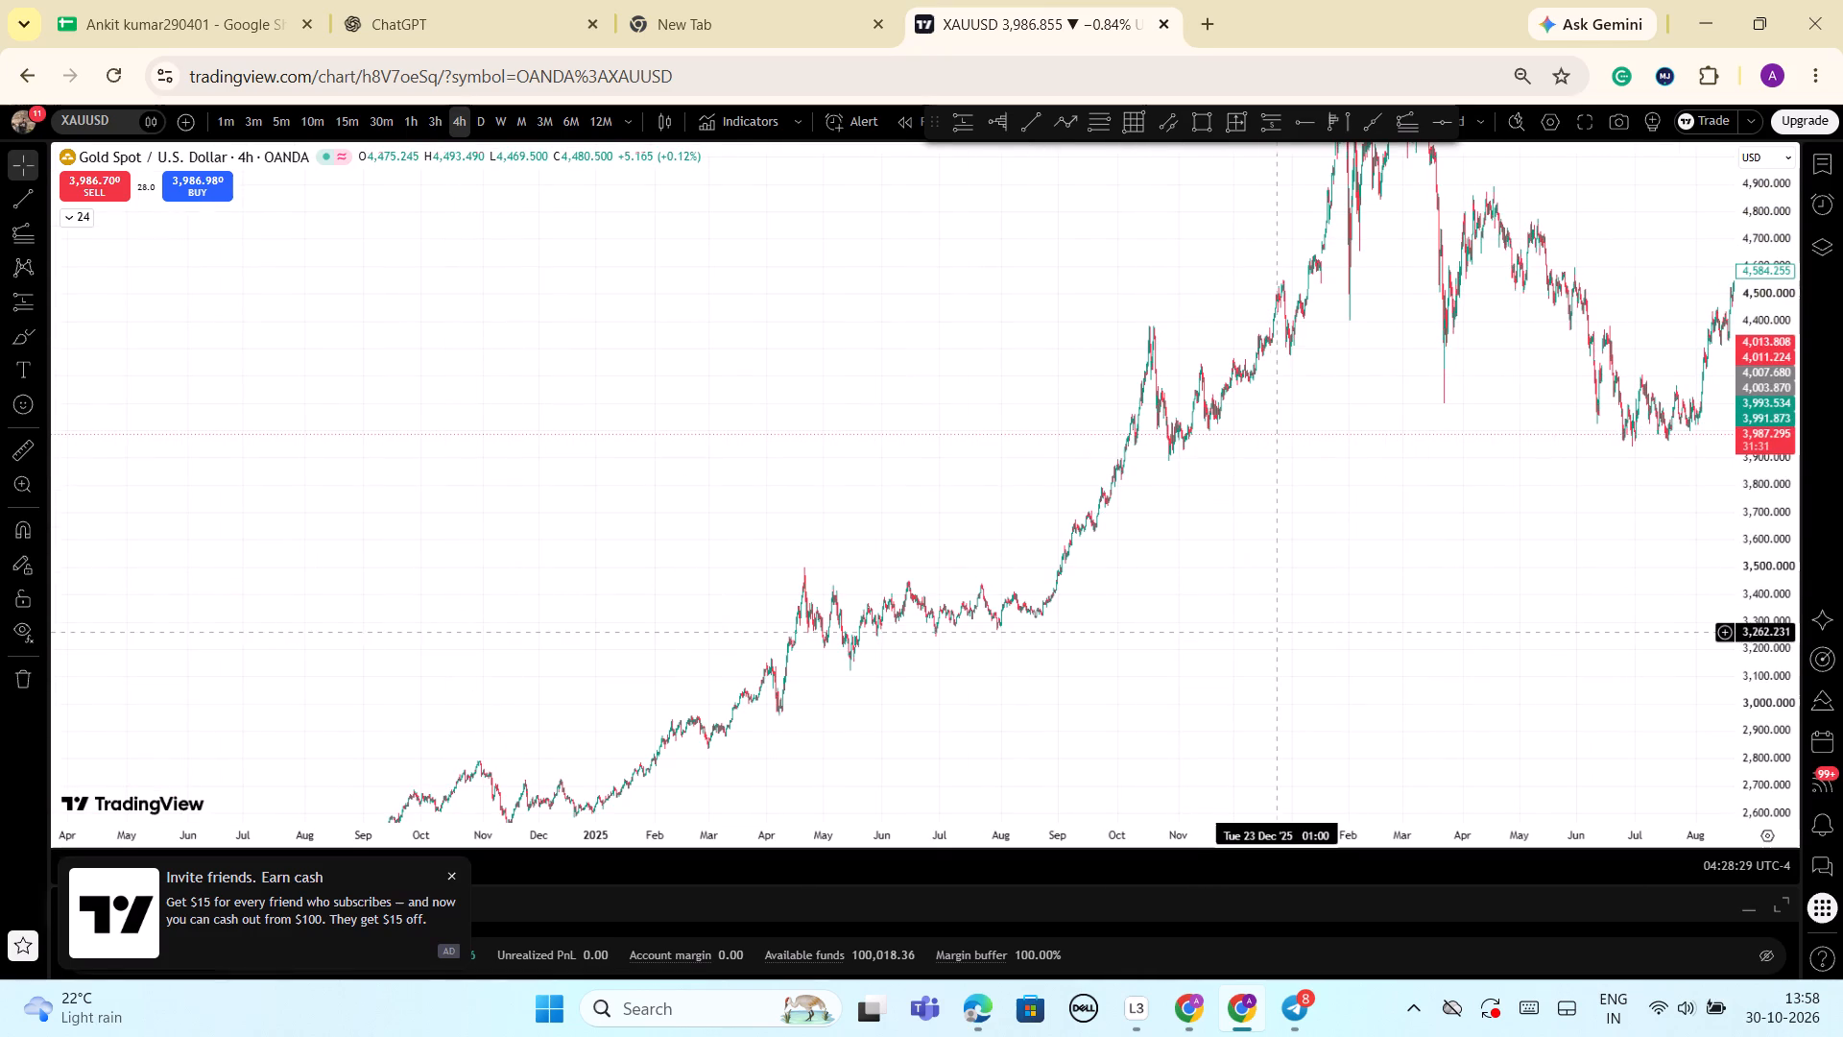
pyautogui.moveTo(1281, 625); pyautogui.dragTo(1113, 710)
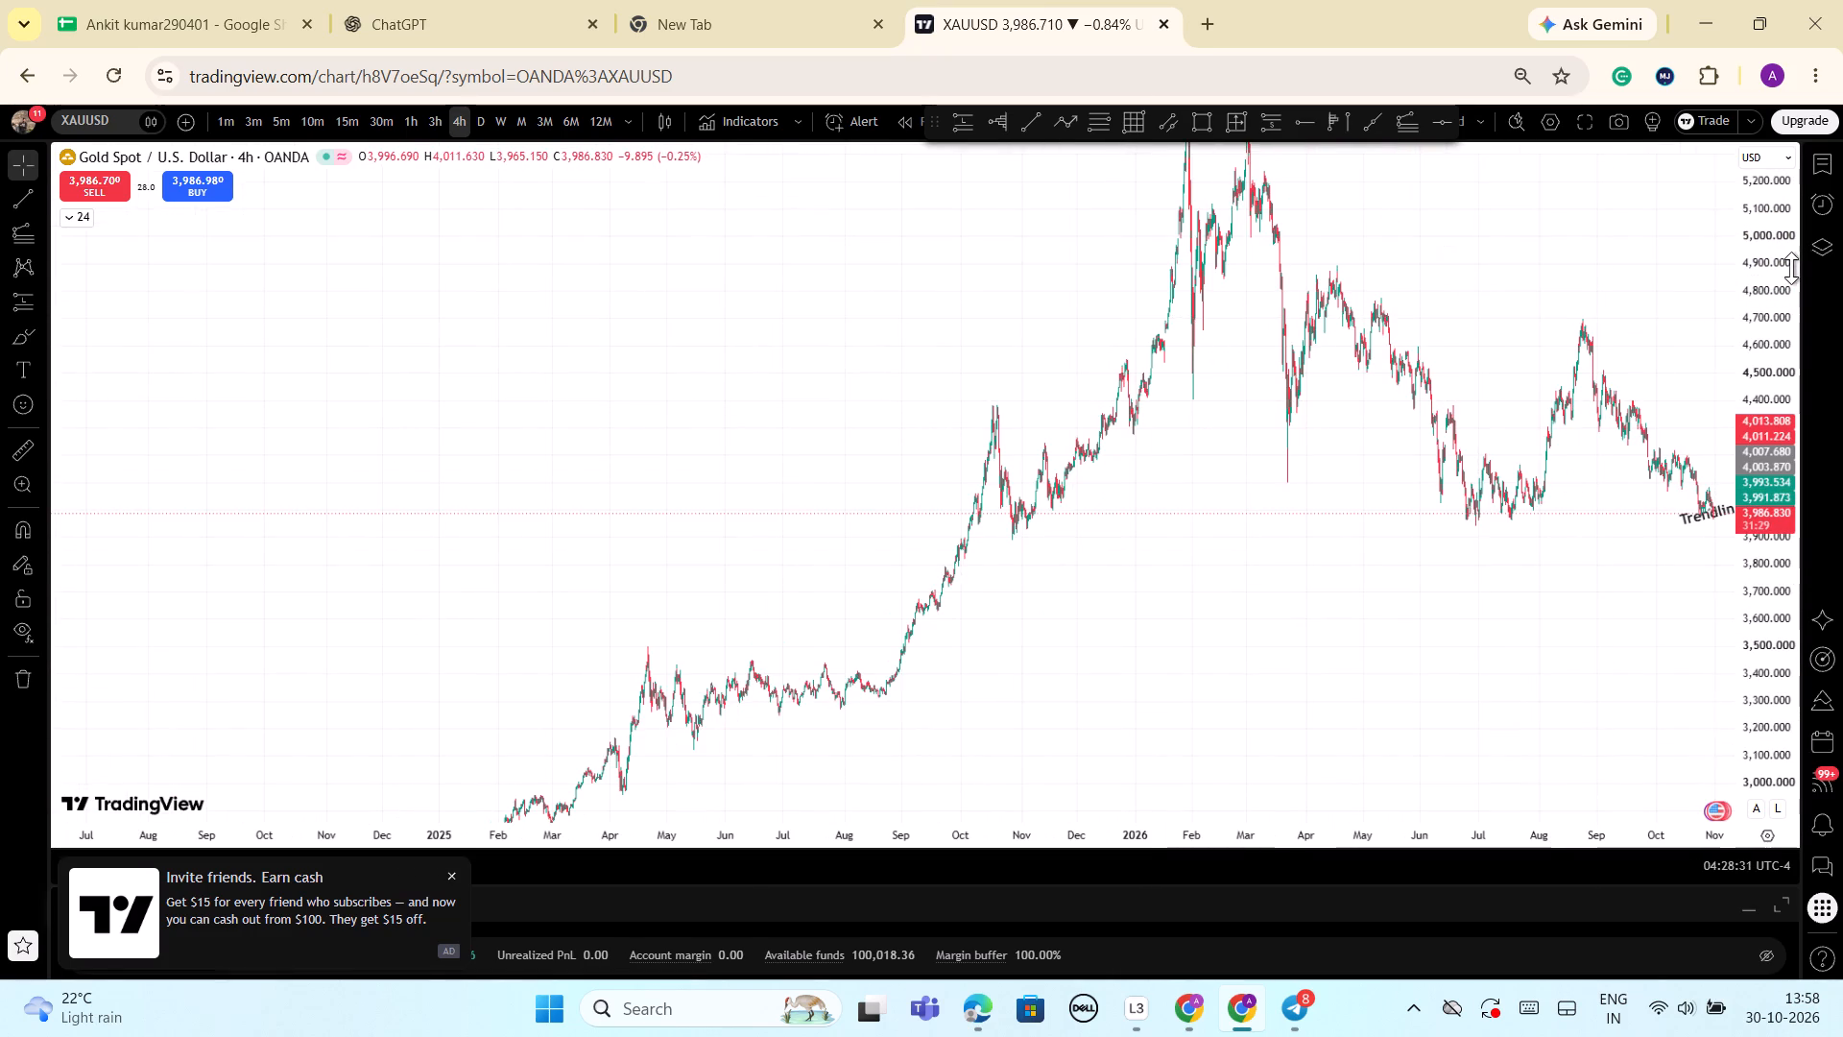
pyautogui.moveTo(1791, 268); pyautogui.dragTo(1763, 418)
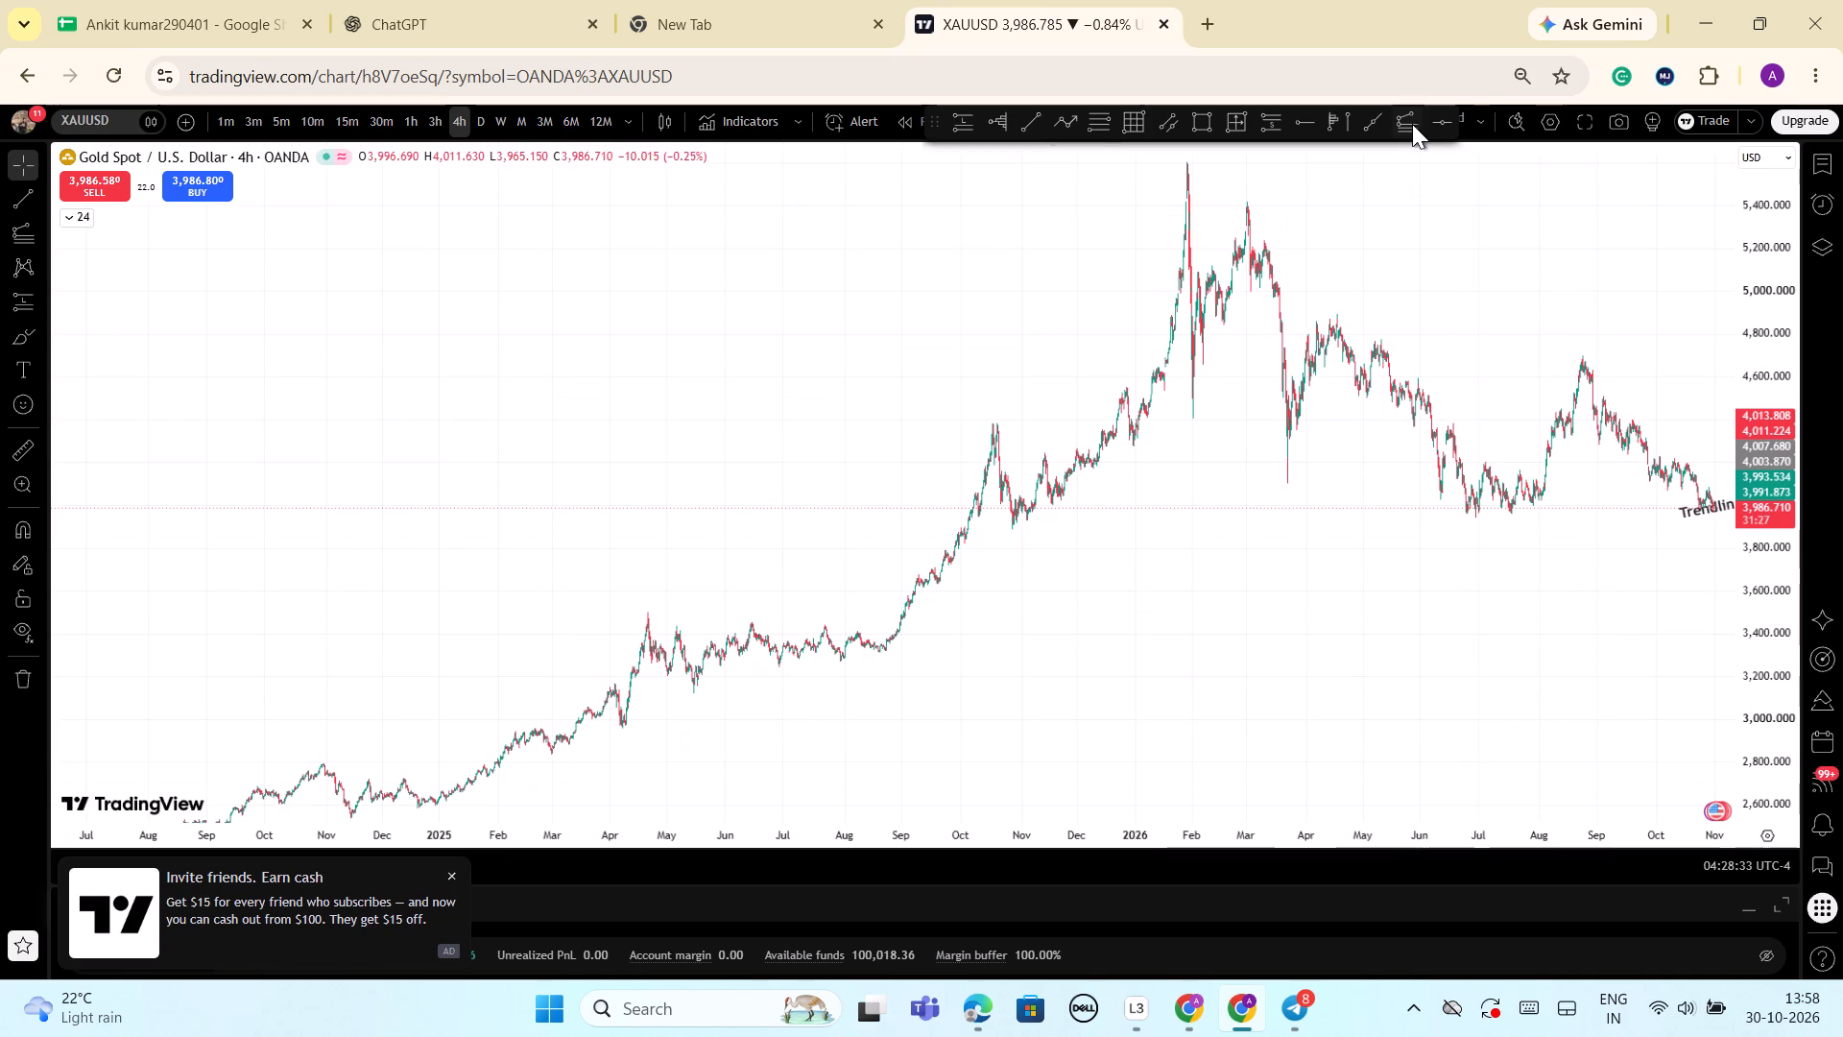
pyautogui.click(1400, 130)
pyautogui.click(876, 650)
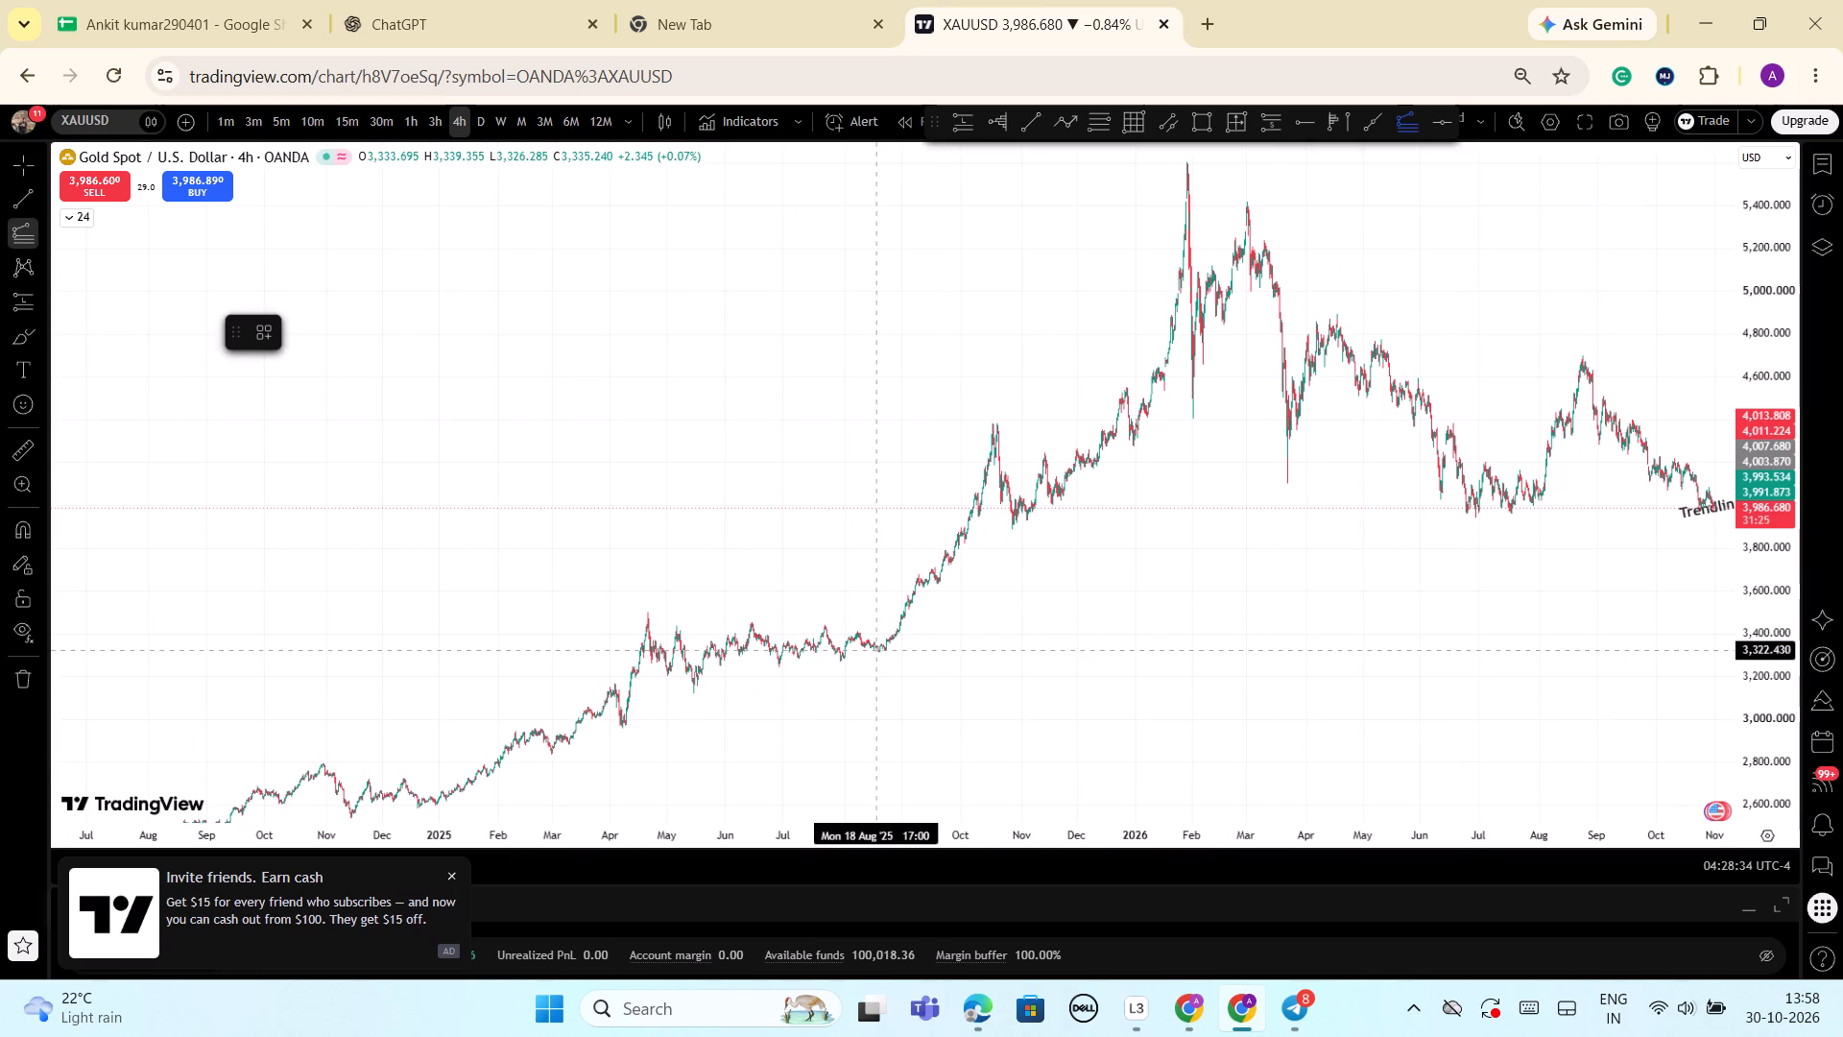
pyautogui.click(1188, 162)
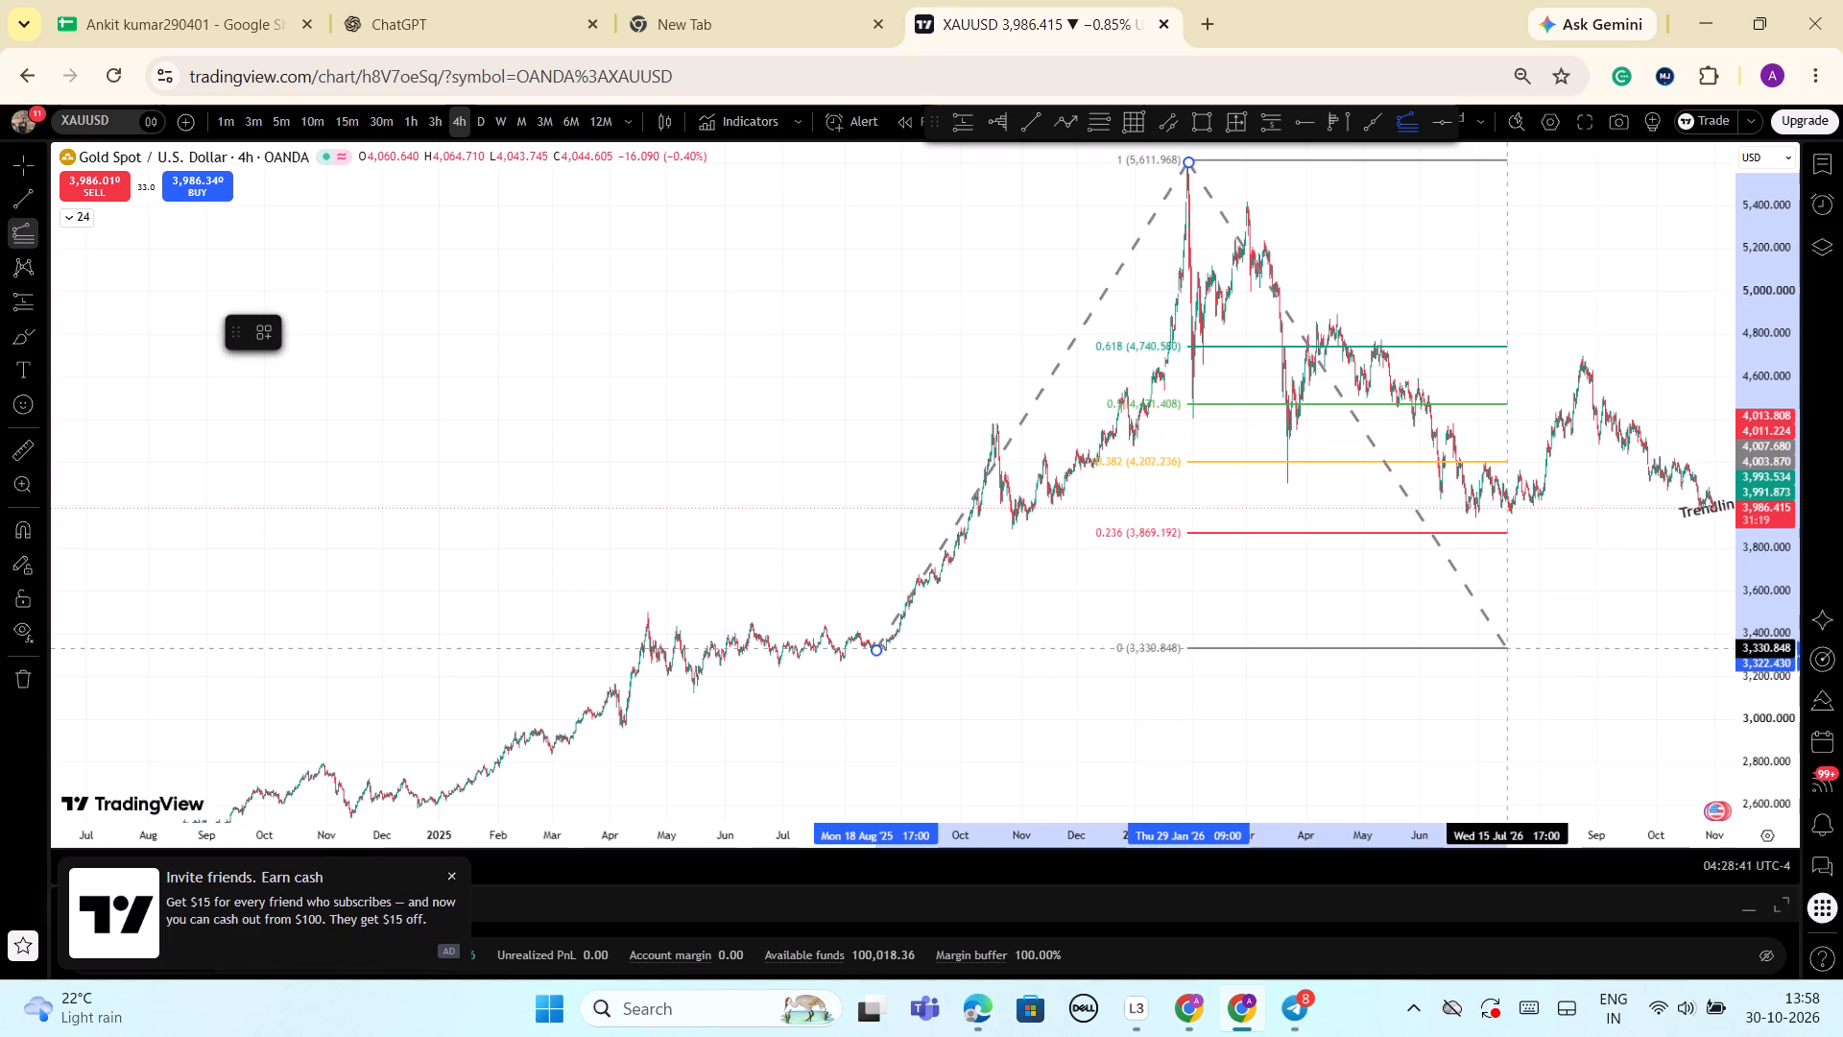
pyautogui.click(1507, 648)
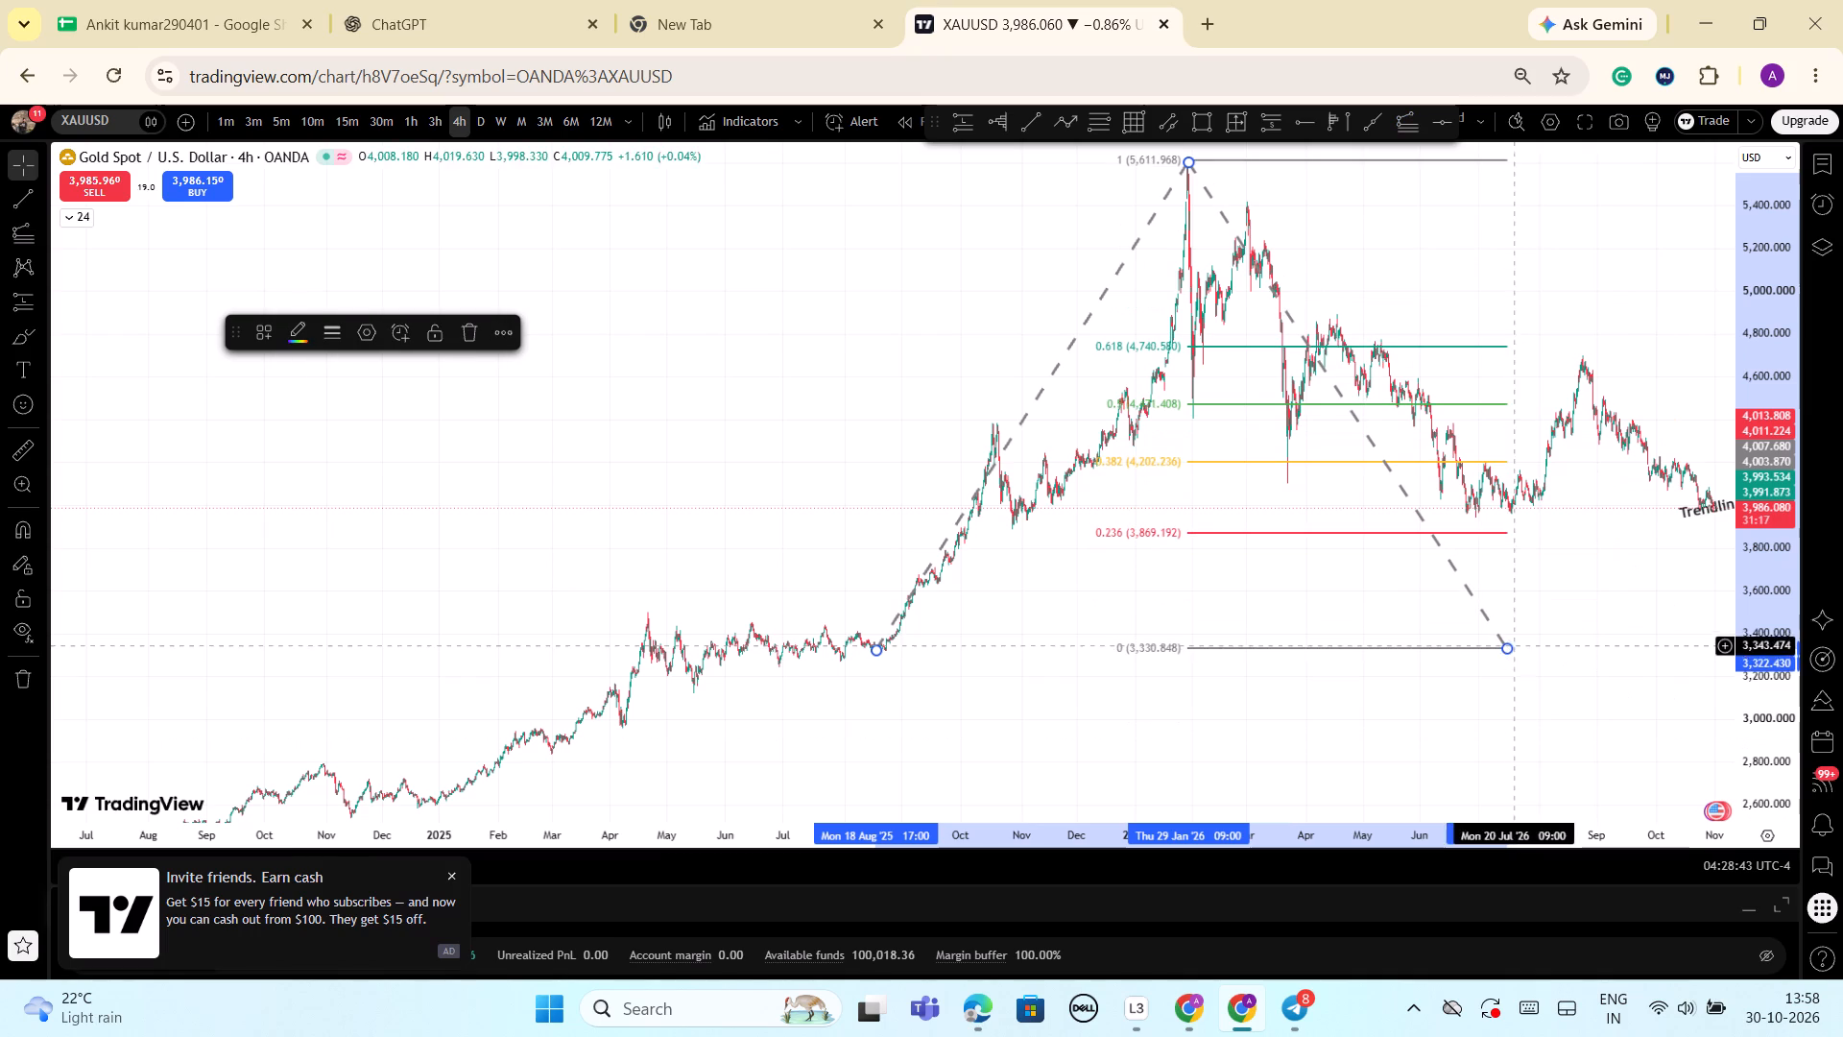
# Shift the Fibonacci extension to start on 21 August 2025 at about 3,331, with its final anchor at about 3,333 on 19 July 2026.
pyautogui.moveTo(1746, 722); pyautogui.dragTo(1756, 507)
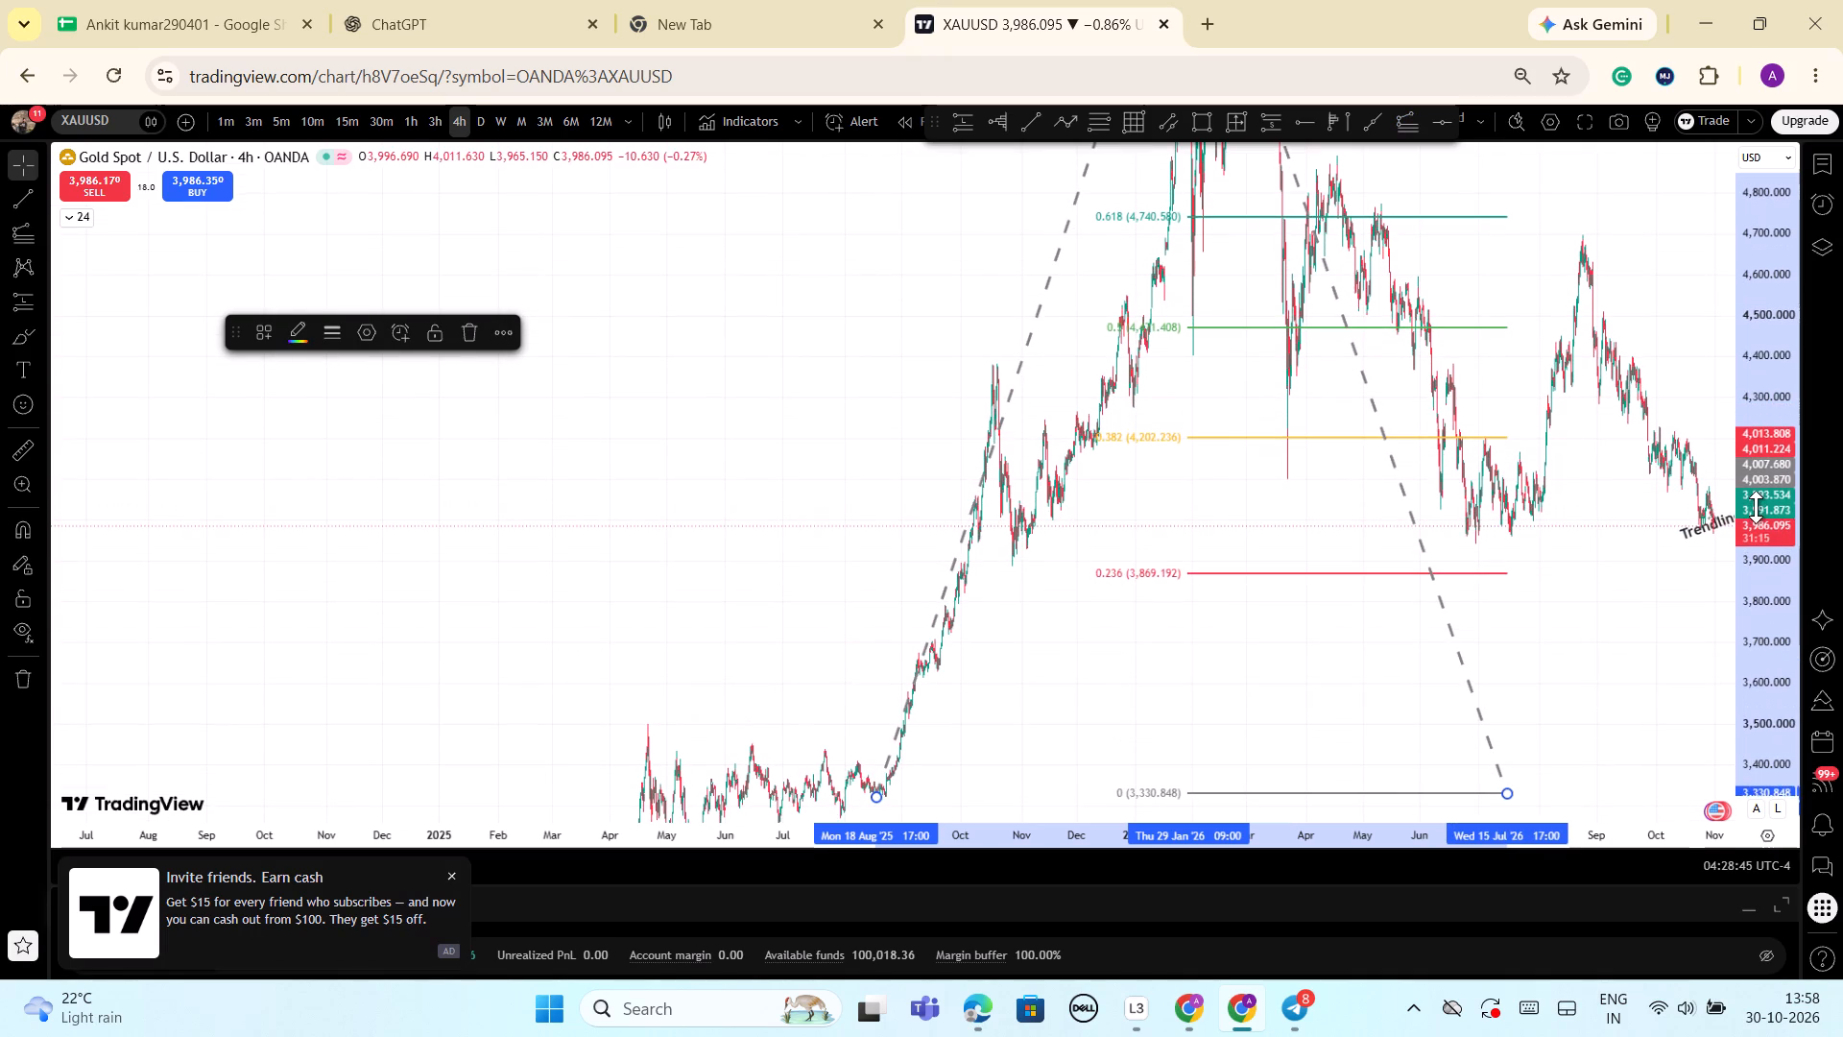
pyautogui.click(1190, 655)
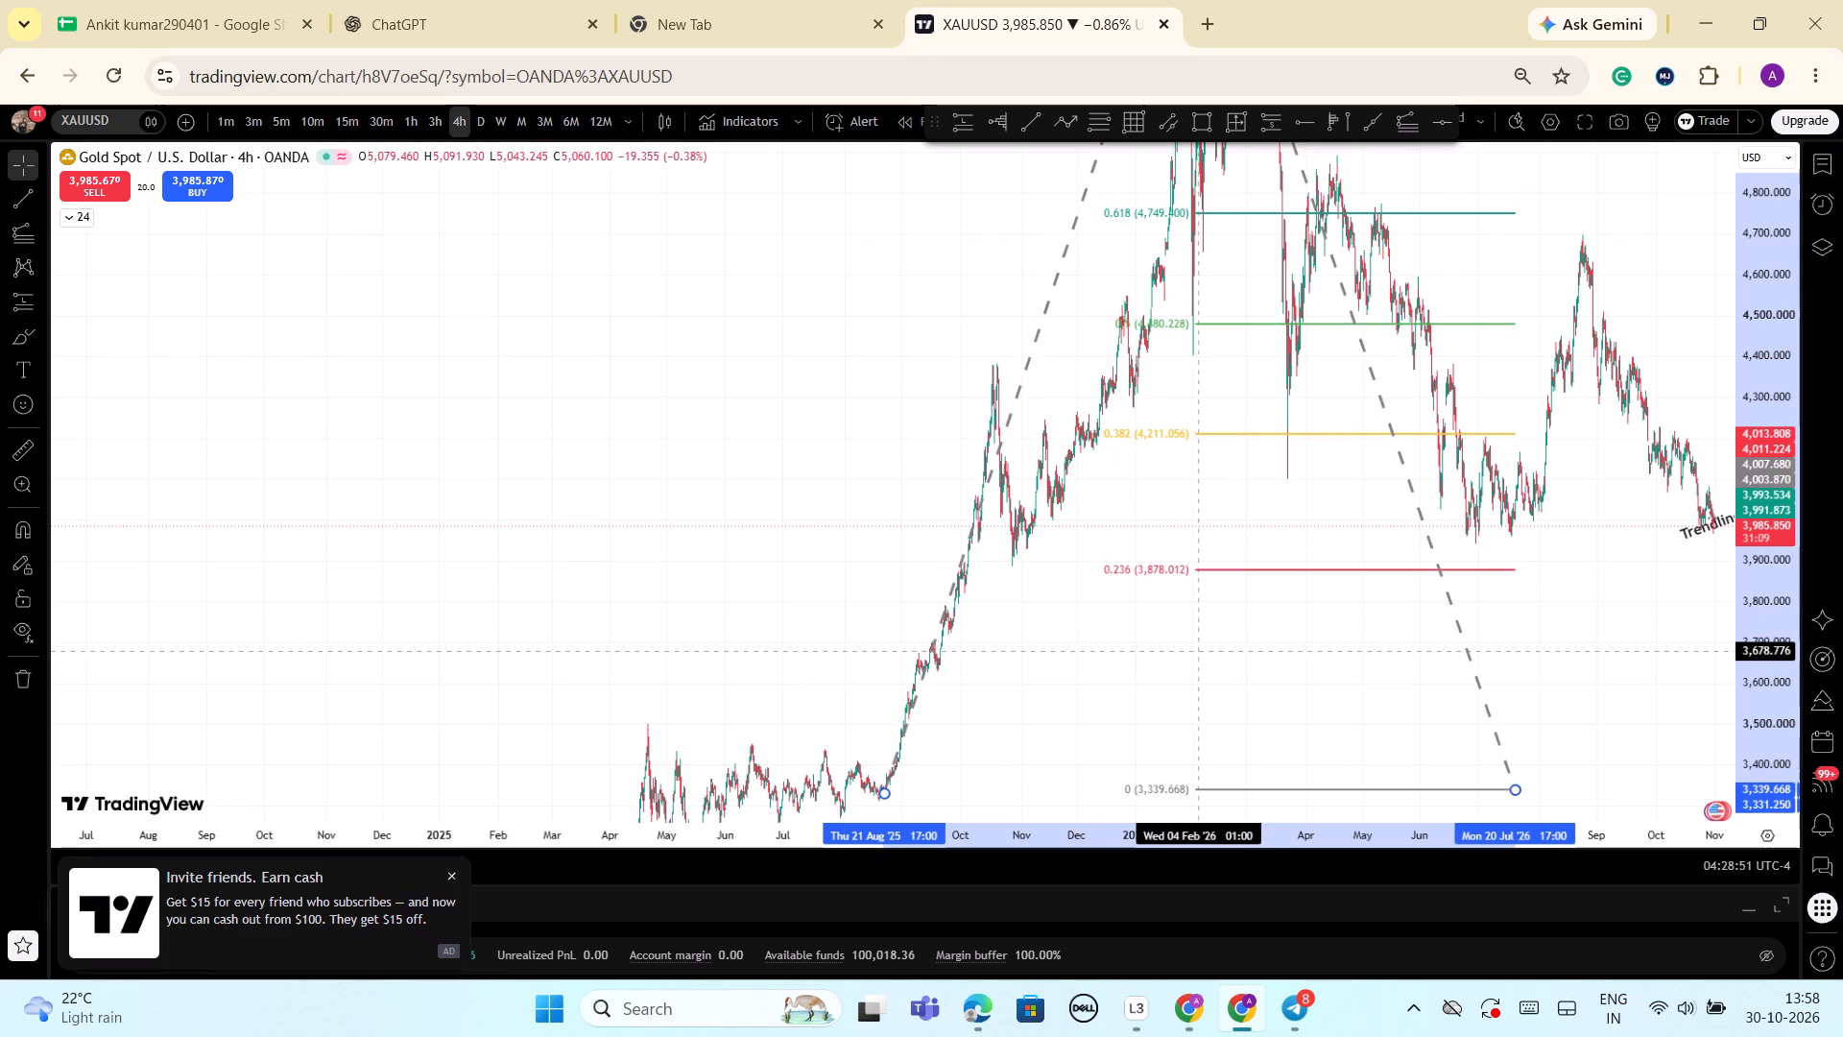
pyautogui.click(1062, 698)
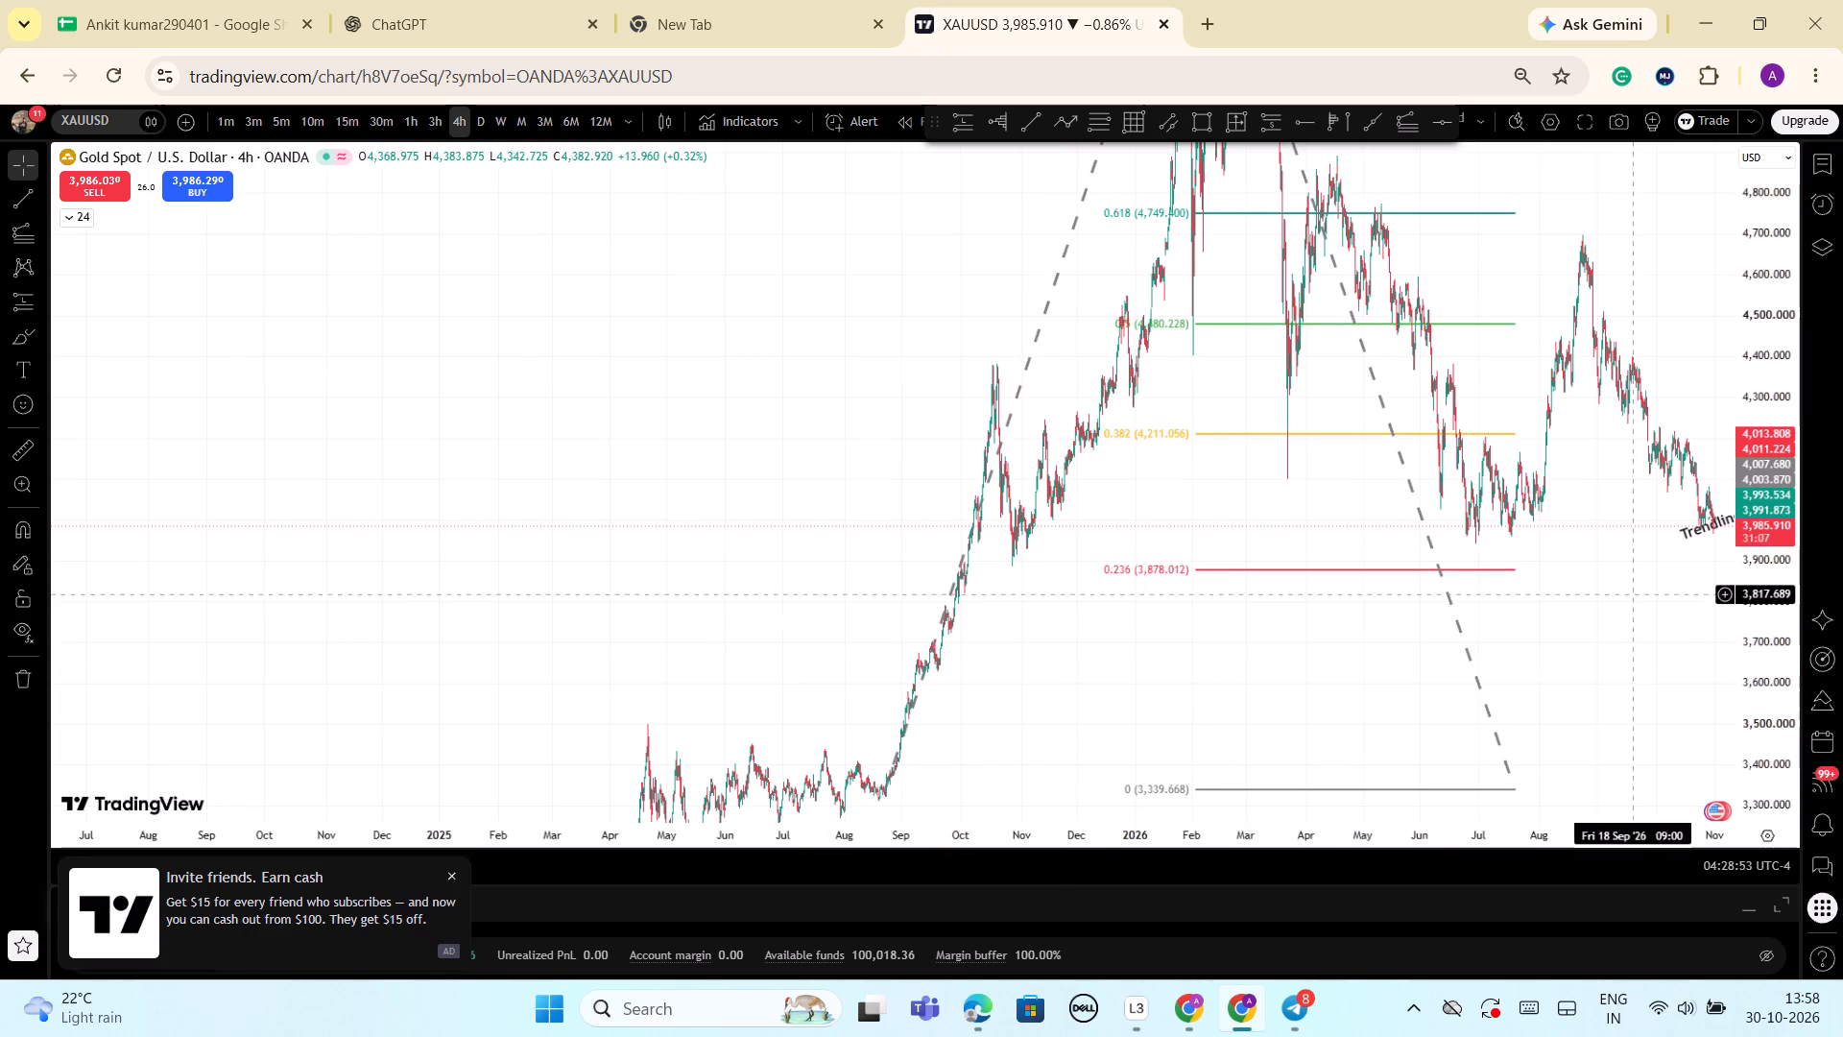
pyautogui.moveTo(1752, 596); pyautogui.dragTo(1737, 739)
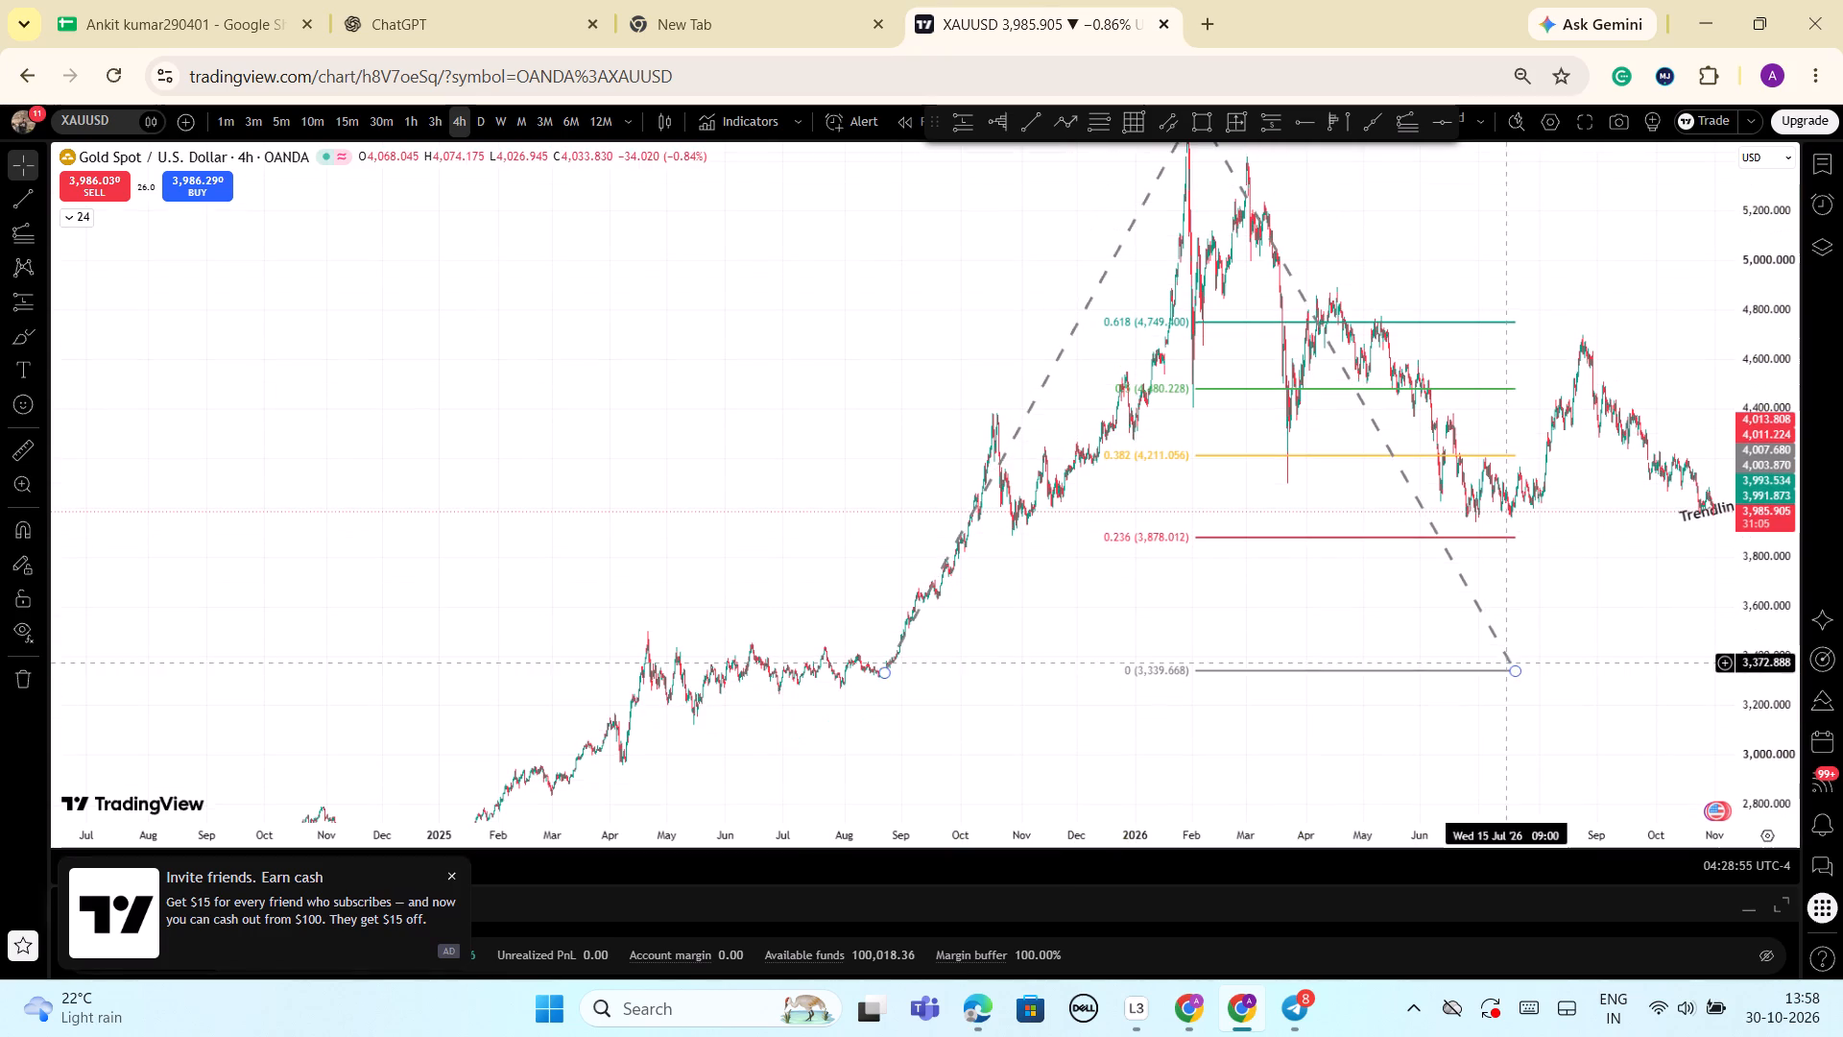
pyautogui.click(1515, 666)
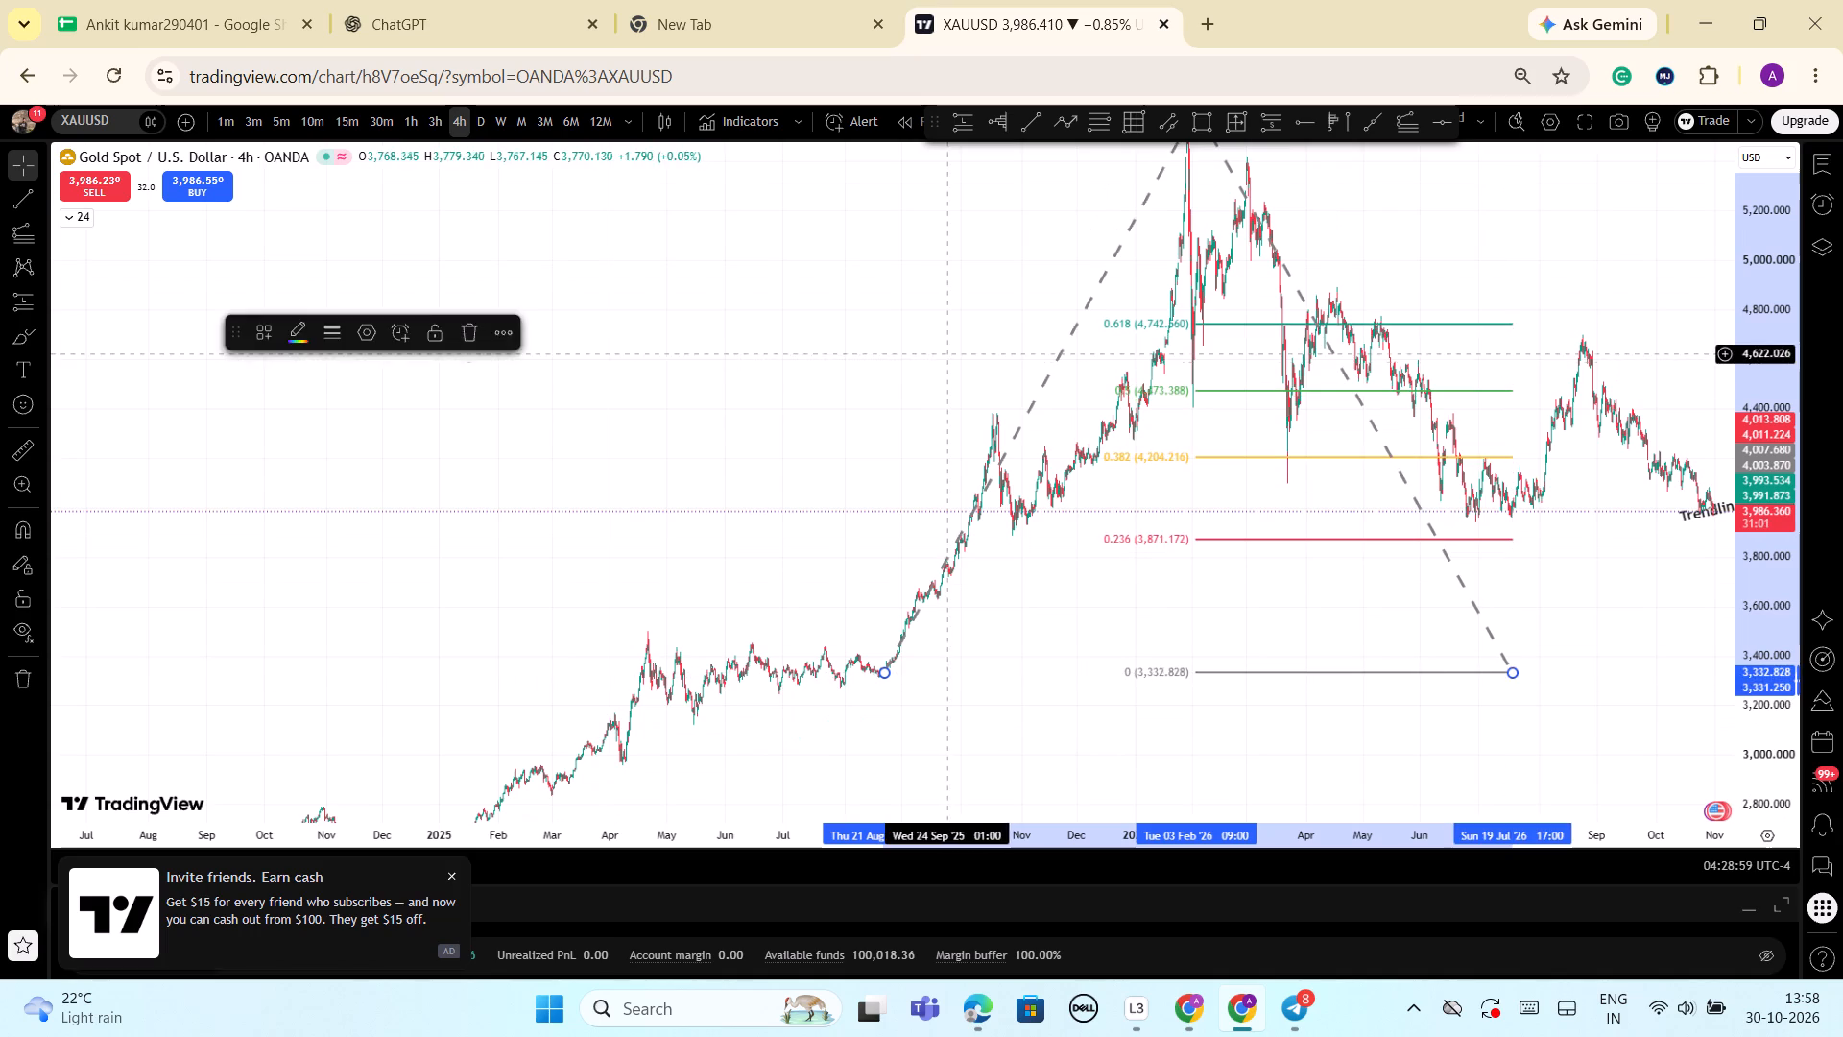
# Place a horizontal ray from 17 June 2026 and align it with the 0.236 extension level at about 3,872.
pyautogui.moveTo(962, 348); pyautogui.dragTo(733, 305)
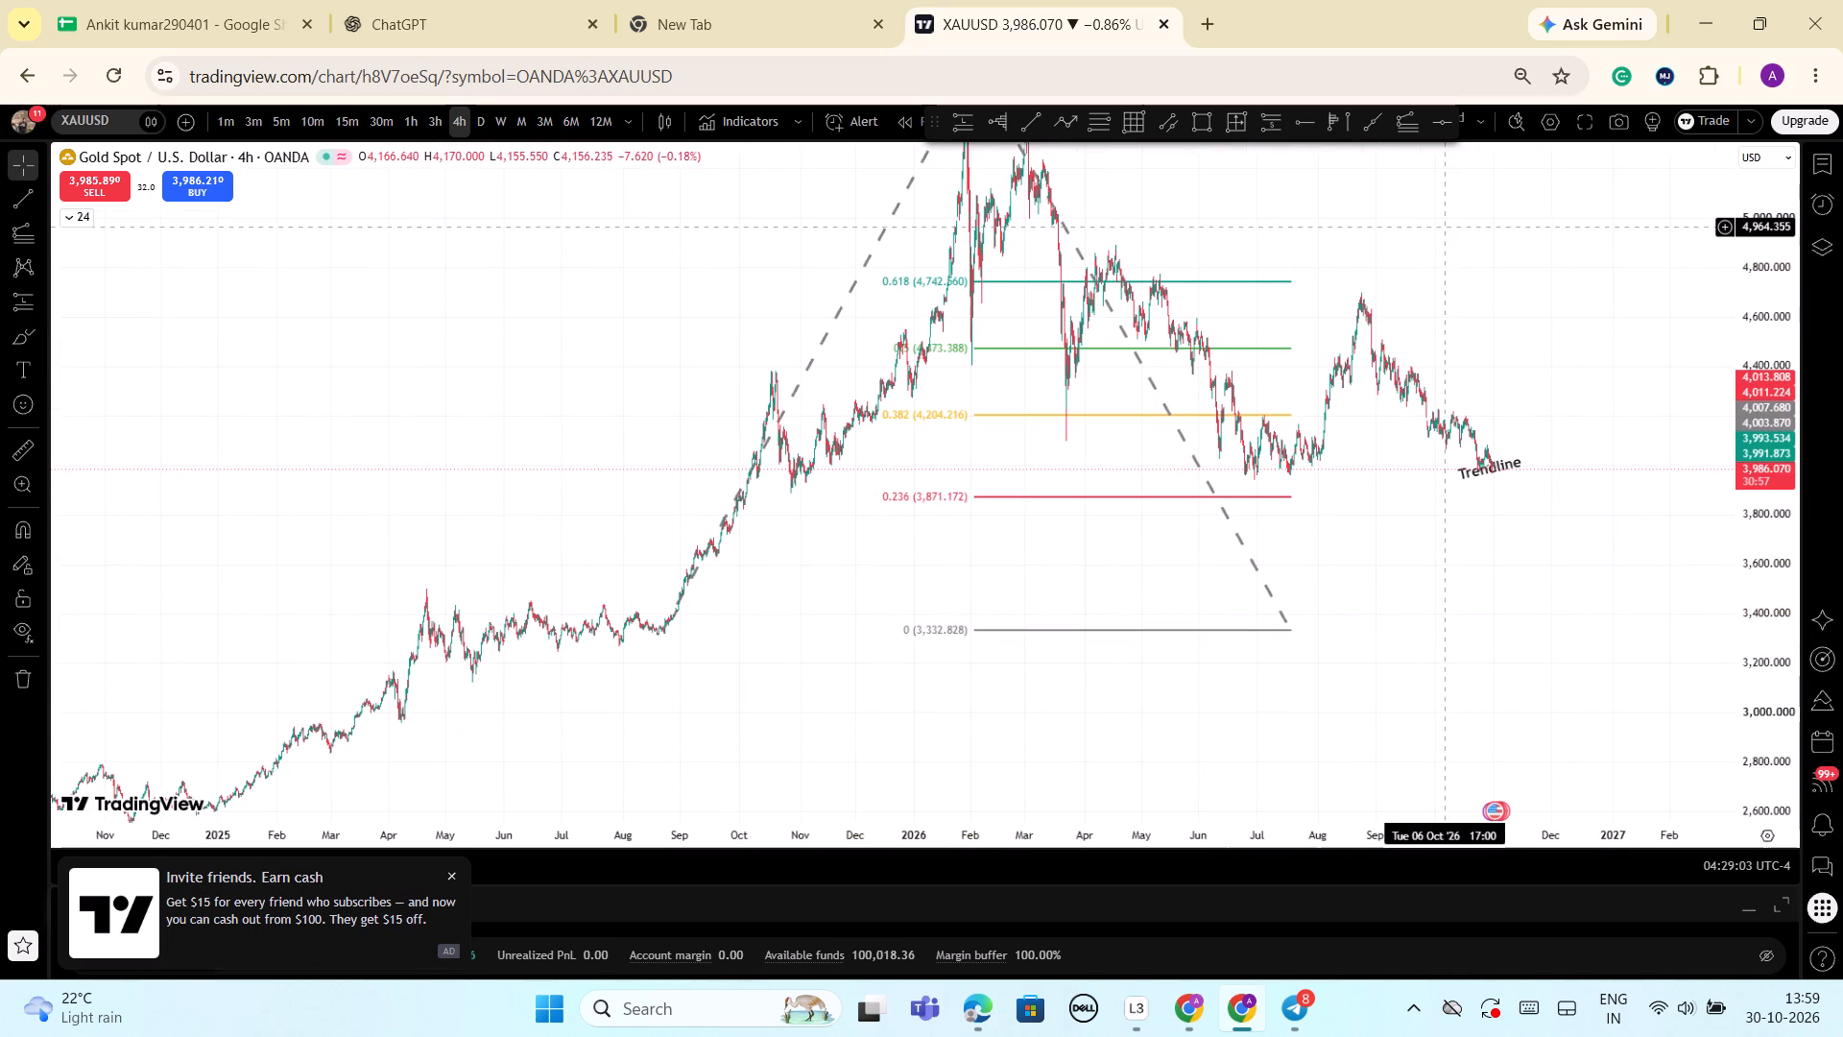
pyautogui.click(1313, 126)
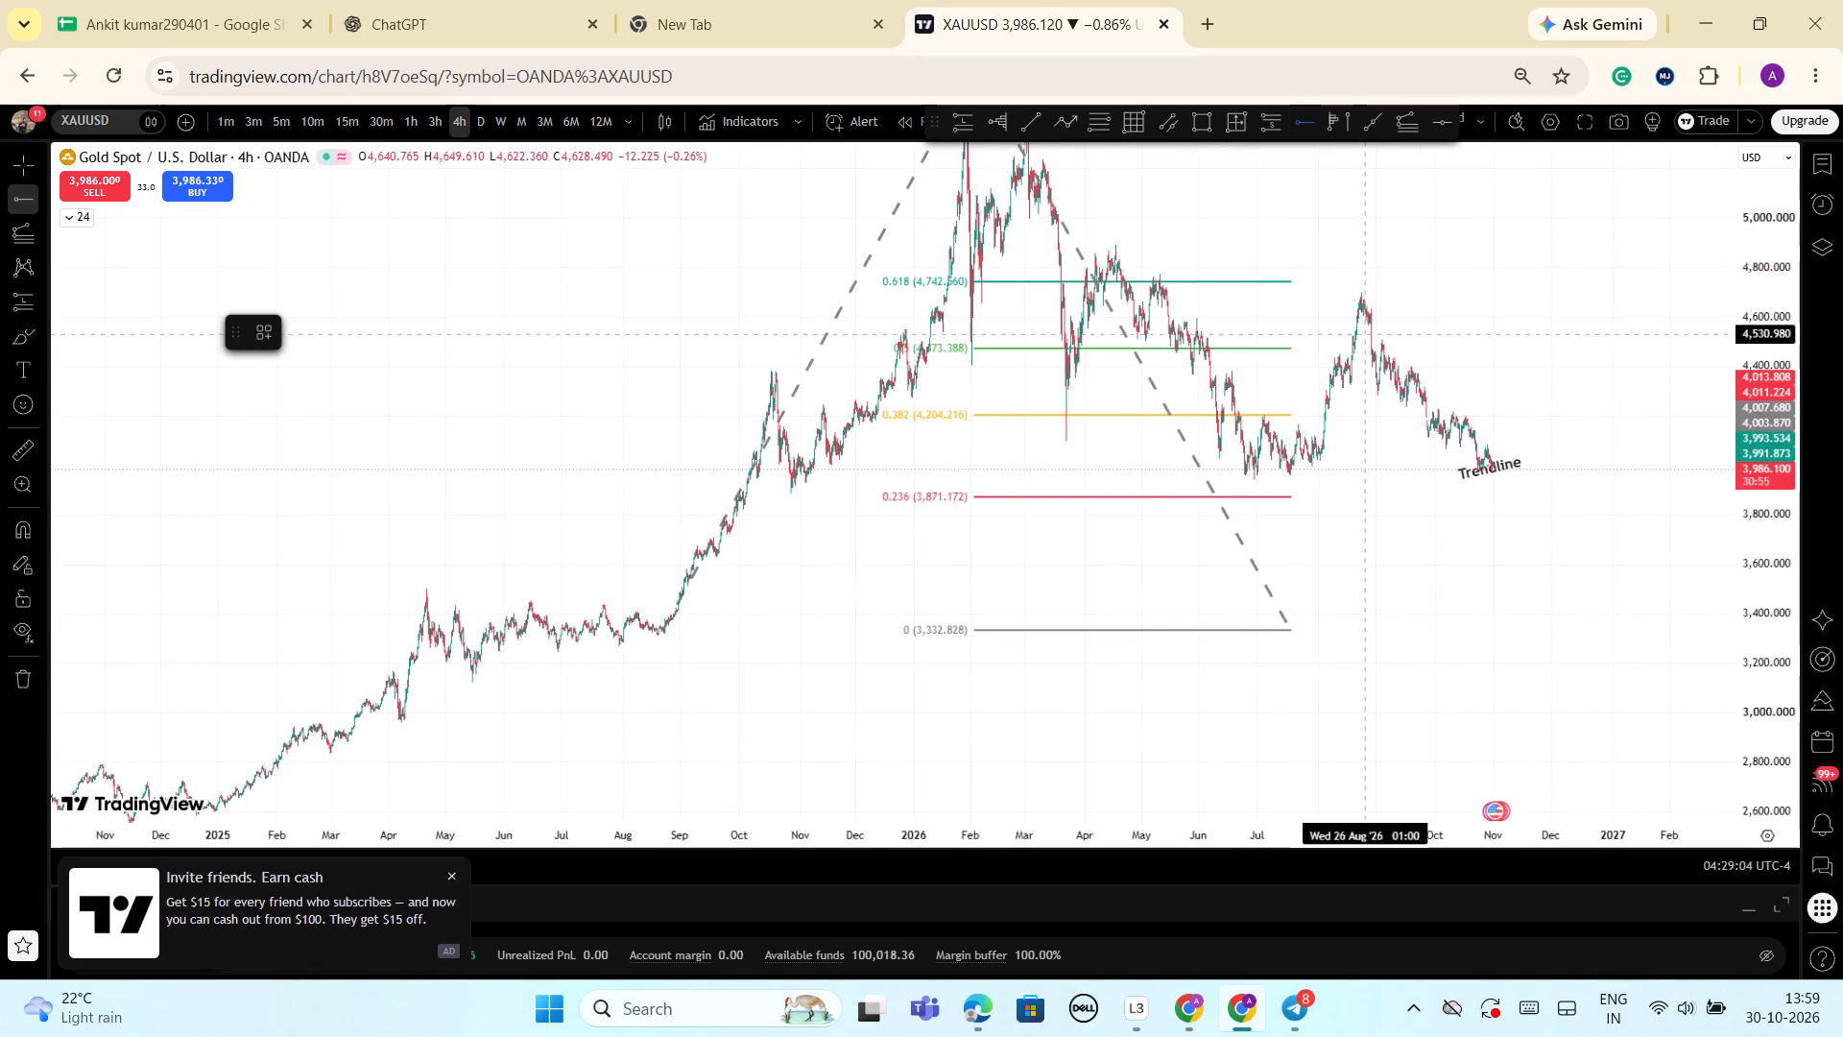
pyautogui.click(1233, 494)
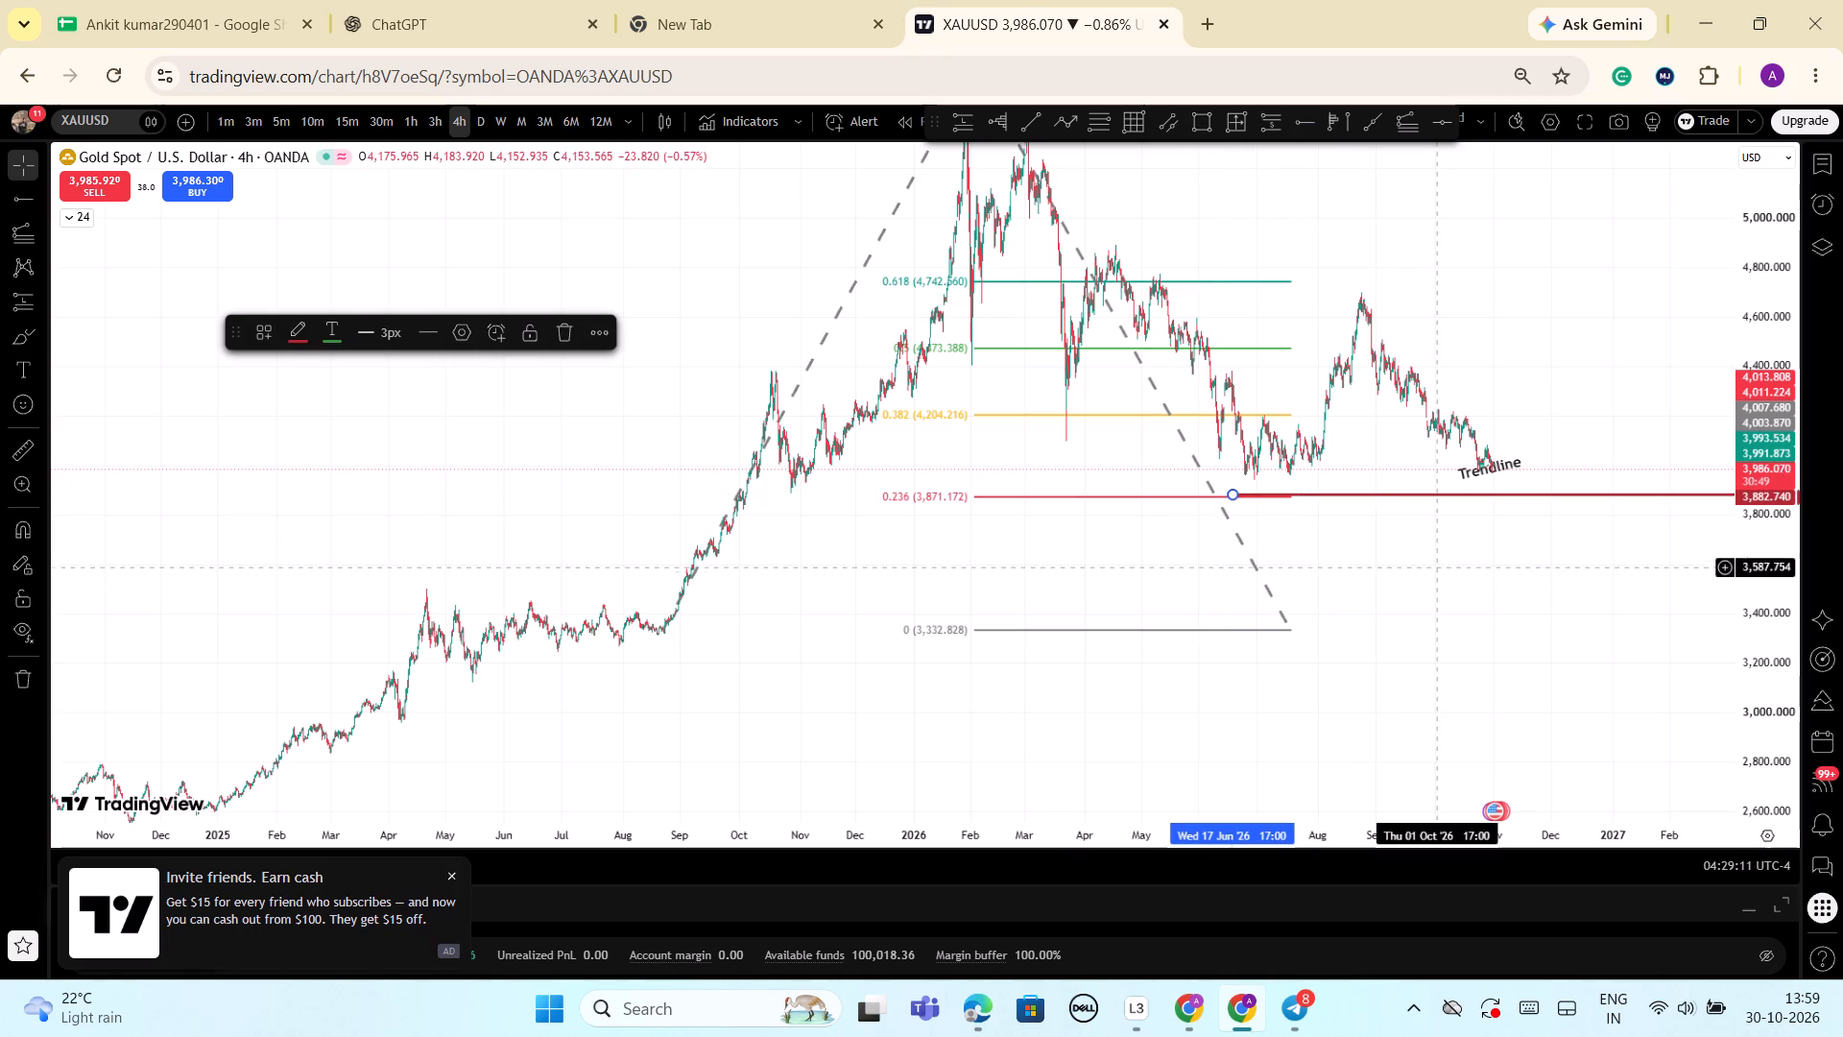
pyautogui.click(1402, 494)
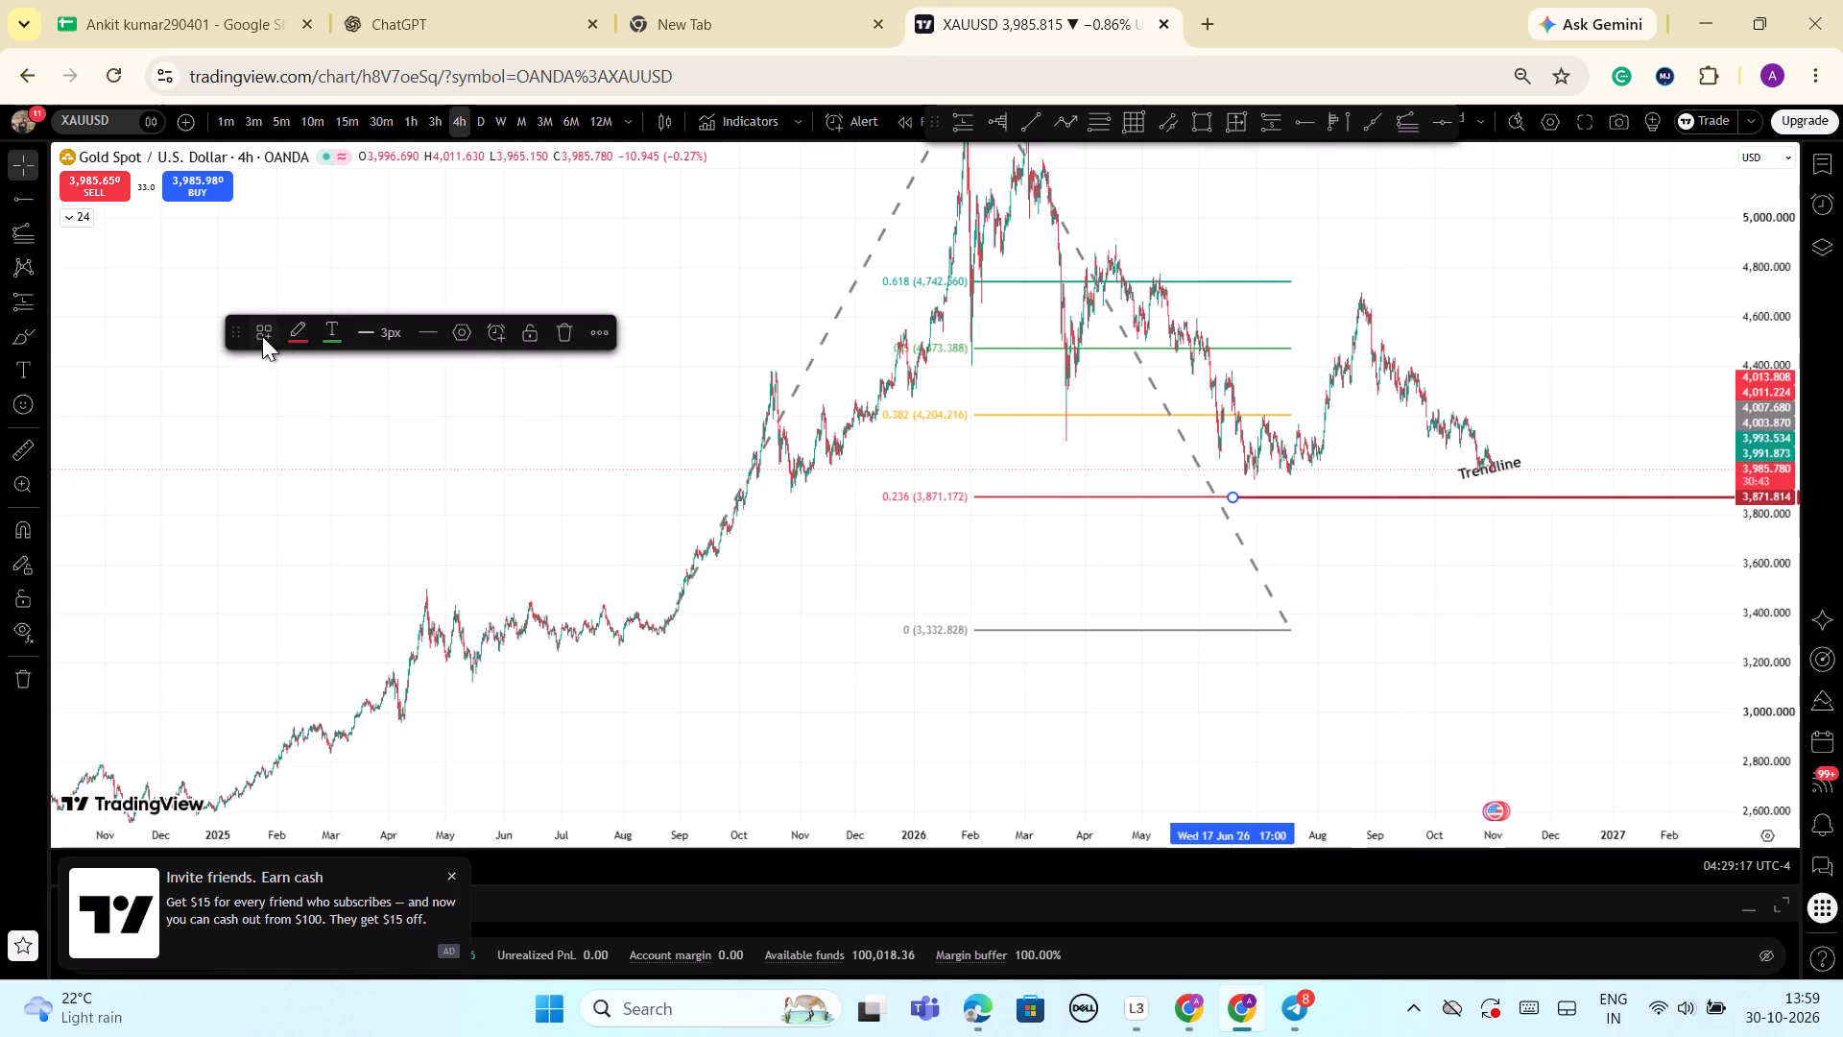
# Apply the saved template with the green "Trade" label to the horizontal ray and set its text size to 16.
pyautogui.click(262, 336)
pyautogui.click(318, 444)
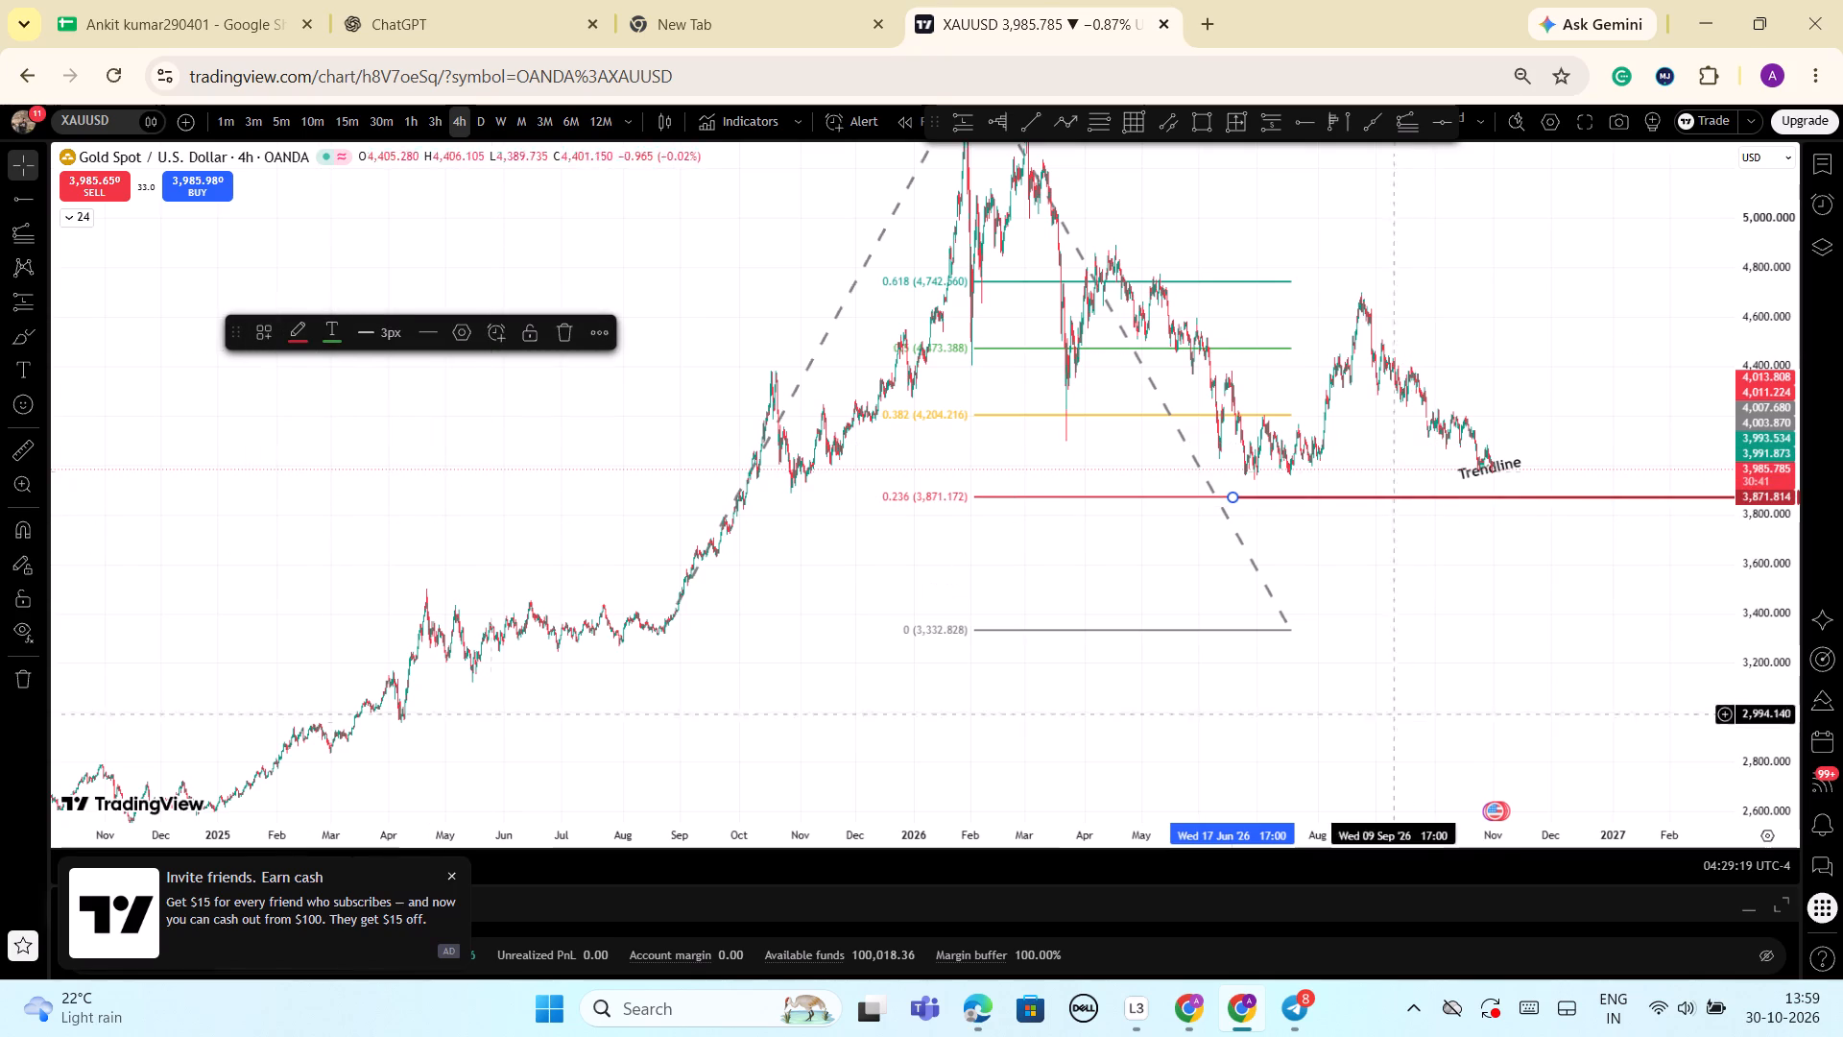
pyautogui.click(1588, 496)
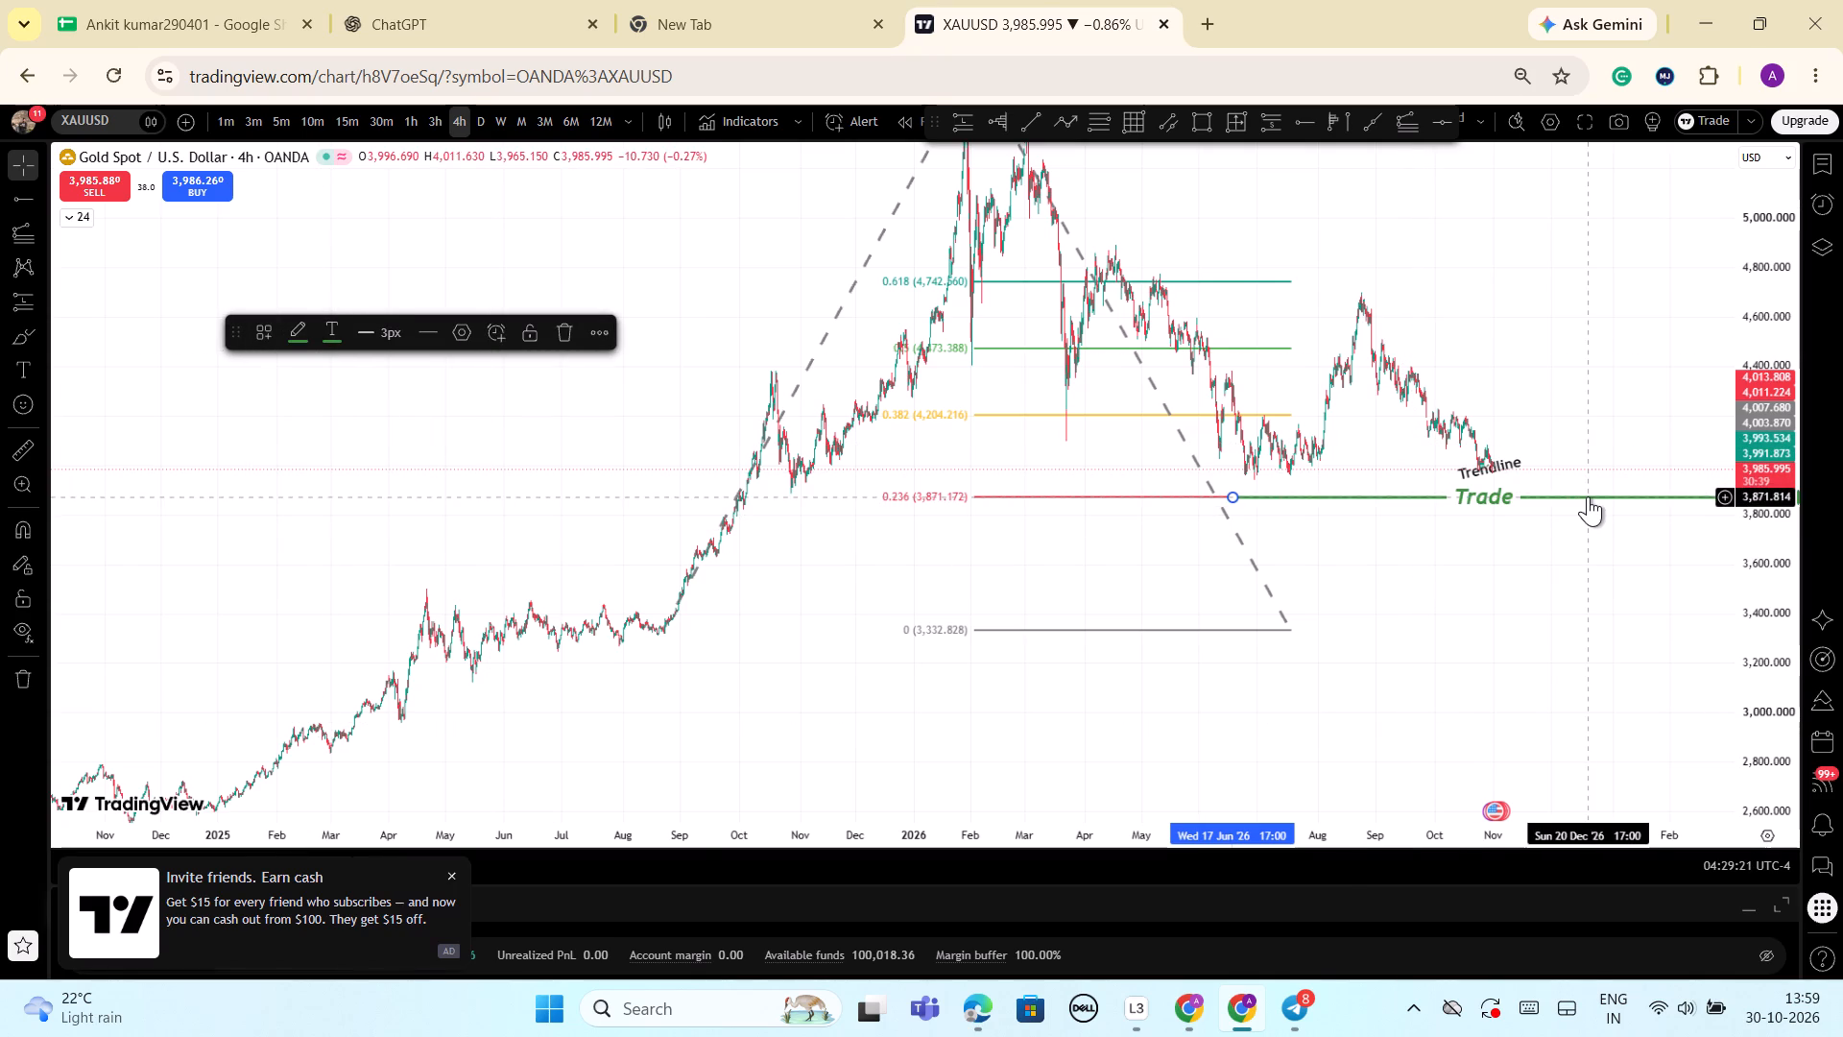
pyautogui.click(467, 336)
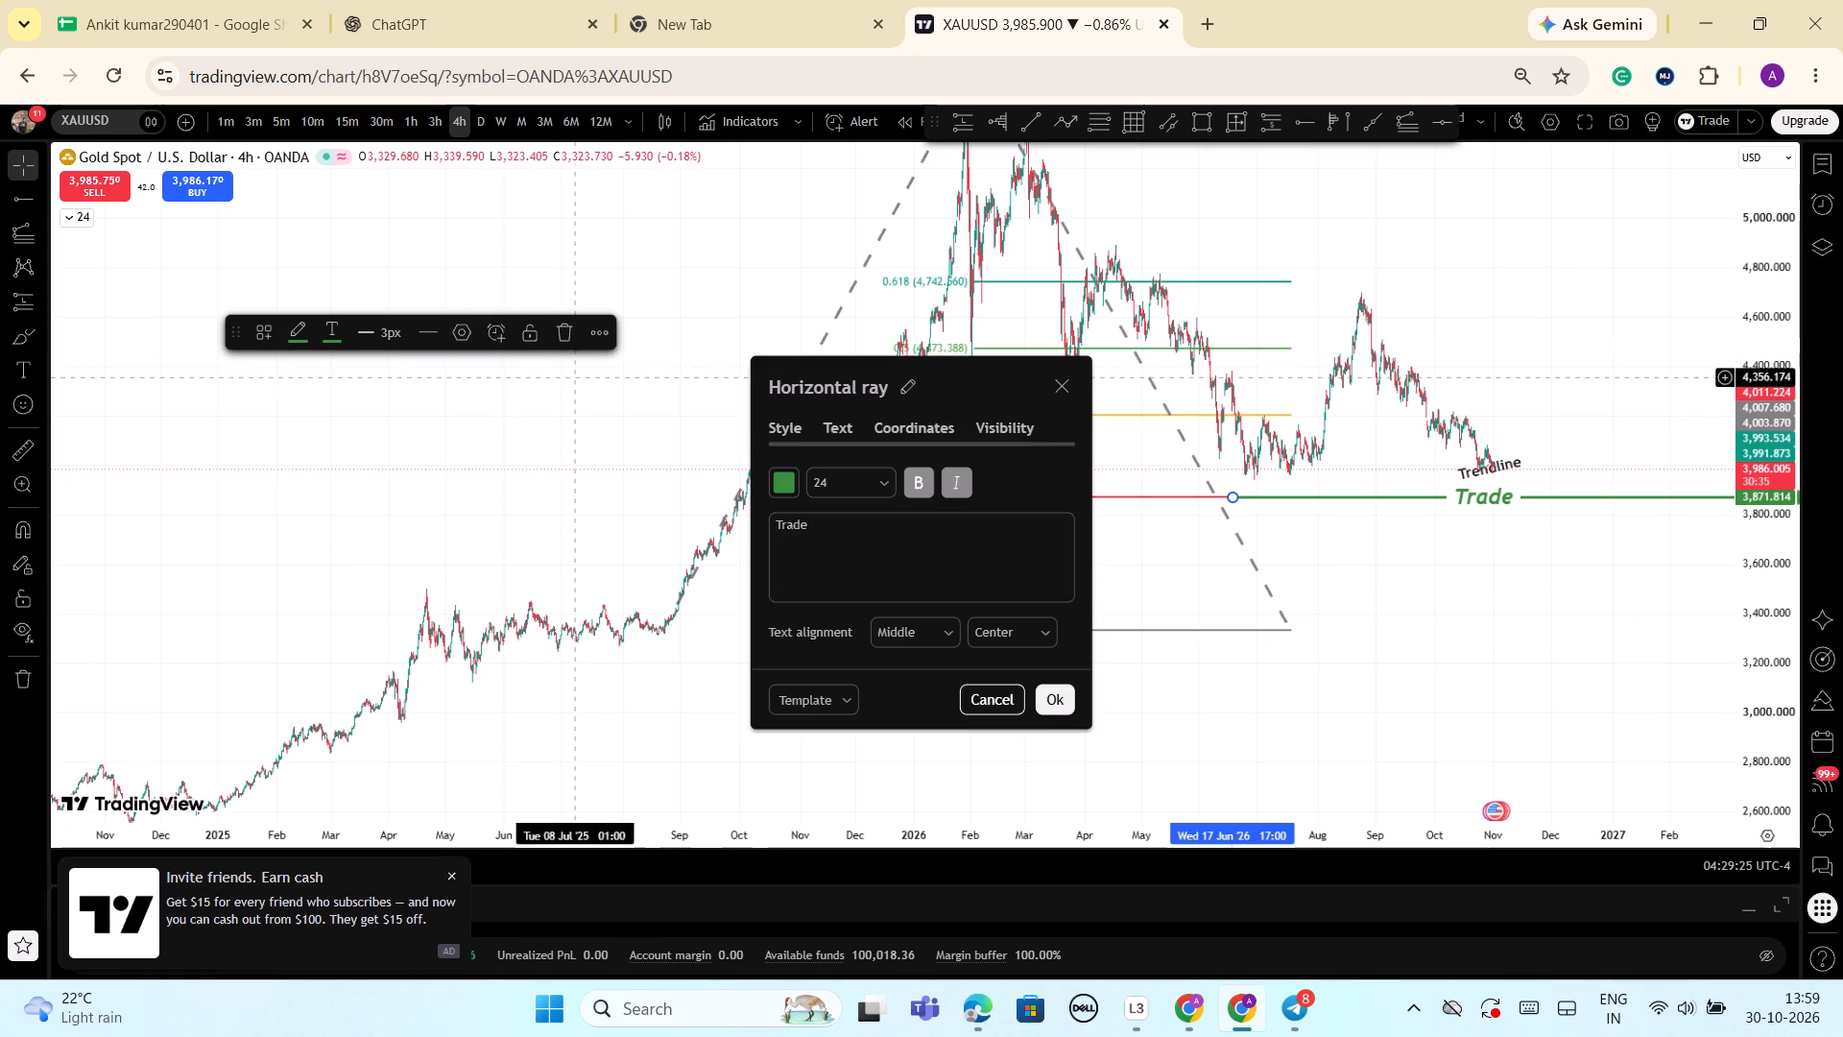
pyautogui.click(887, 482)
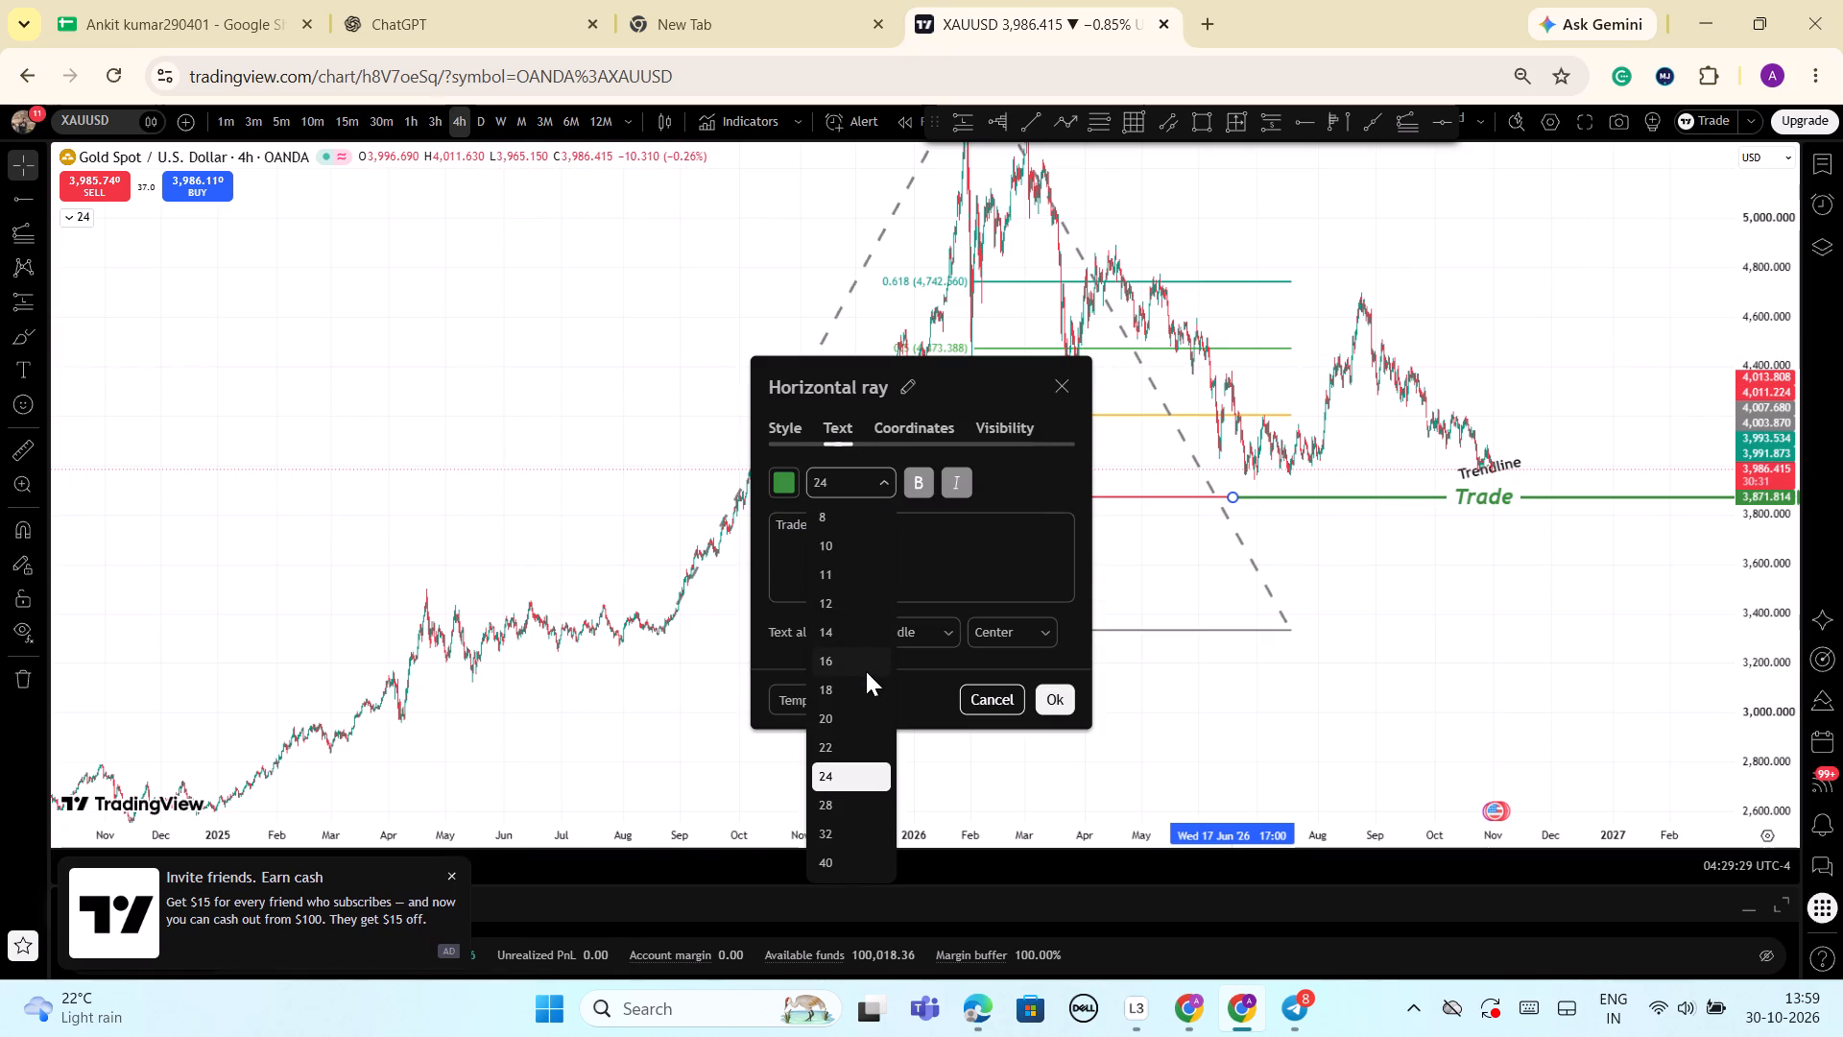
pyautogui.click(857, 662)
pyautogui.click(1428, 739)
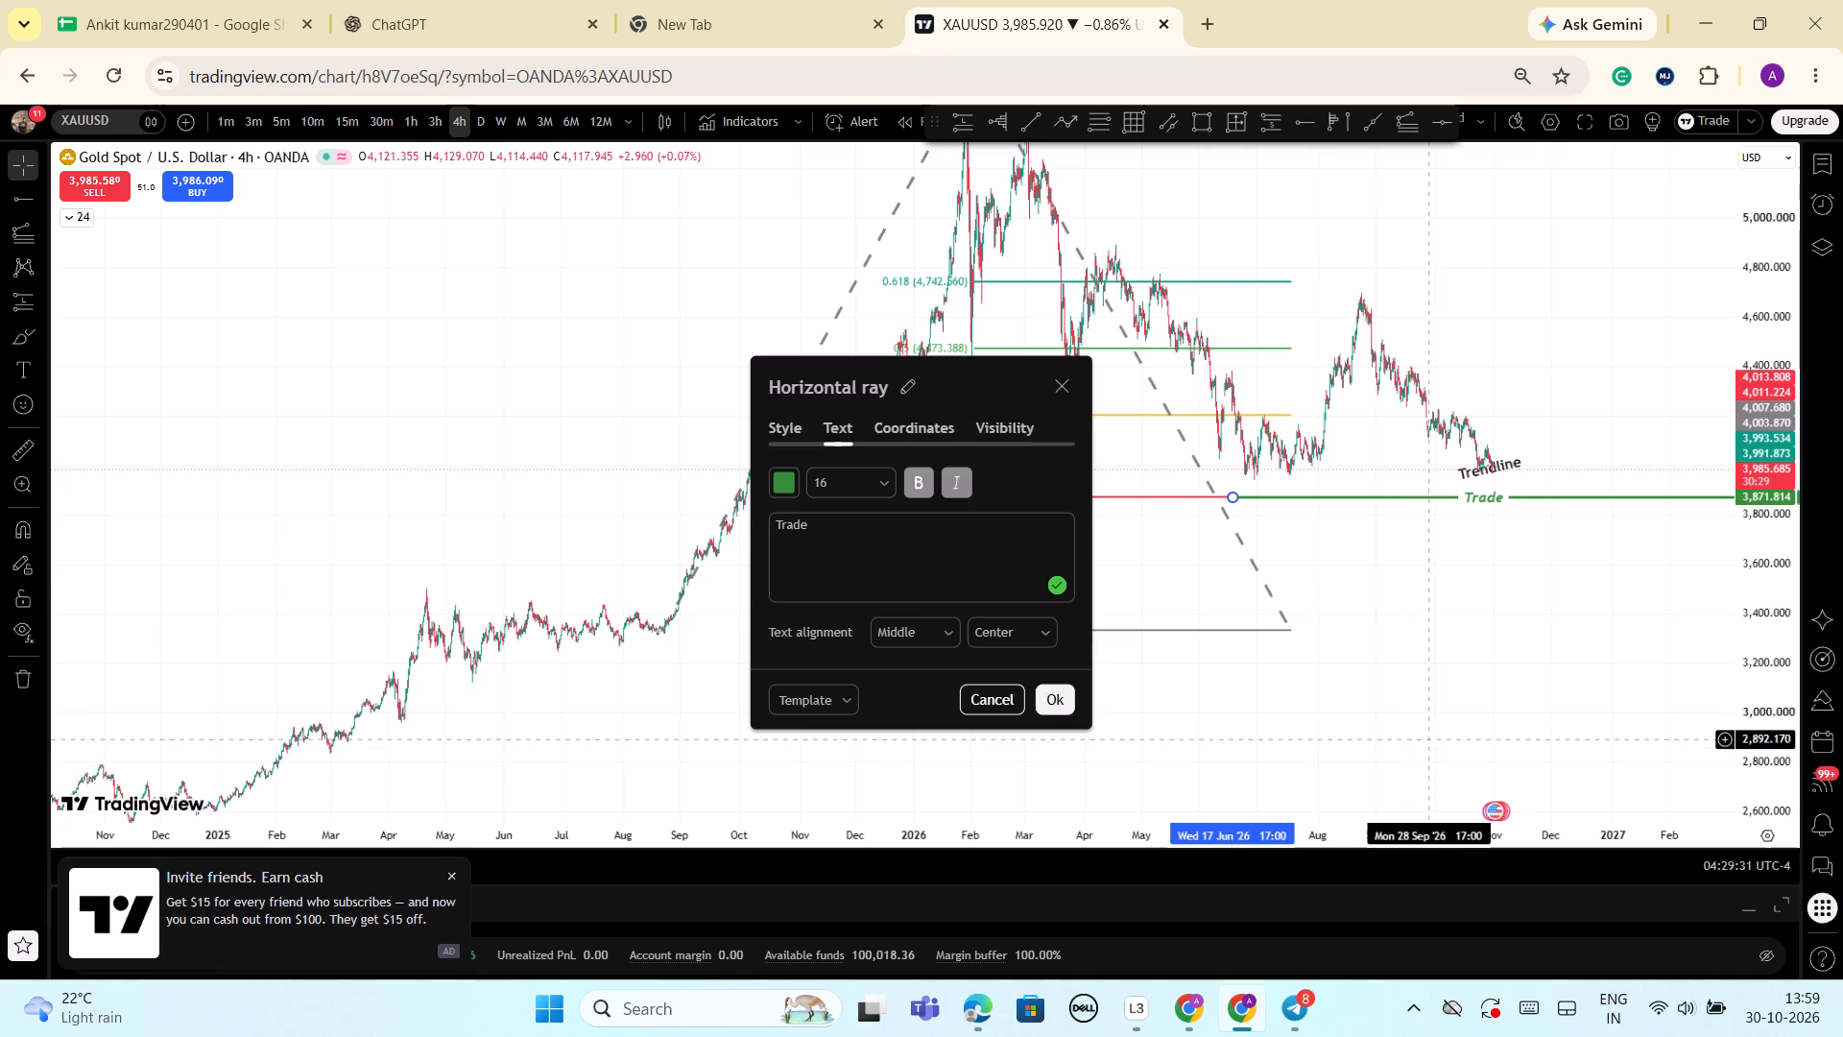
# Examine the October 2026 4-hour candles around the red trend line and their distance from the green Trade ray.
pyautogui.moveTo(1752, 729); pyautogui.dragTo(1743, 392)
pyautogui.scroll(8, 1534, 464)
pyautogui.scroll(4, 1417, 458)
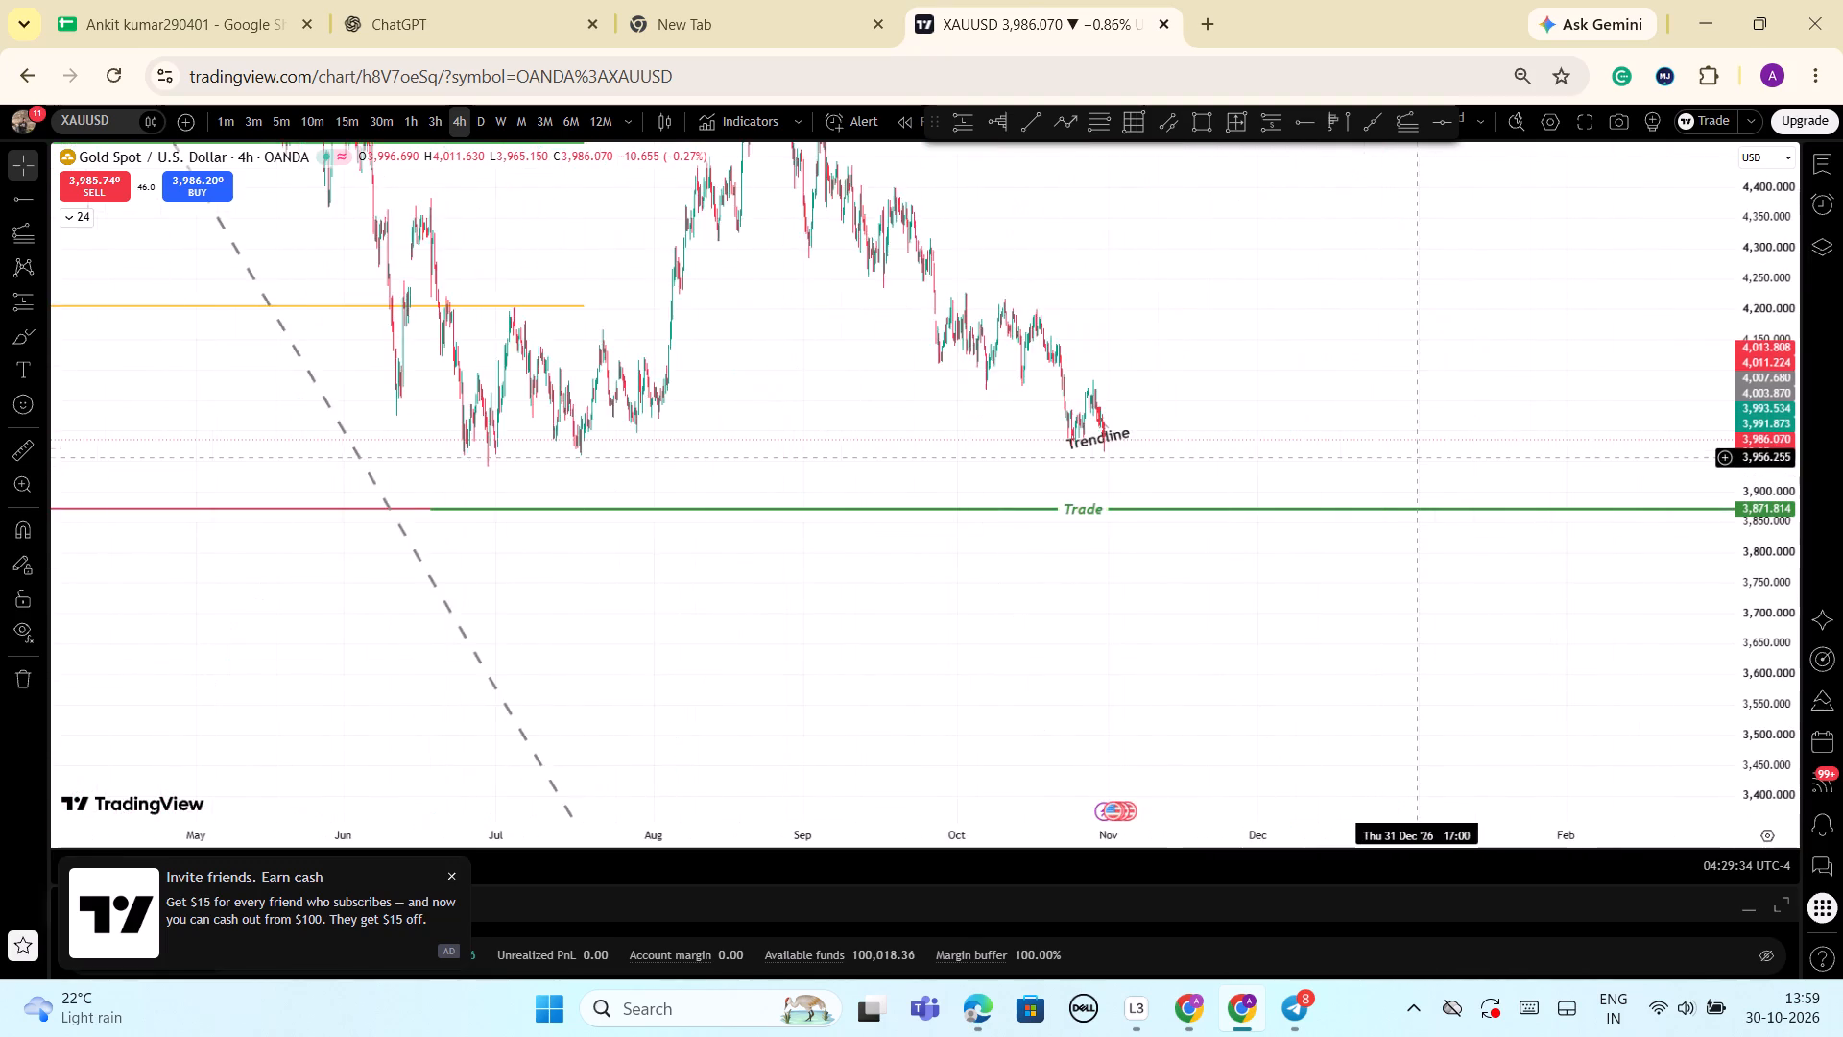
pyautogui.scroll(7, 1364, 448)
pyautogui.moveTo(741, 351); pyautogui.dragTo(1472, 423)
pyautogui.moveTo(1759, 559); pyautogui.dragTo(1745, 295)
pyautogui.scroll(3, 1161, 403)
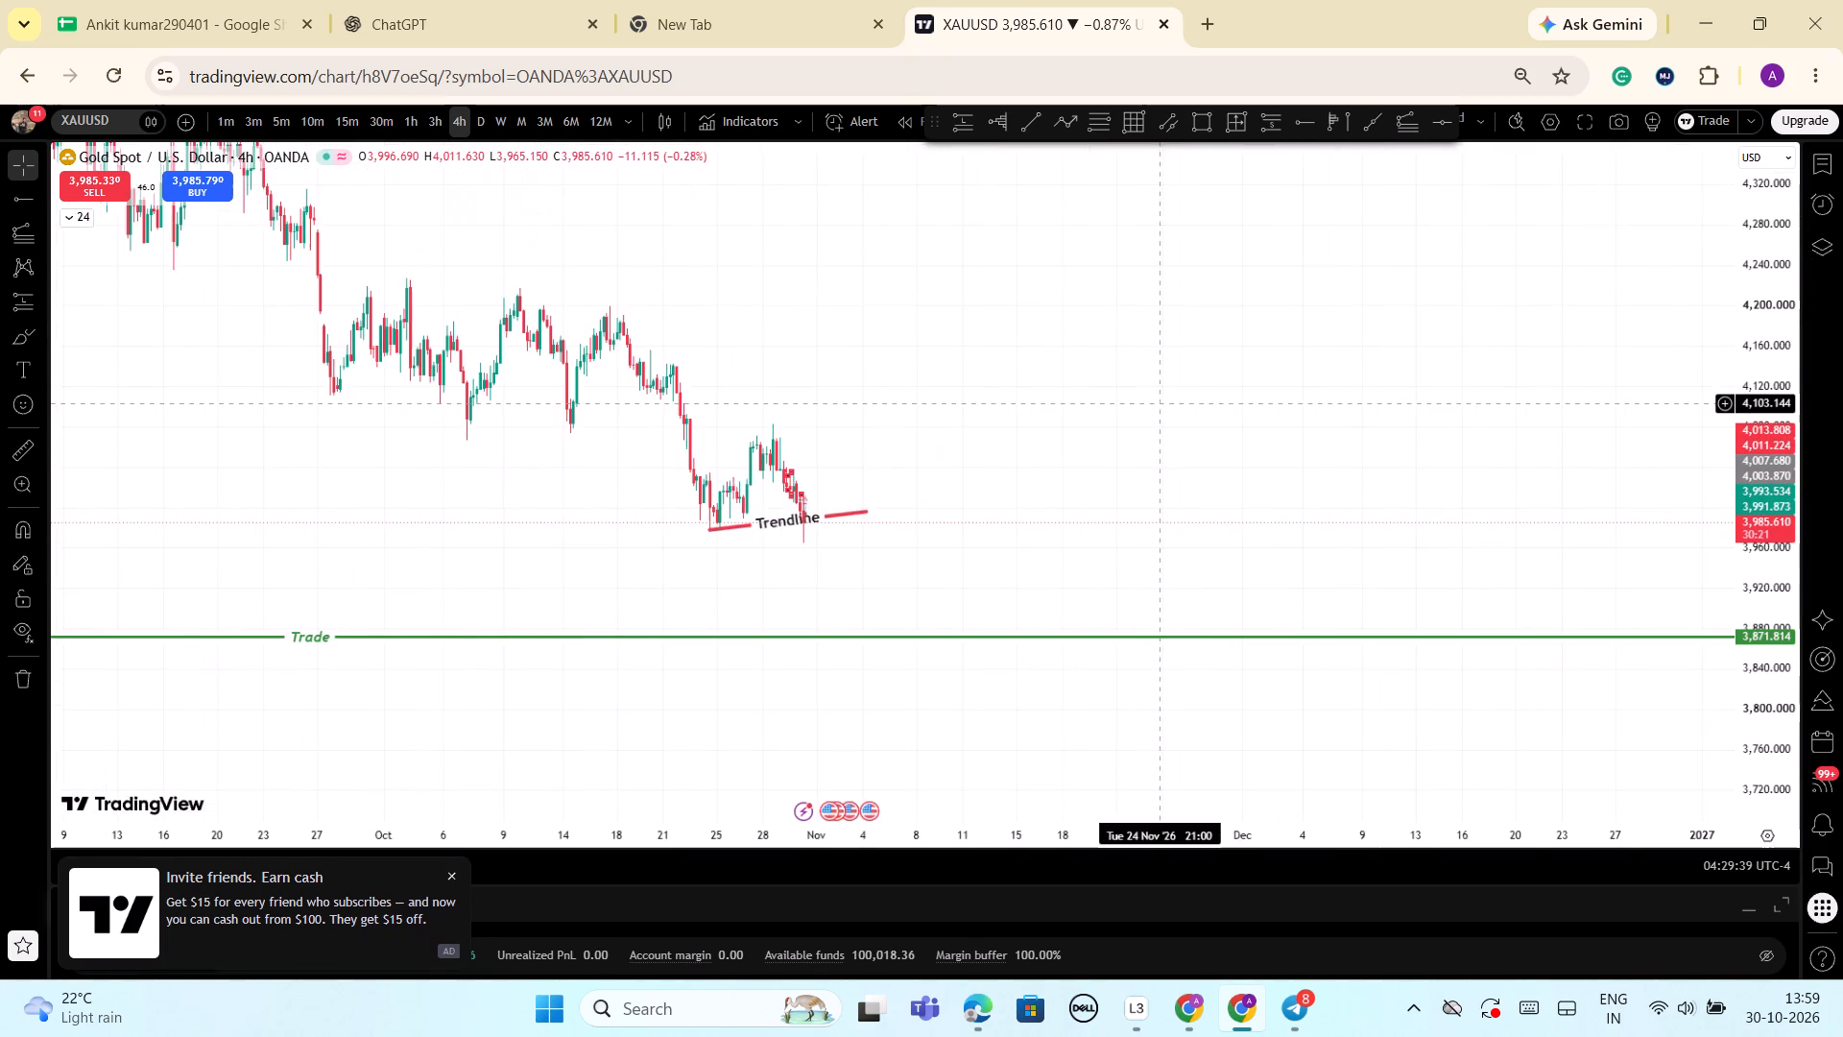
pyautogui.moveTo(896, 402); pyautogui.dragTo(1370, 383)
pyautogui.scroll(8, 1158, 420)
pyautogui.moveTo(897, 400); pyautogui.dragTo(1442, 485)
pyautogui.scroll(4, 1054, 475)
pyautogui.moveTo(874, 456); pyautogui.dragTo(1080, 428)
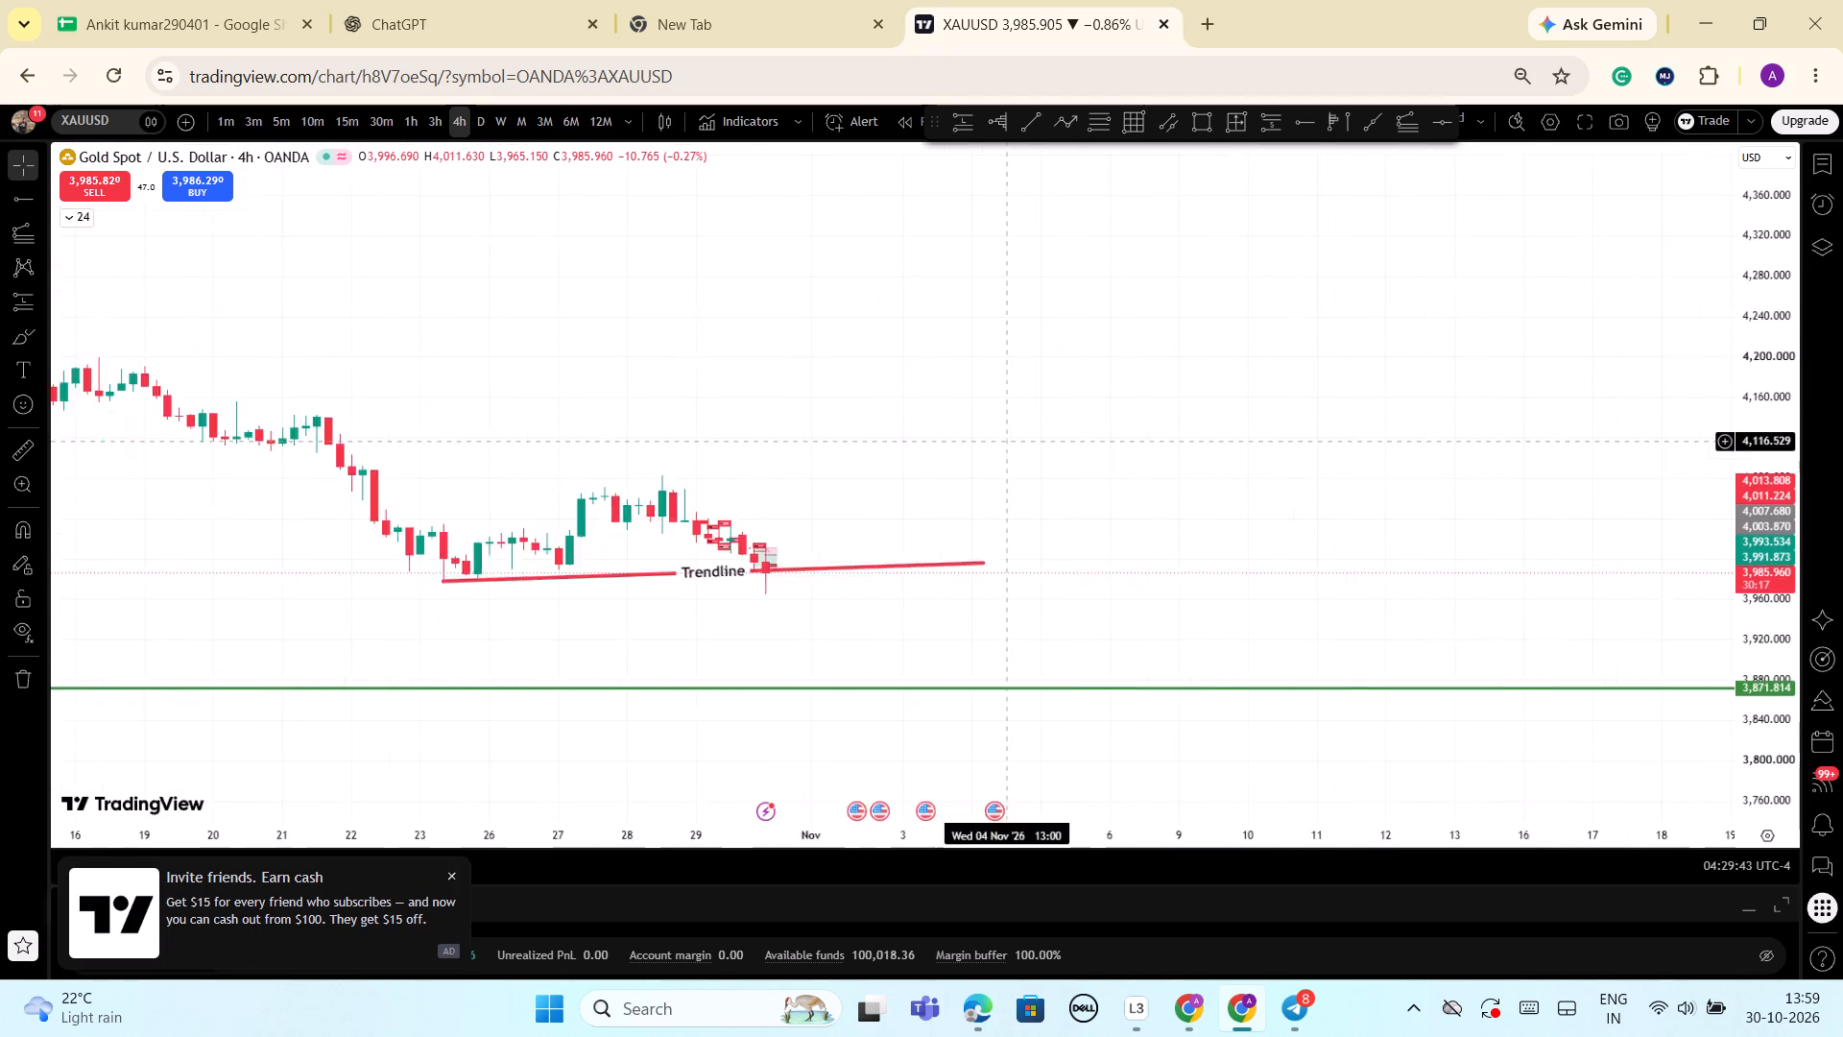
pyautogui.moveTo(1080, 428); pyautogui.dragTo(1220, 399)
pyautogui.moveTo(1747, 563); pyautogui.dragTo(1752, 561)
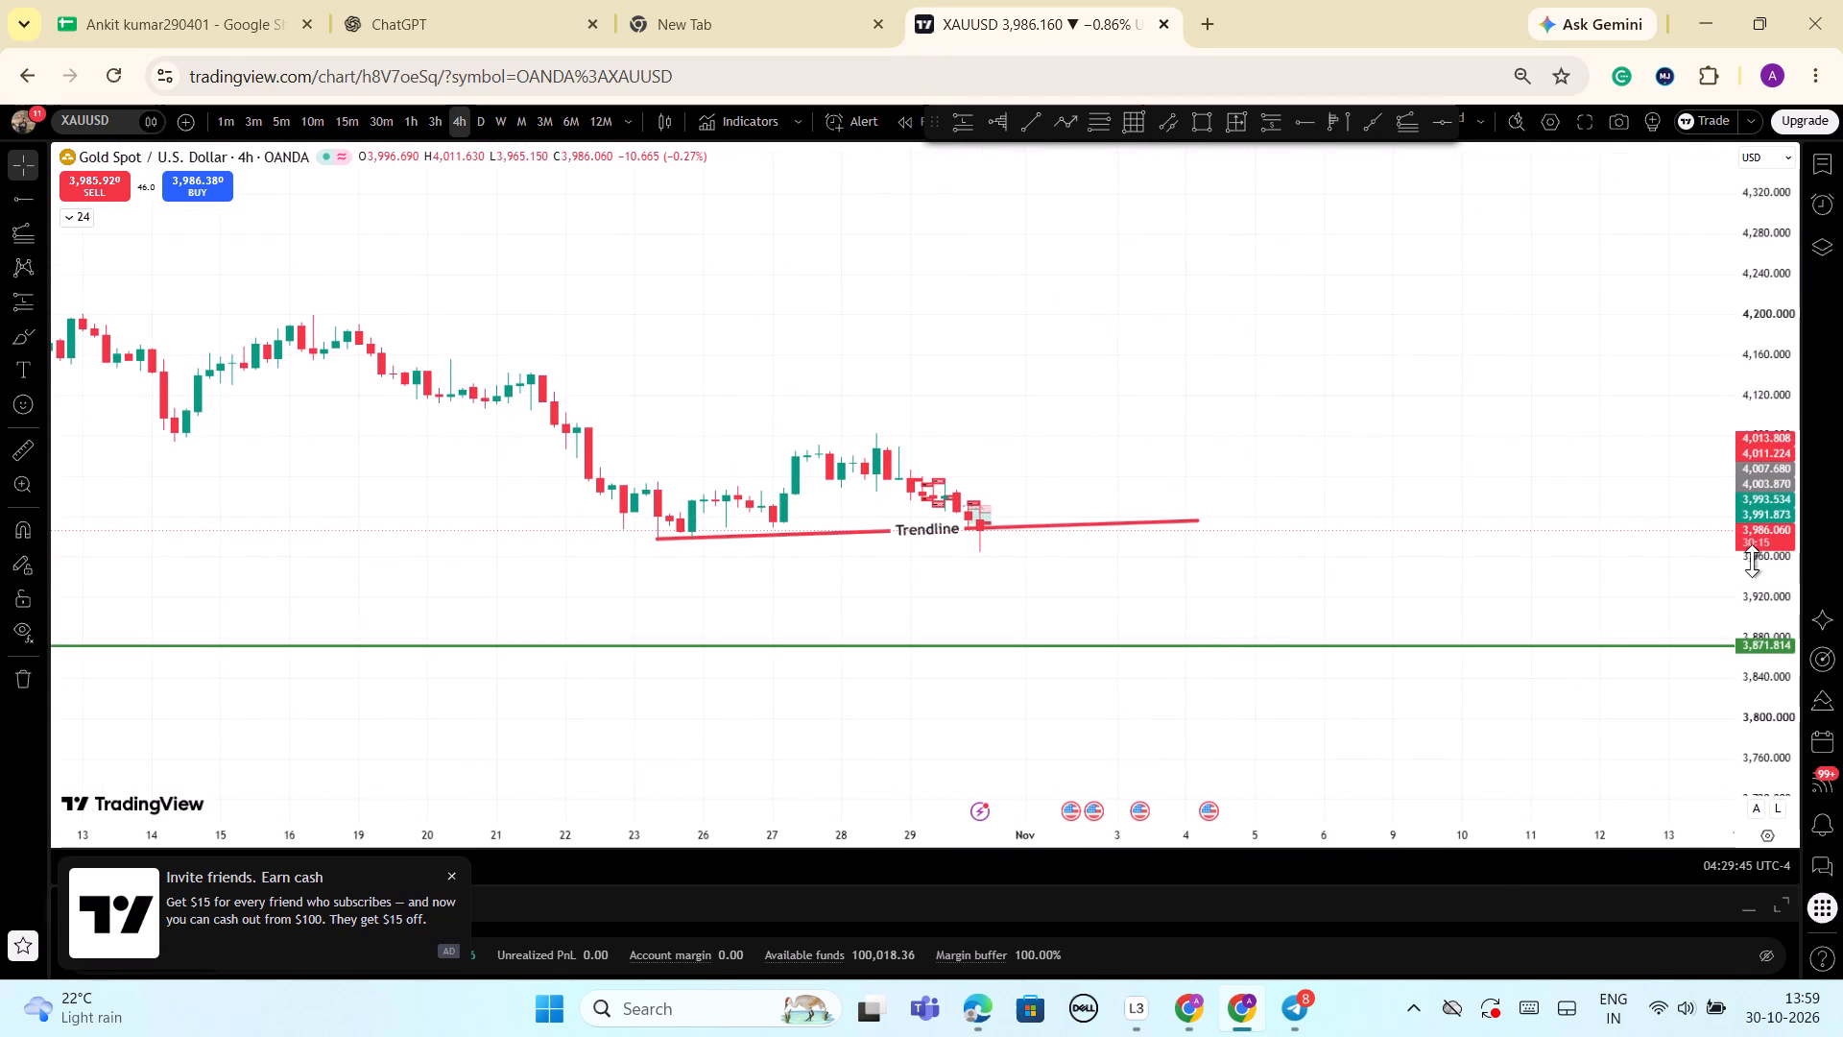
pyautogui.moveTo(1752, 561); pyautogui.dragTo(1729, 215)
pyautogui.scroll(3, 934, 436)
pyautogui.moveTo(836, 441); pyautogui.dragTo(1043, 457)
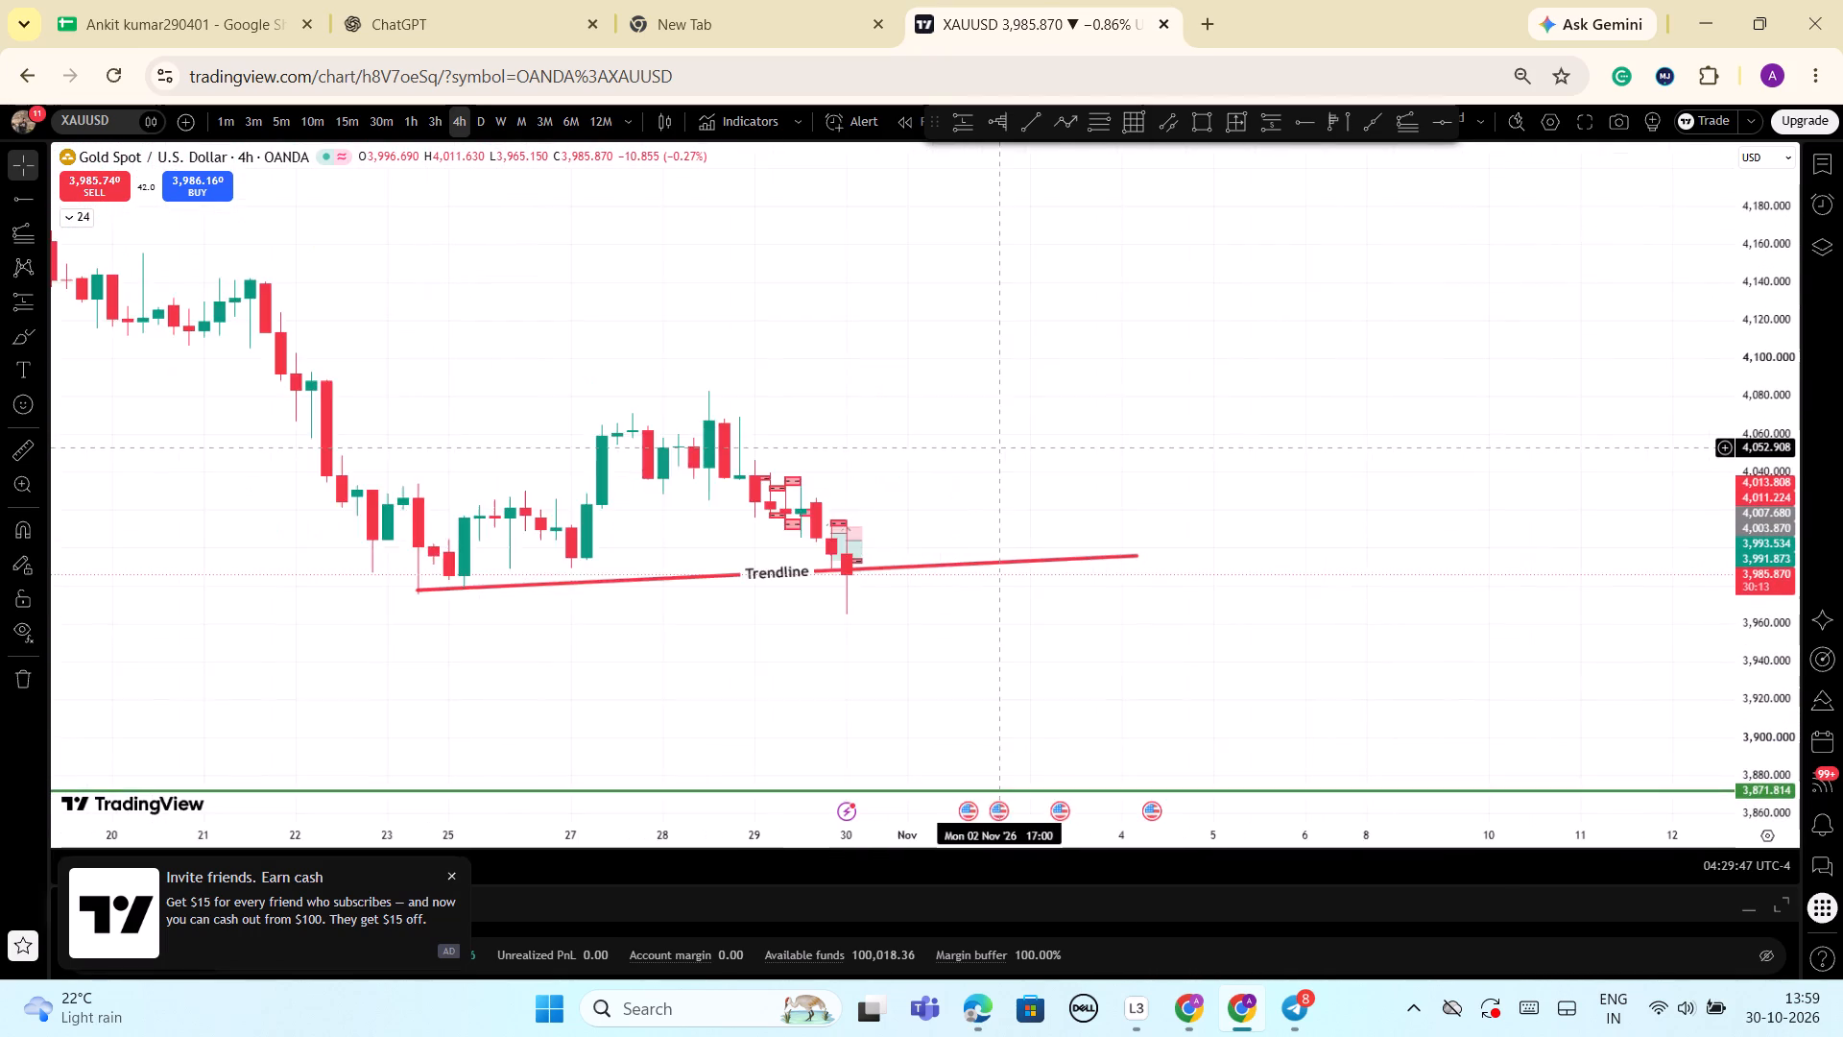
pyautogui.moveTo(1043, 457); pyautogui.dragTo(1353, 463)
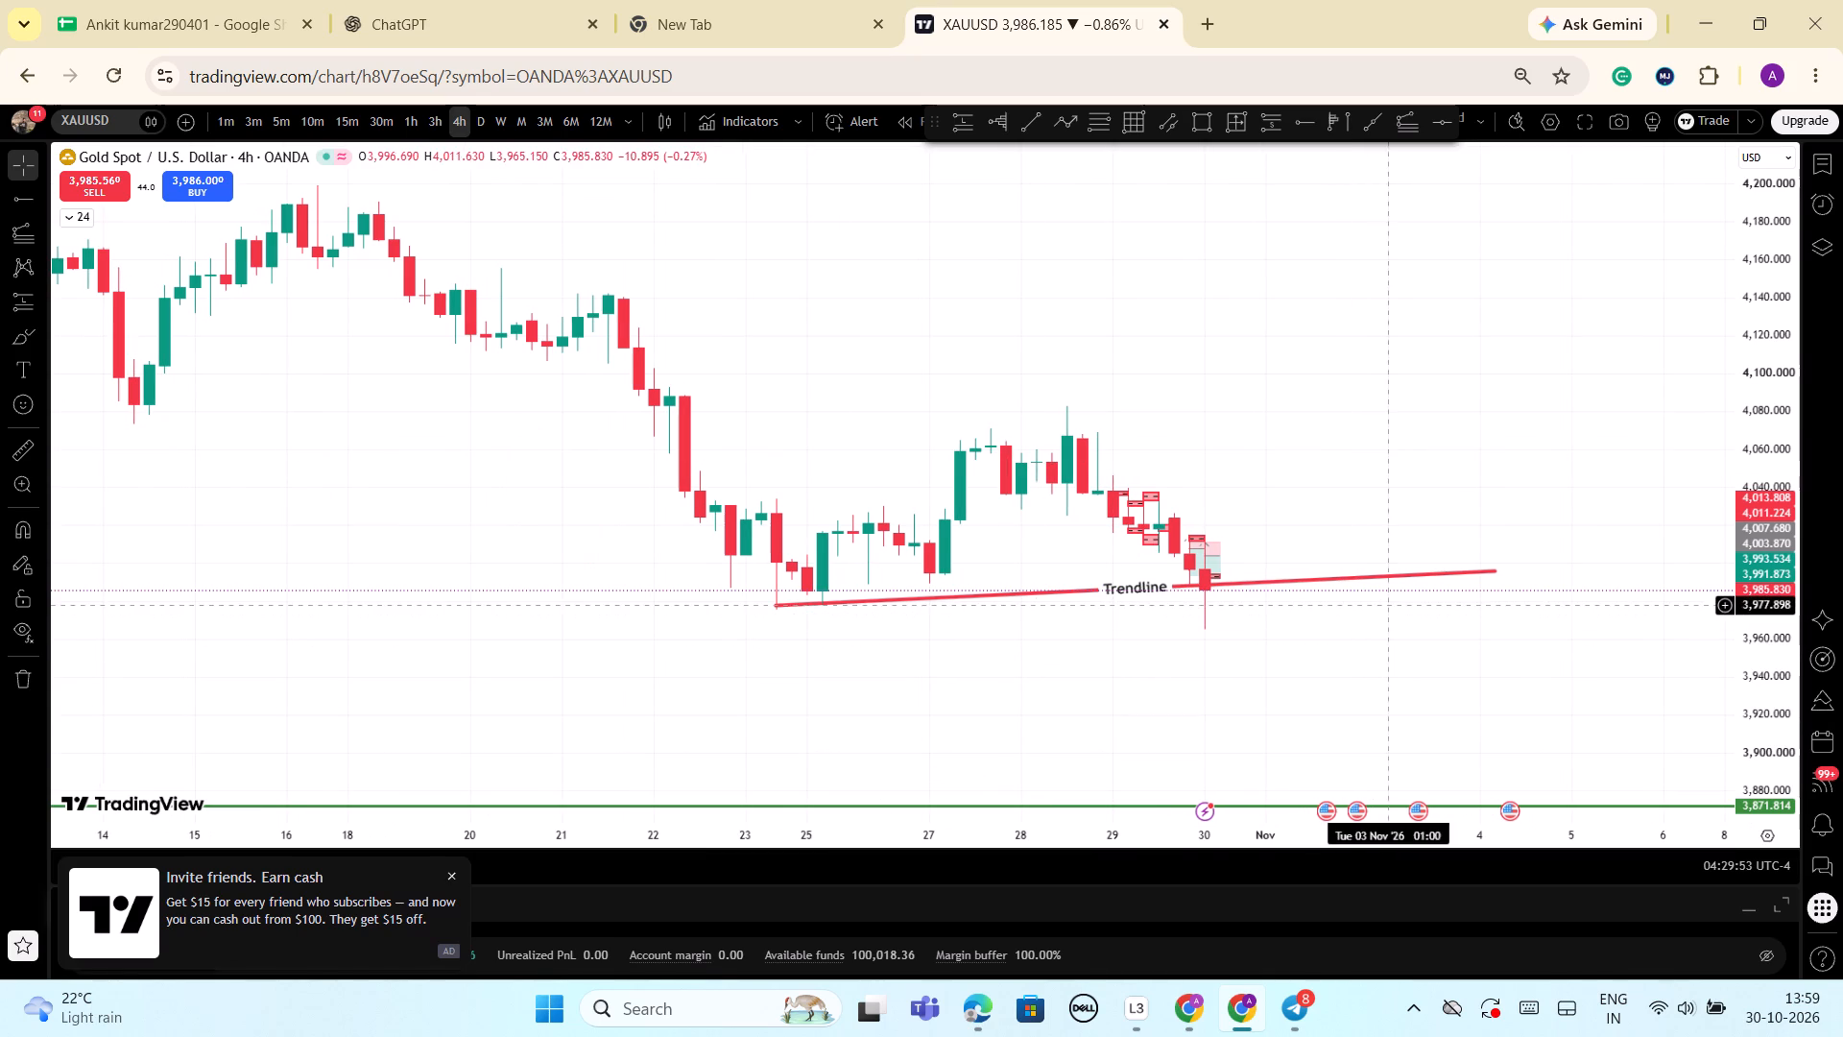
# Draw a rectangle zone over the trend line from 25 October 2026 at about 3,989 to 1 November at about 3,981.
pyautogui.click(1211, 125)
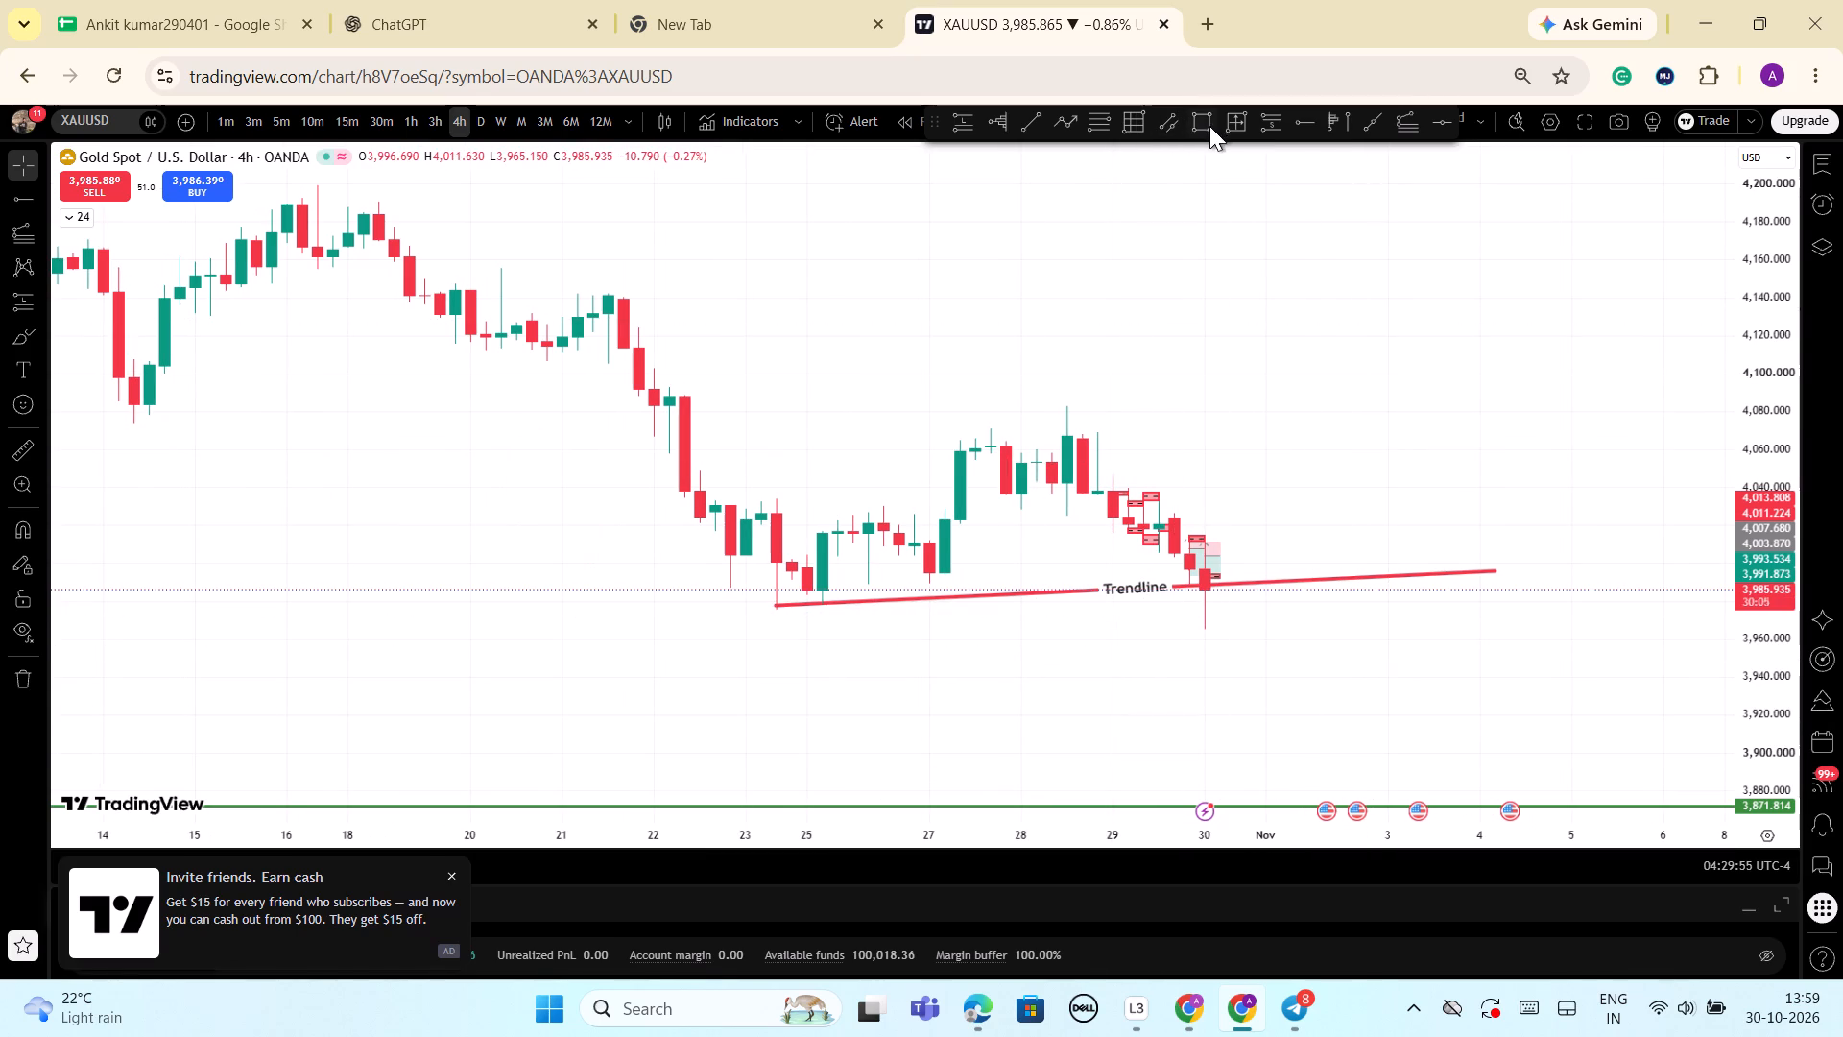
pyautogui.click(825, 584)
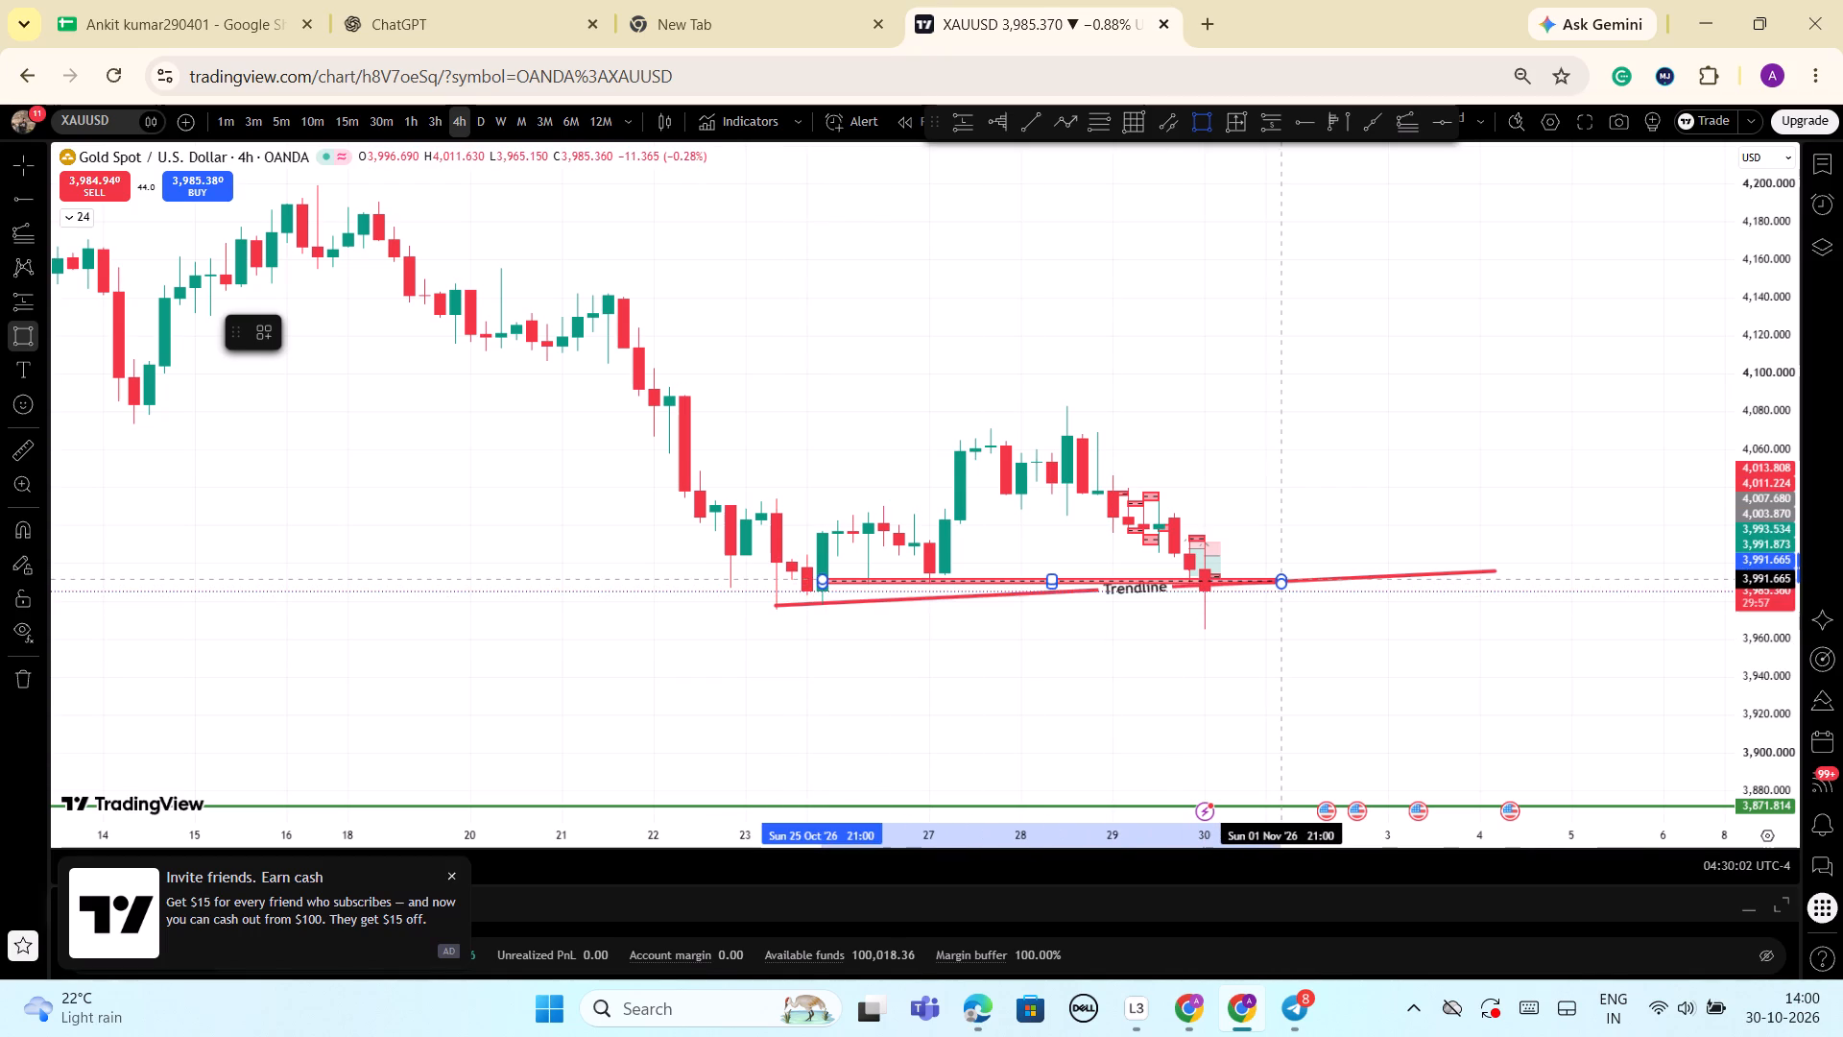
pyautogui.click(1284, 601)
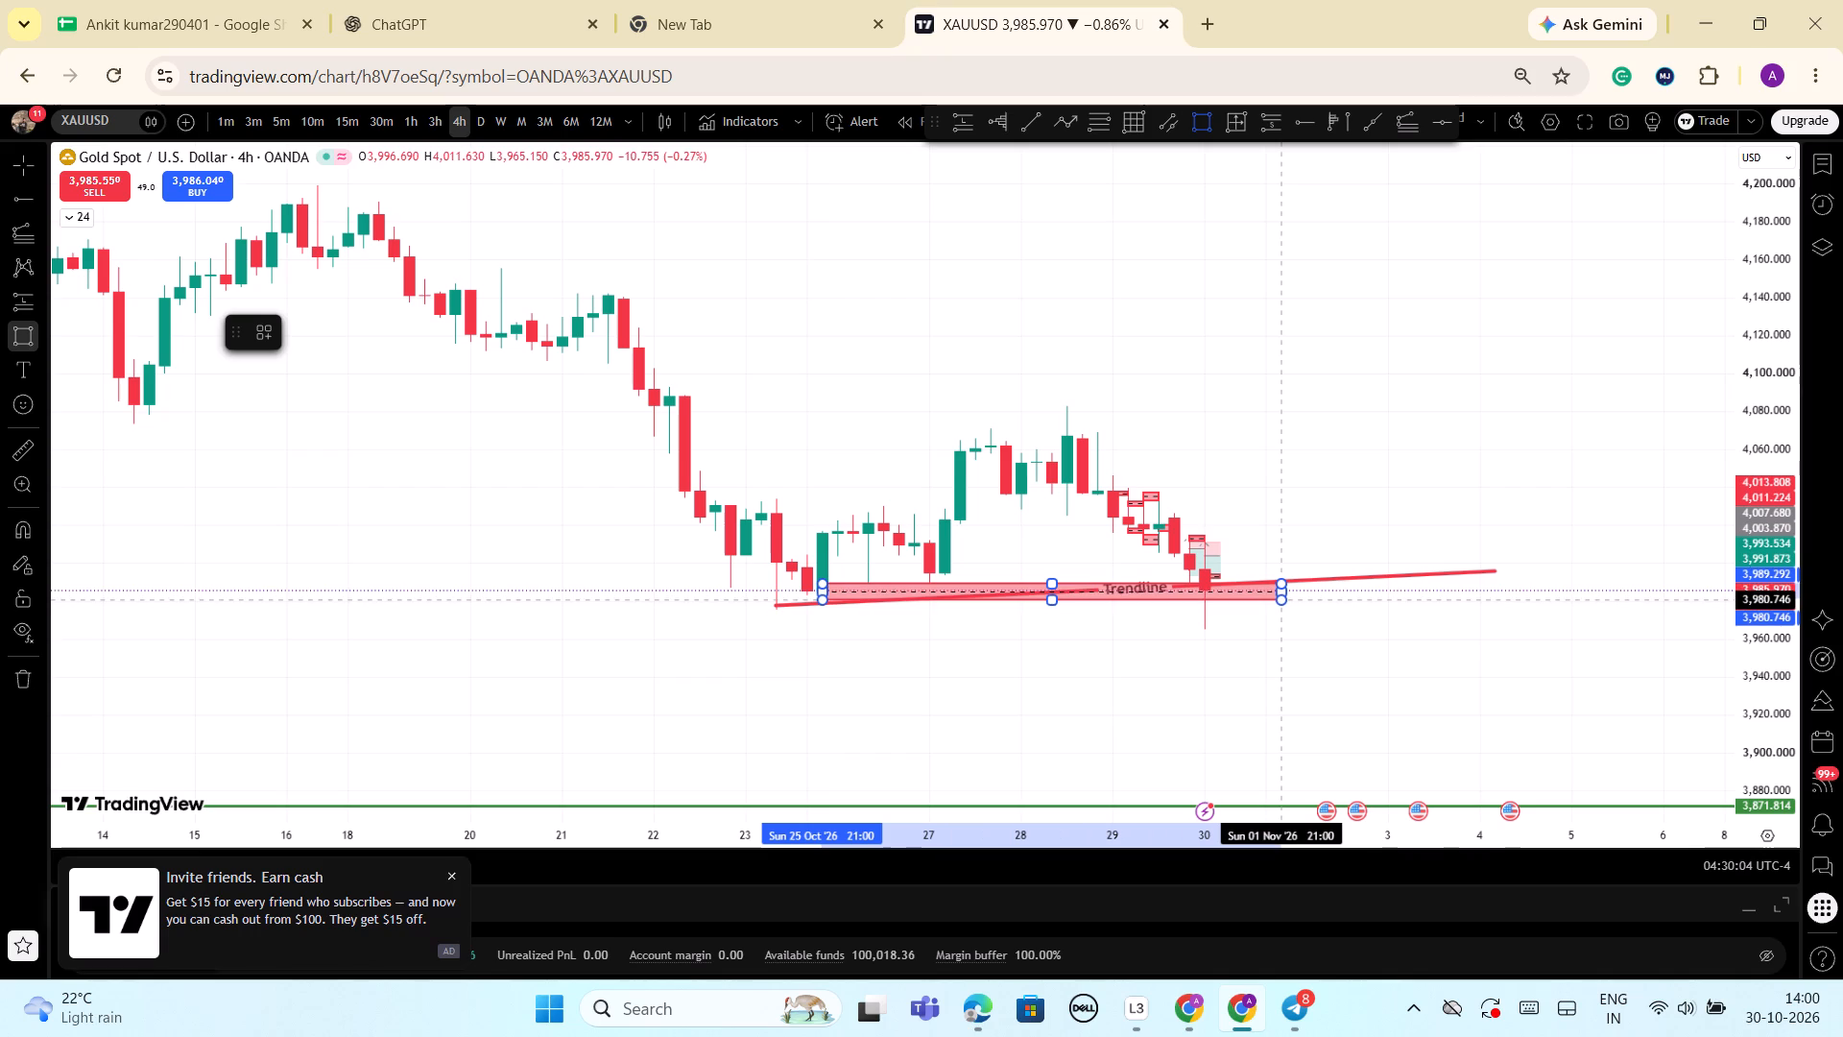
pyautogui.click(1374, 662)
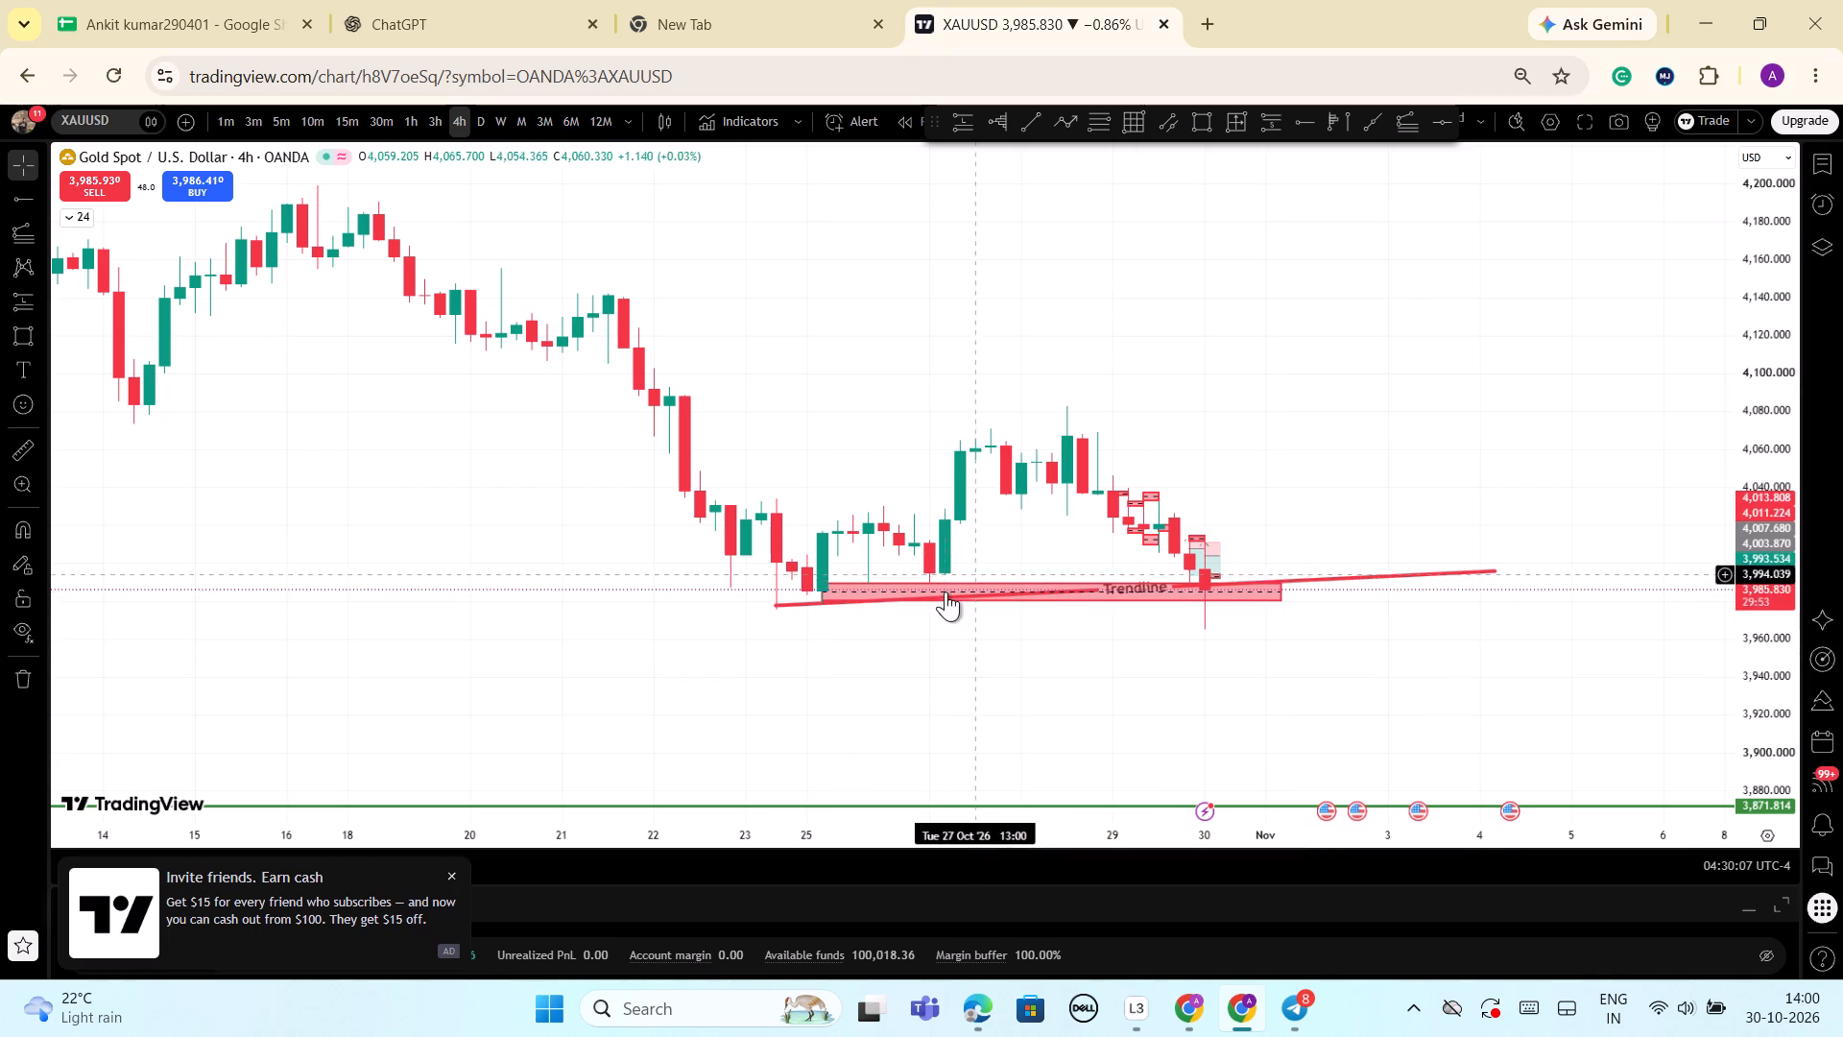
# Adjust the new rectangle zone to start on 23 October at 01:00 and span about 3,985.5 down to about 3,977.4.
pyautogui.moveTo(1051, 579); pyautogui.dragTo(1050, 584)
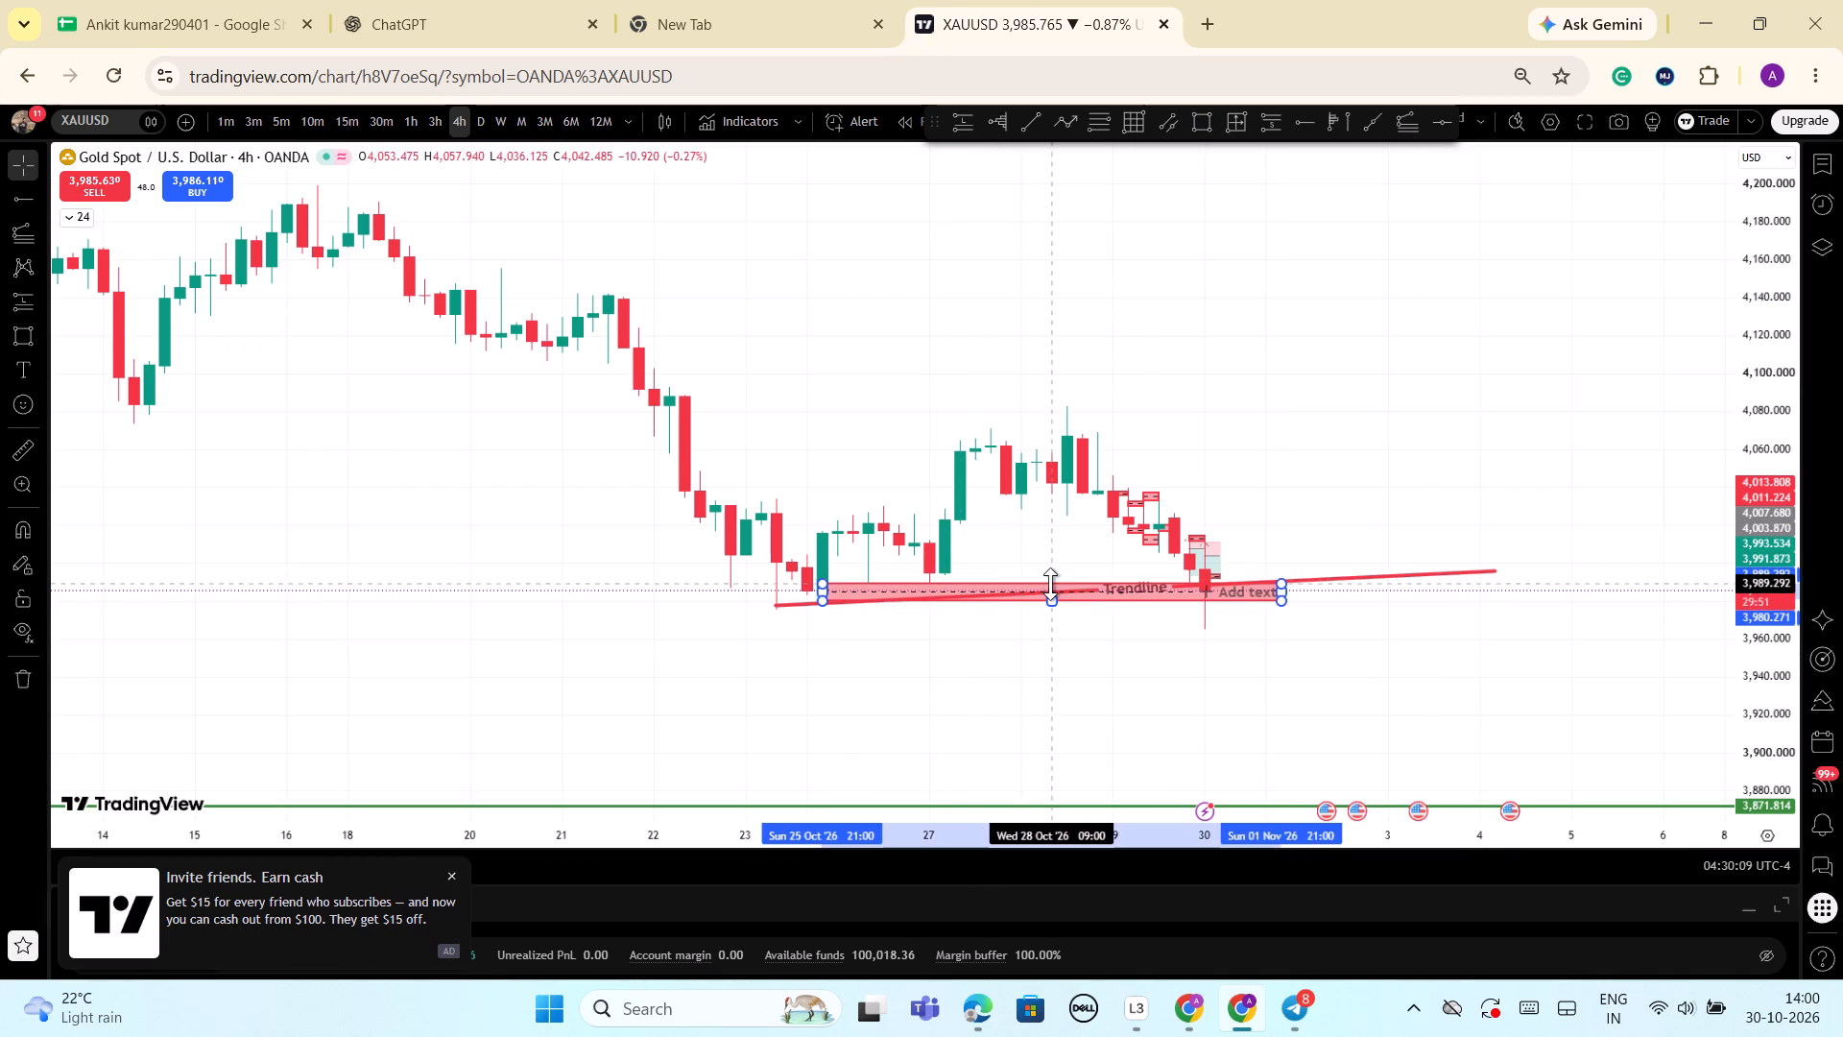
pyautogui.moveTo(1050, 584); pyautogui.dragTo(1048, 589)
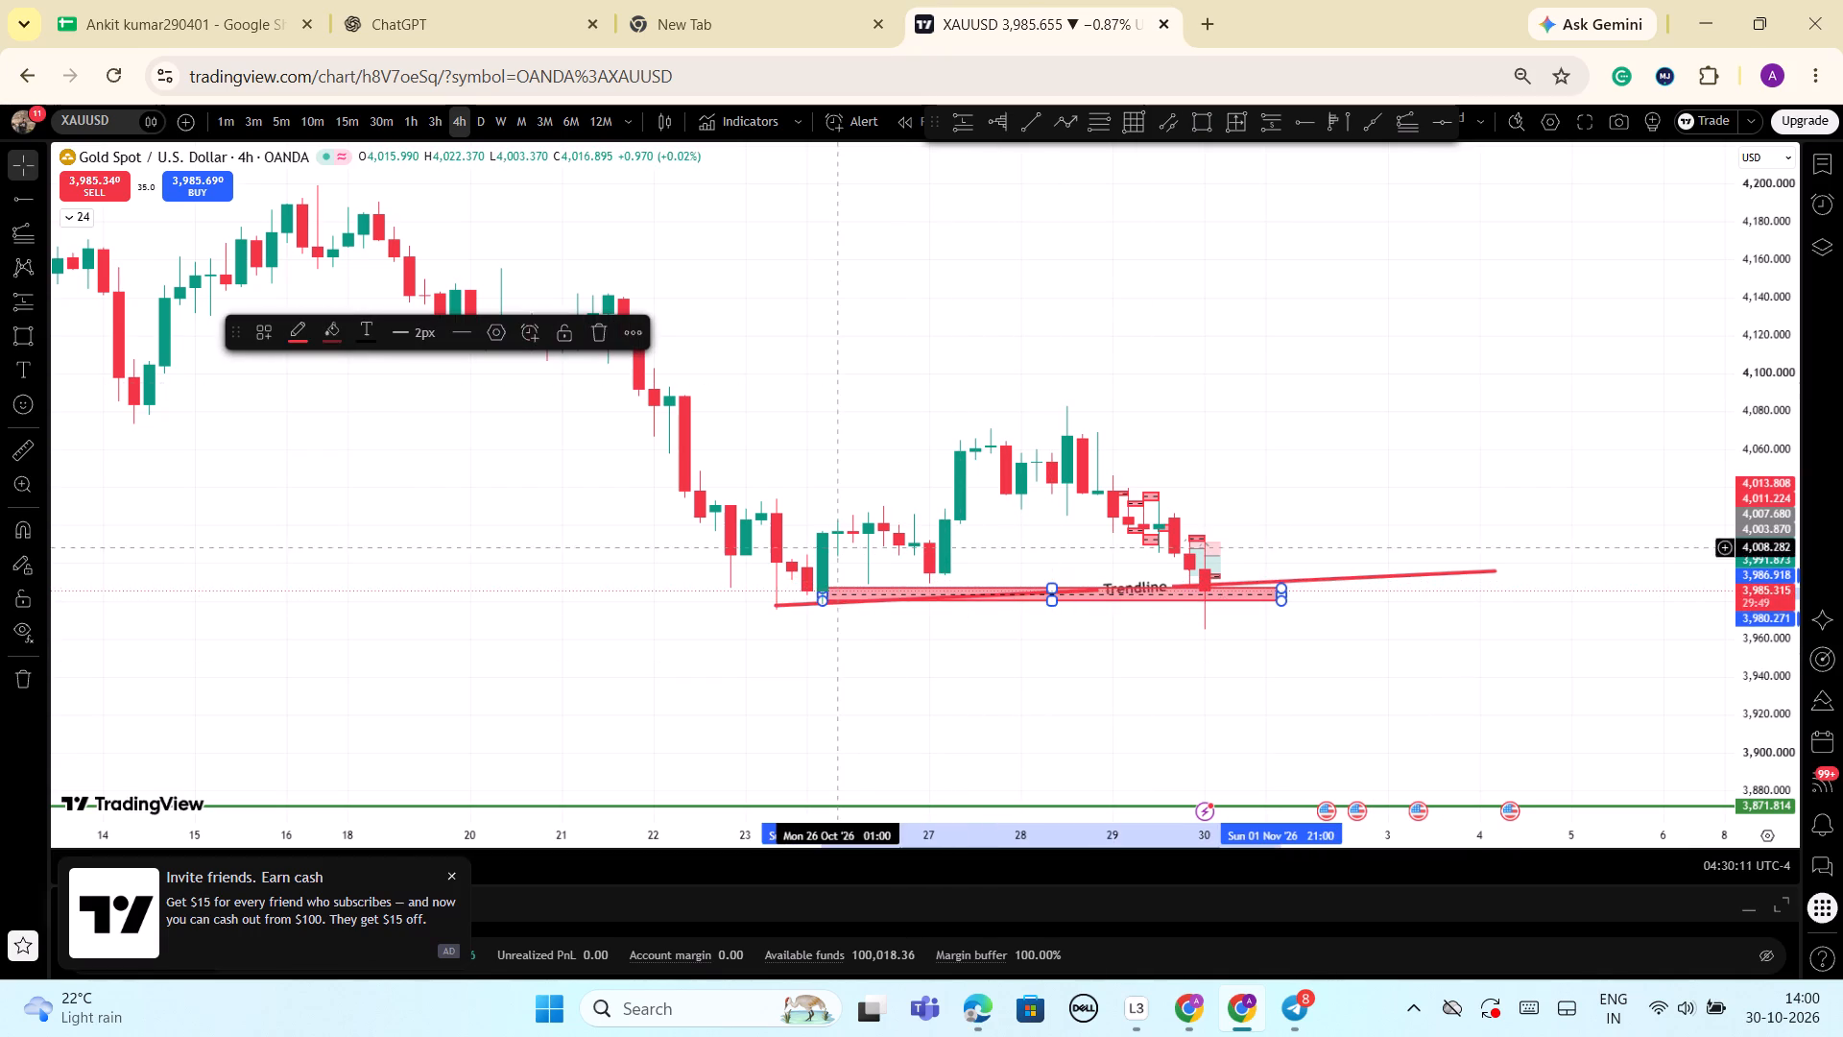
pyautogui.moveTo(823, 589); pyautogui.dragTo(760, 593)
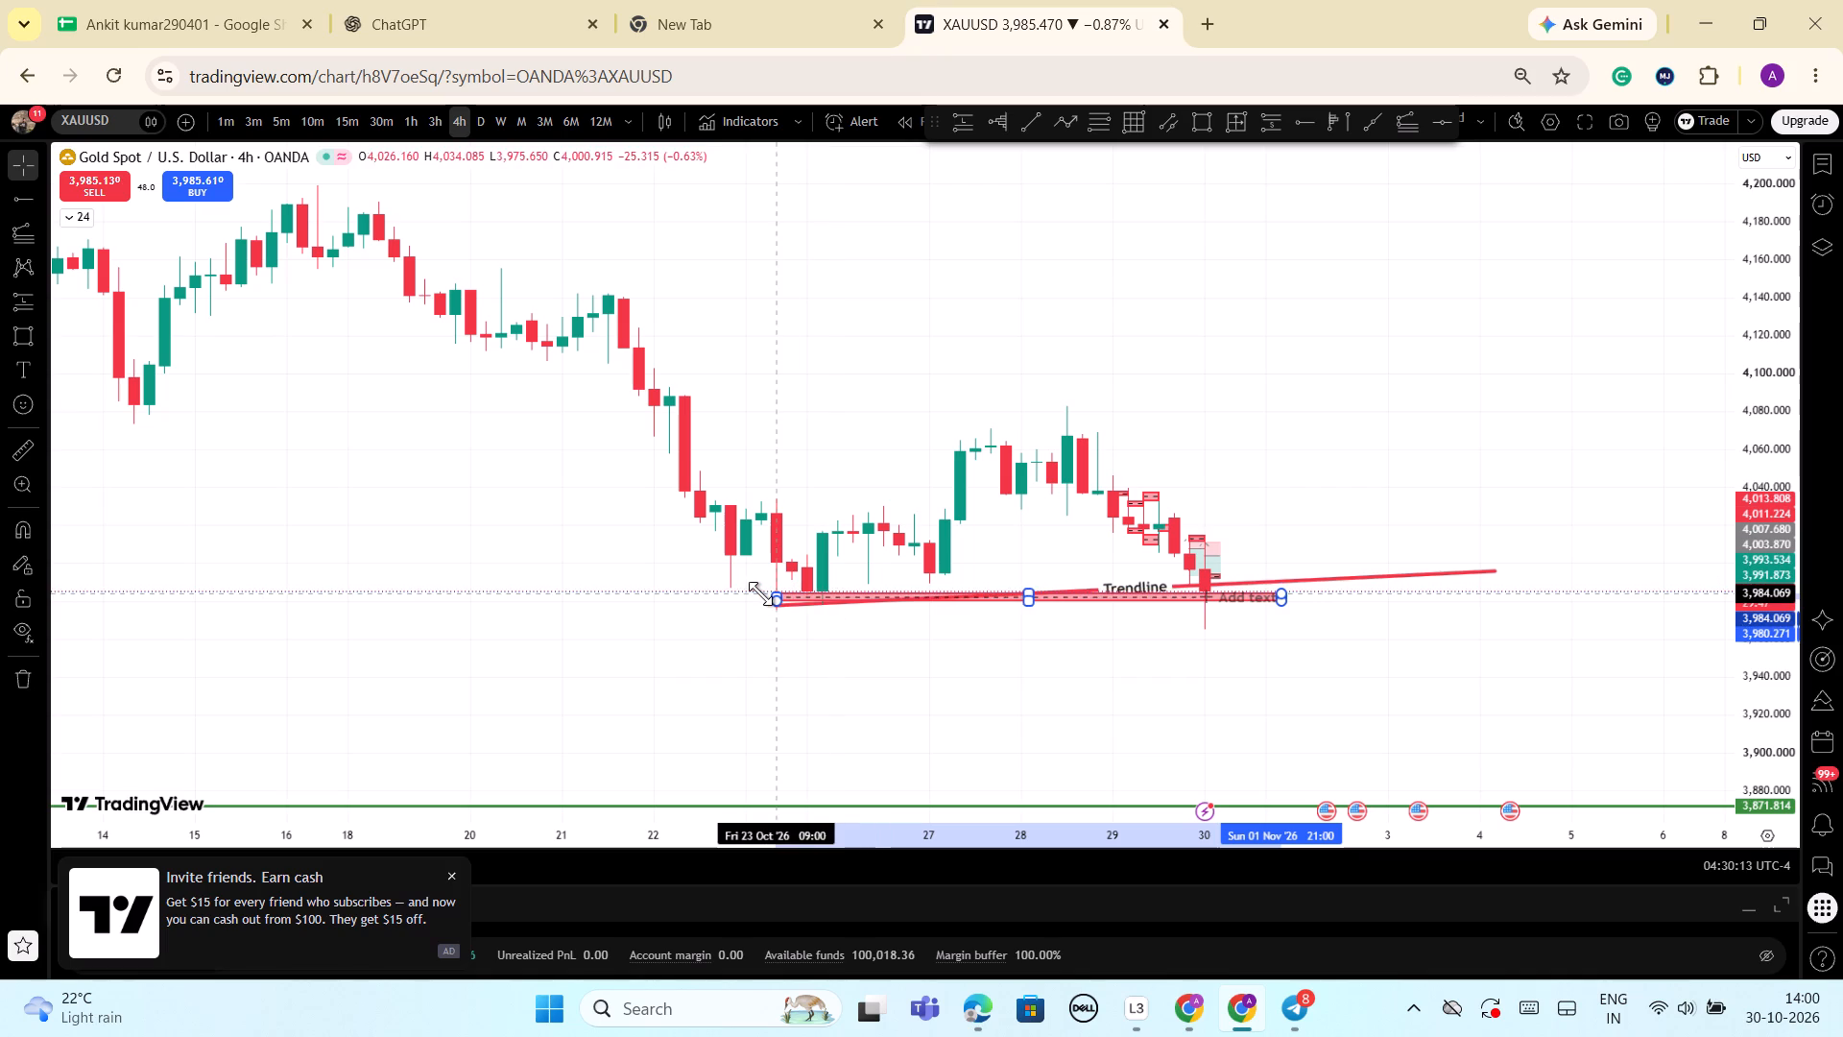
pyautogui.moveTo(760, 593); pyautogui.dragTo(748, 591)
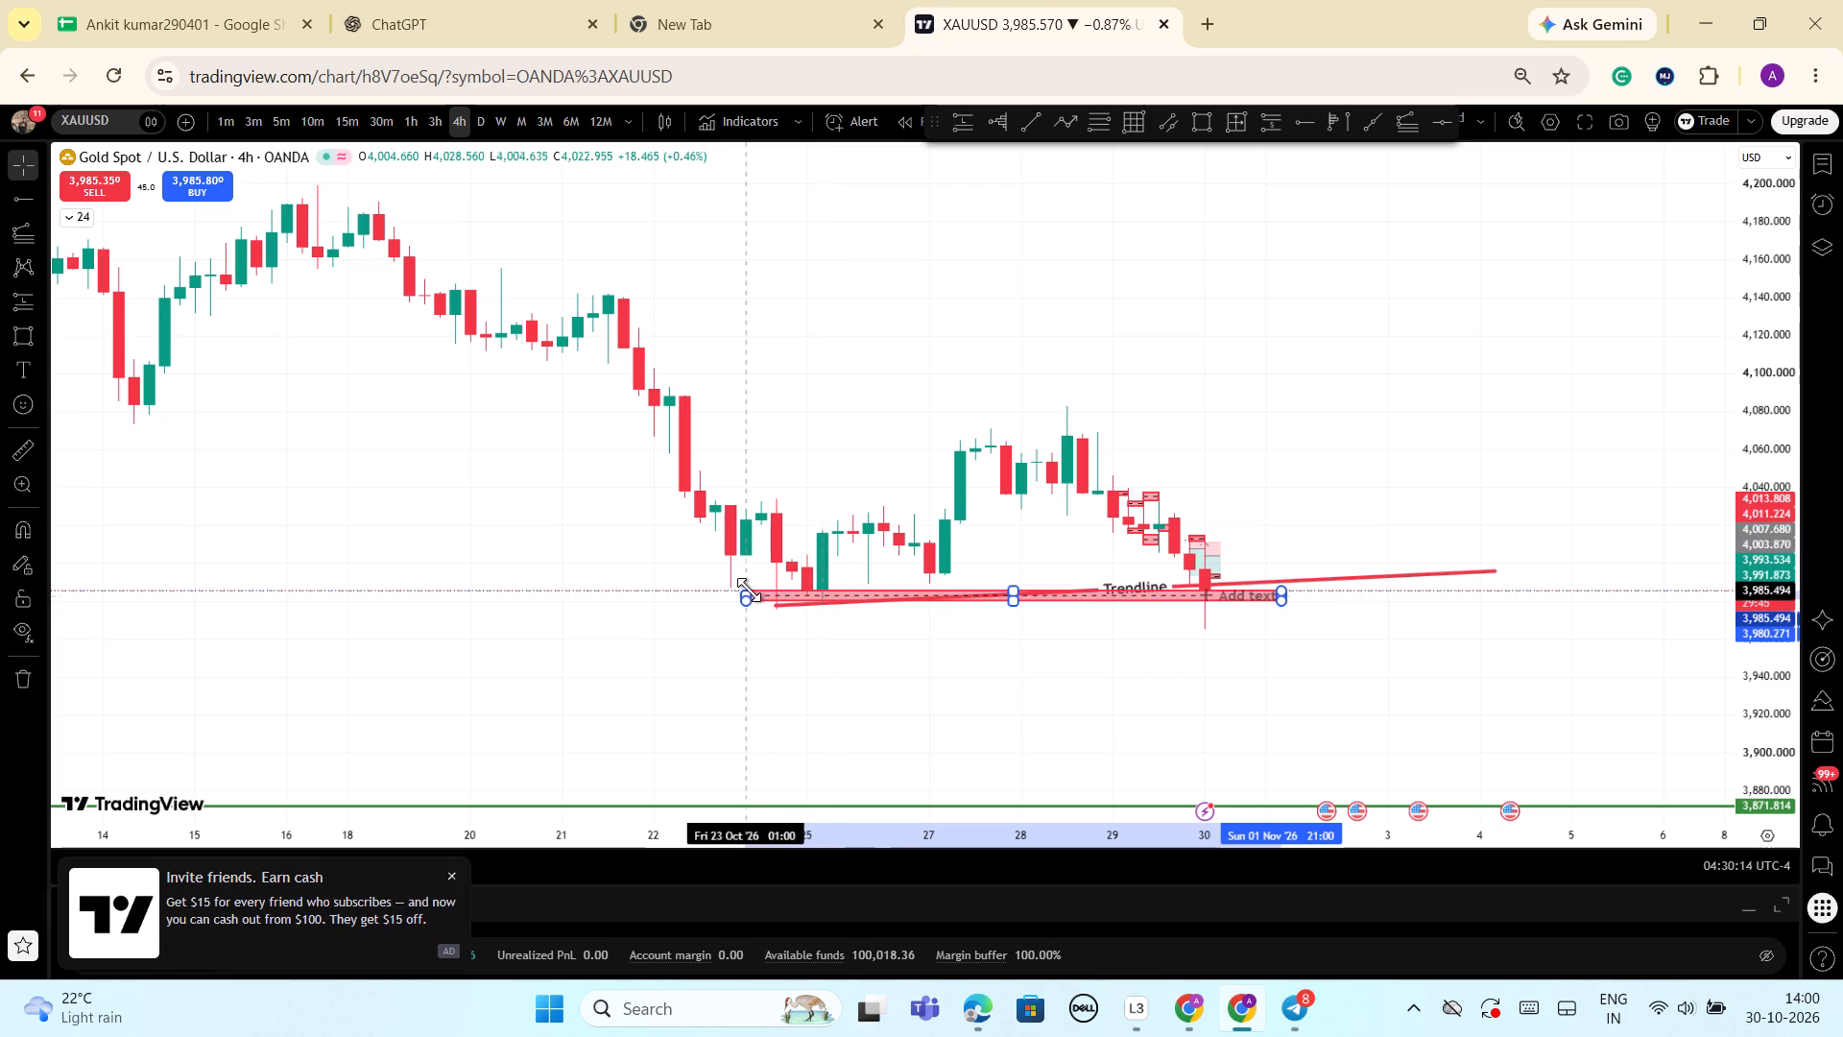
pyautogui.click(1010, 601)
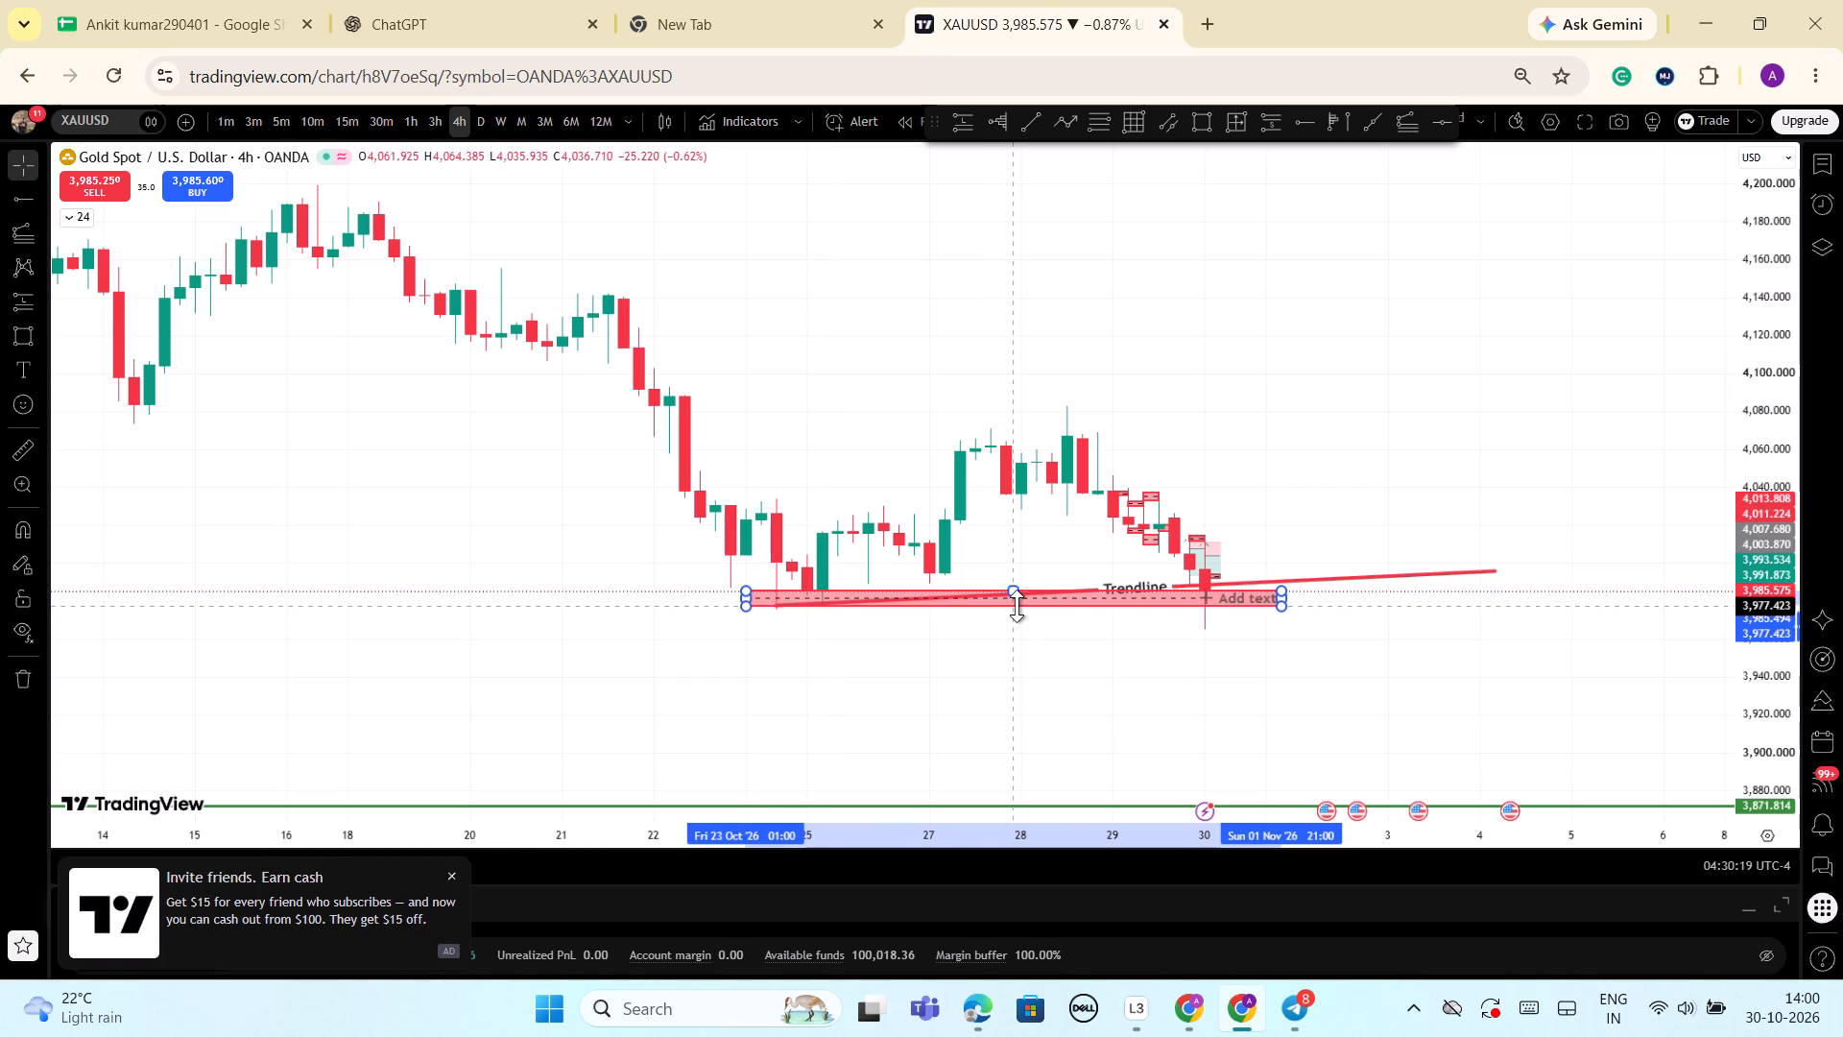
pyautogui.click(1009, 691)
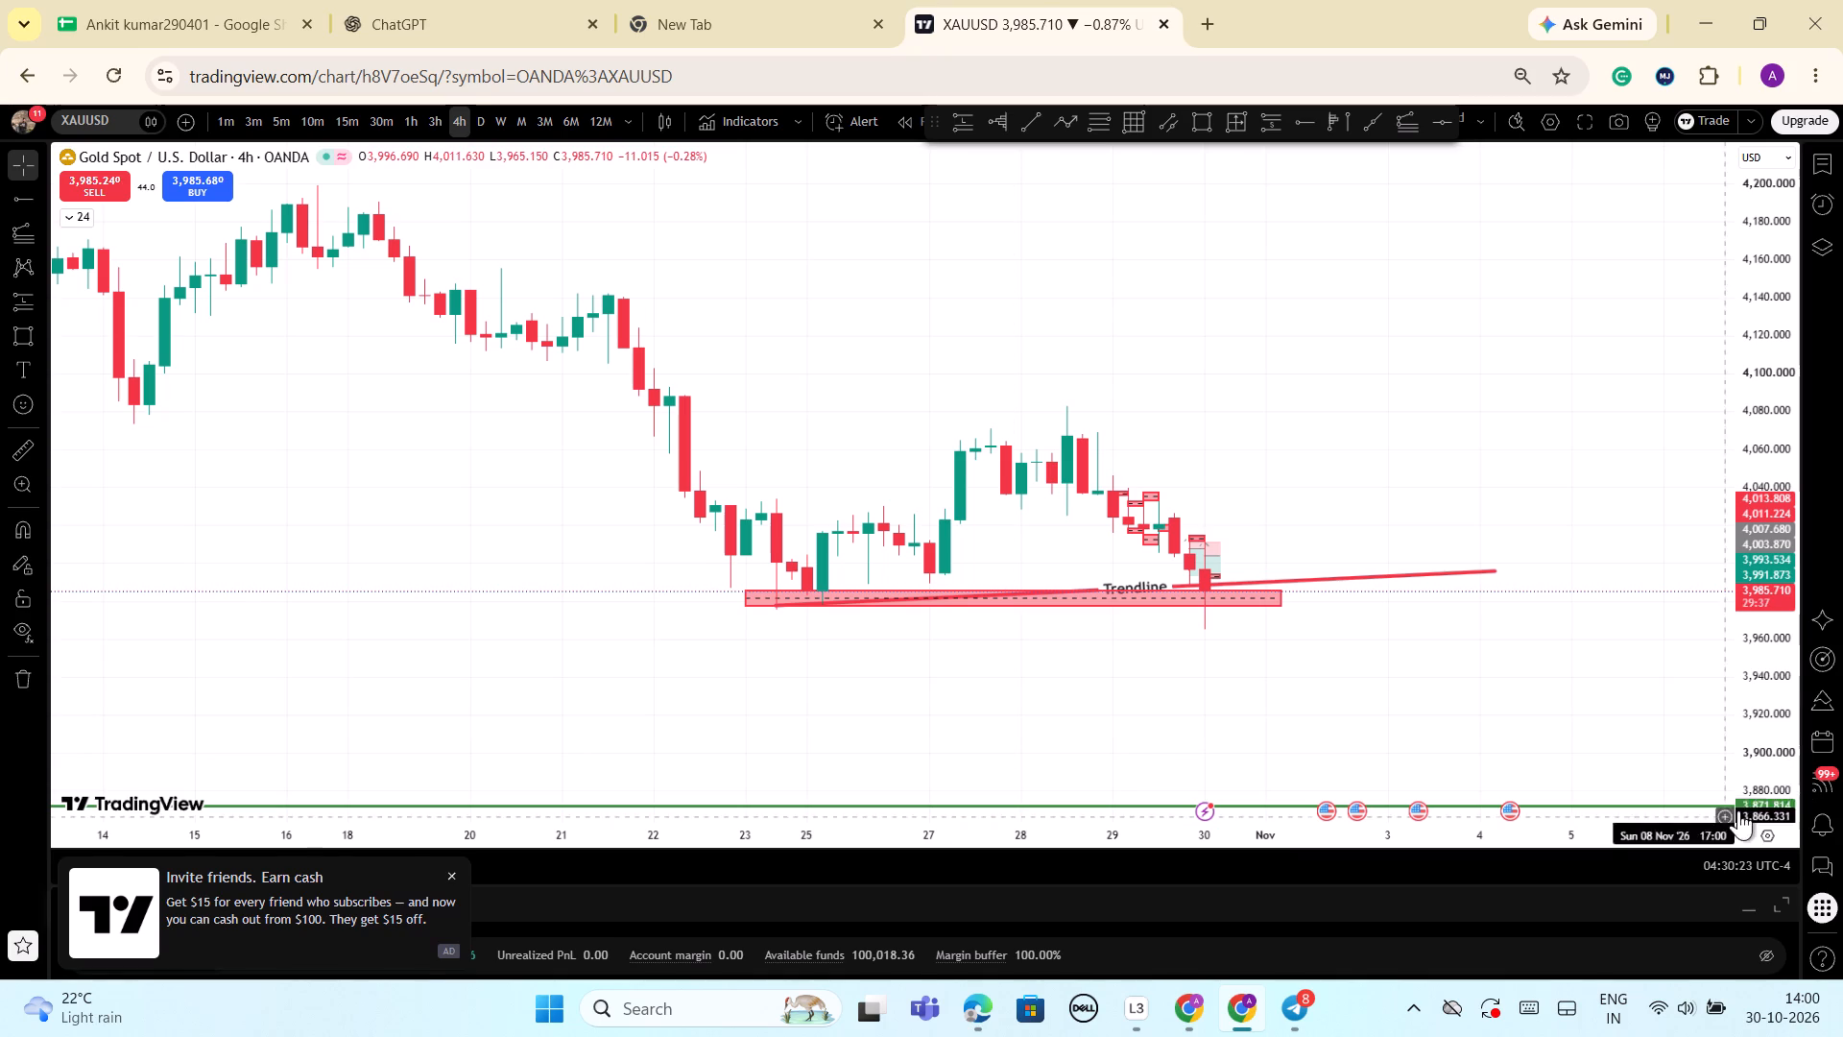
# Examine the late-October 4-hour candles around the new rectangle zone, the trend line and the green Trade ray below.
pyautogui.scroll(1, 1608, 712)
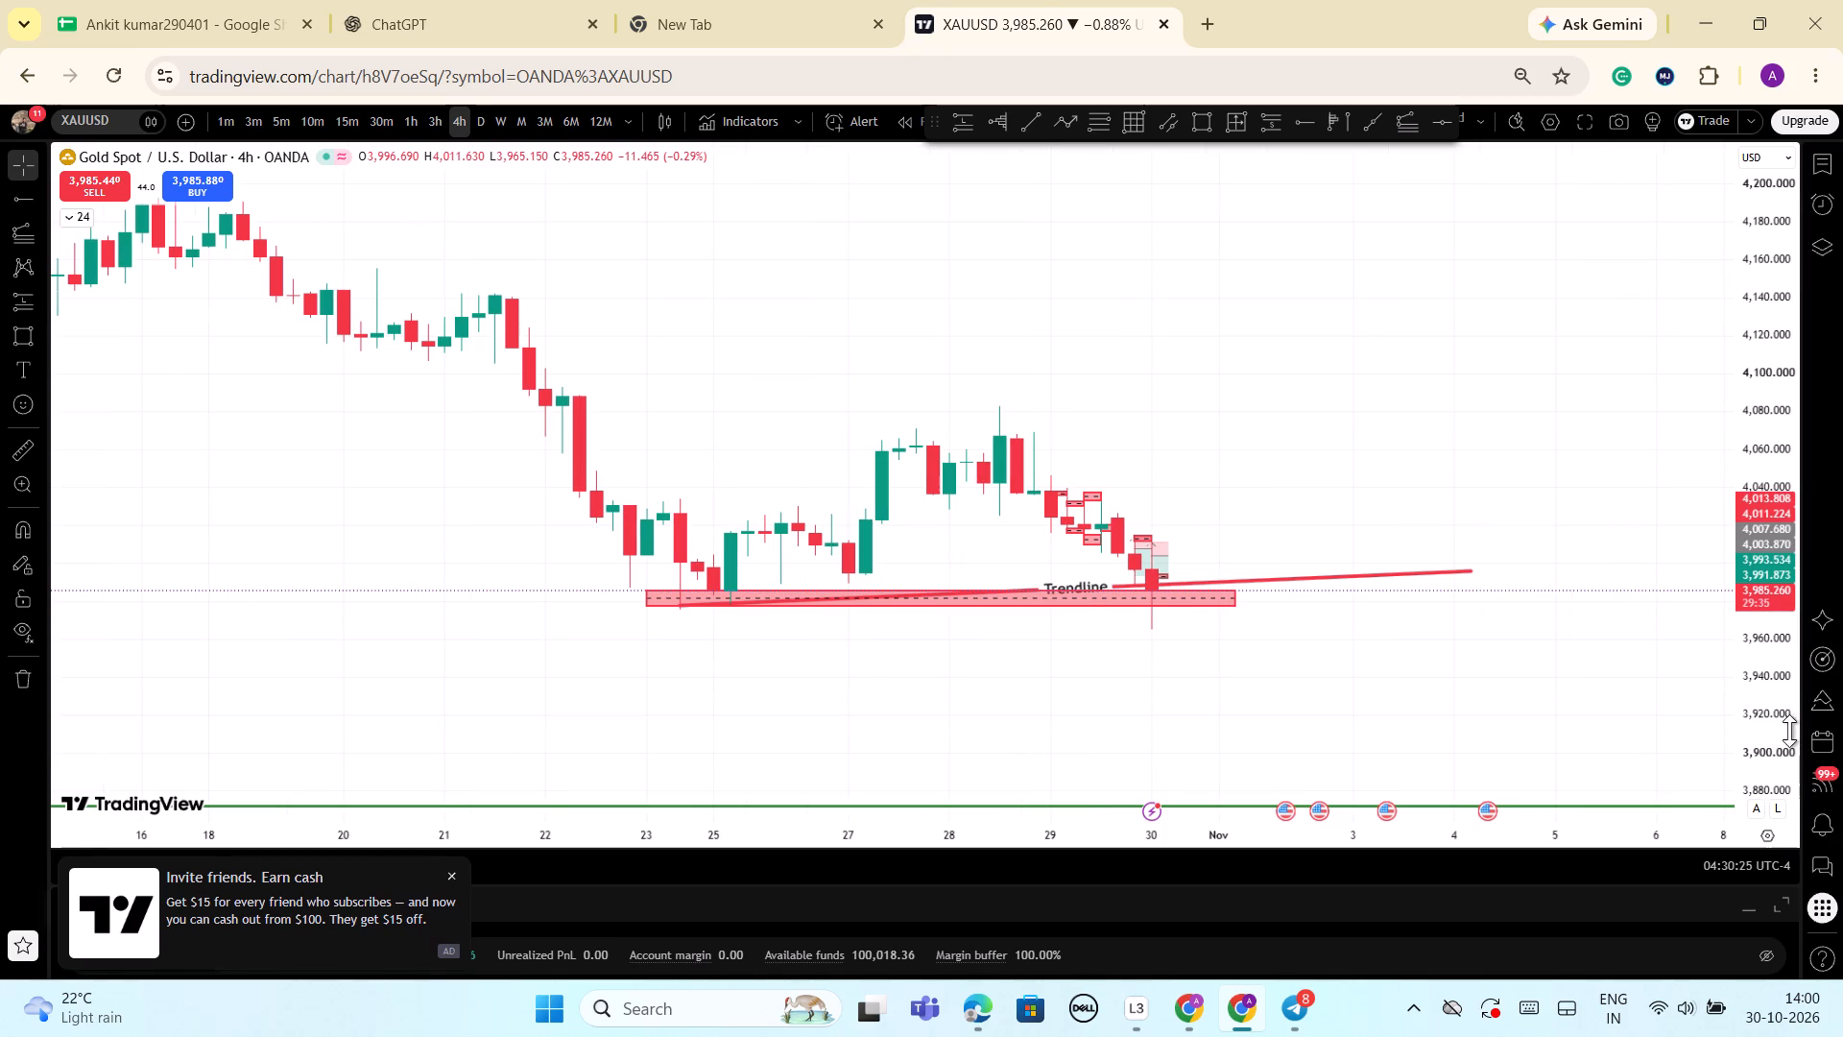
pyautogui.moveTo(1788, 732); pyautogui.dragTo(1676, 292)
pyautogui.moveTo(1374, 581); pyautogui.dragTo(1482, 301)
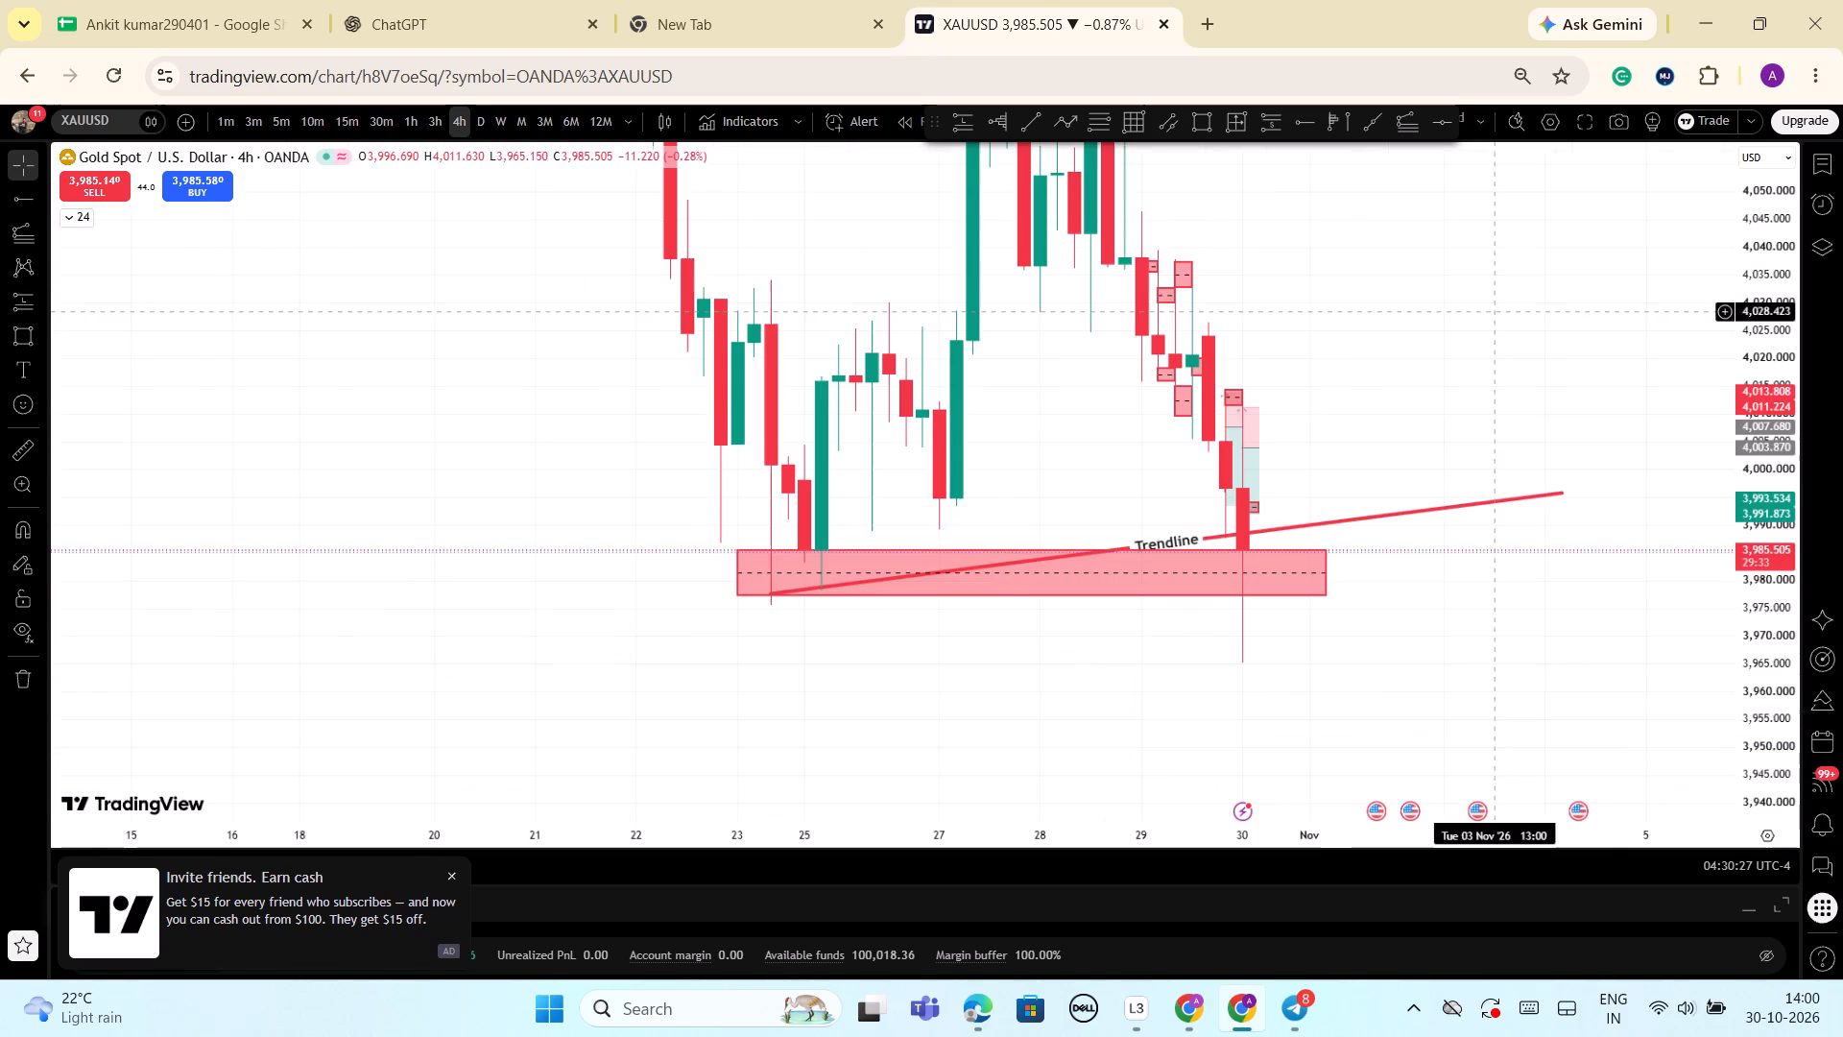
pyautogui.moveTo(1739, 349); pyautogui.dragTo(1755, 541)
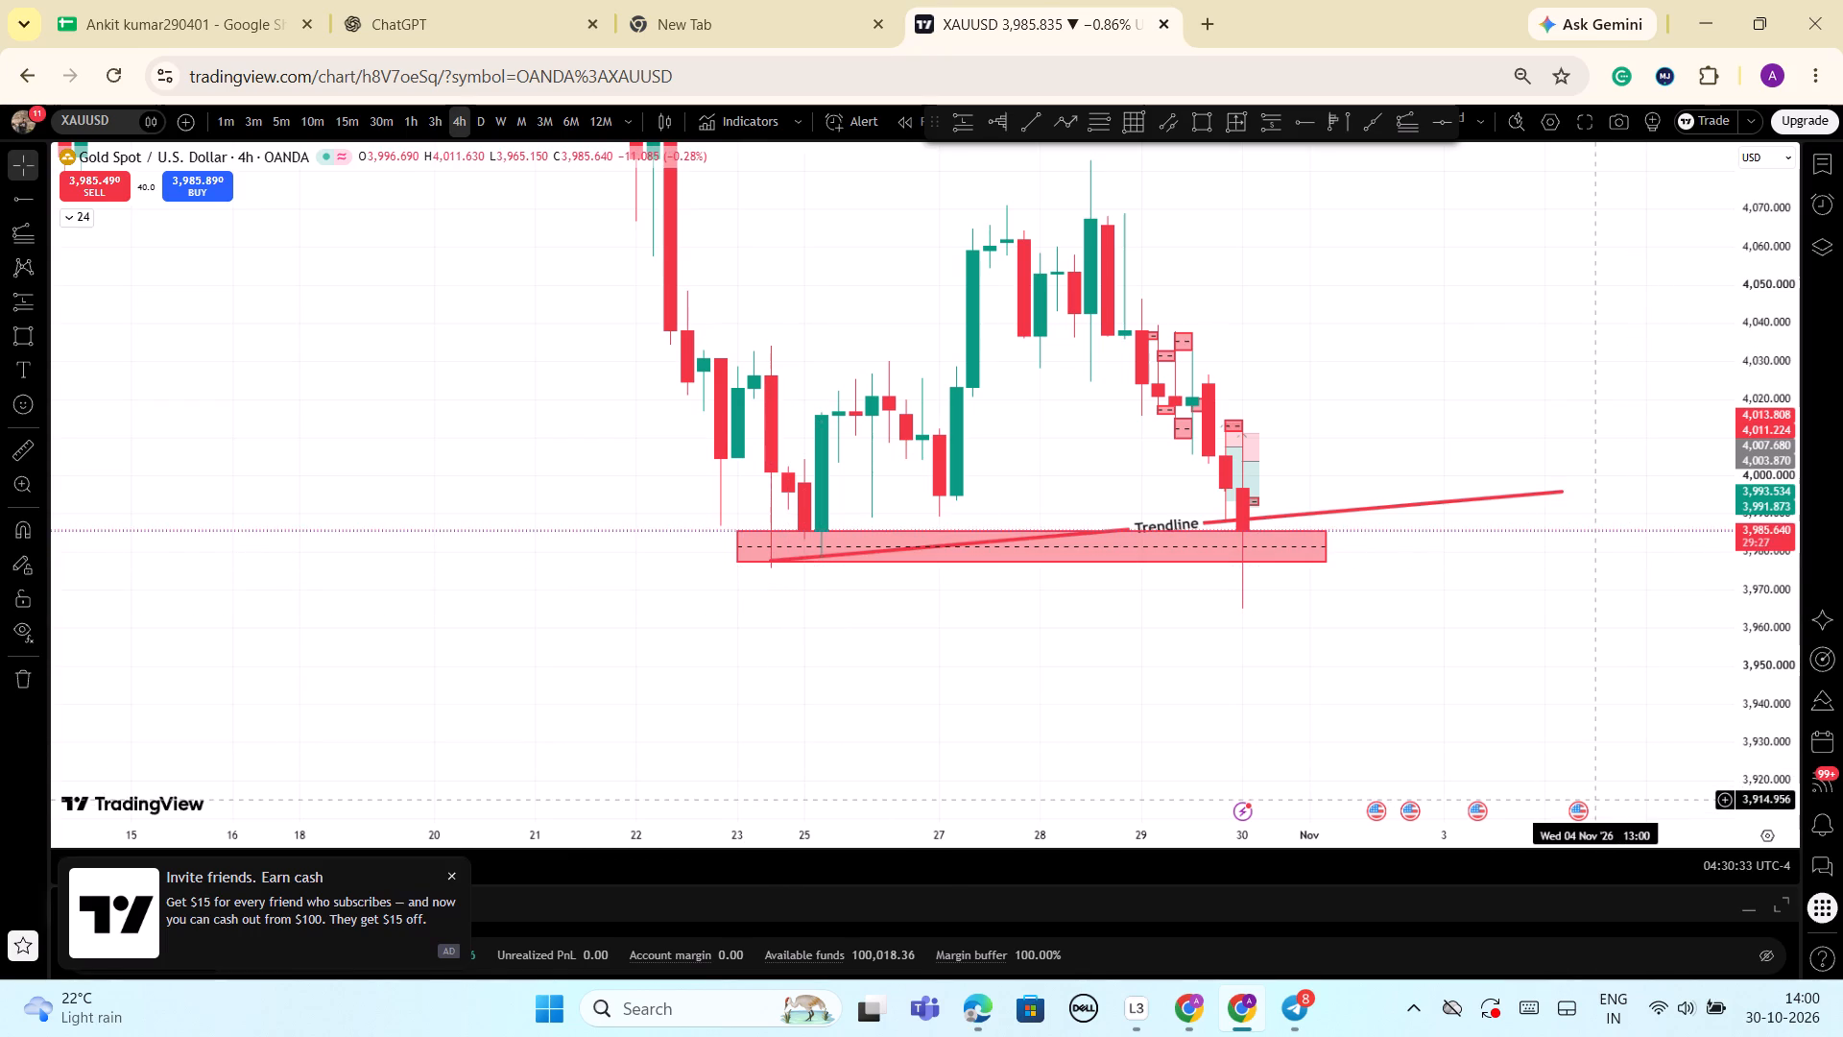
pyautogui.moveTo(1758, 294); pyautogui.dragTo(1842, 515)
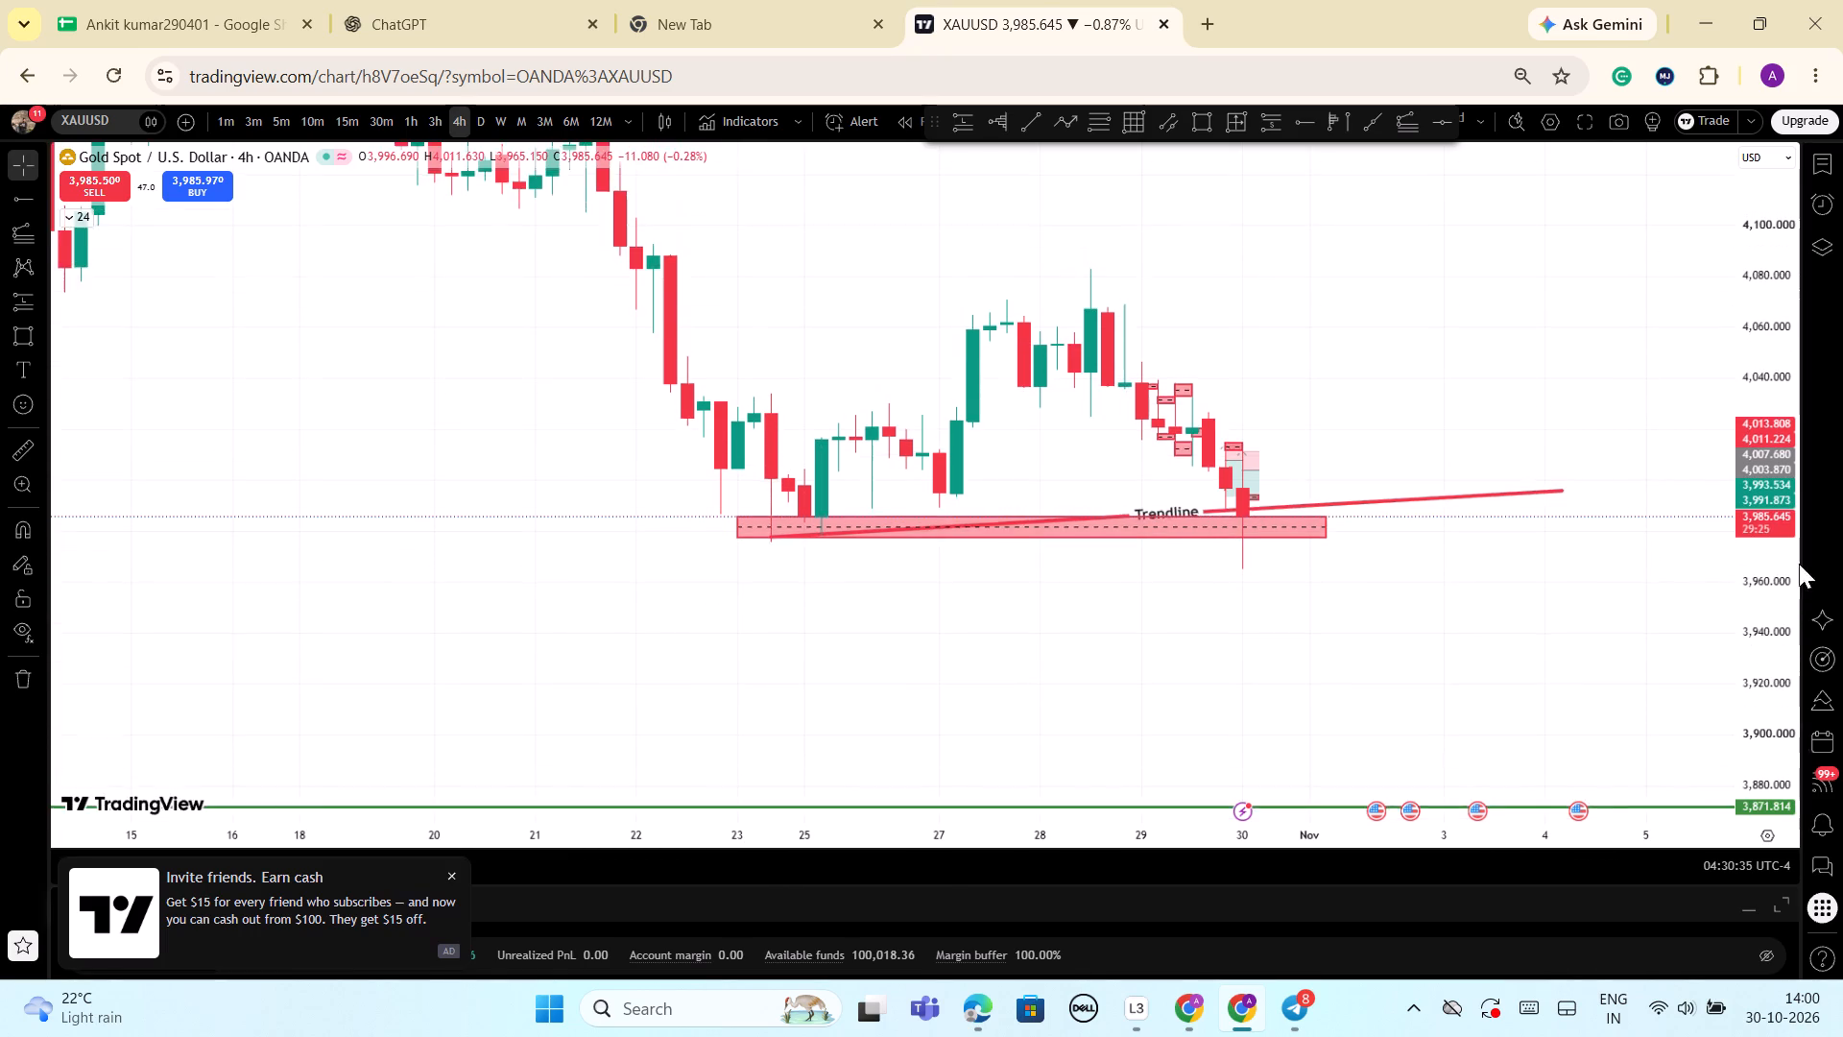
pyautogui.scroll(-8, 1616, 690)
pyautogui.scroll(7, 1624, 687)
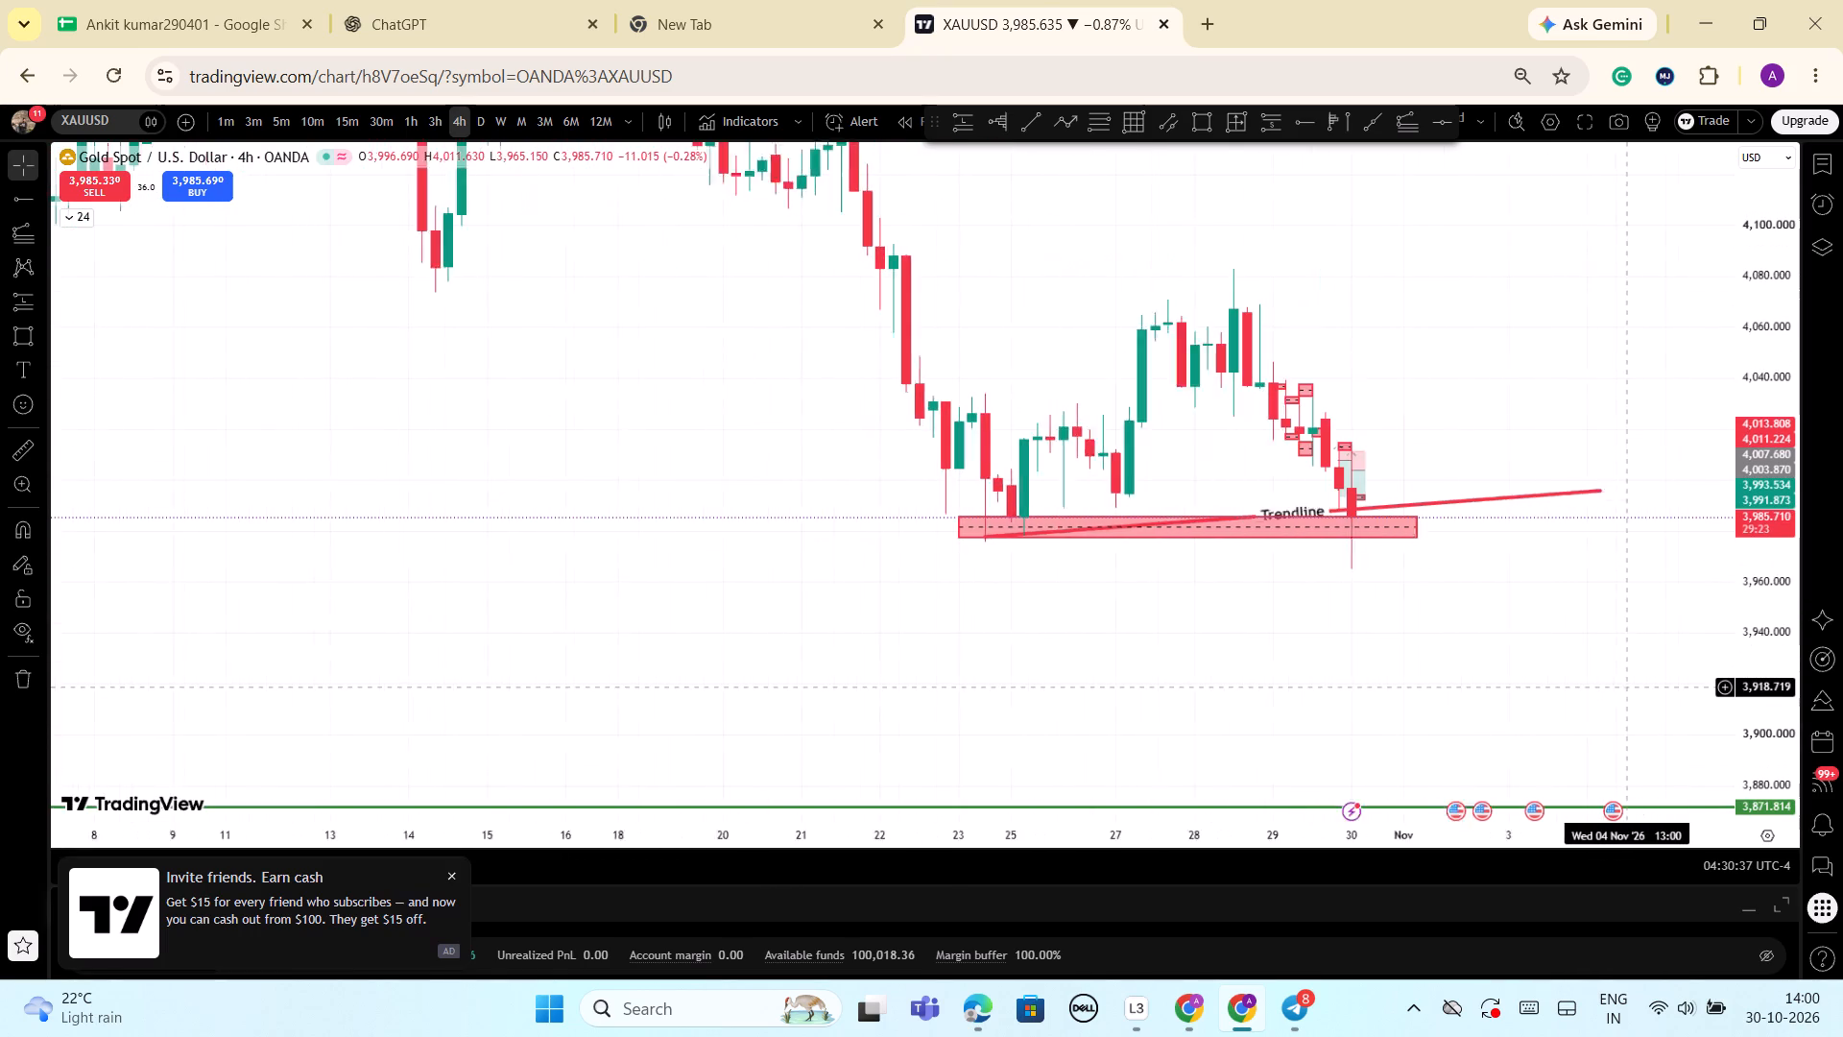
pyautogui.scroll(6, 1624, 687)
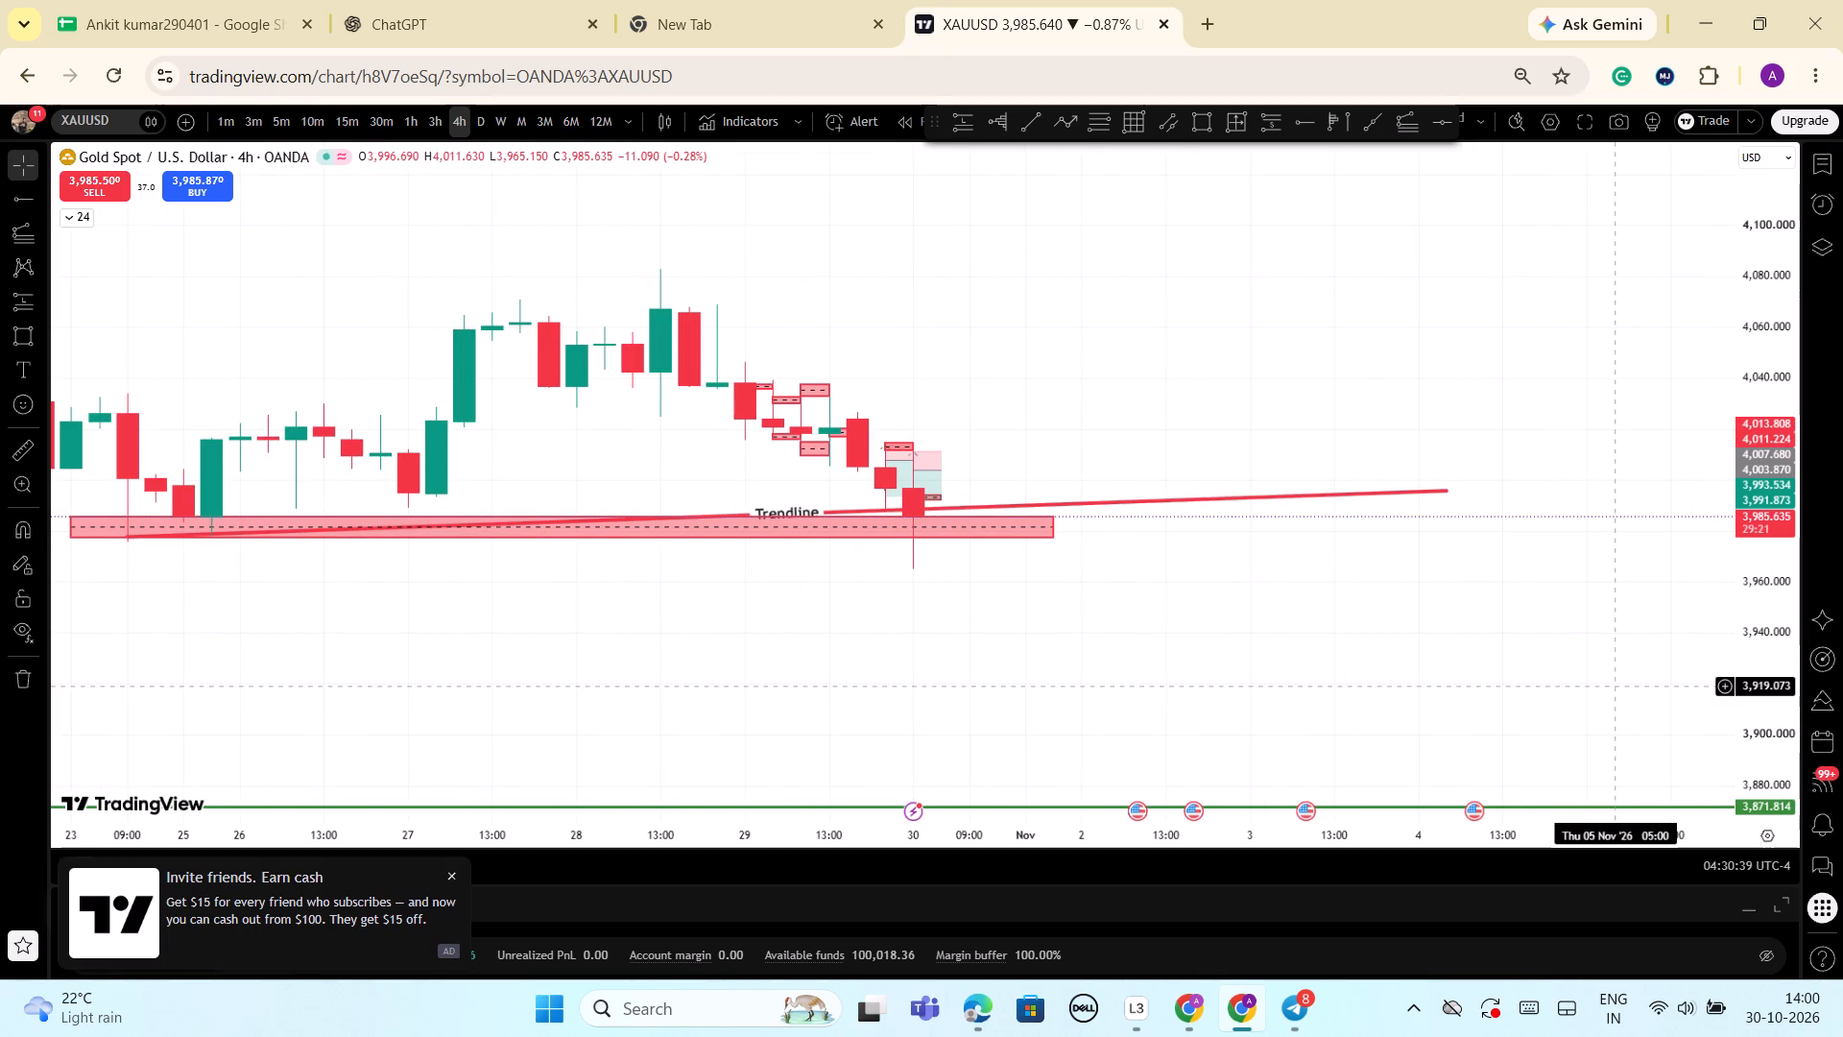
pyautogui.scroll(1, 1627, 687)
pyautogui.scroll(-8, 1627, 687)
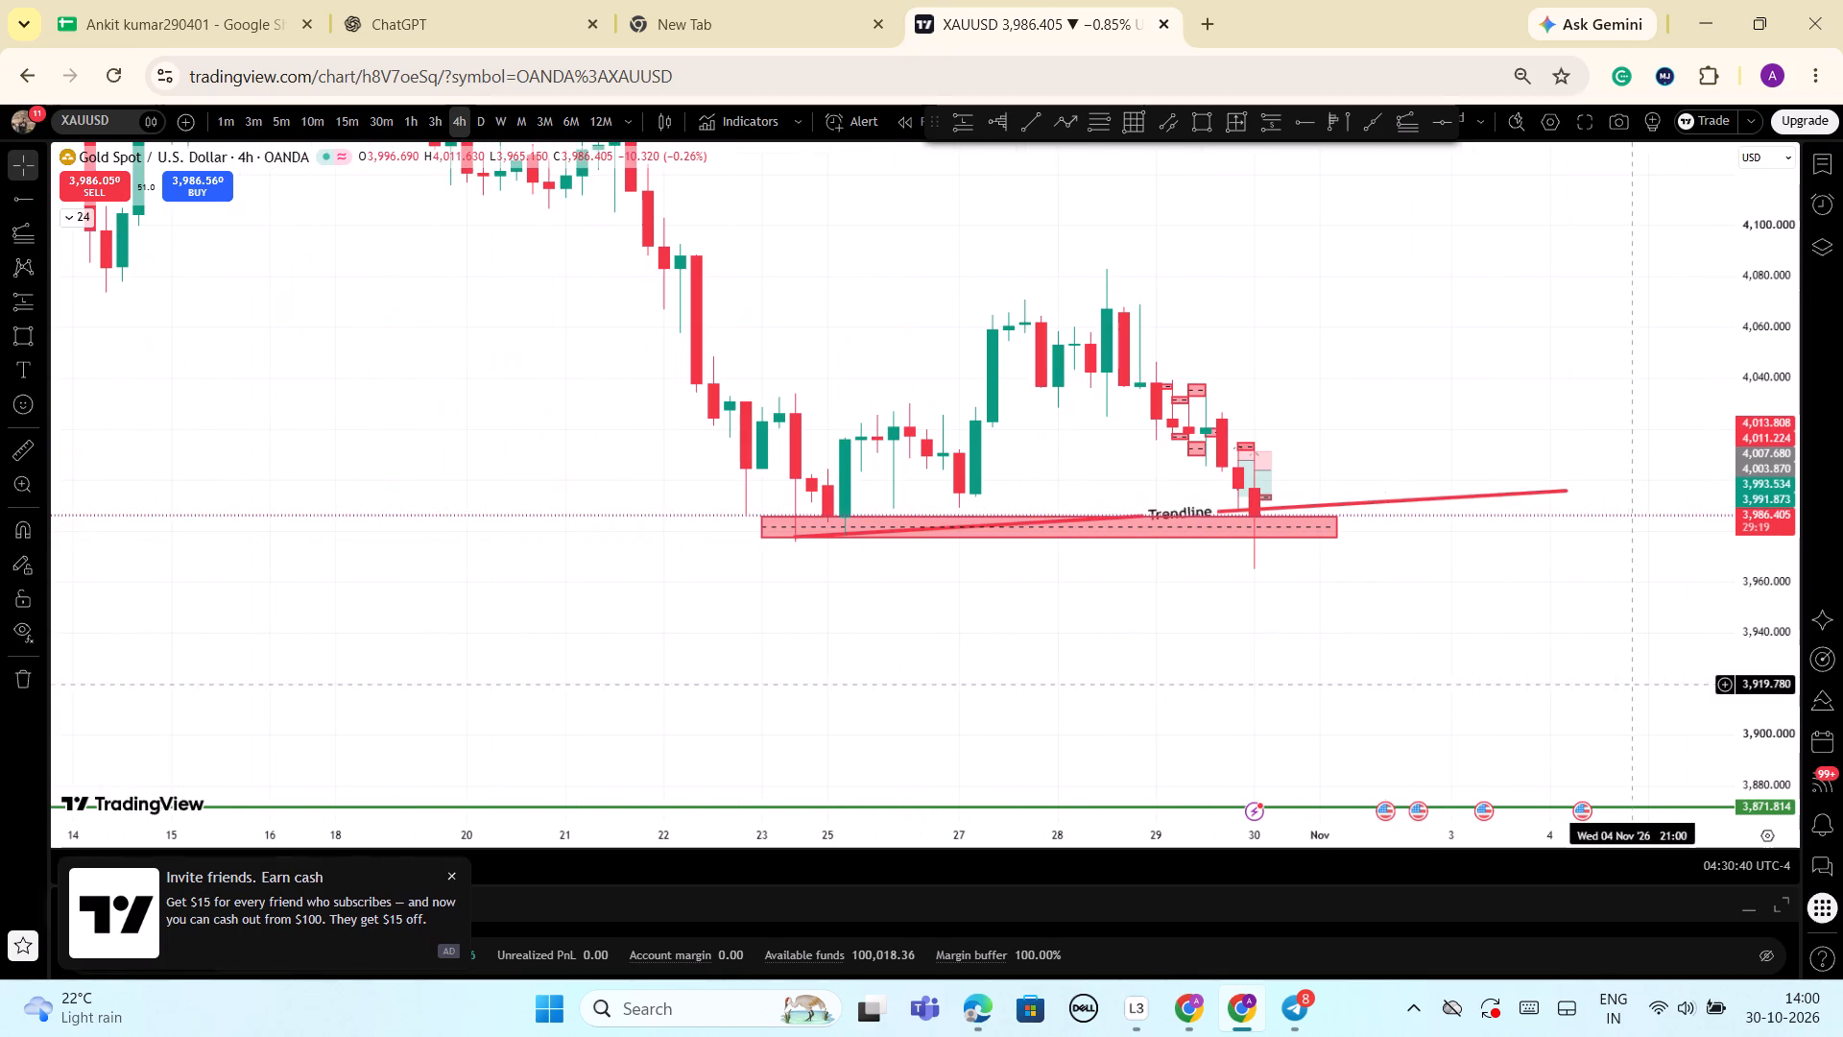
# Switch the chart to the 5-minute timeframe and examine the 30 October candles around the trend line and new zone.
pyautogui.click(281, 126)
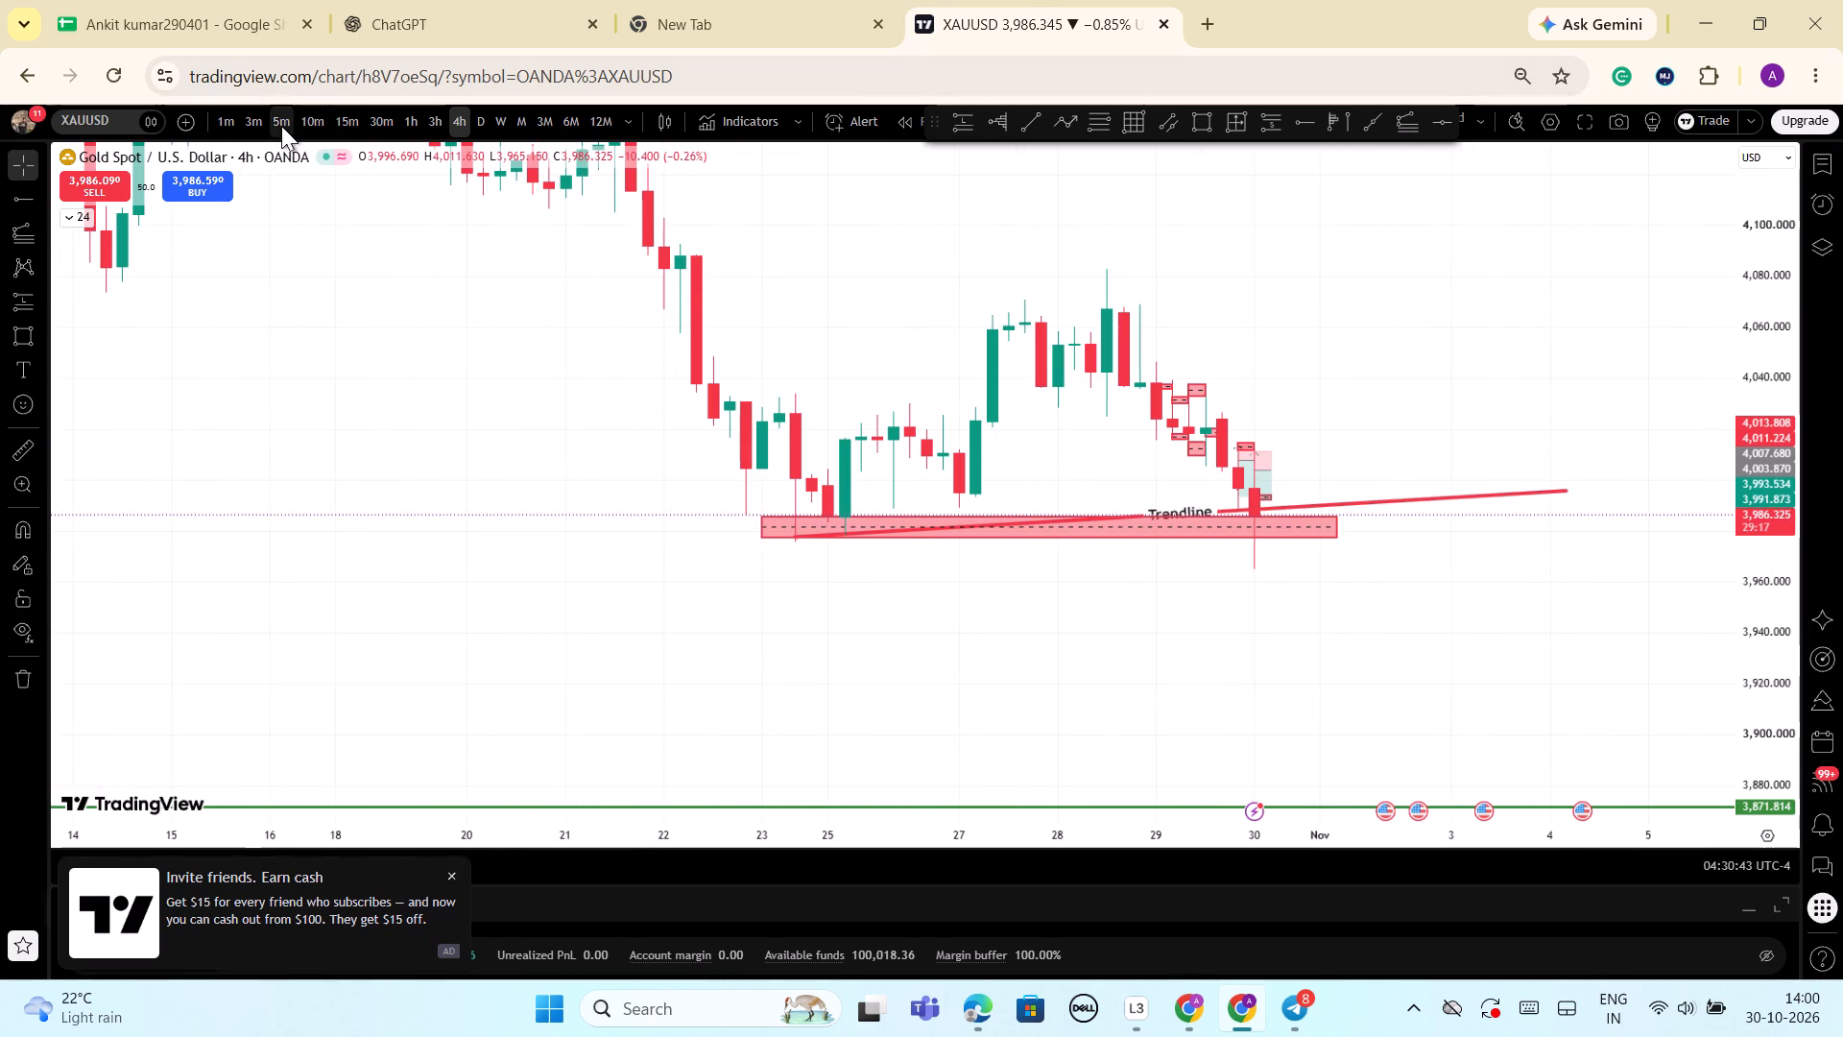
pyautogui.scroll(-4, 1447, 571)
pyautogui.moveTo(1781, 795); pyautogui.dragTo(1781, 792)
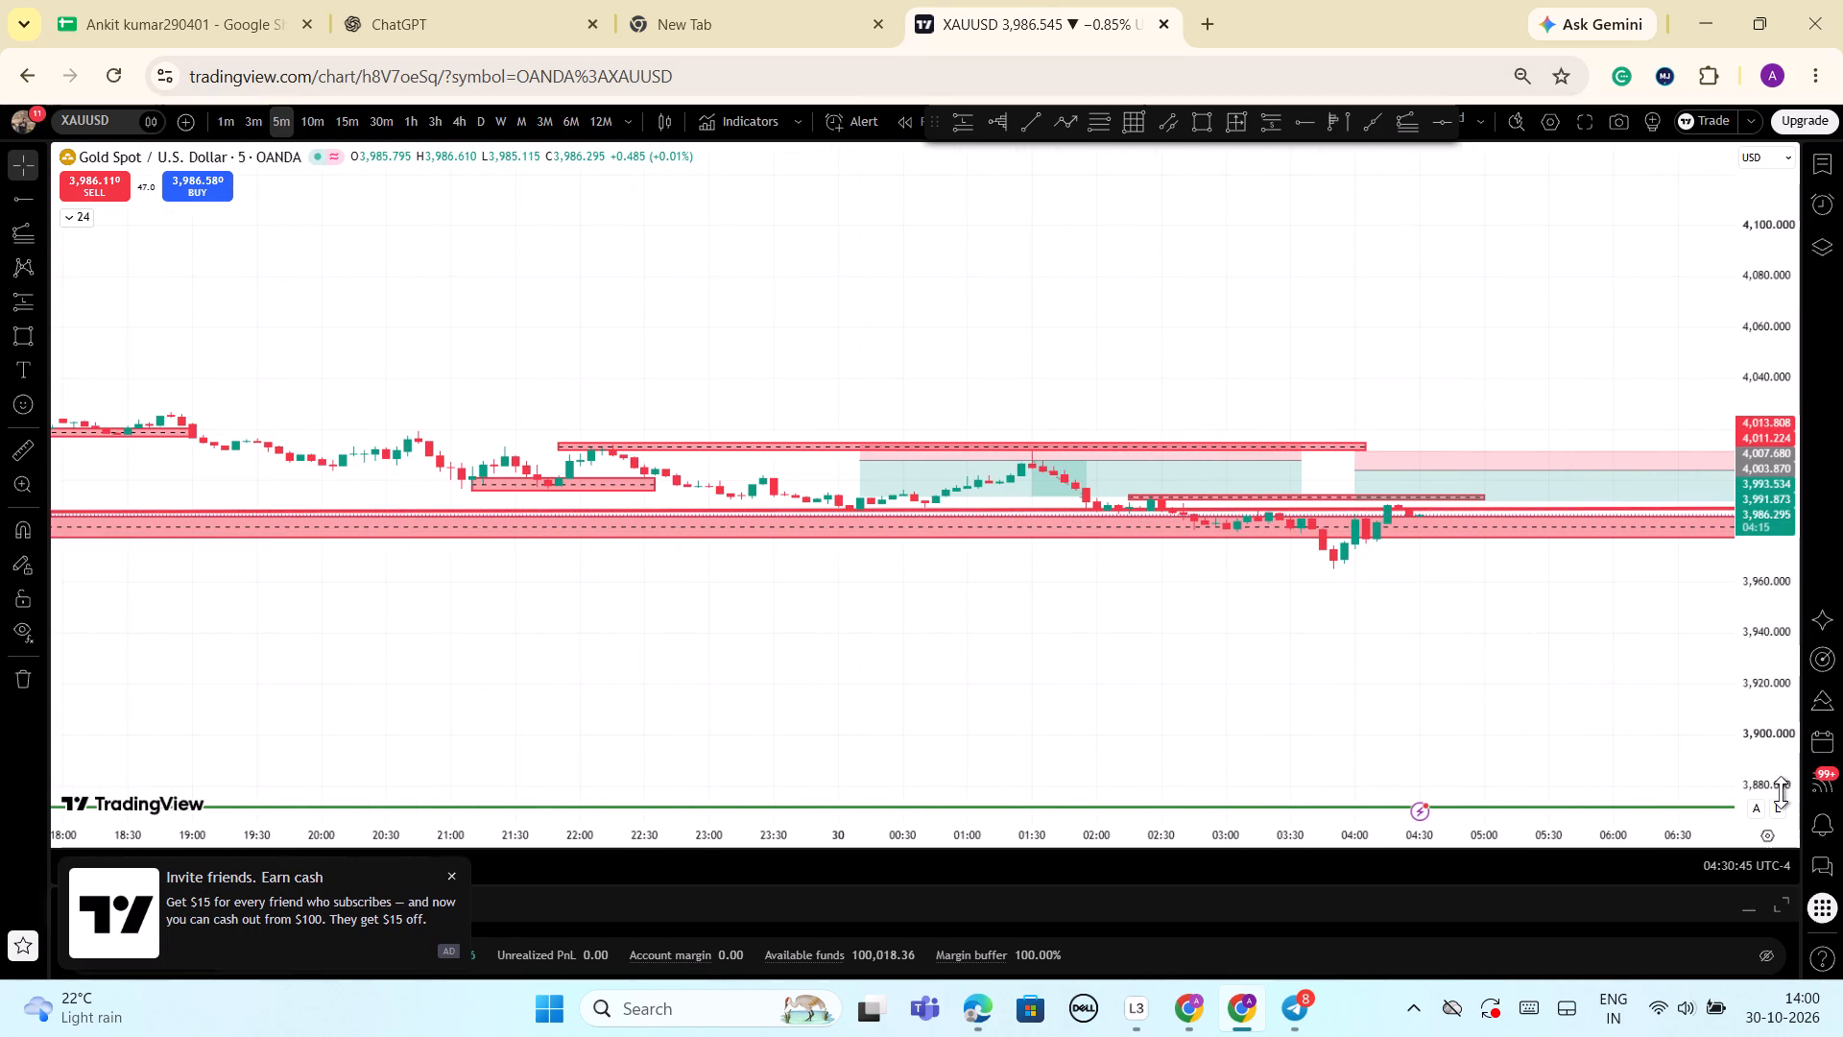
pyautogui.moveTo(1781, 792); pyautogui.dragTo(1745, 395)
pyautogui.scroll(3, 1723, 472)
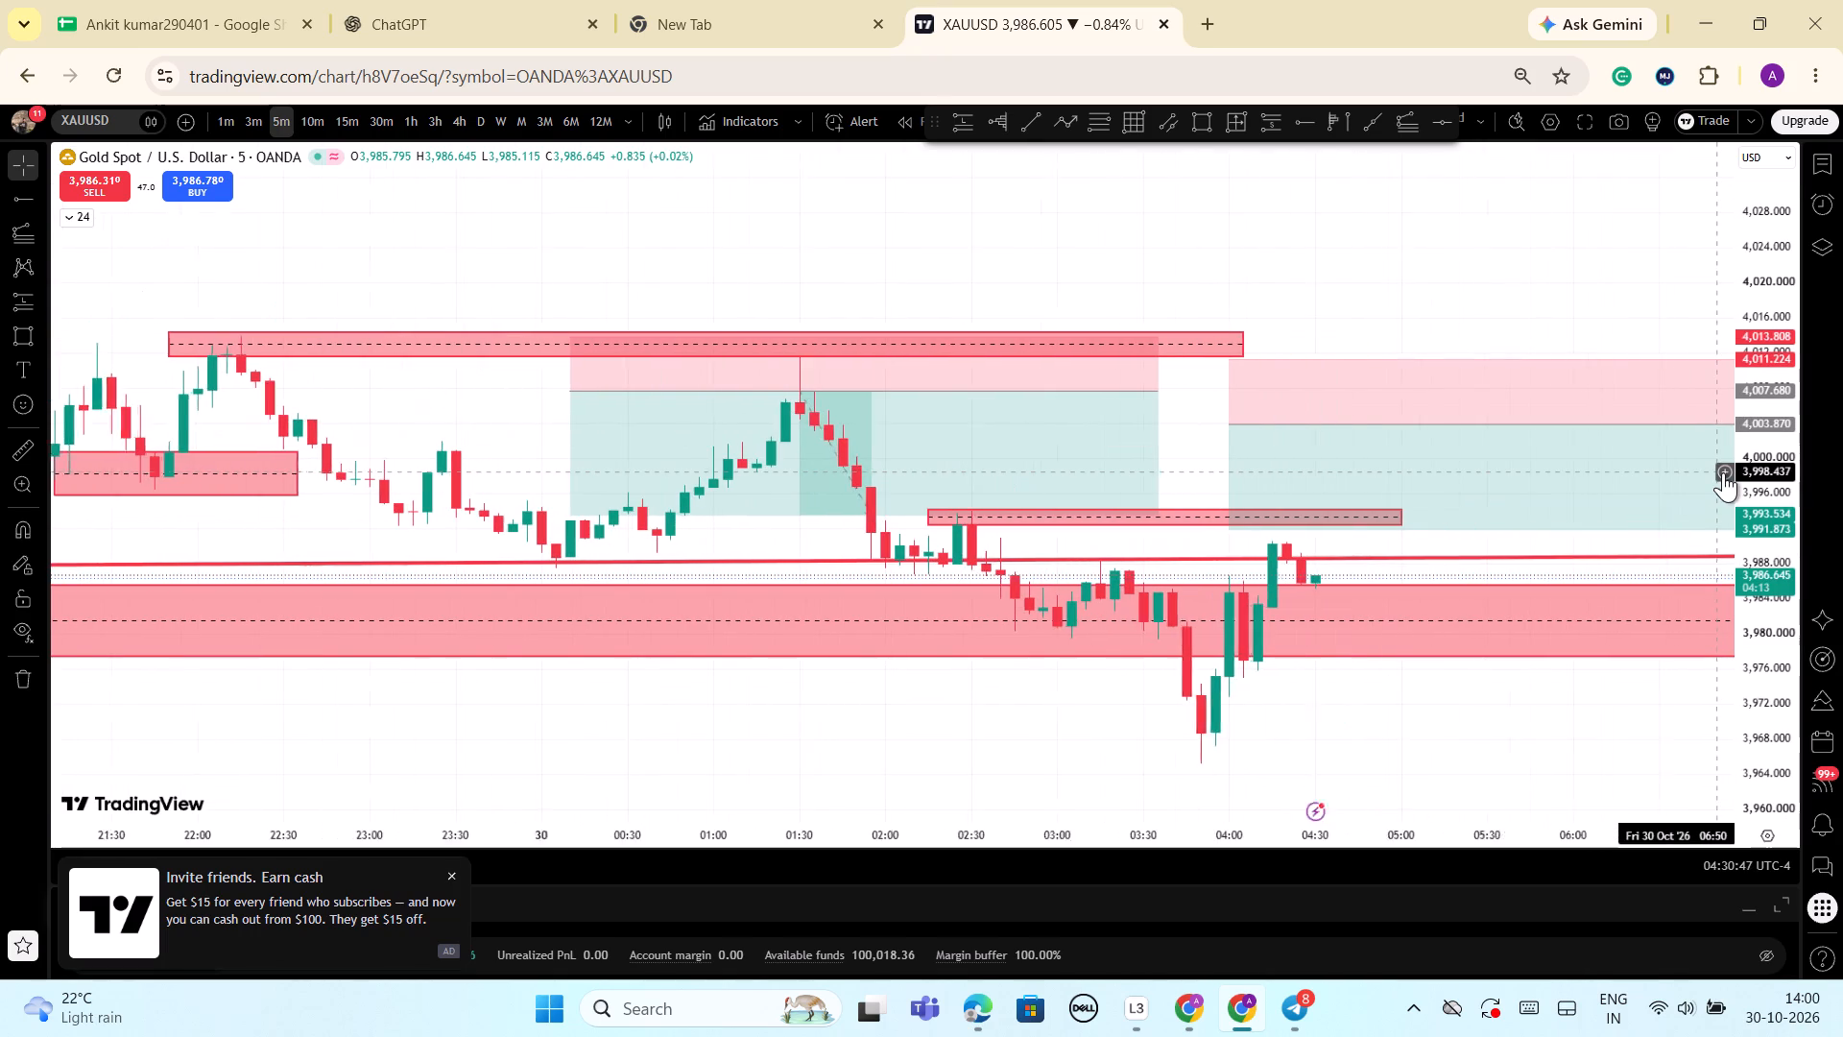
pyautogui.scroll(2, 1723, 472)
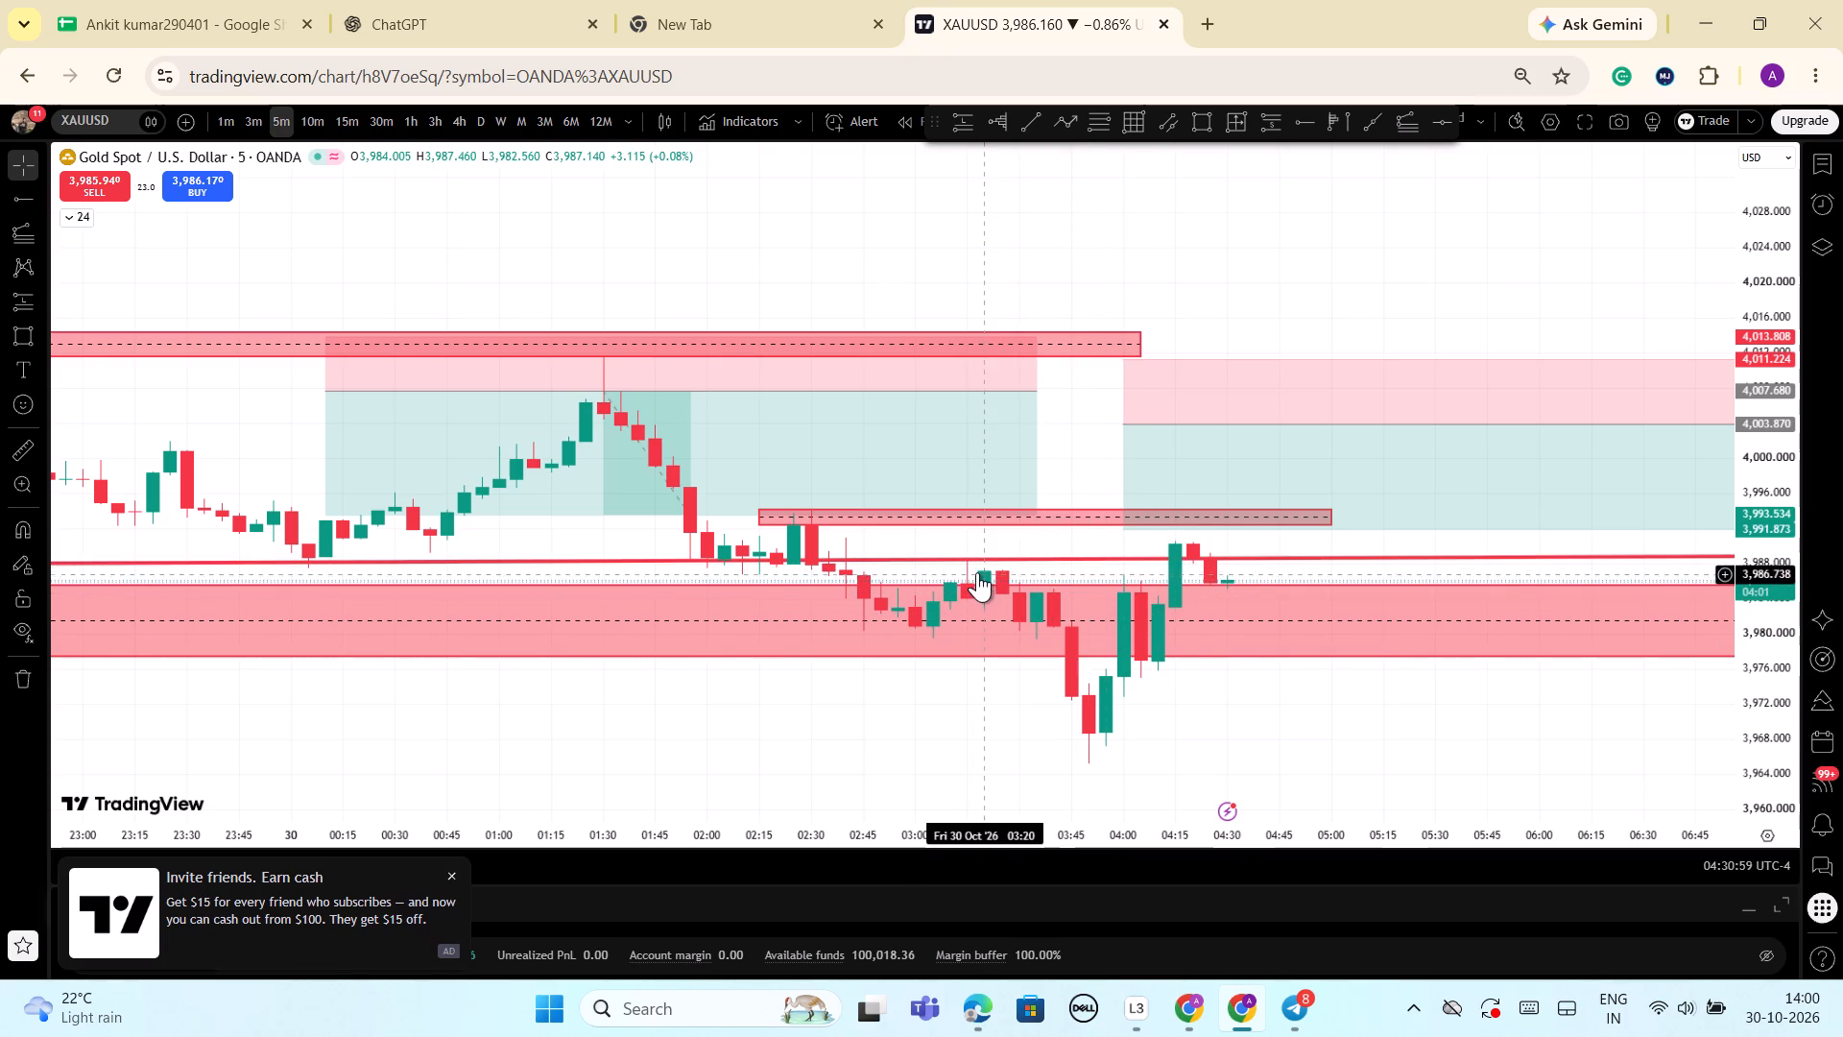
# Examine how the 5-minute candles relate to the small rectangle near 3,993 and the two short-position boxes above the trend line.
pyautogui.scroll(-5, 1385, 573)
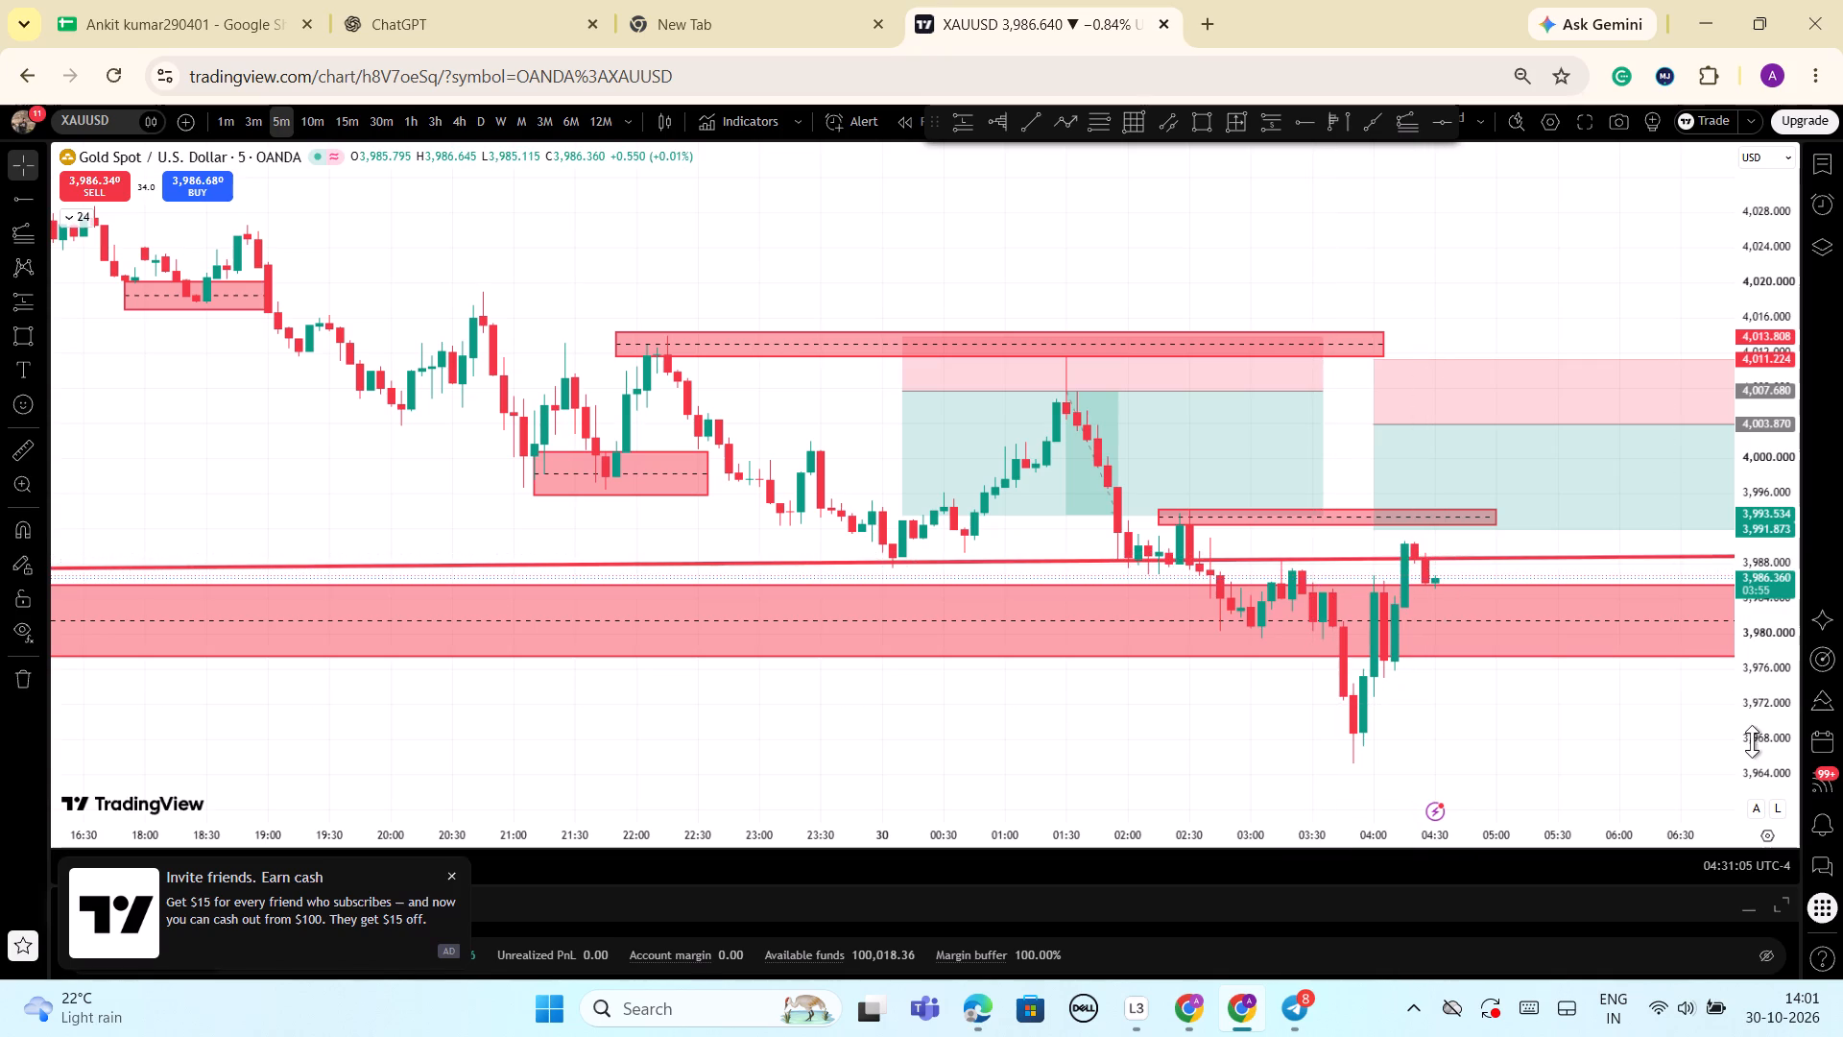
pyautogui.moveTo(1776, 739); pyautogui.dragTo(1764, 591)
pyautogui.scroll(5, 1676, 612)
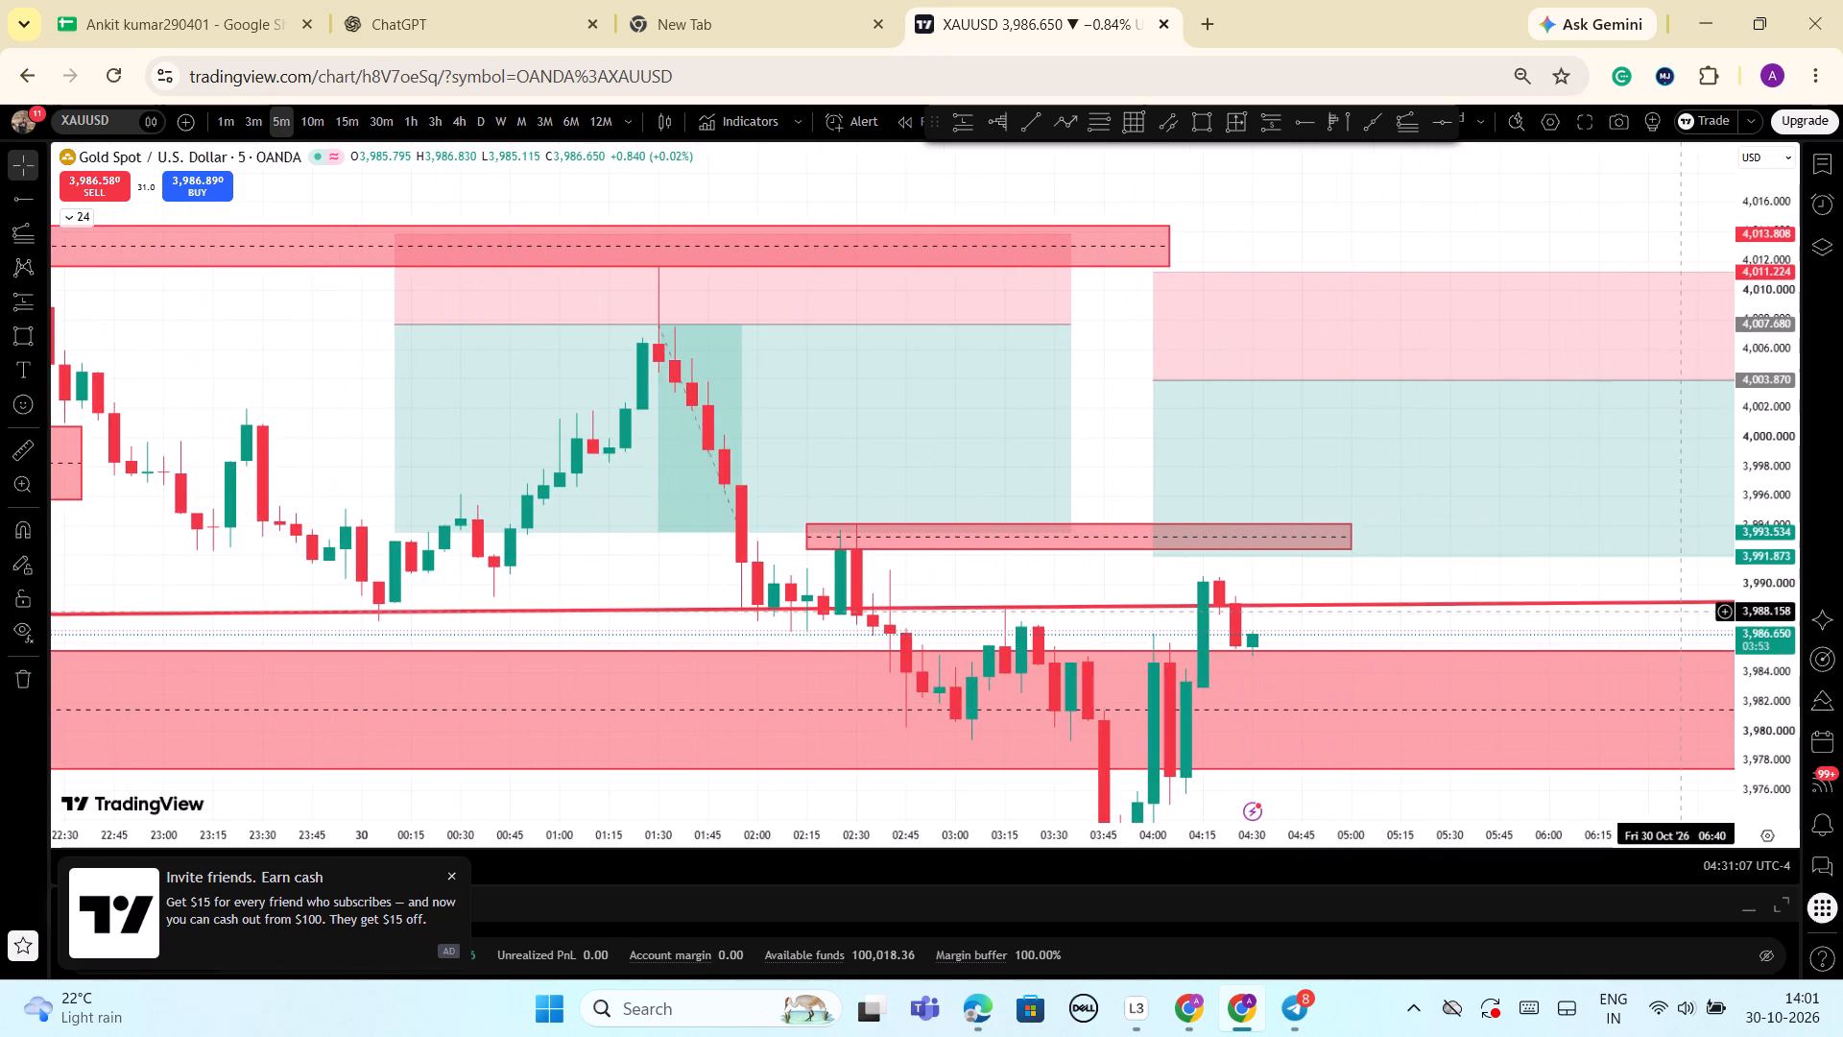
pyautogui.scroll(-5, 1676, 612)
pyautogui.moveTo(1755, 746); pyautogui.dragTo(1798, 656)
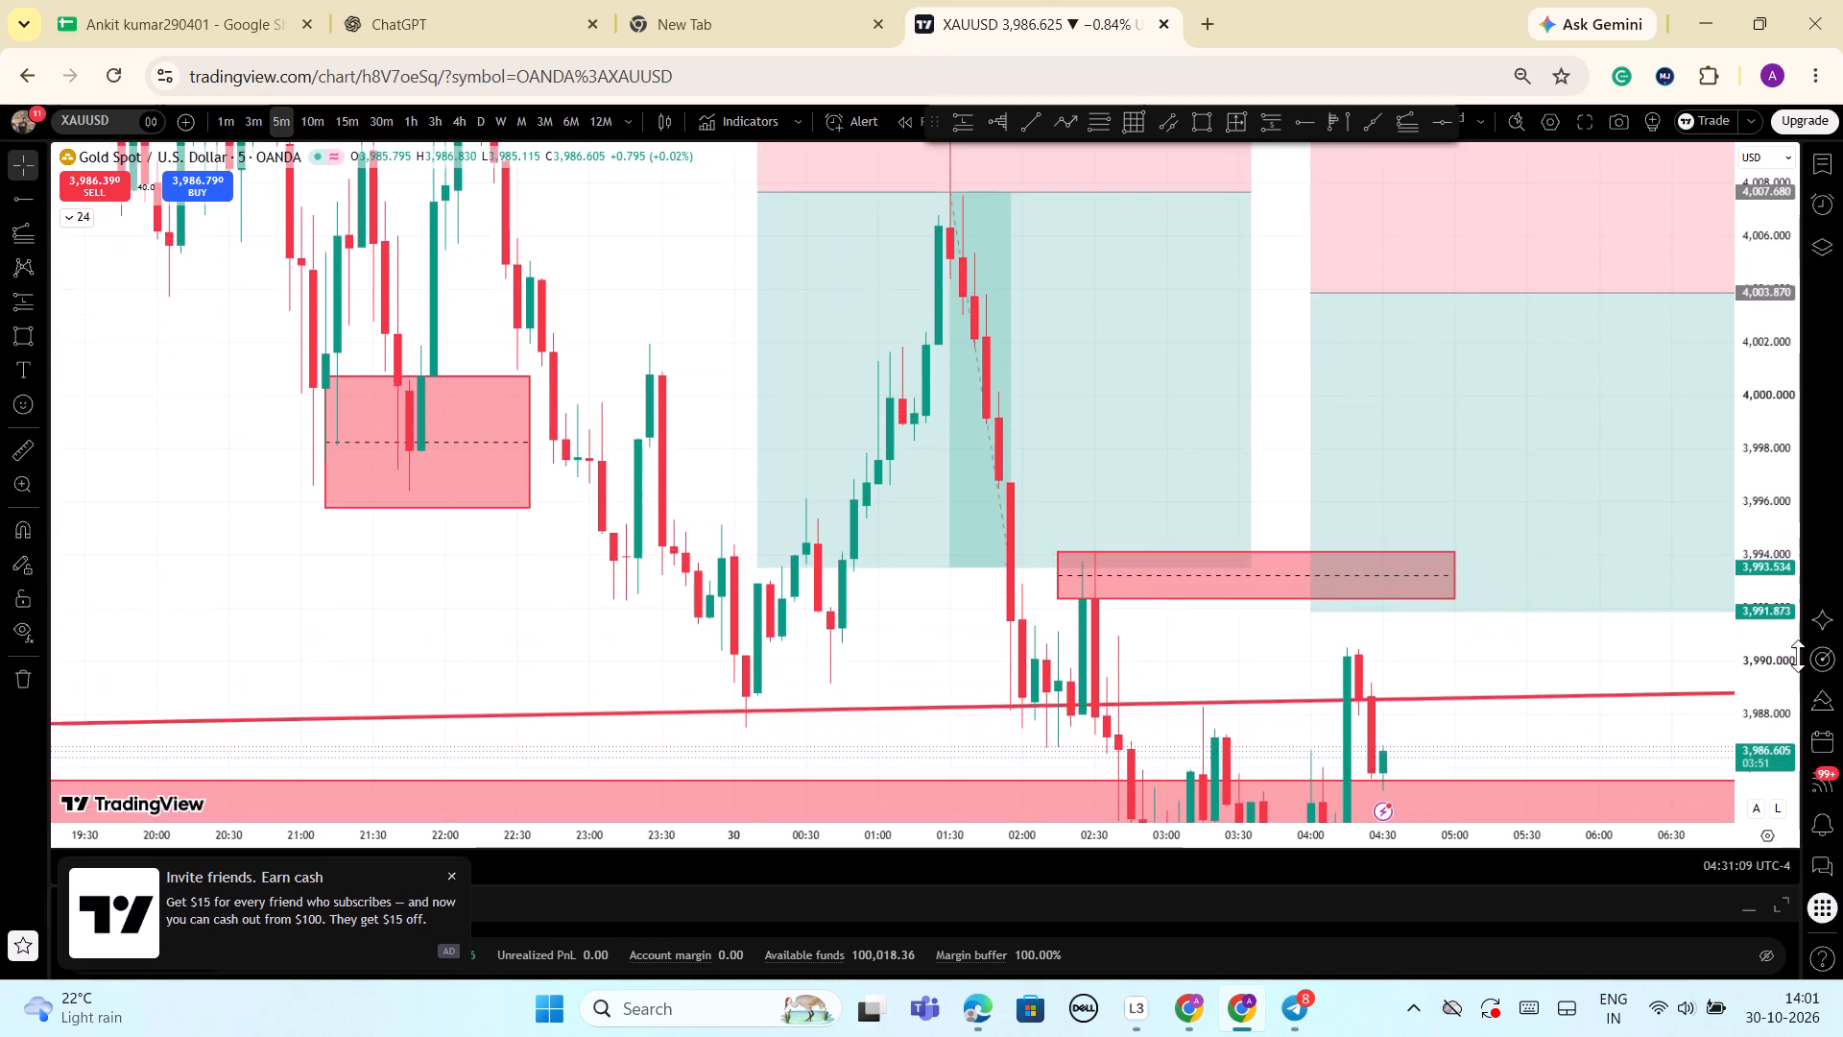
pyautogui.moveTo(1798, 656); pyautogui.dragTo(1841, 784)
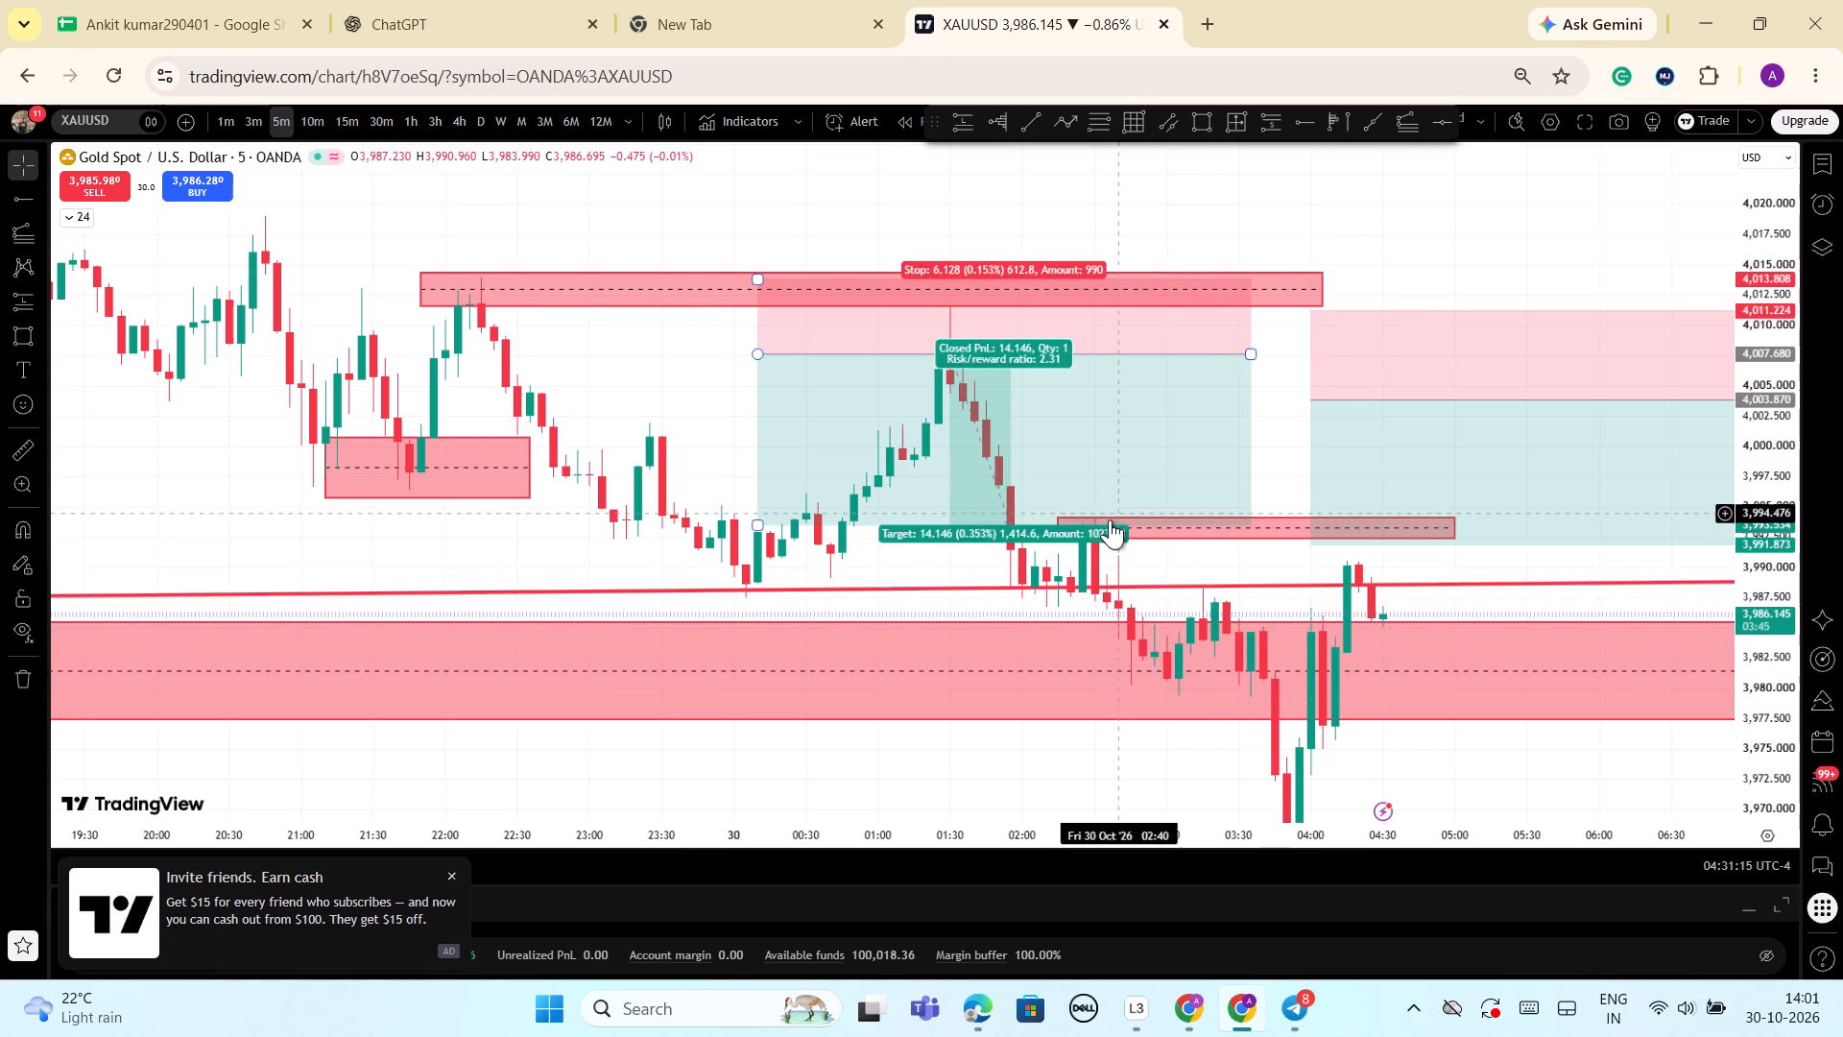
pyautogui.scroll(-2, 1192, 543)
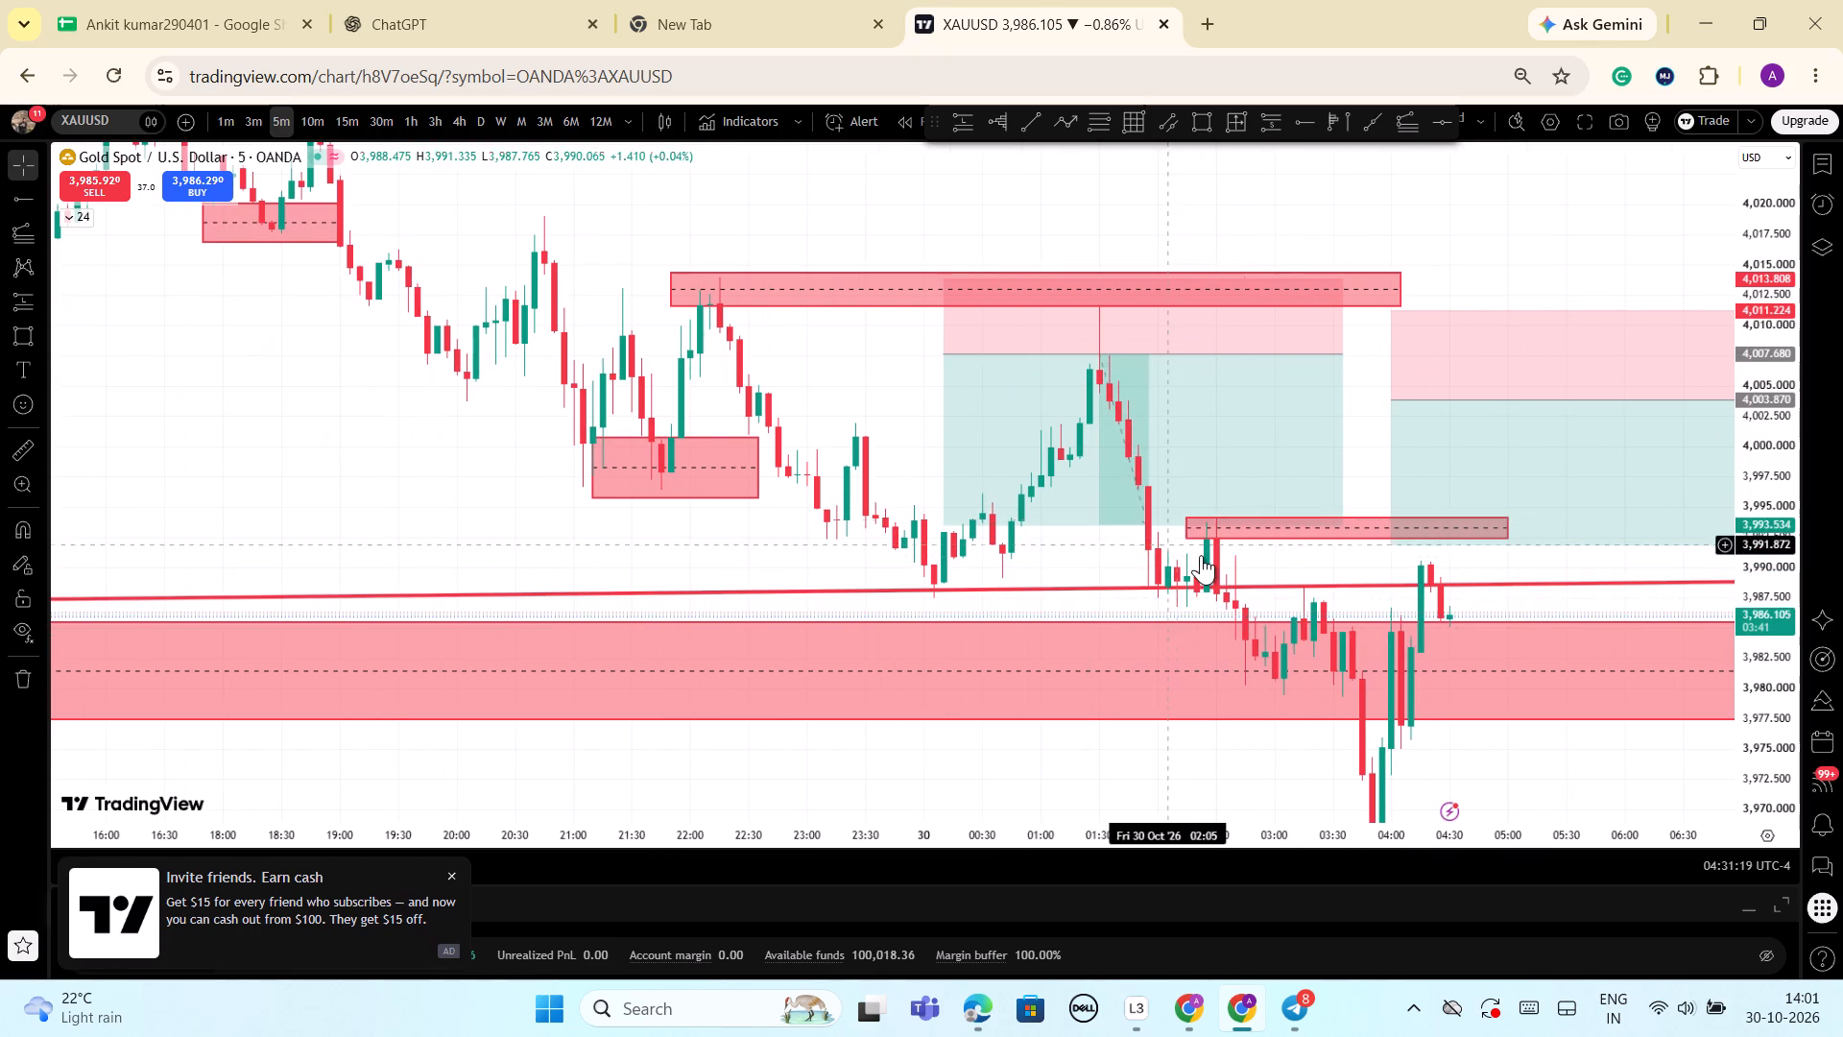
pyautogui.scroll(9, 1517, 626)
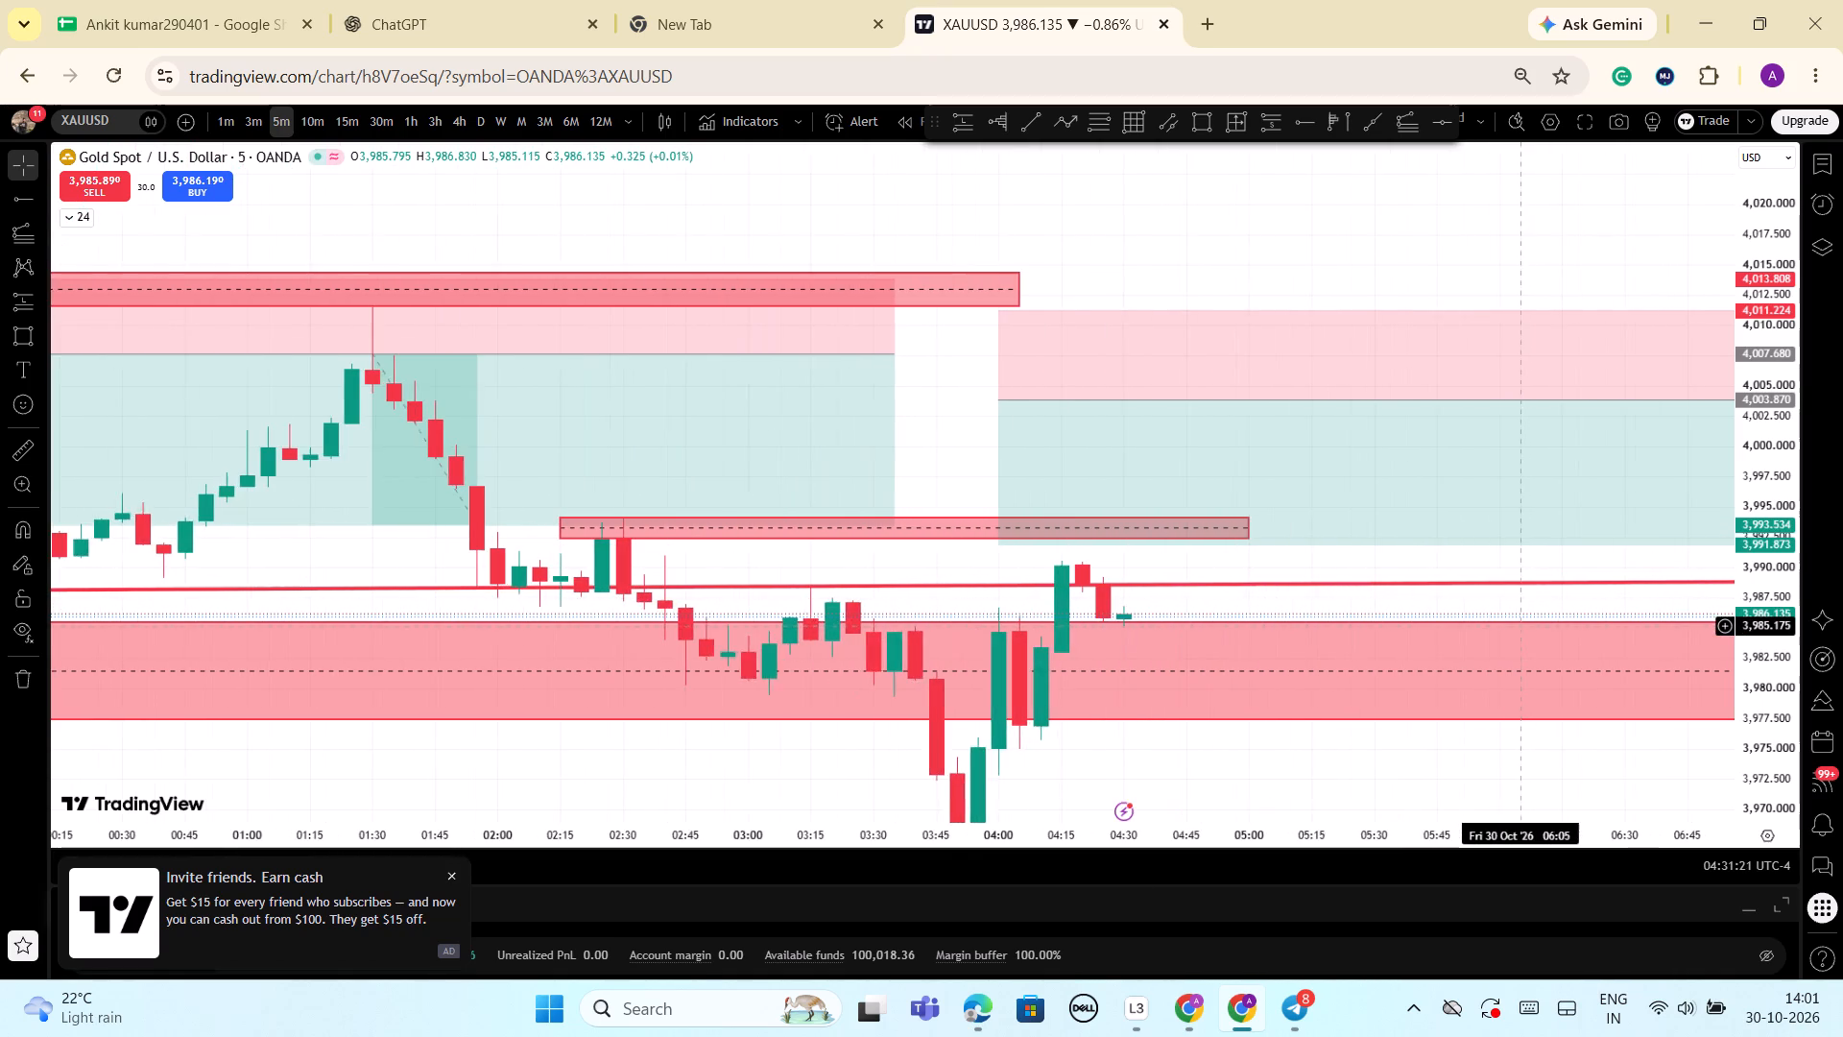
pyautogui.moveTo(1766, 326); pyautogui.dragTo(1767, 591)
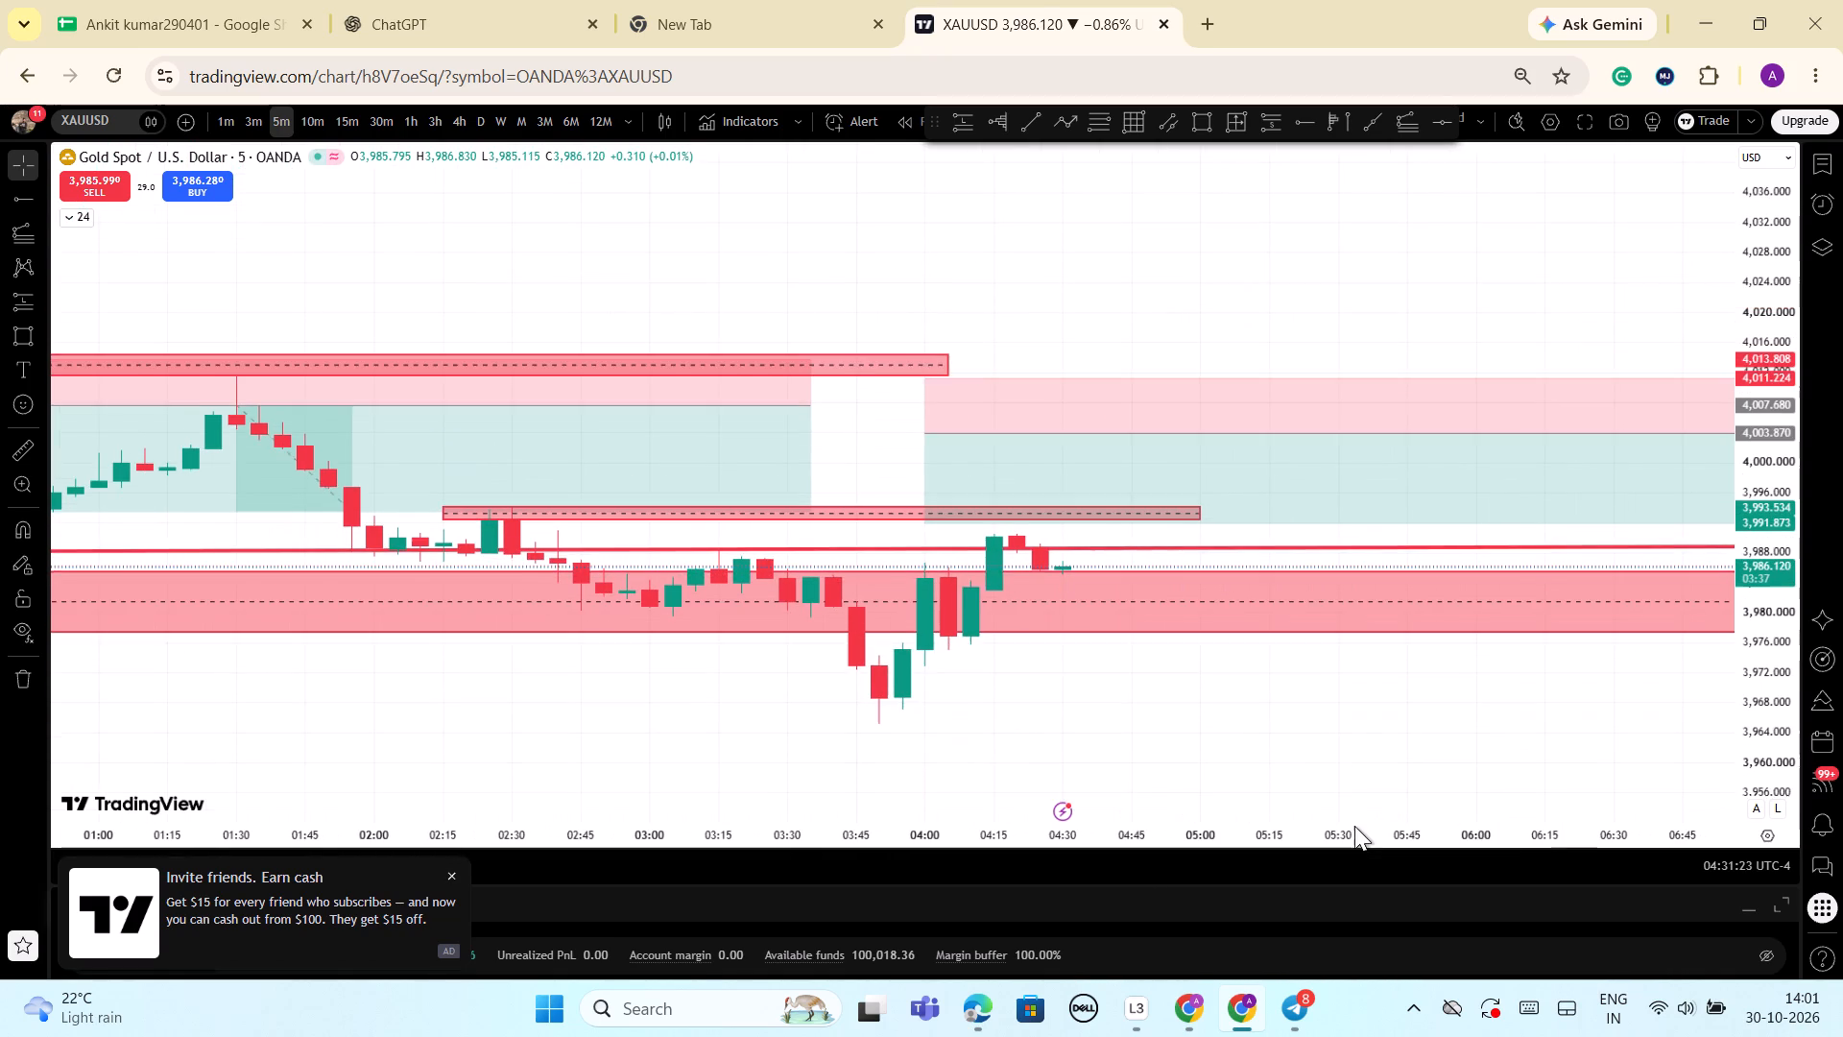
# Examine the 30 October 5-minute dip below the large zone, the space beneath it and the earlier rectangle zones.
pyautogui.scroll(-8, 1282, 702)
pyautogui.moveTo(1525, 752); pyautogui.dragTo(1557, 582)
pyautogui.scroll(4, 1552, 589)
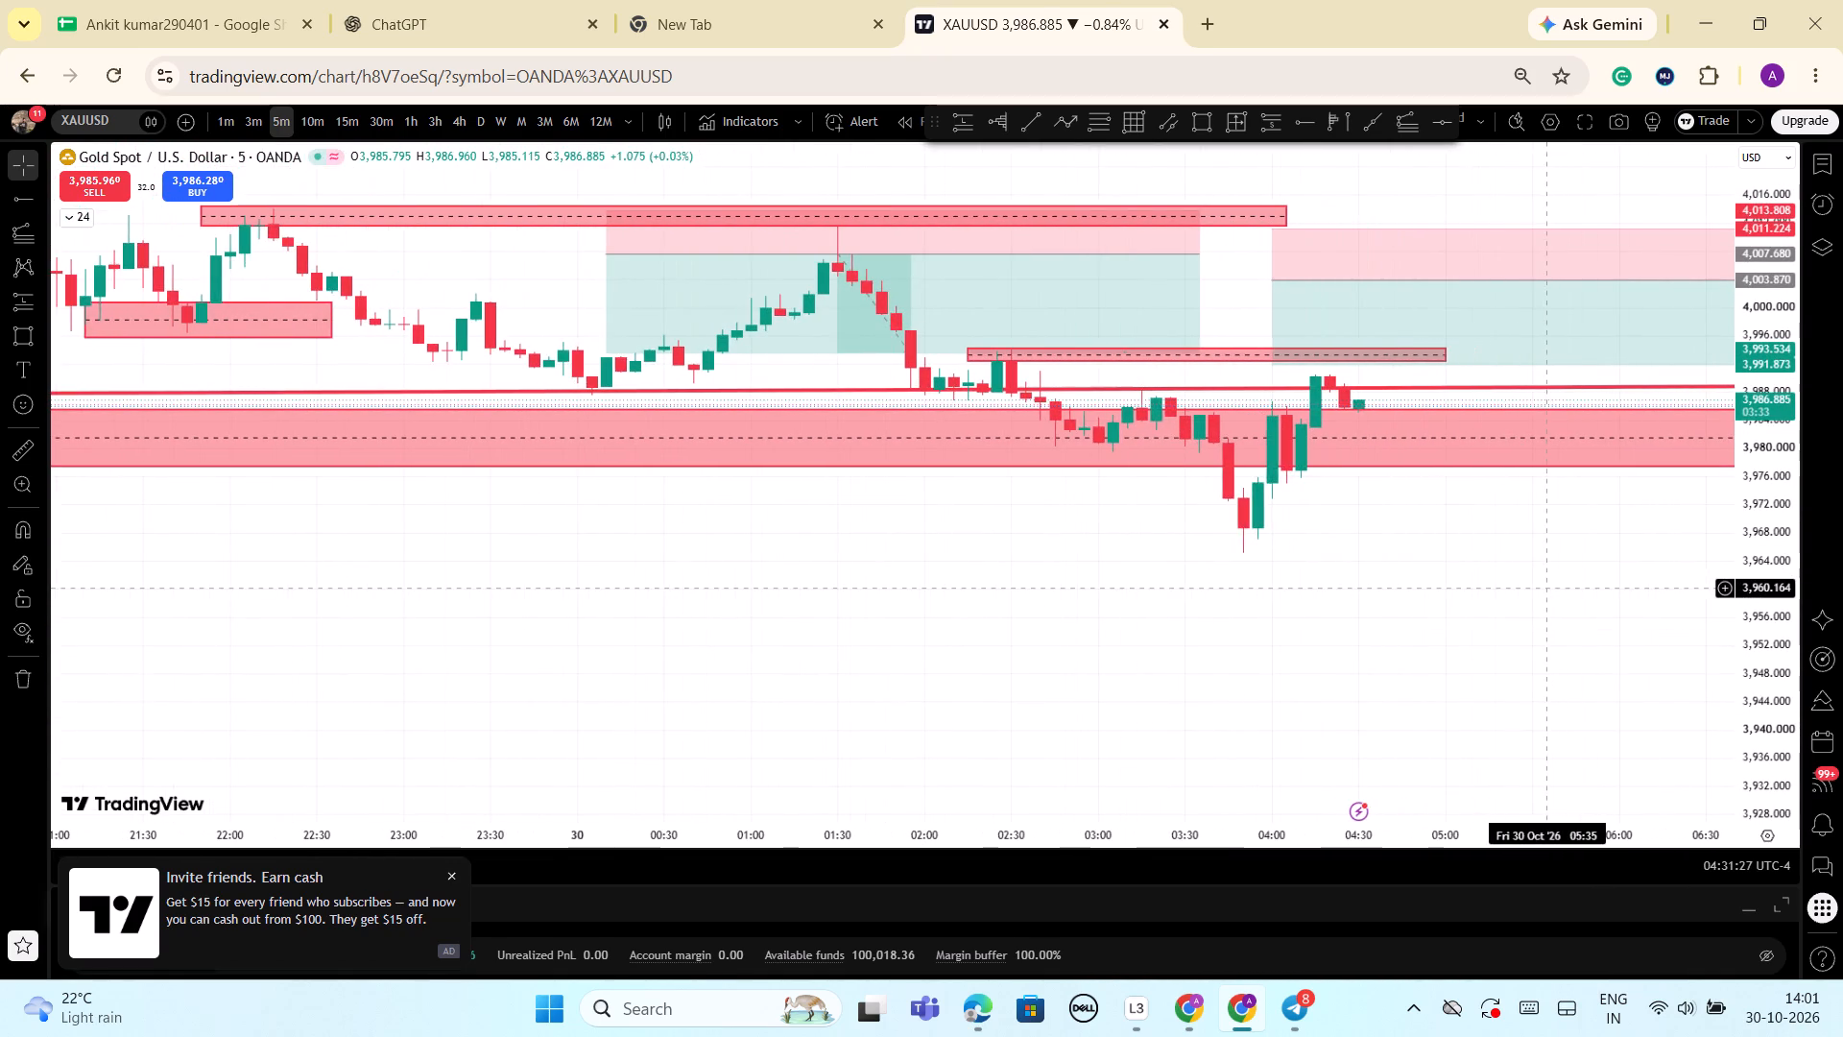
pyautogui.scroll(4, 1551, 591)
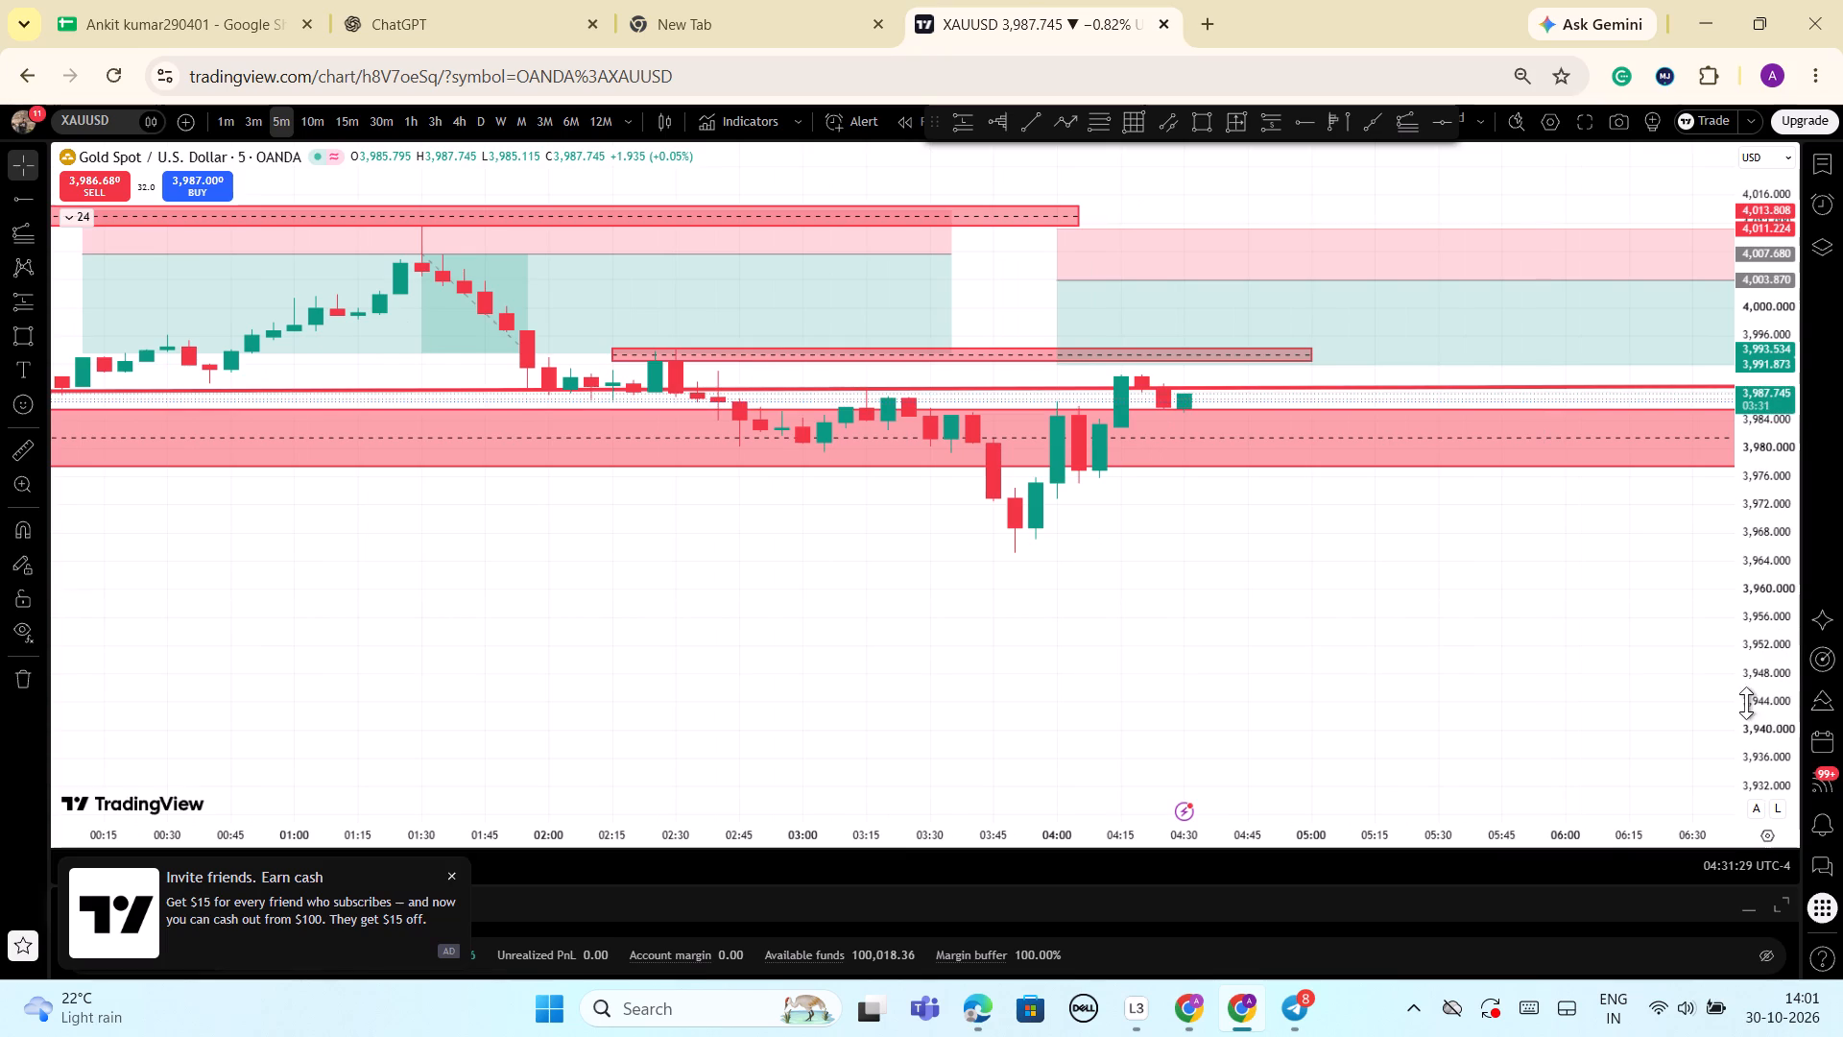
pyautogui.moveTo(1769, 710); pyautogui.dragTo(1777, 554)
pyautogui.scroll(-2, 1332, 735)
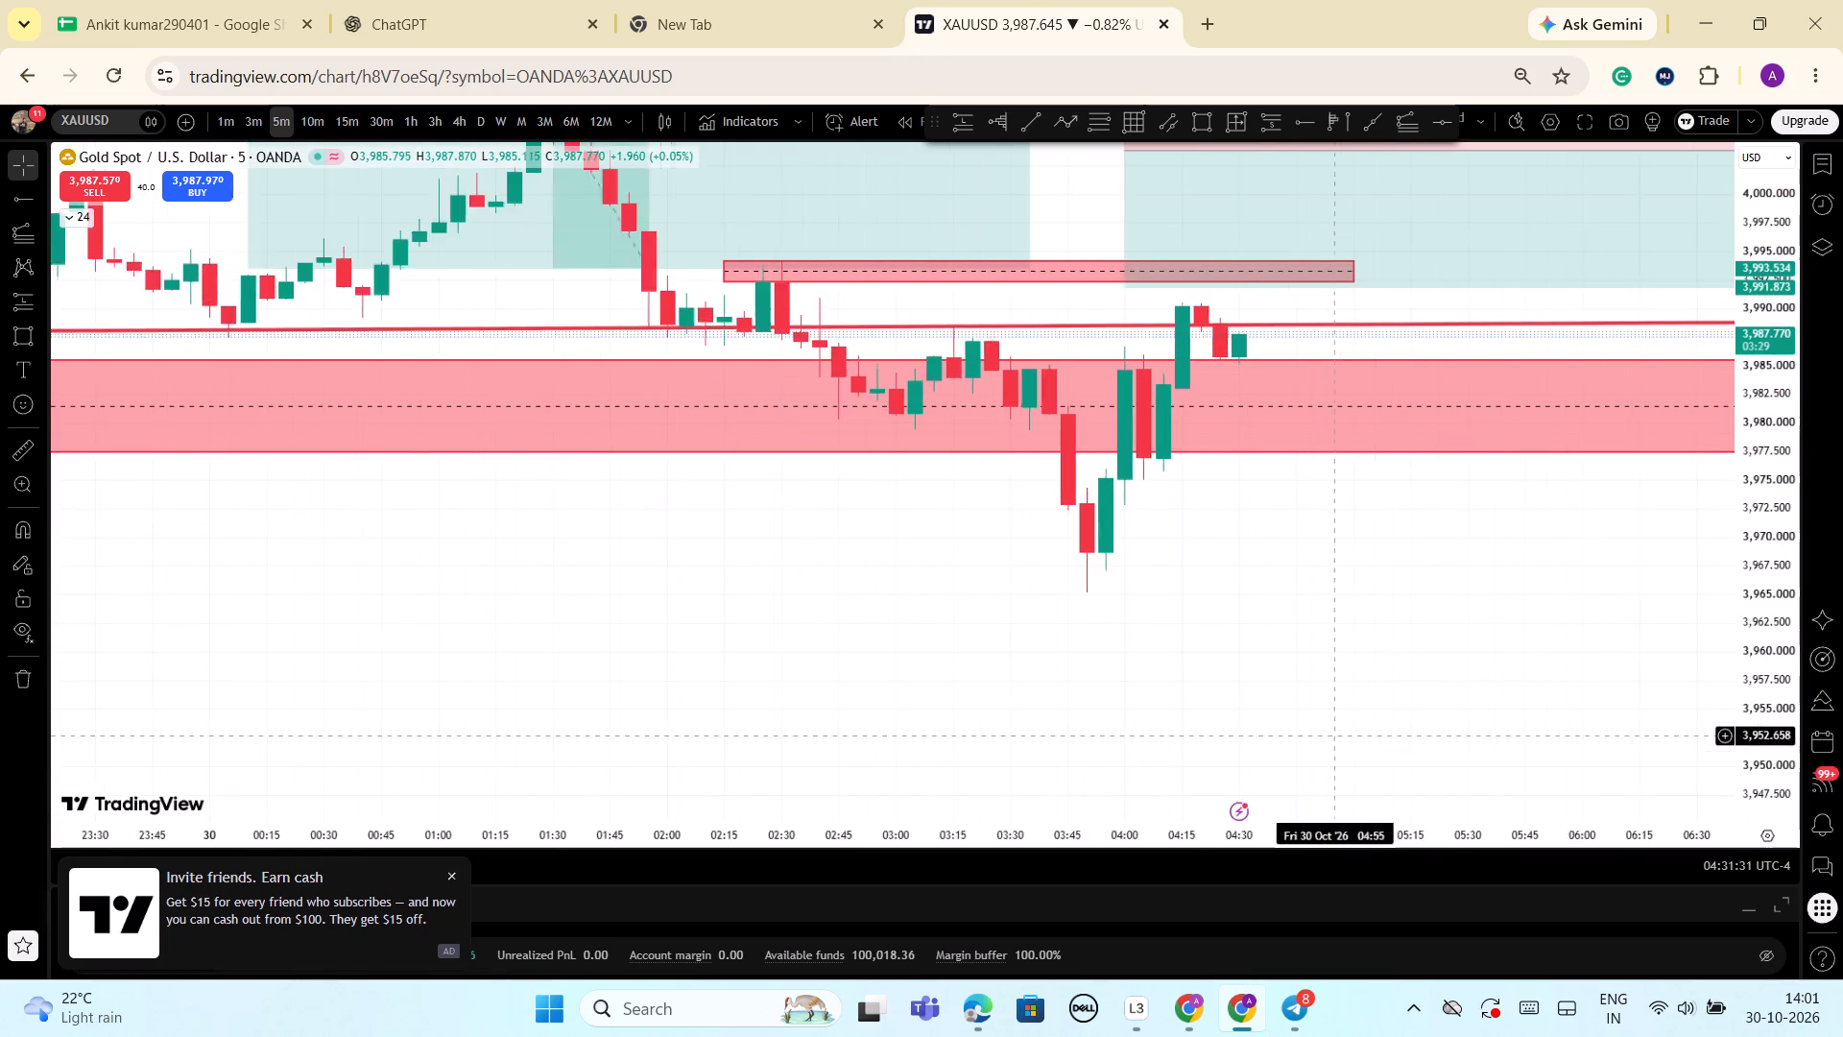
pyautogui.moveTo(1415, 693); pyautogui.dragTo(1173, 748)
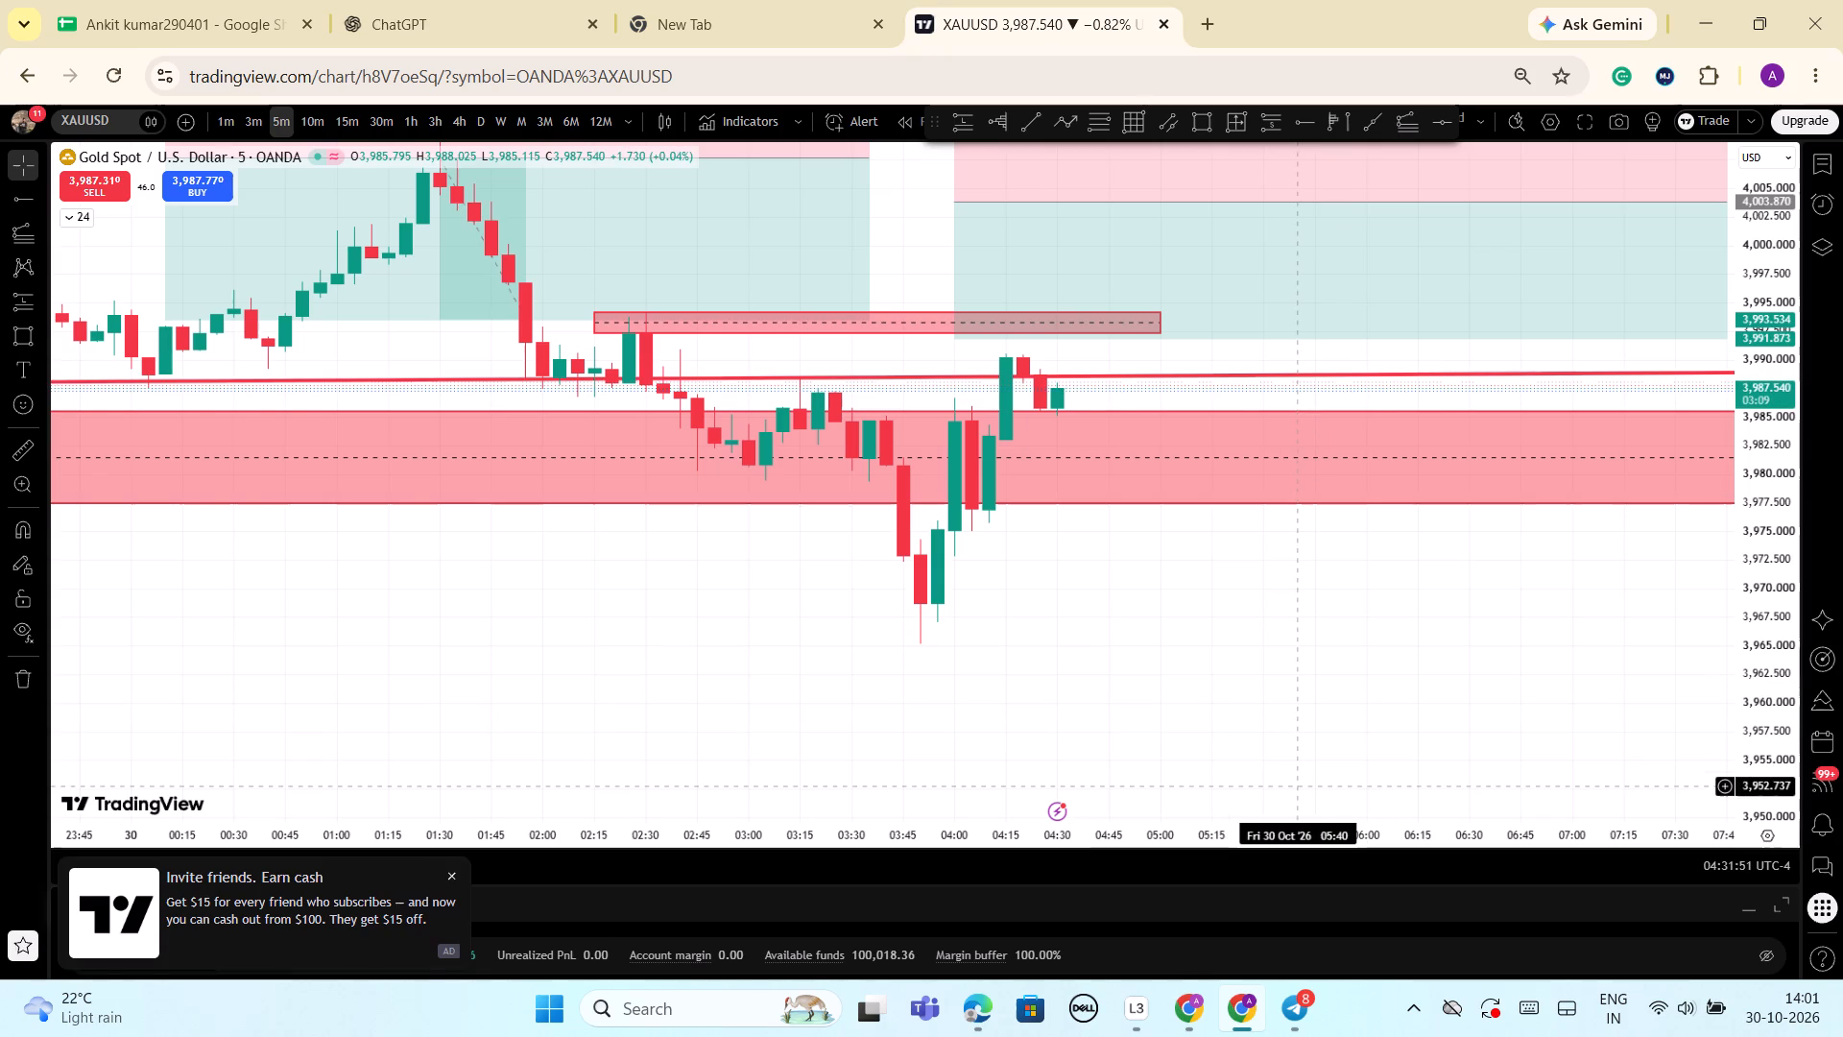
pyautogui.scroll(-2, 1446, 754)
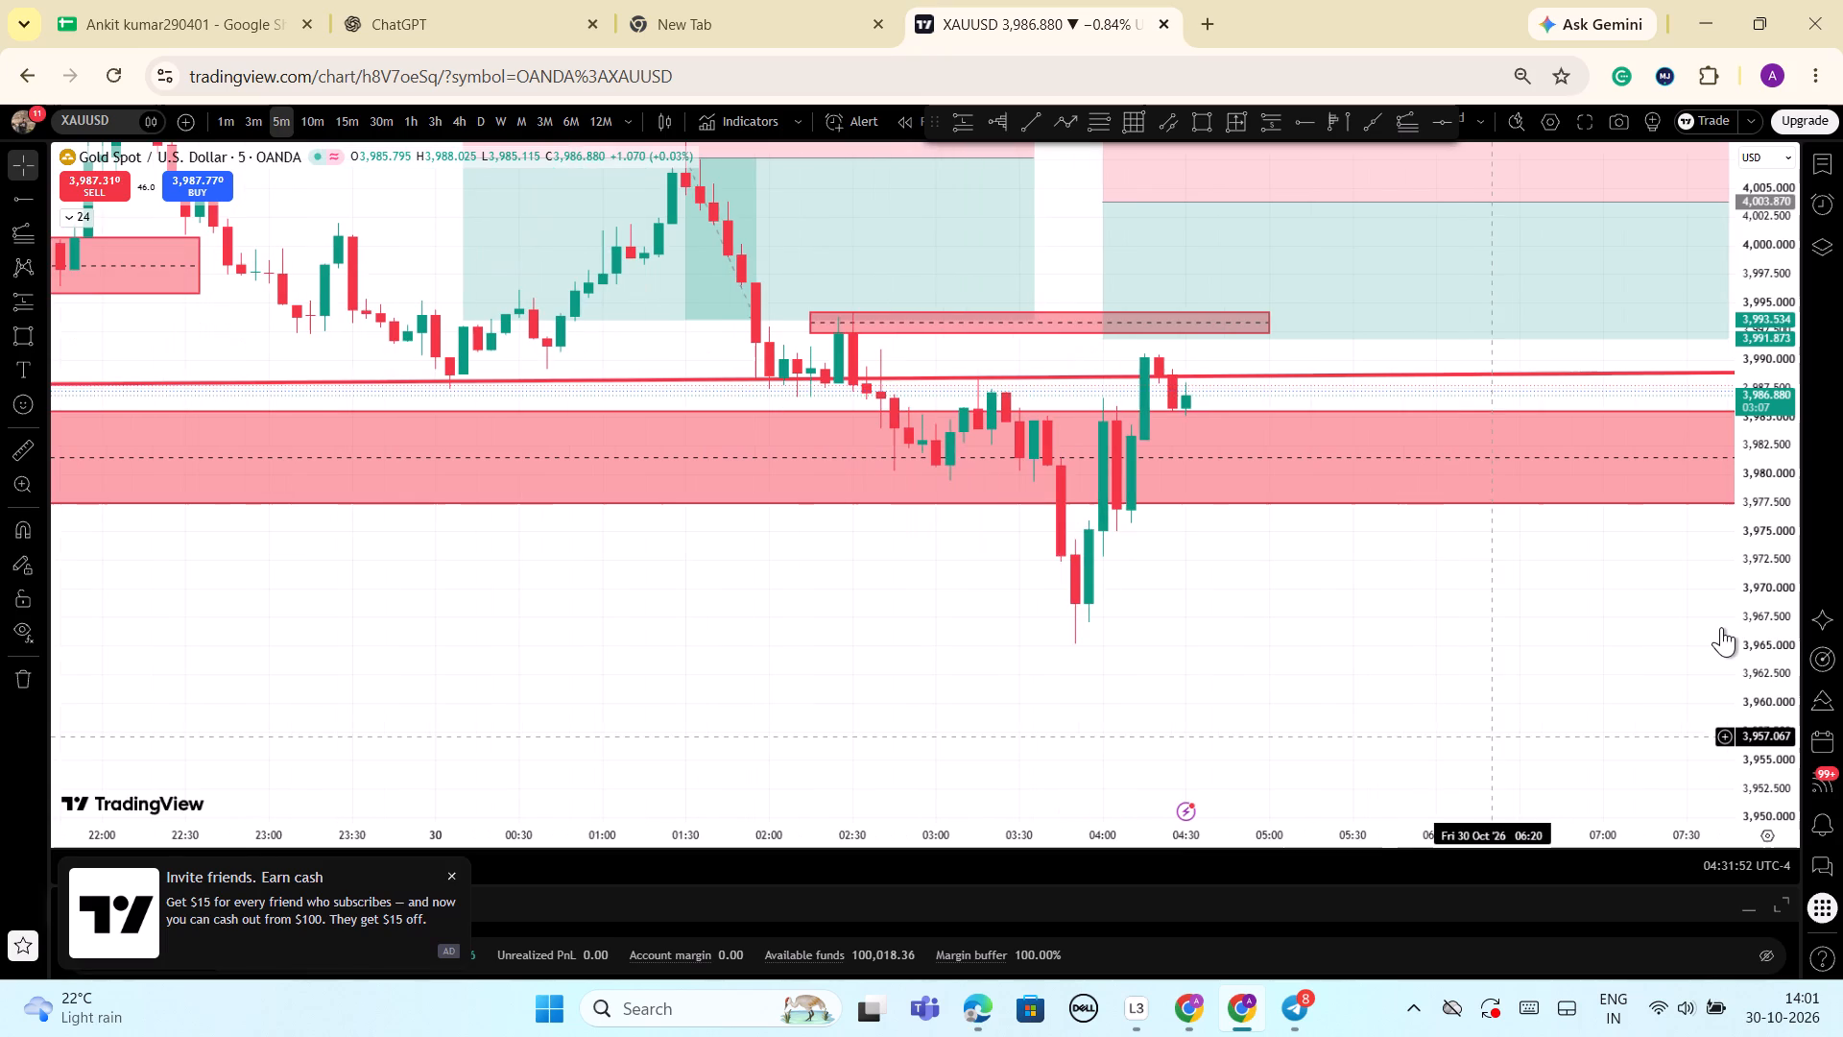
pyautogui.moveTo(1795, 593); pyautogui.dragTo(1783, 697)
pyautogui.scroll(-8, 1291, 719)
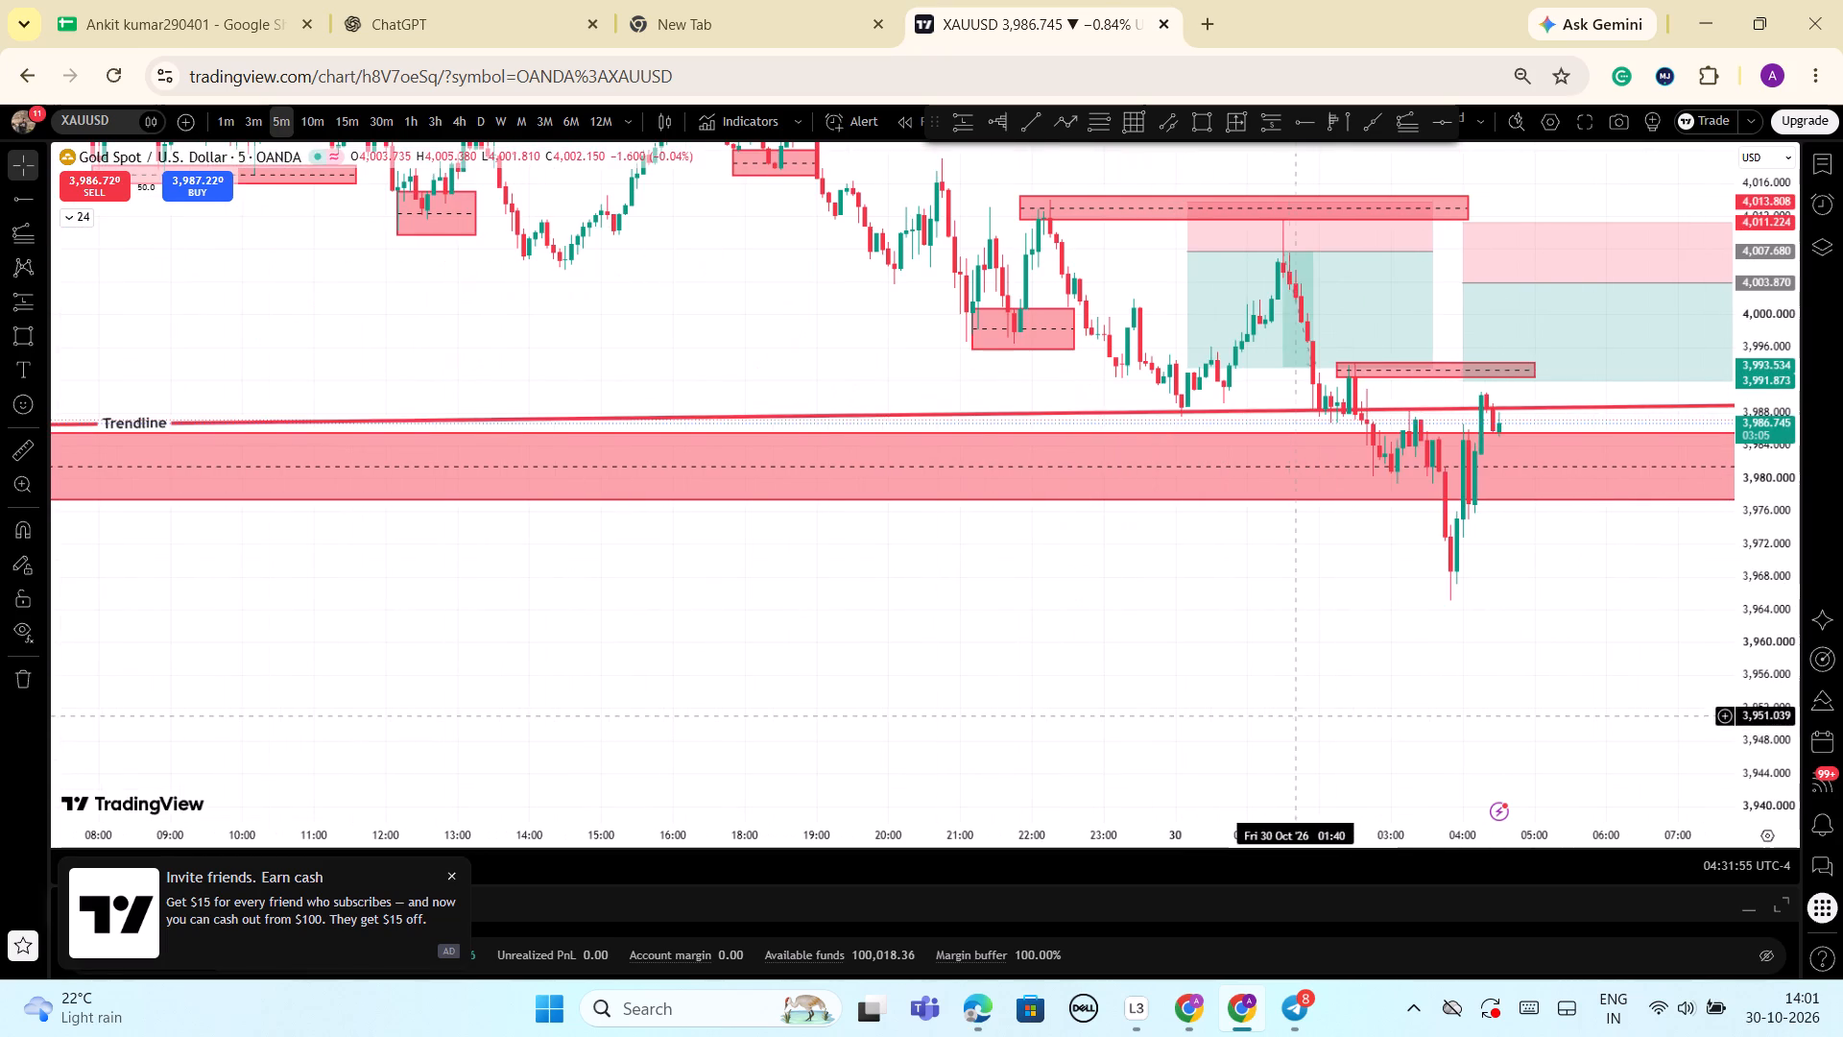
pyautogui.moveTo(1205, 598); pyautogui.dragTo(1205, 708)
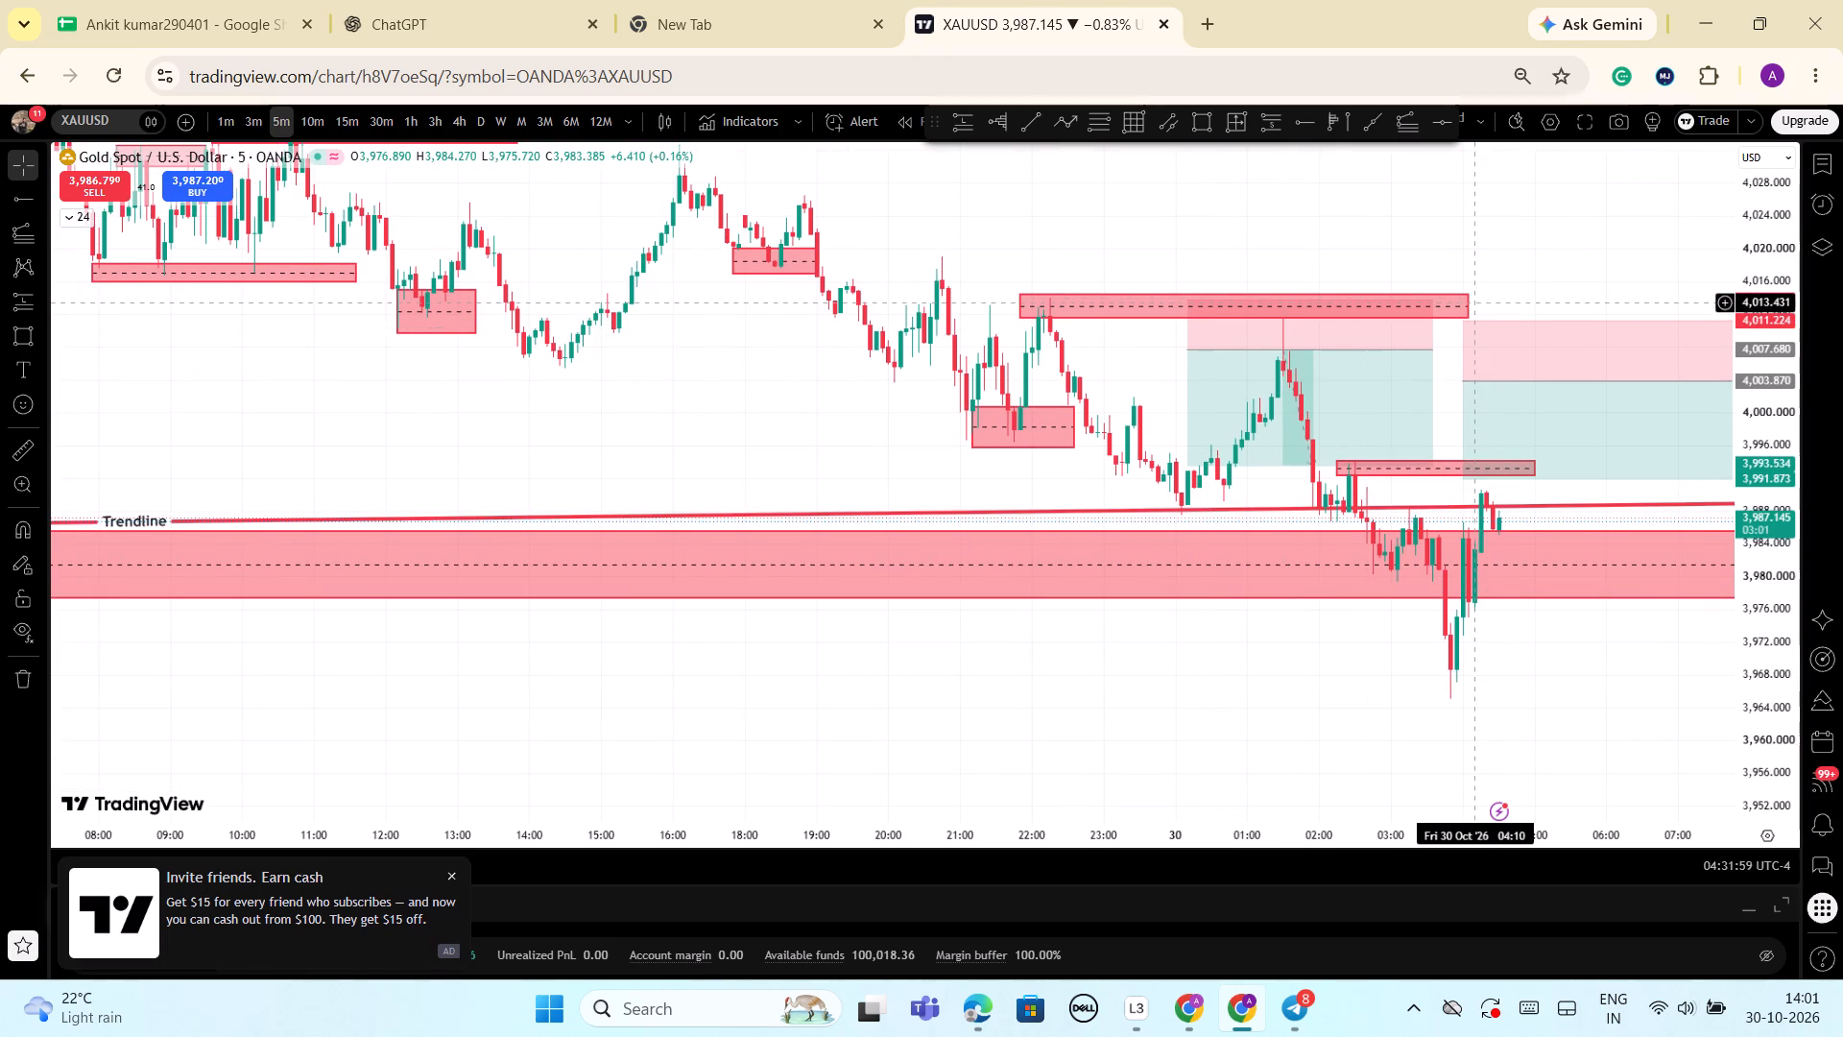
# Extend the rectangle zone near 4,013 forward in time to about 07:10 on 30 October.
pyautogui.moveTo(1470, 305); pyautogui.dragTo(1580, 301)
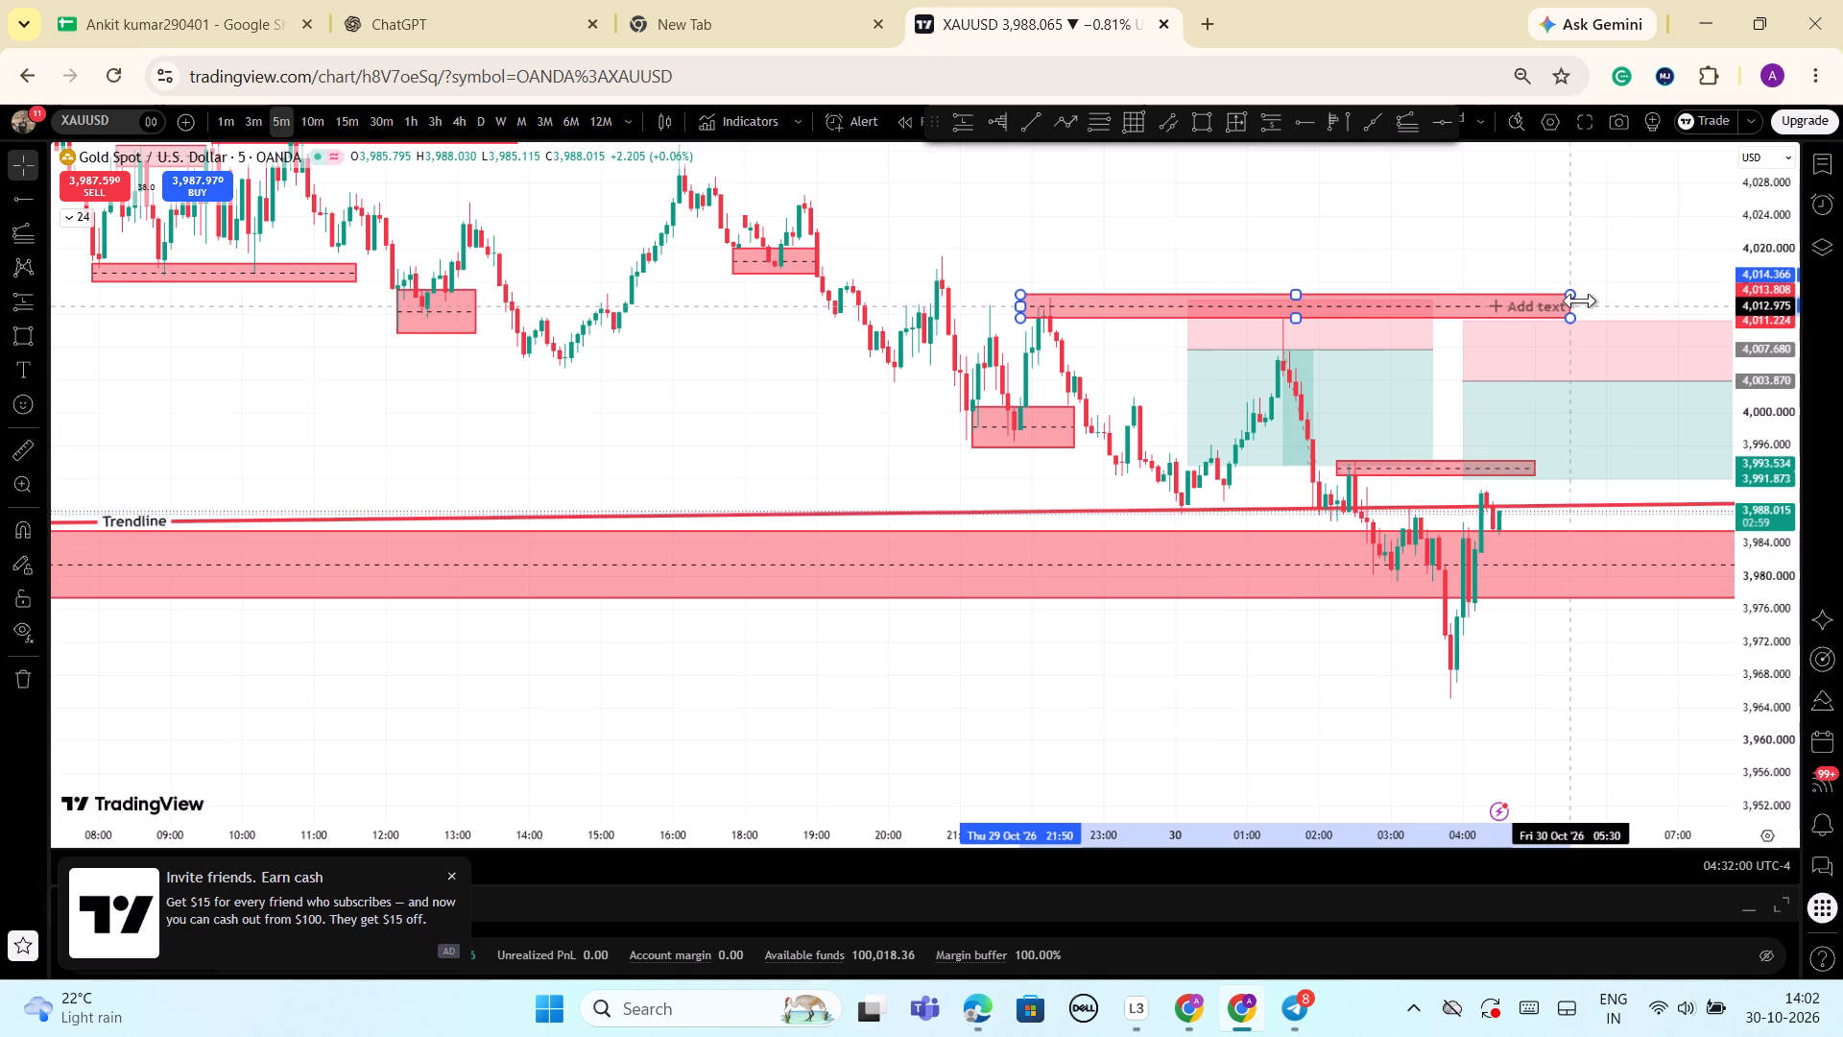
pyautogui.moveTo(1580, 301); pyautogui.dragTo(1692, 301)
pyautogui.click(1548, 247)
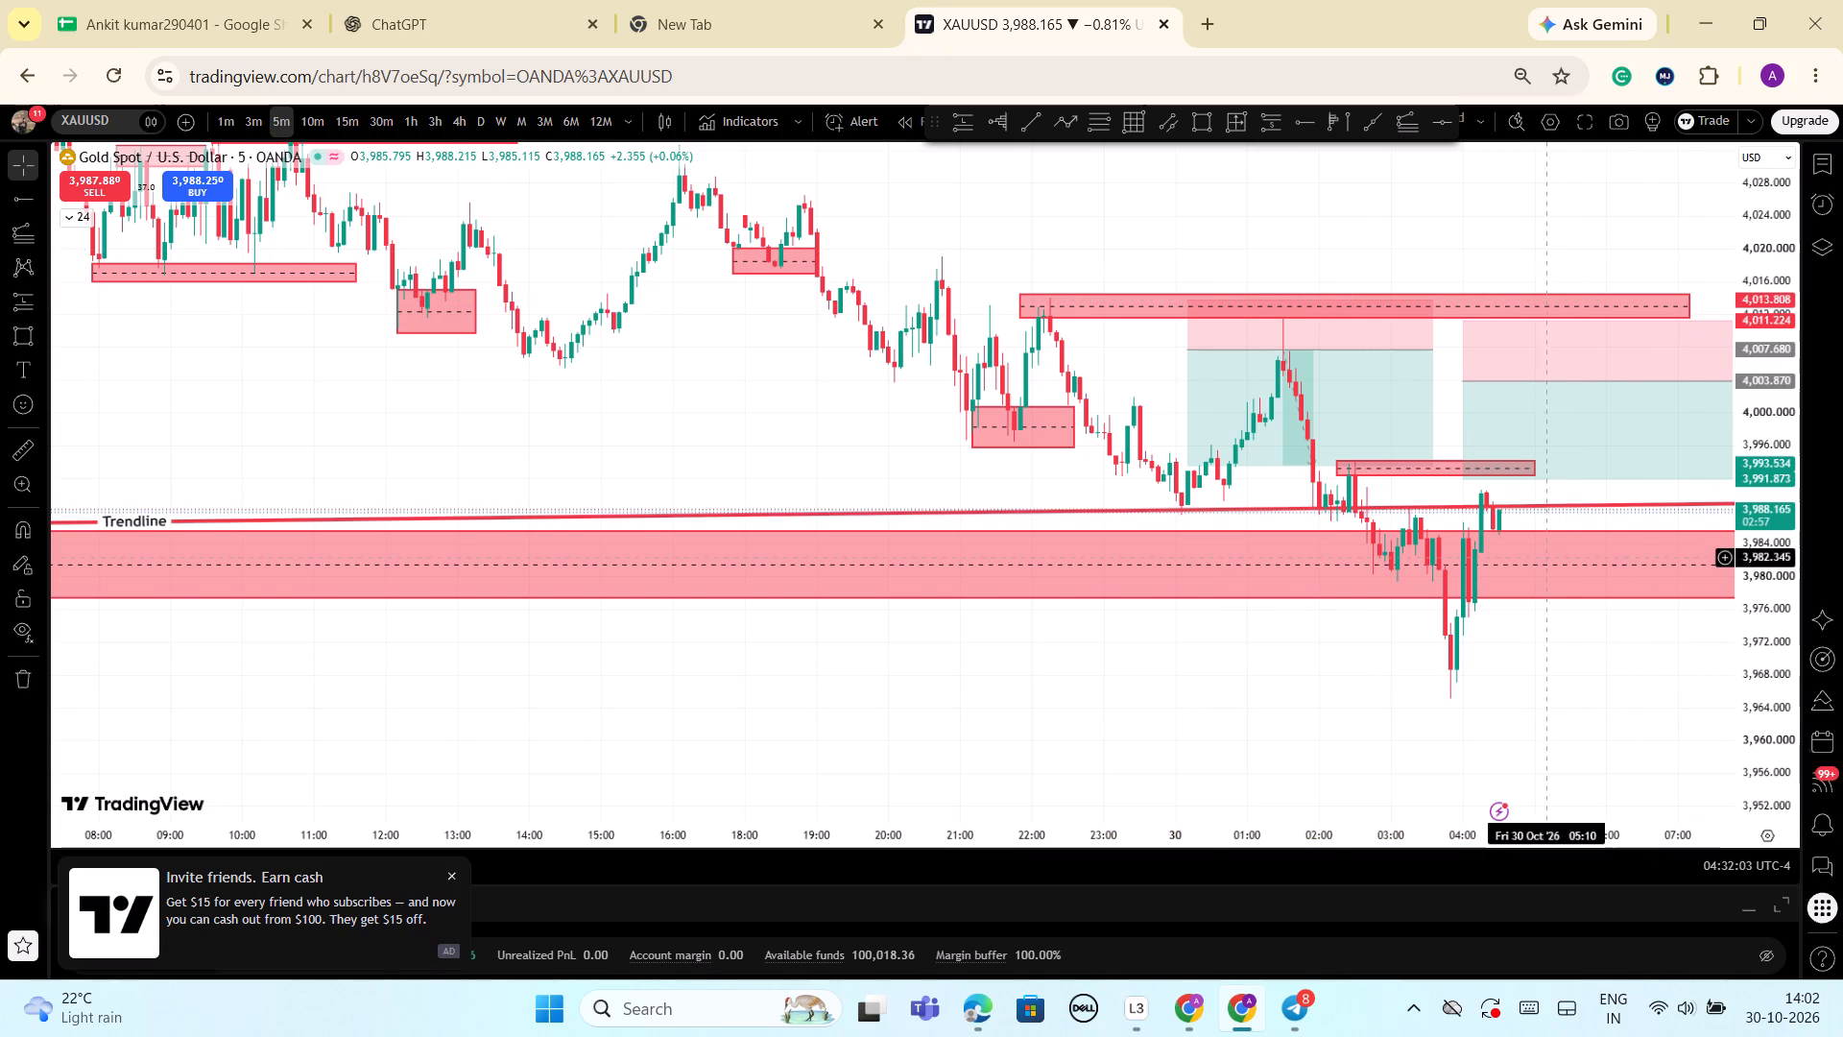
# Draw a rectangle zone over the 30 October 01:30 swing high, from about 4,011.9 to 4,006.5, ending at about 07:35.
pyautogui.moveTo(1272, 655); pyautogui.dragTo(990, 649)
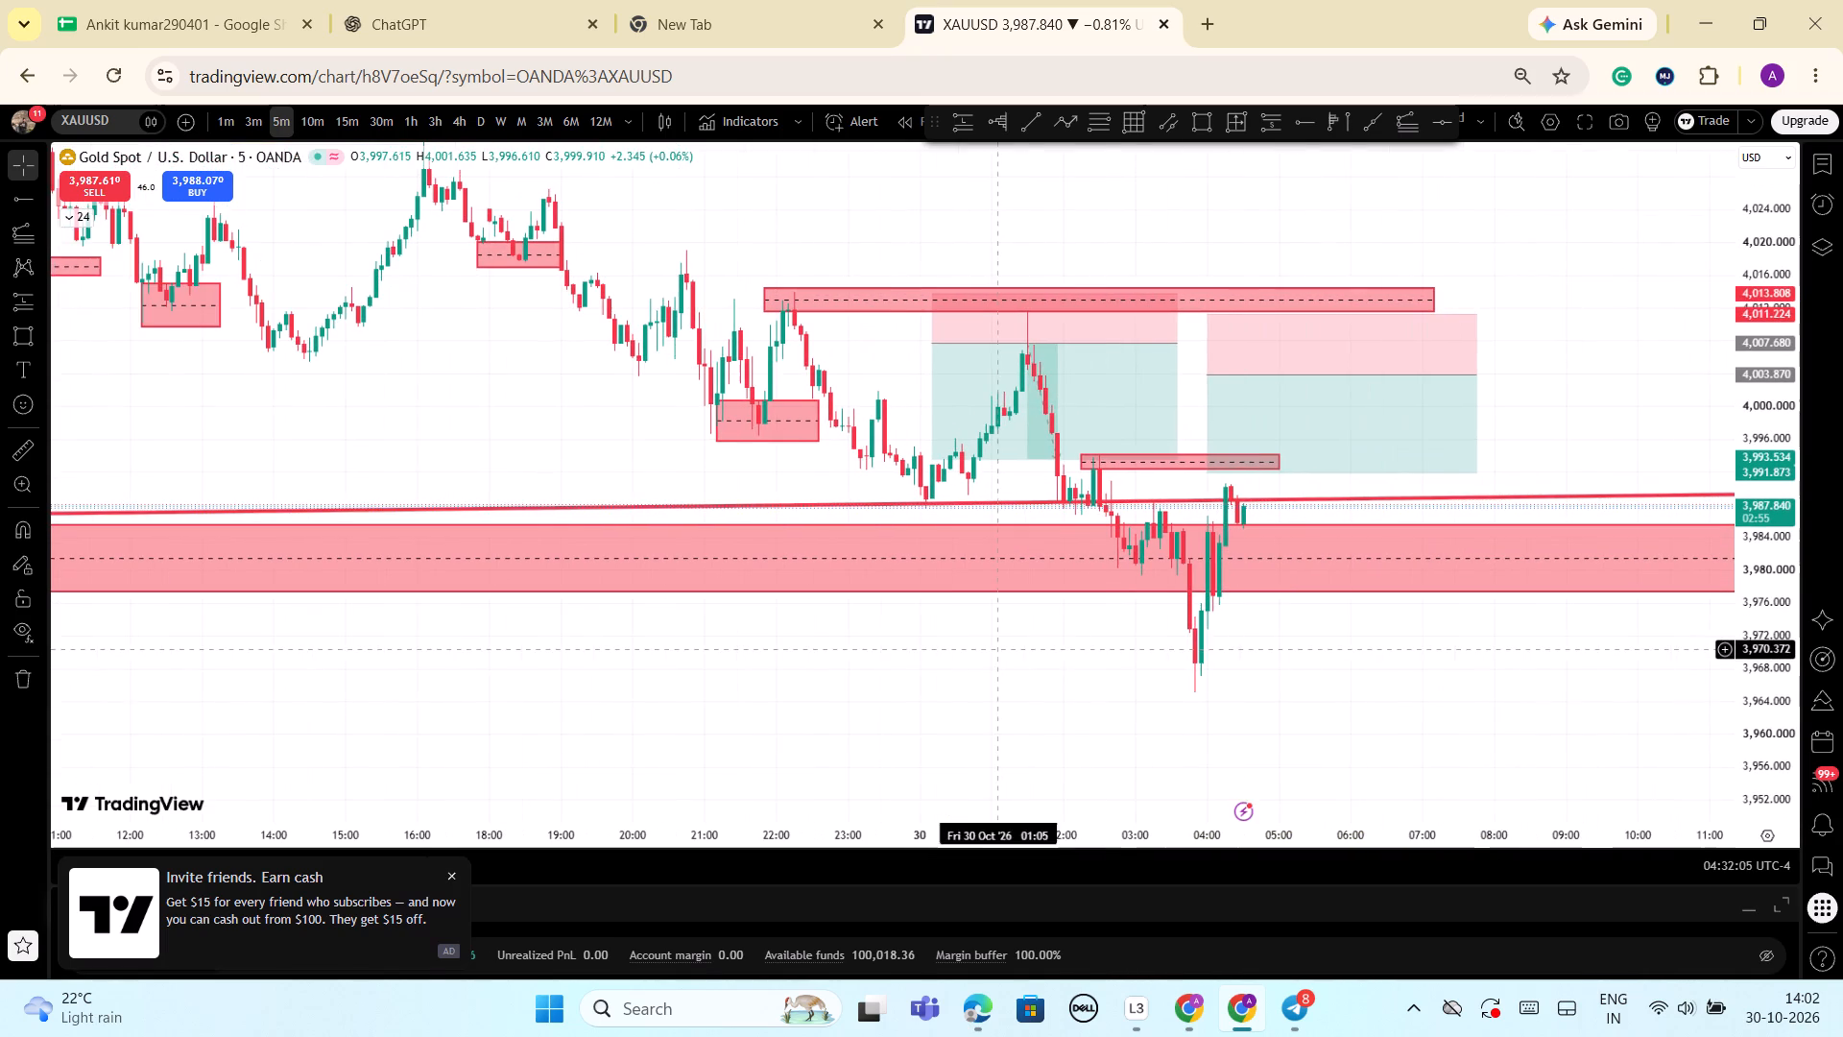
pyautogui.moveTo(990, 649); pyautogui.dragTo(989, 648)
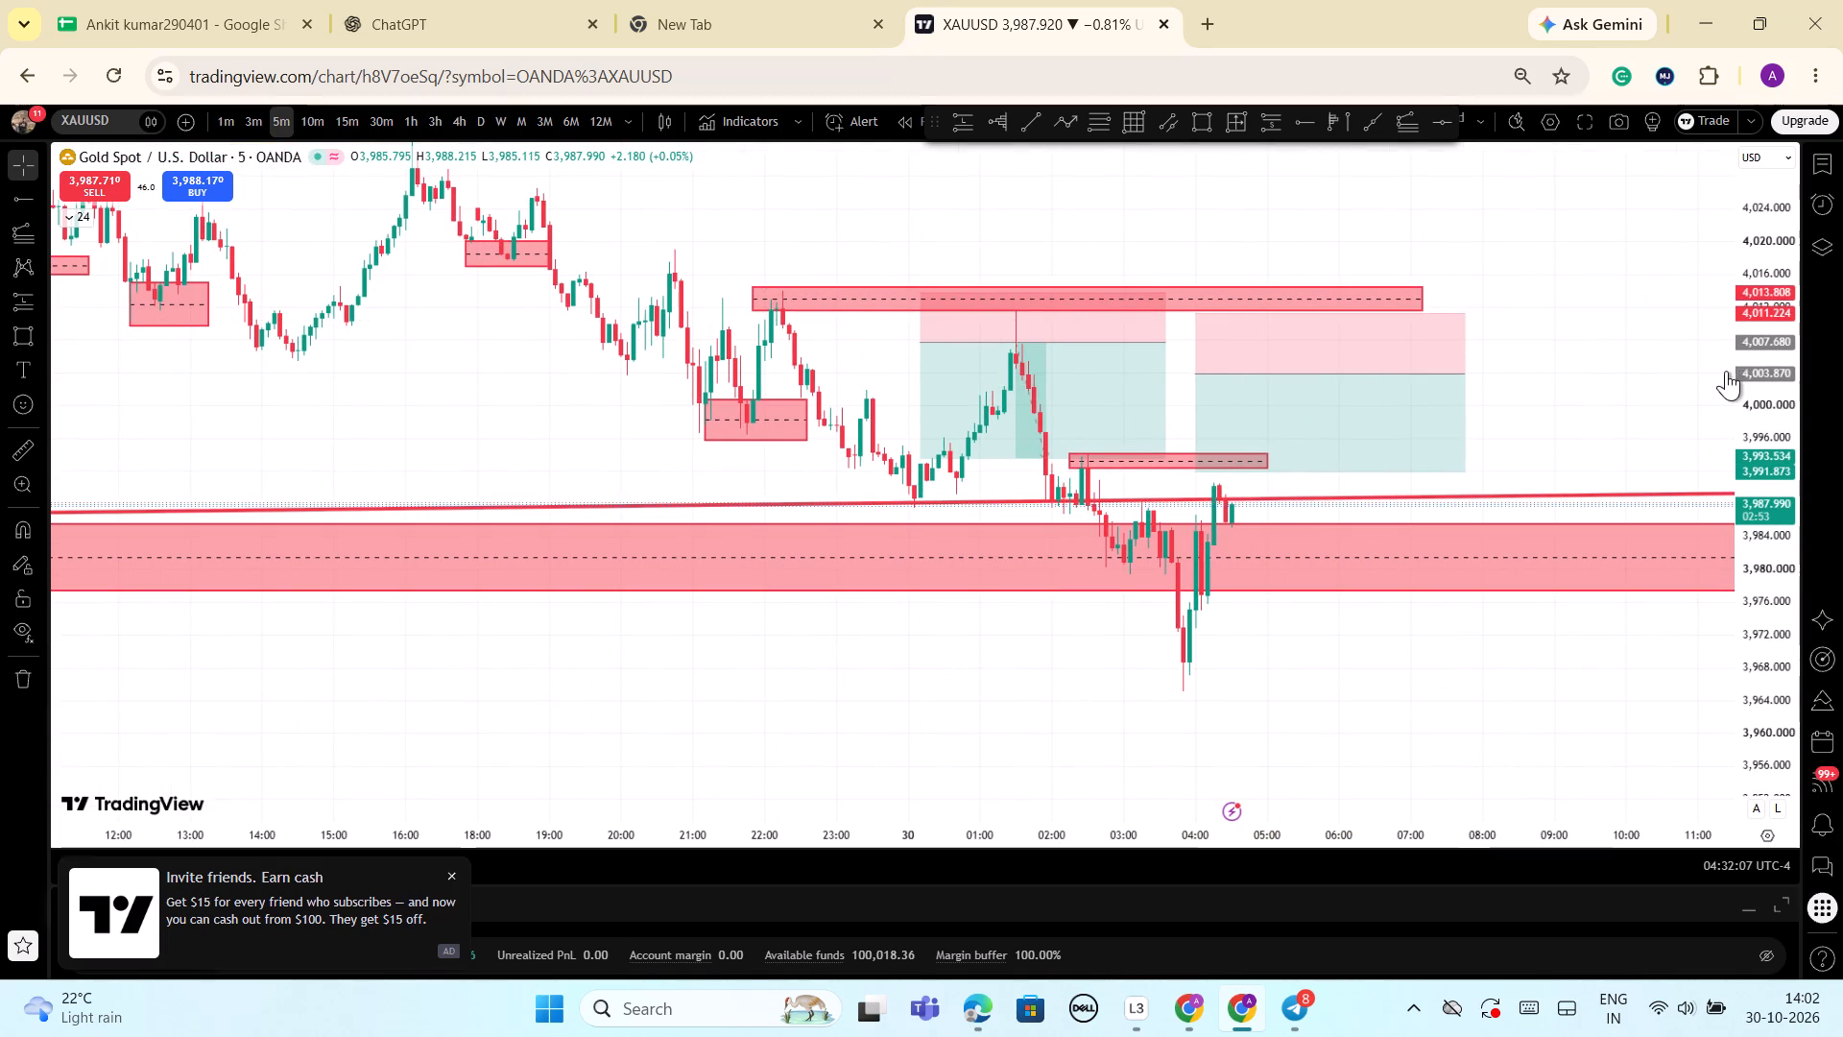
pyautogui.click(1204, 128)
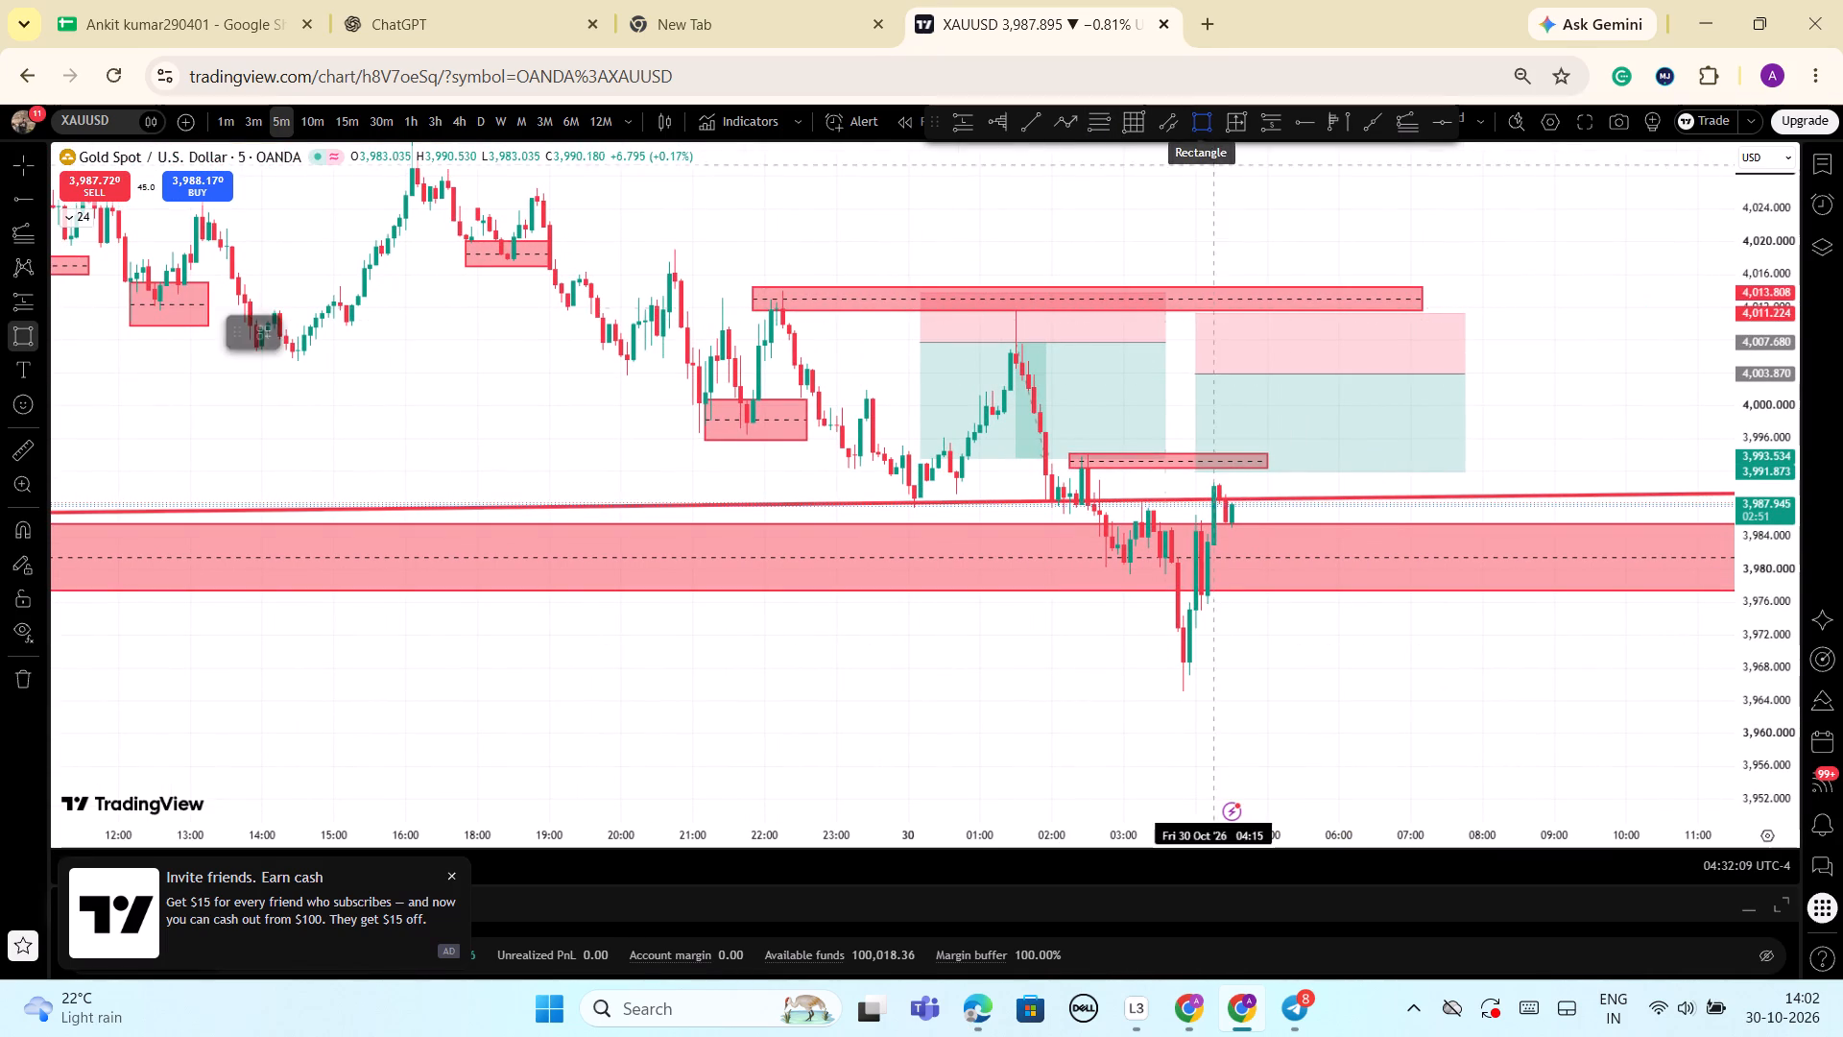
pyautogui.click(283, 127)
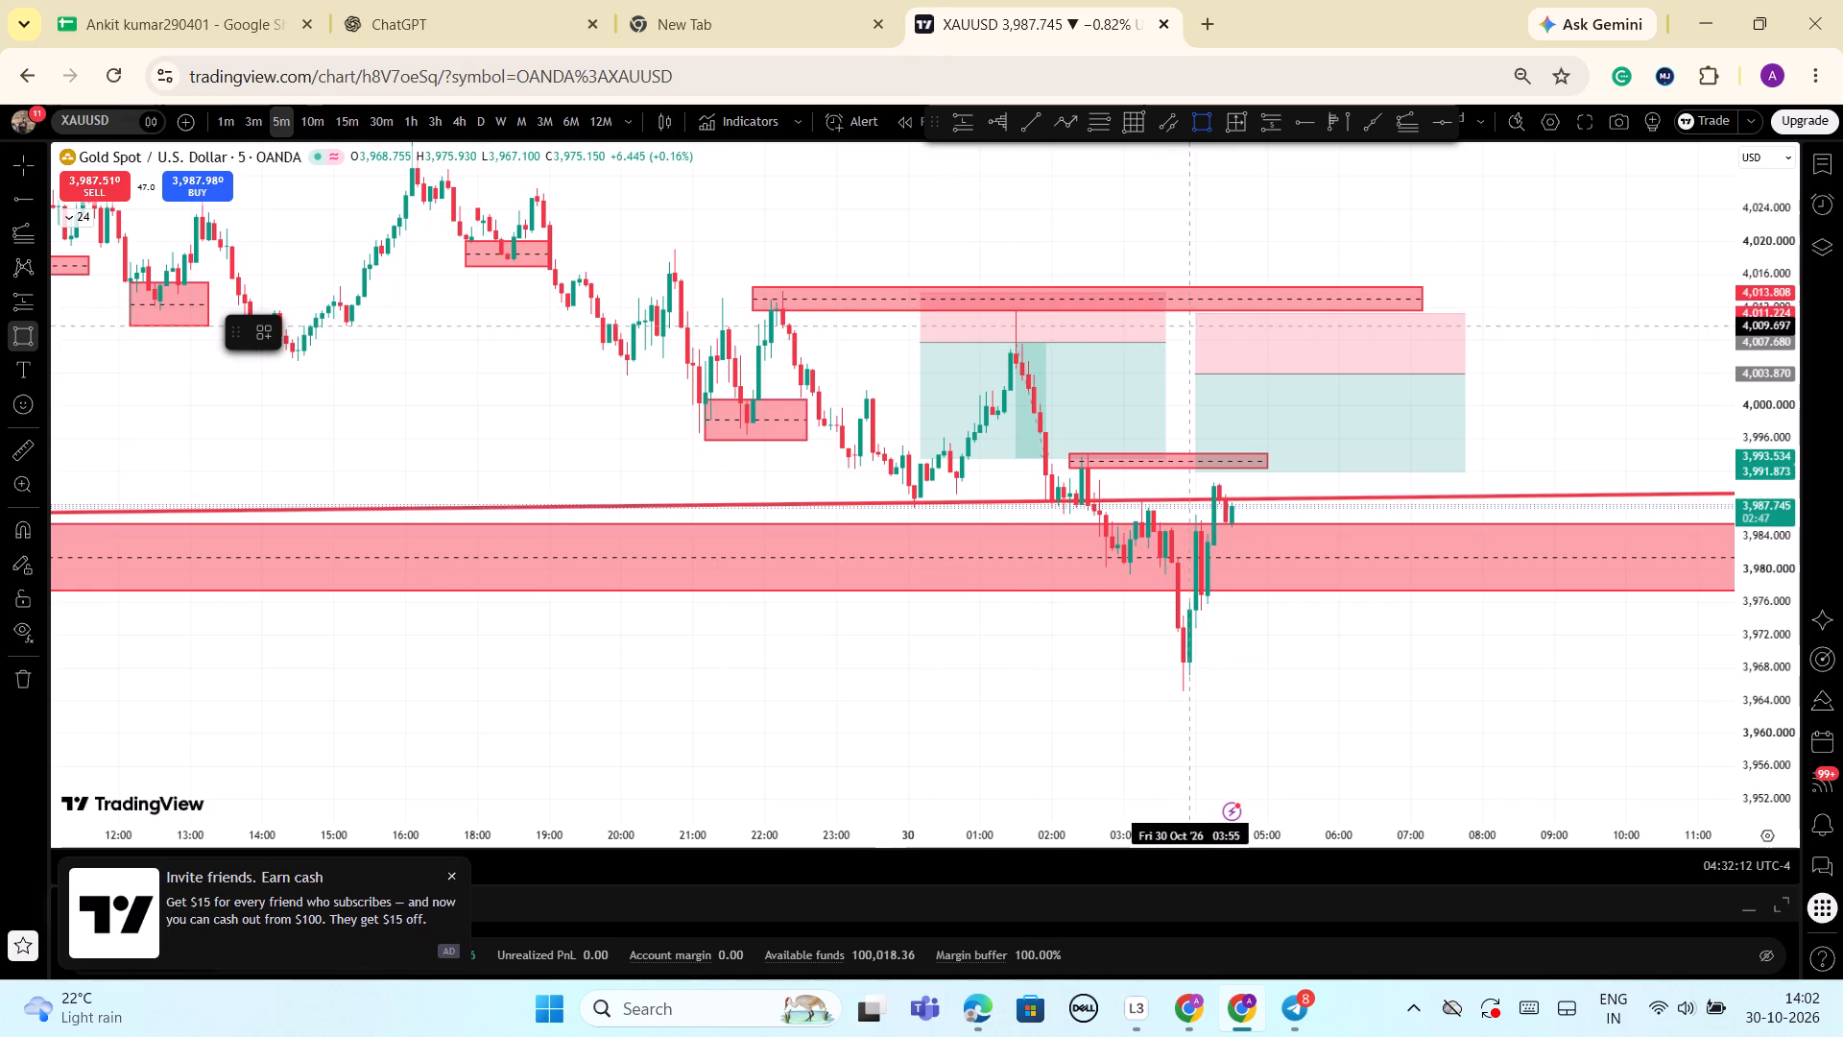
pyautogui.moveTo(1017, 352); pyautogui.dragTo(1018, 335)
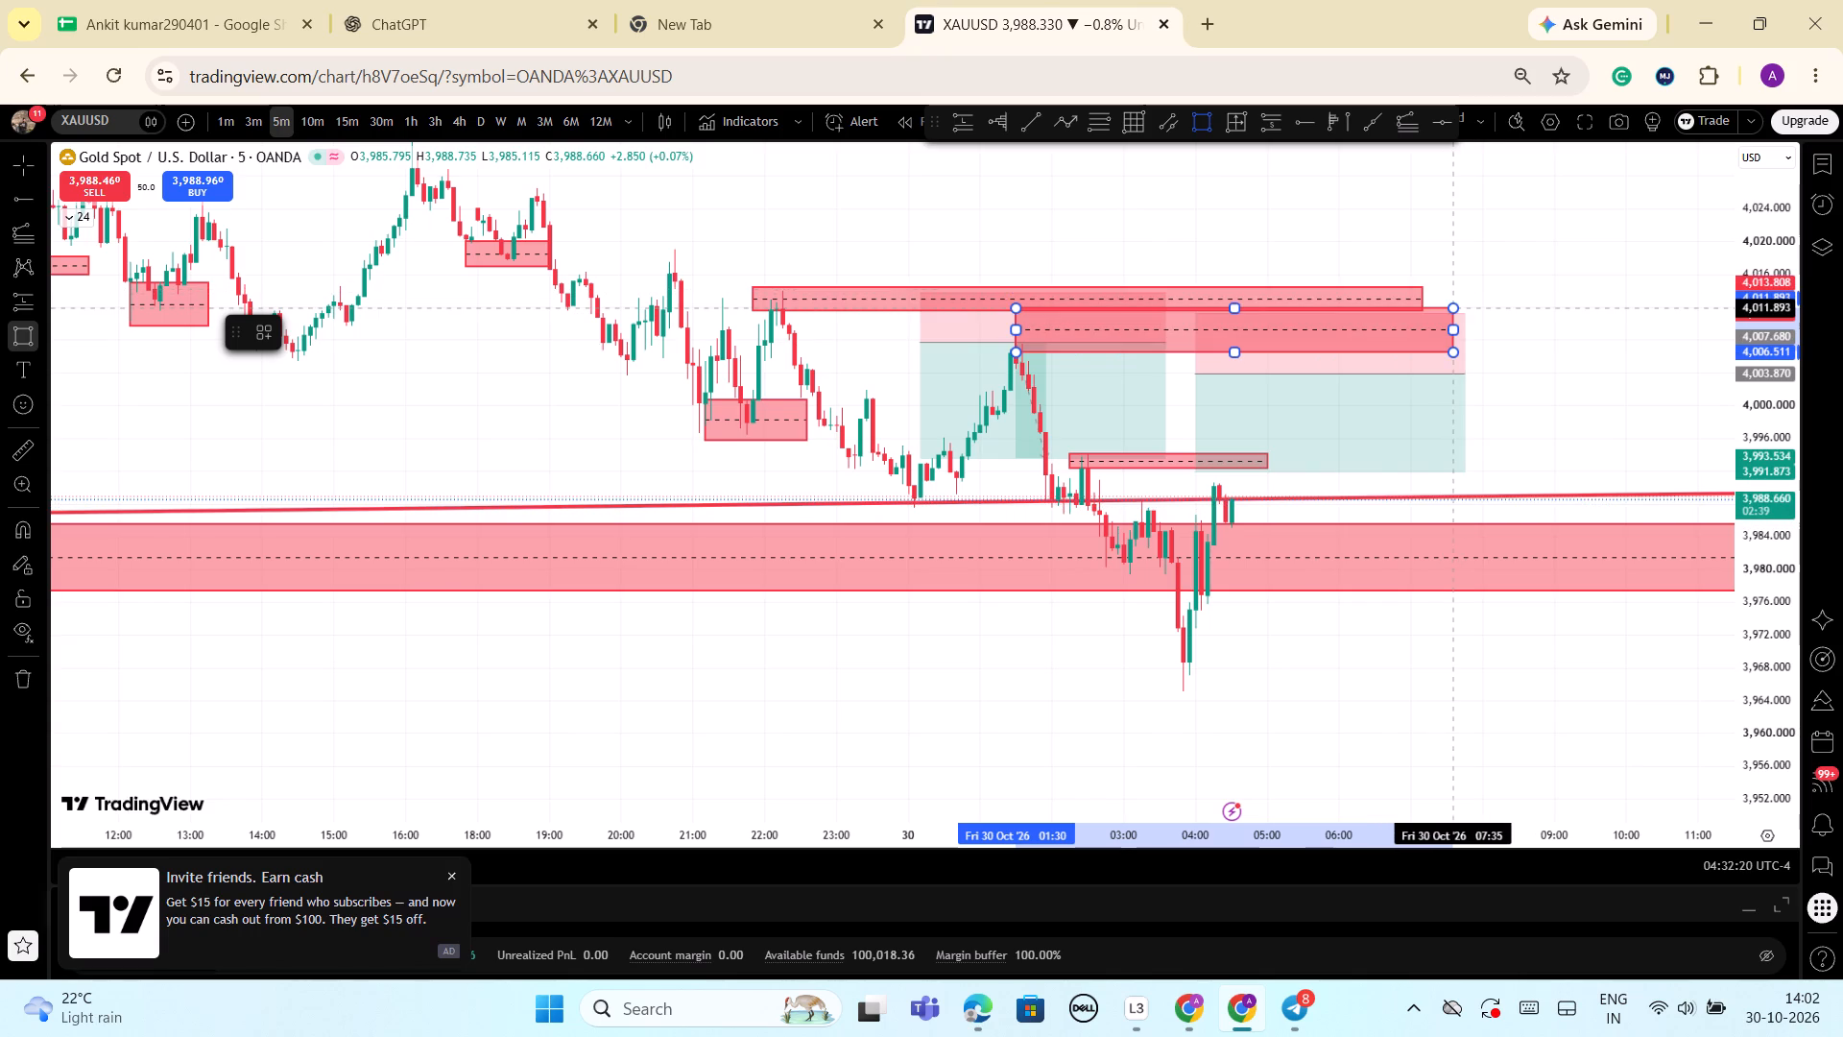
pyautogui.click(1455, 308)
pyautogui.click(1573, 308)
# Examine the 5-minute candles on 30 October against the new rectangle, the small zone near 3,993 and the trend line.
pyautogui.scroll(-2, 1633, 337)
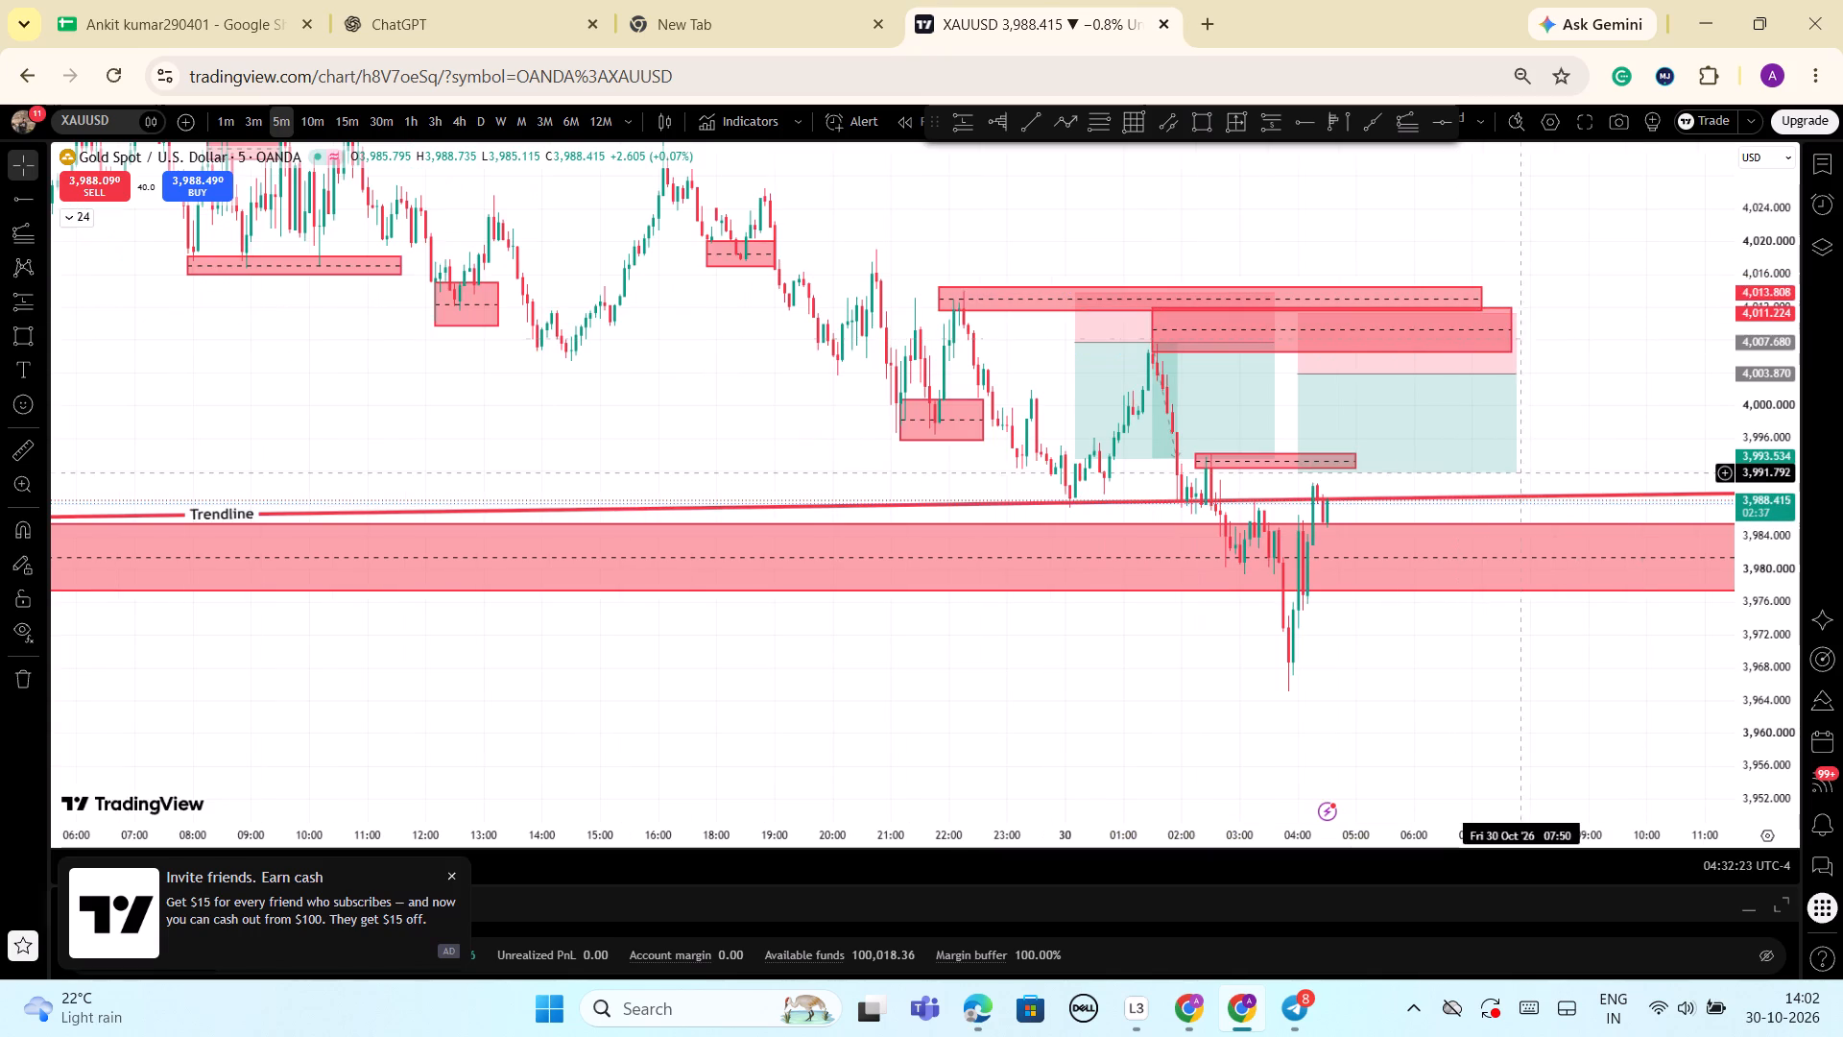
pyautogui.scroll(6, 1335, 502)
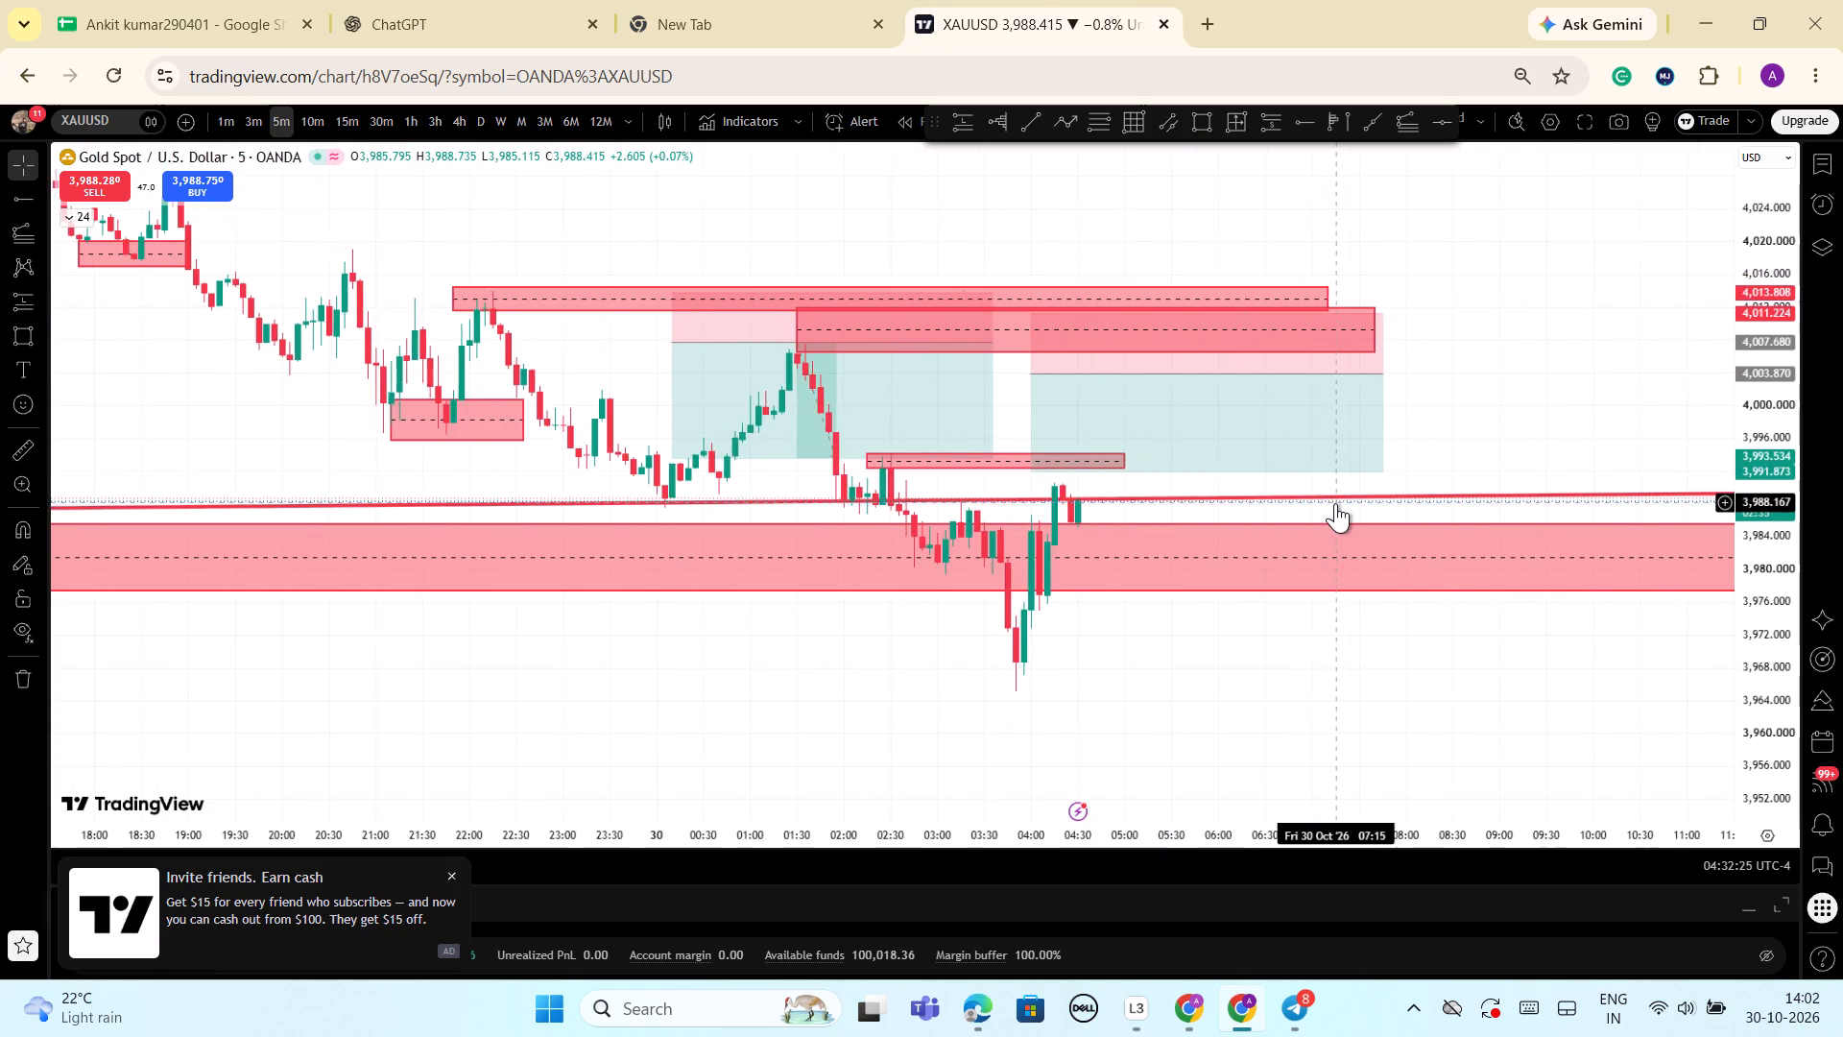
pyautogui.scroll(4, 1335, 503)
pyautogui.moveTo(1779, 238); pyautogui.dragTo(1718, 411)
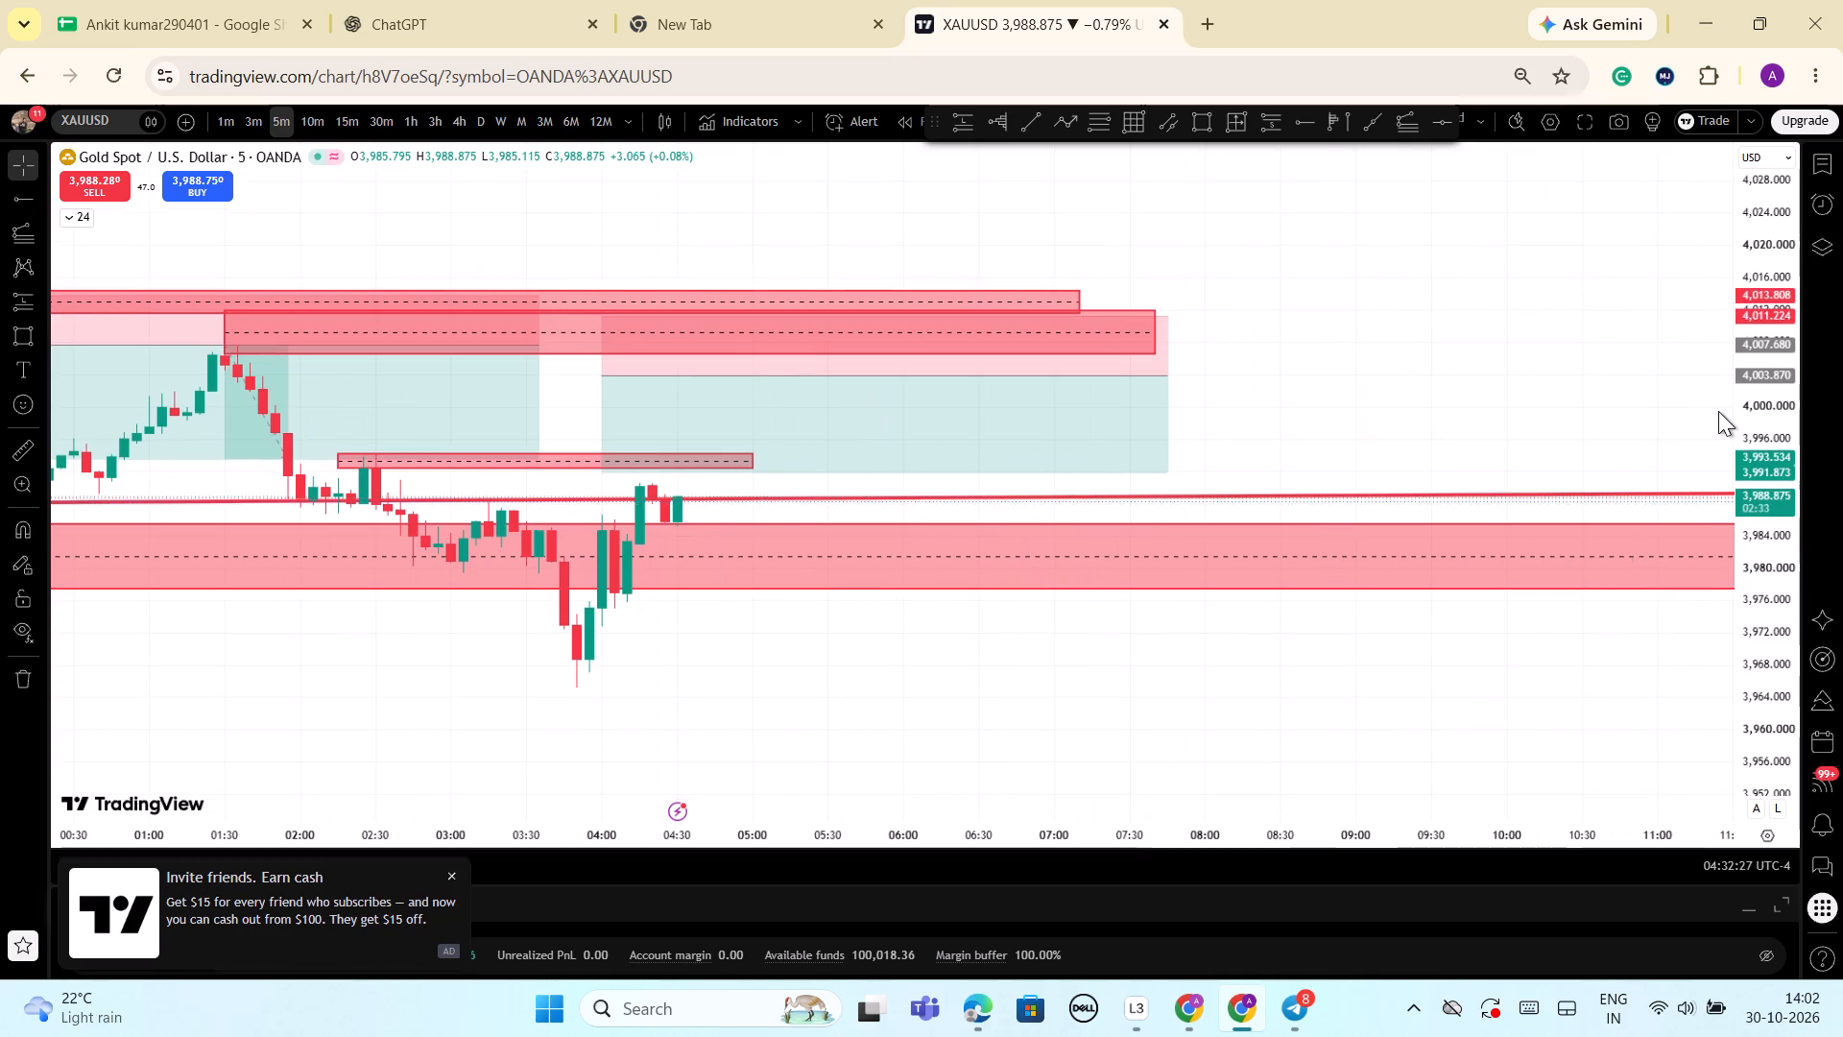
pyautogui.moveTo(1718, 411); pyautogui.dragTo(1744, 406)
pyautogui.scroll(-3, 1560, 435)
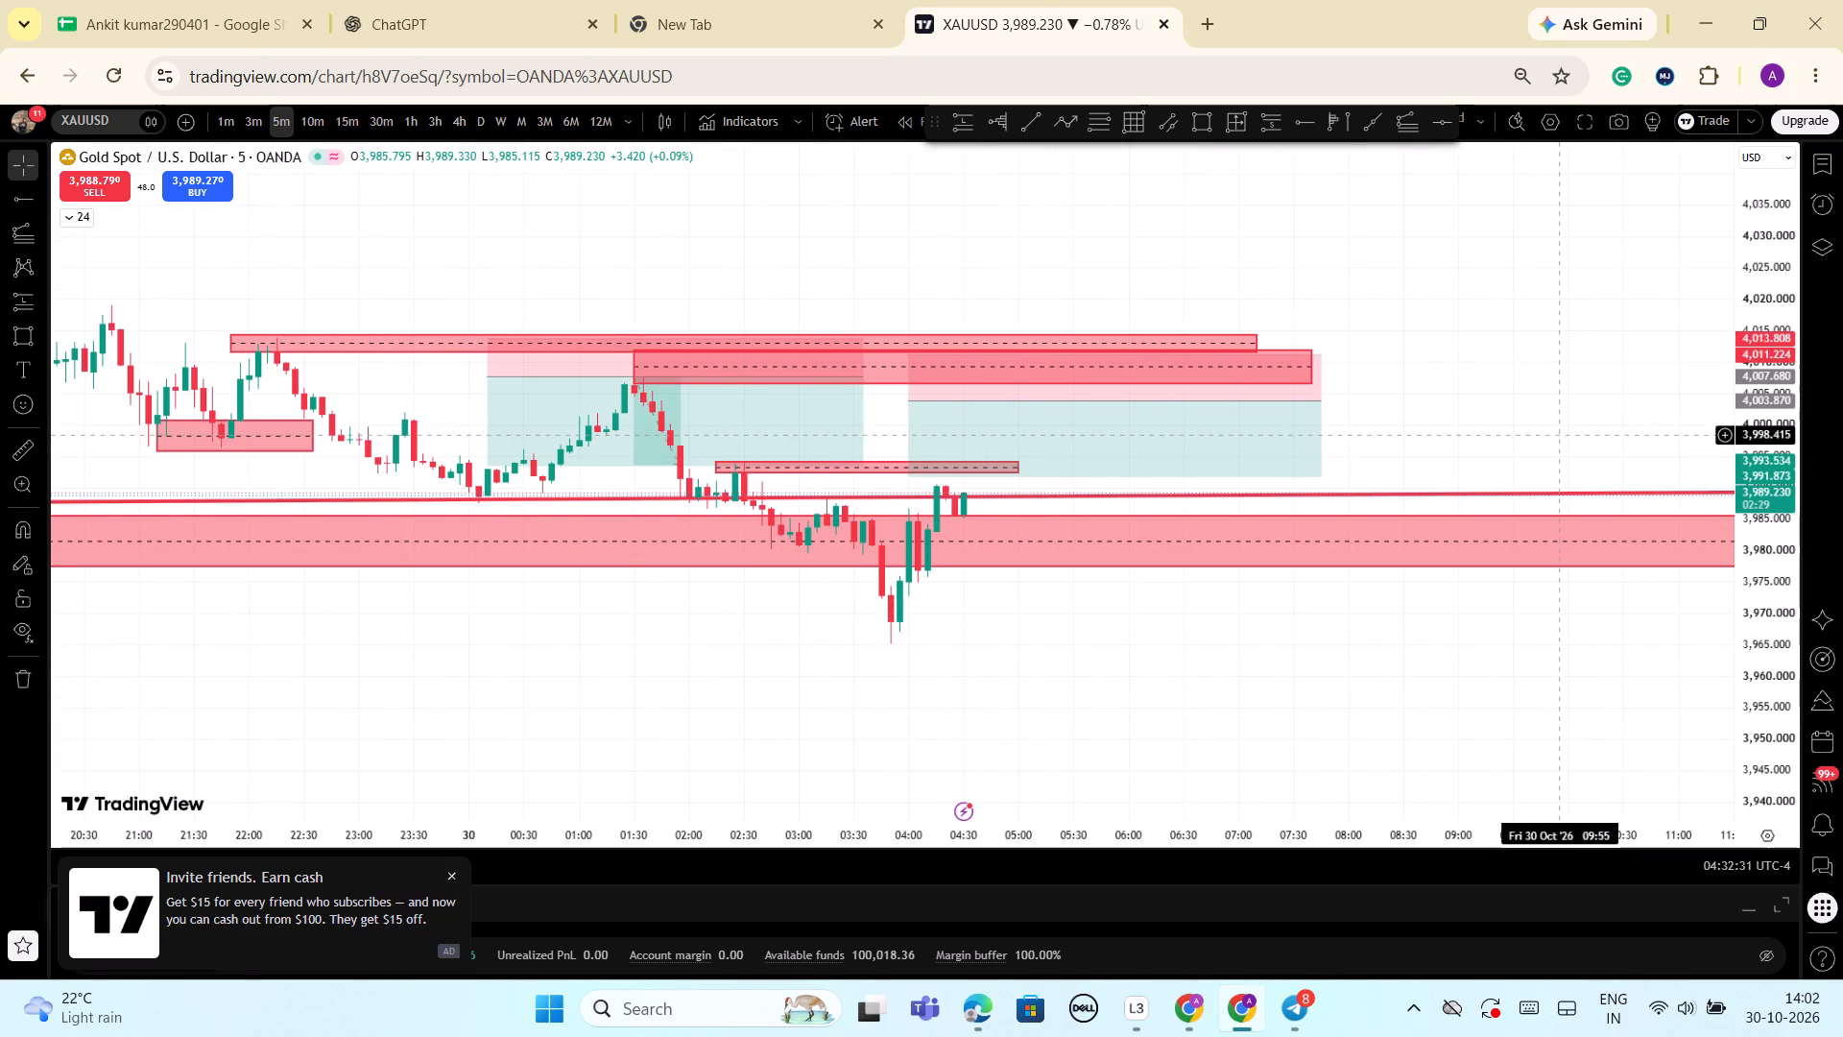
pyautogui.scroll(-4, 1560, 435)
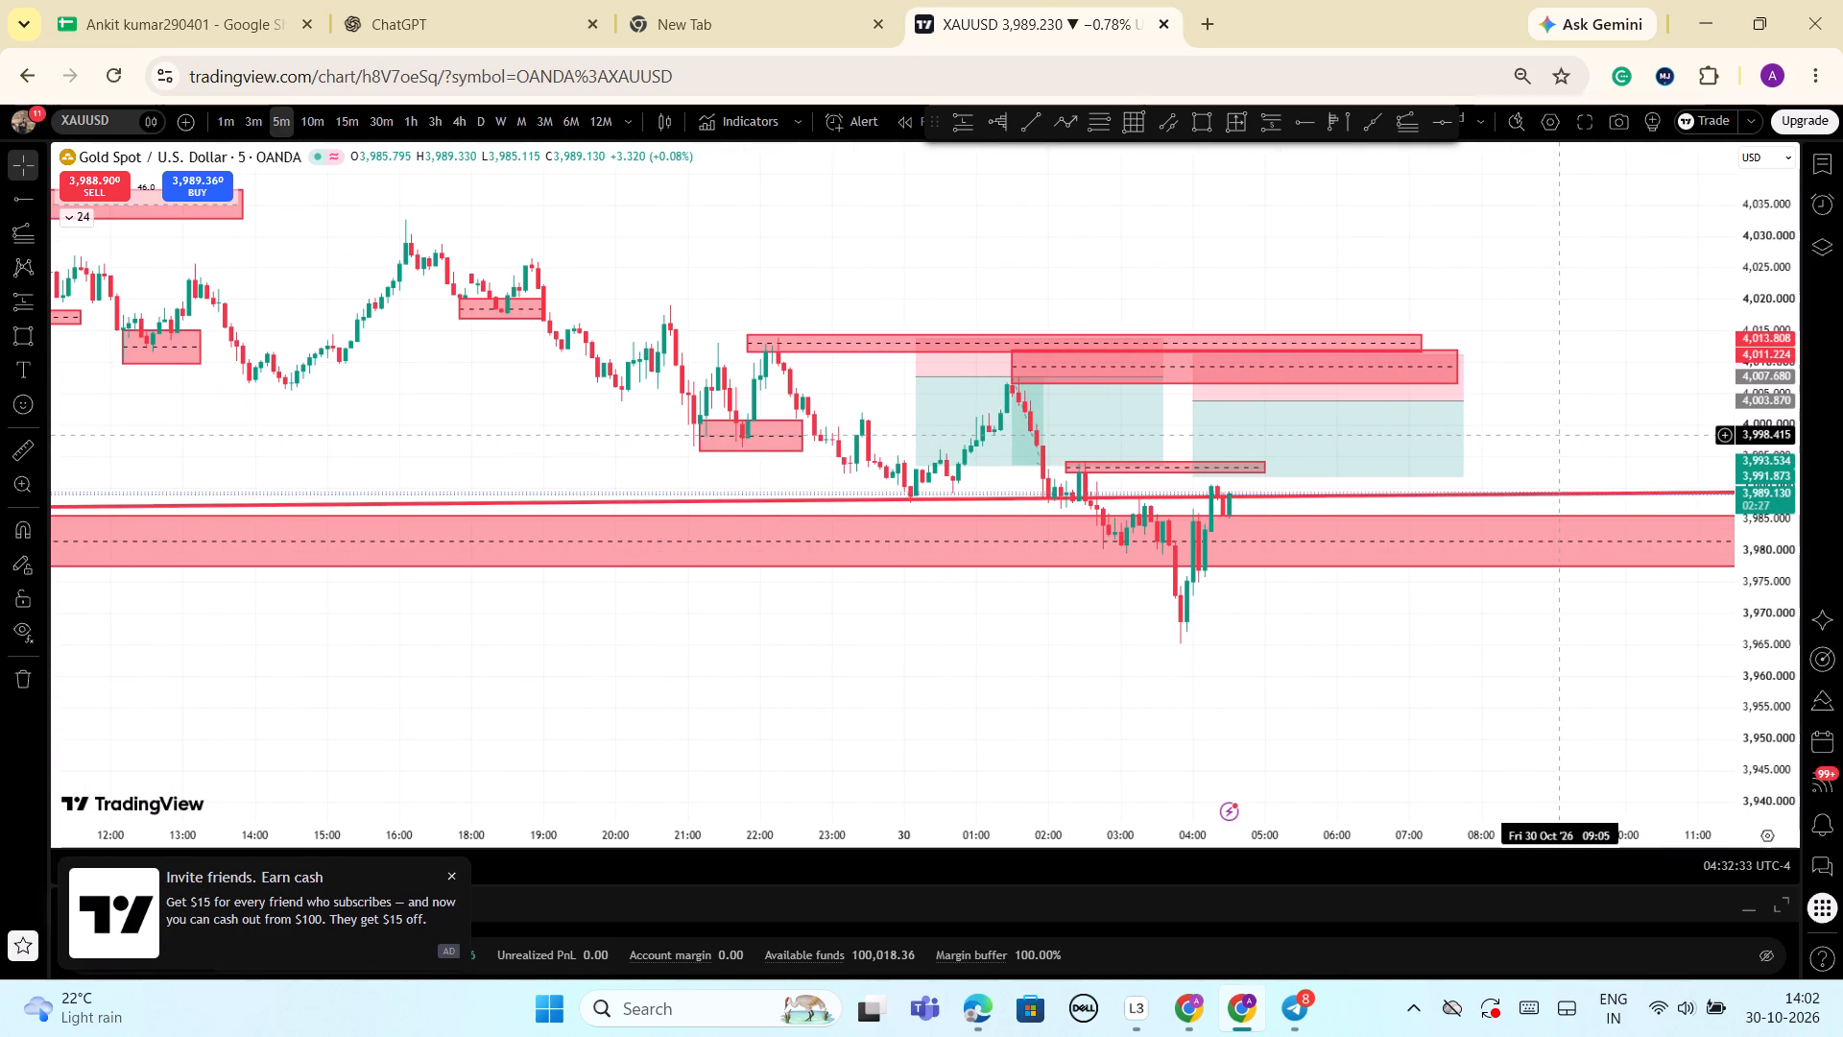
pyautogui.moveTo(1770, 654); pyautogui.dragTo(1758, 358)
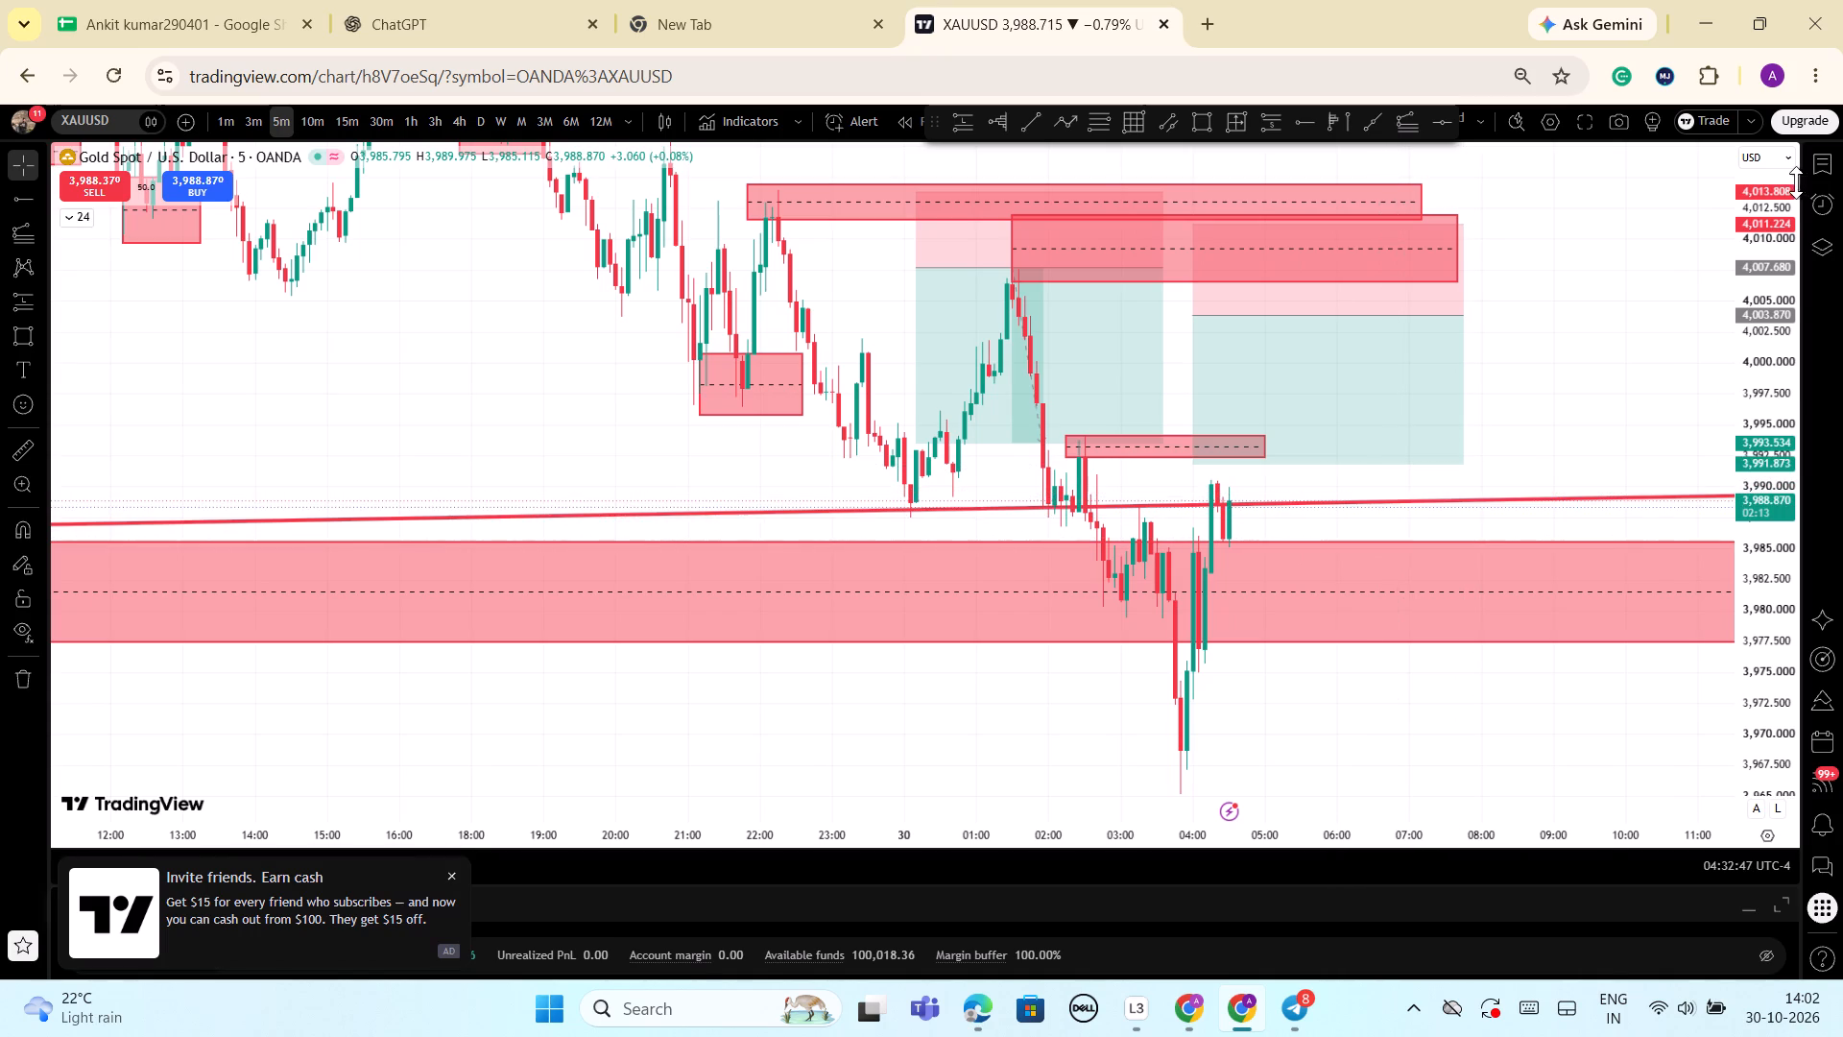
pyautogui.moveTo(1743, 209); pyautogui.dragTo(1700, 466)
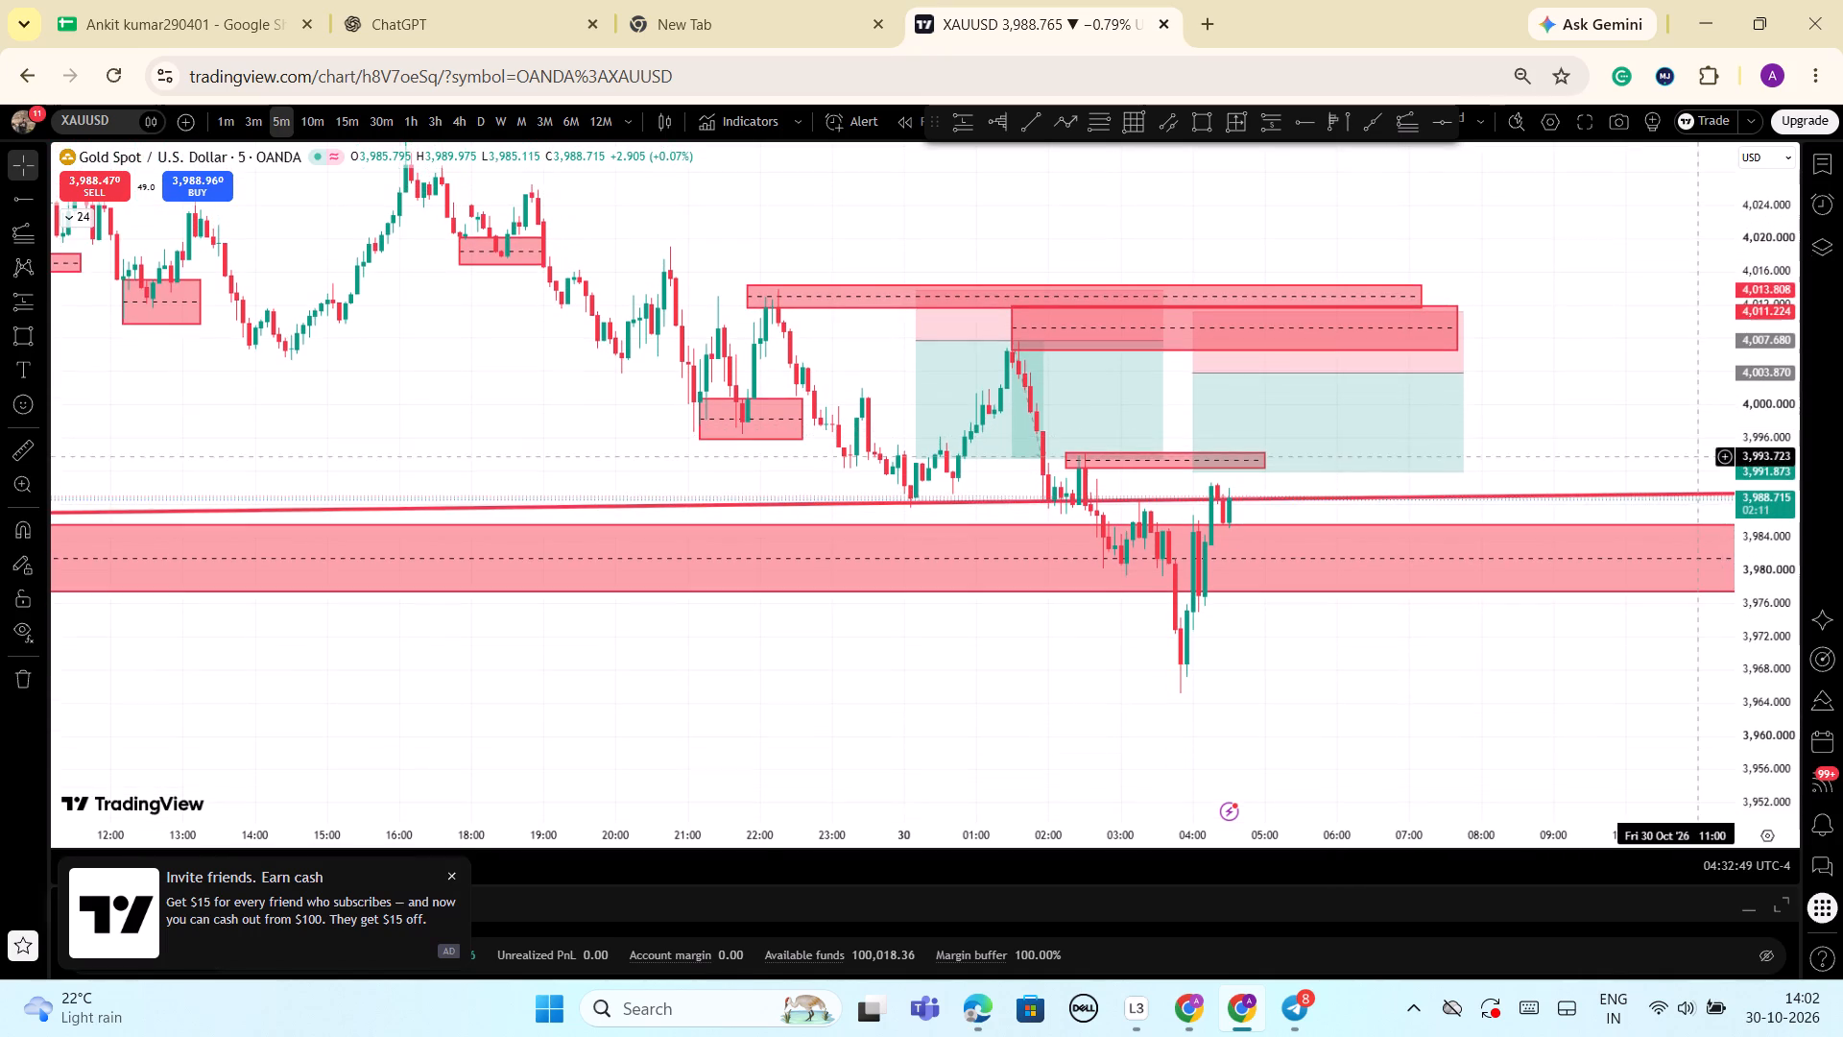
pyautogui.moveTo(1700, 466); pyautogui.dragTo(1687, 488)
# Examine the 29 October 5-minute decline and its rectangle zones leading into the 30 October dip.
pyautogui.scroll(-2, 553, 361)
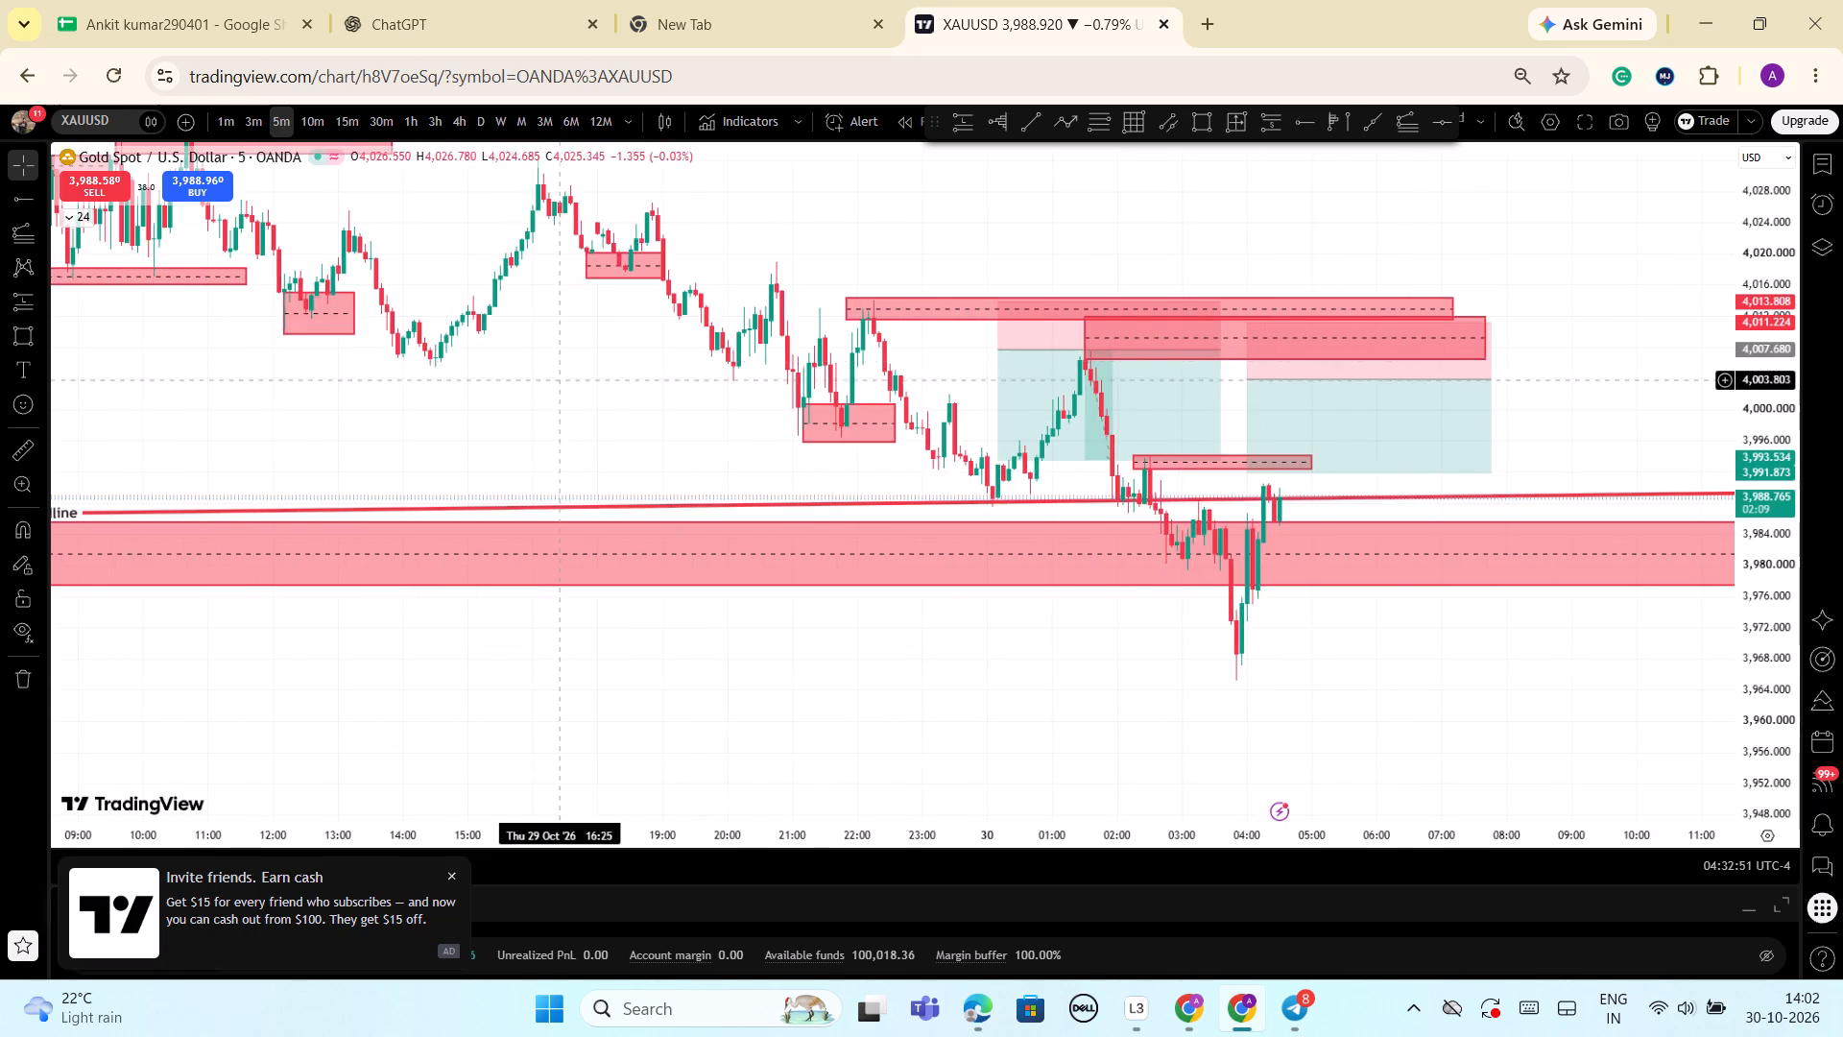
pyautogui.scroll(-3, 561, 385)
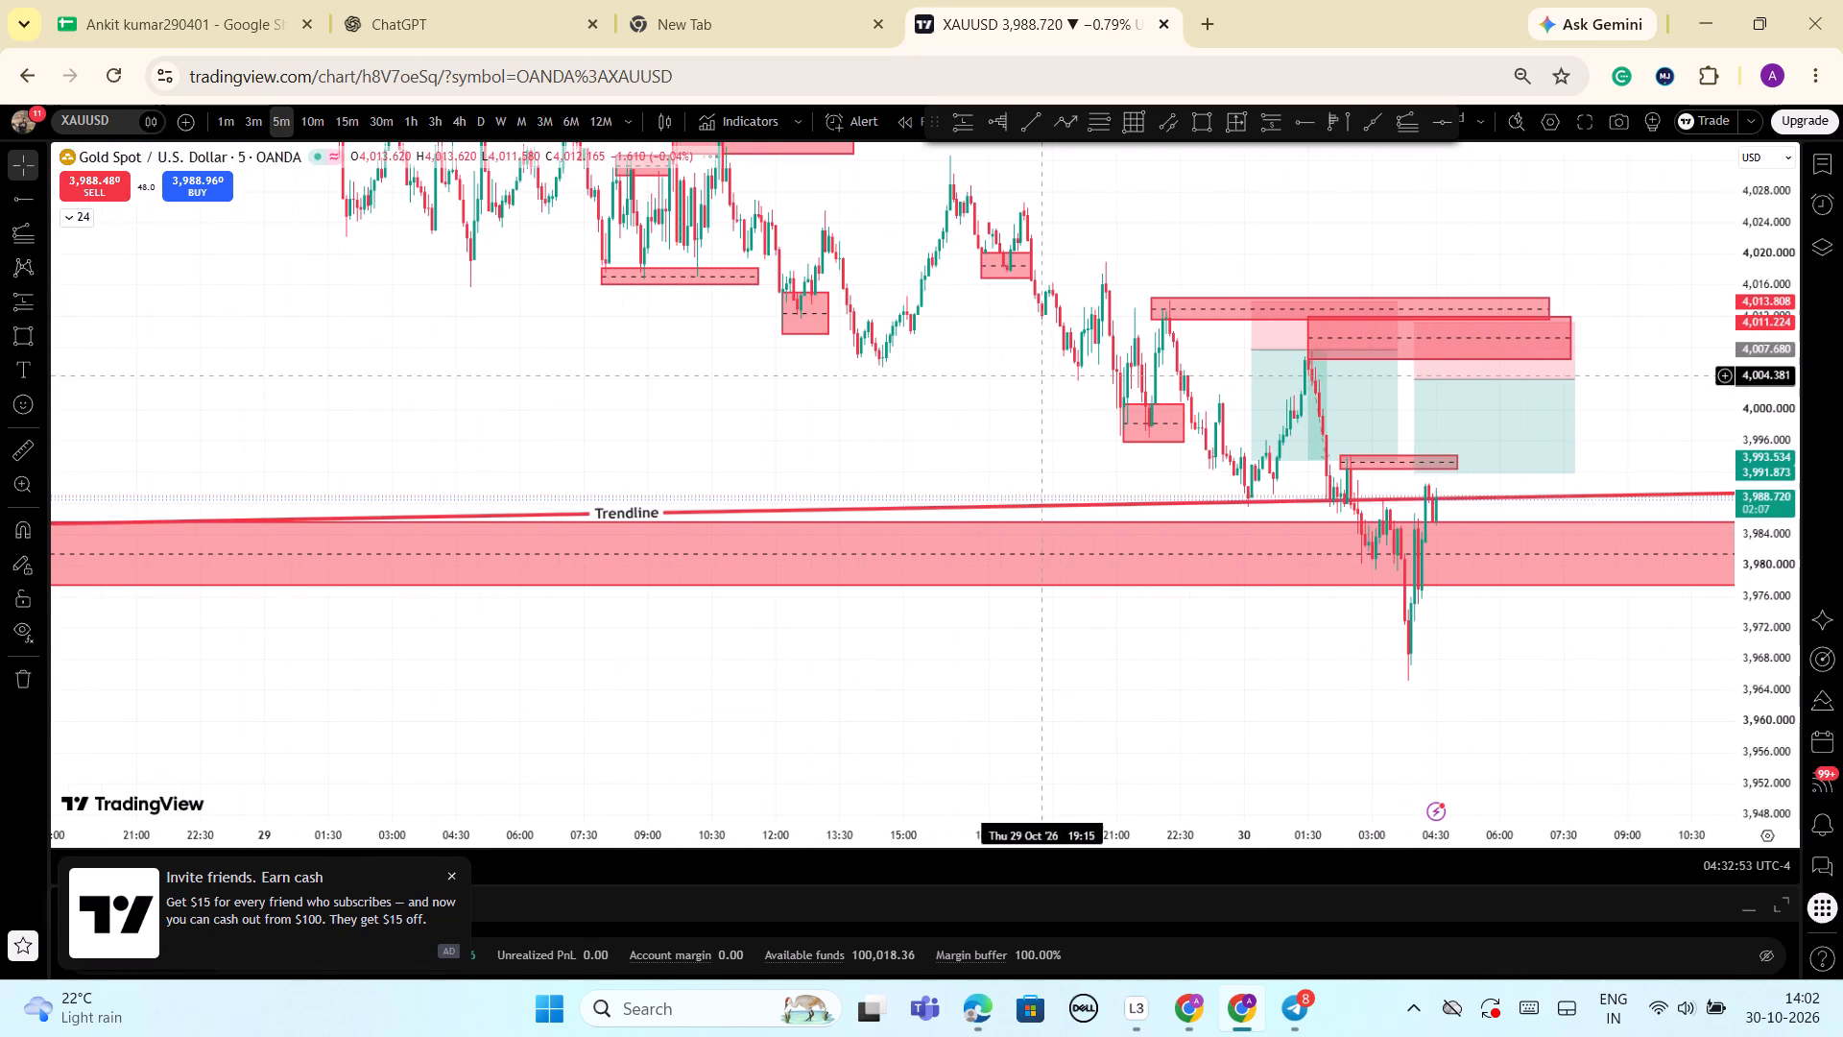
pyautogui.moveTo(1030, 350); pyautogui.dragTo(1075, 597)
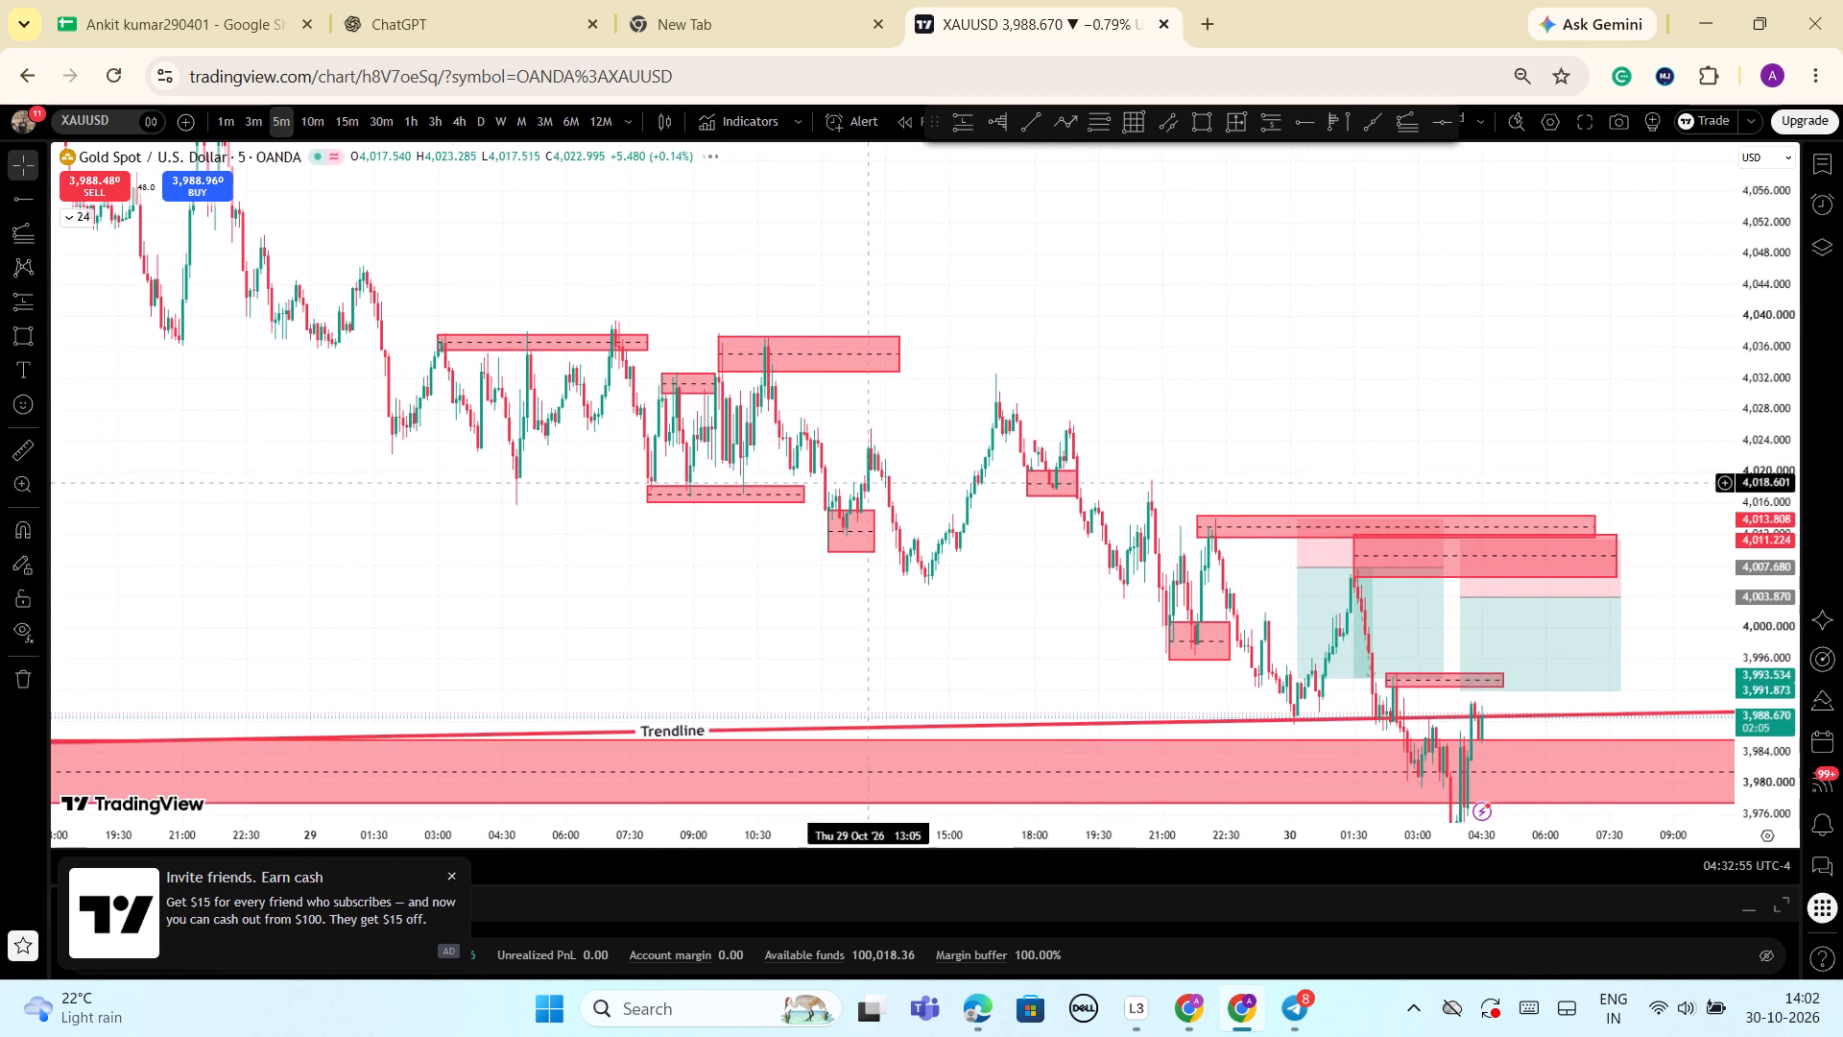
pyautogui.scroll(4, 831, 455)
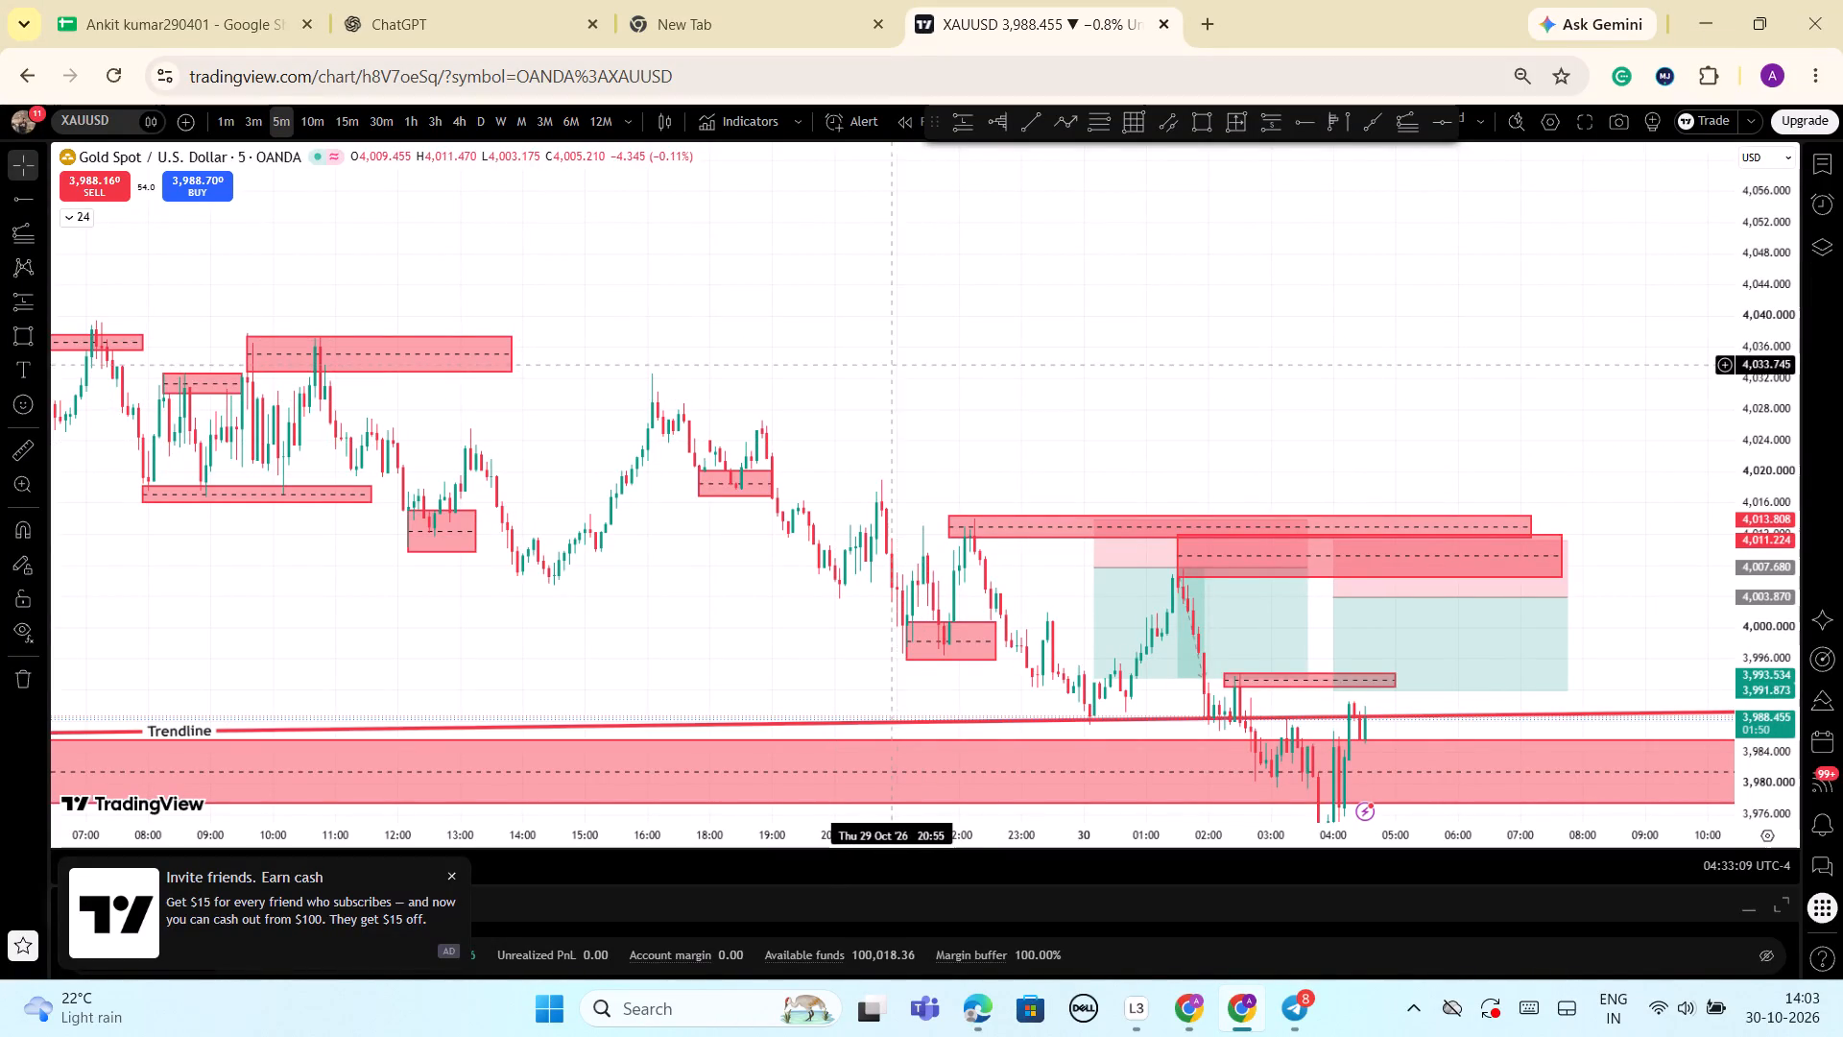
pyautogui.scroll(3, 1426, 456)
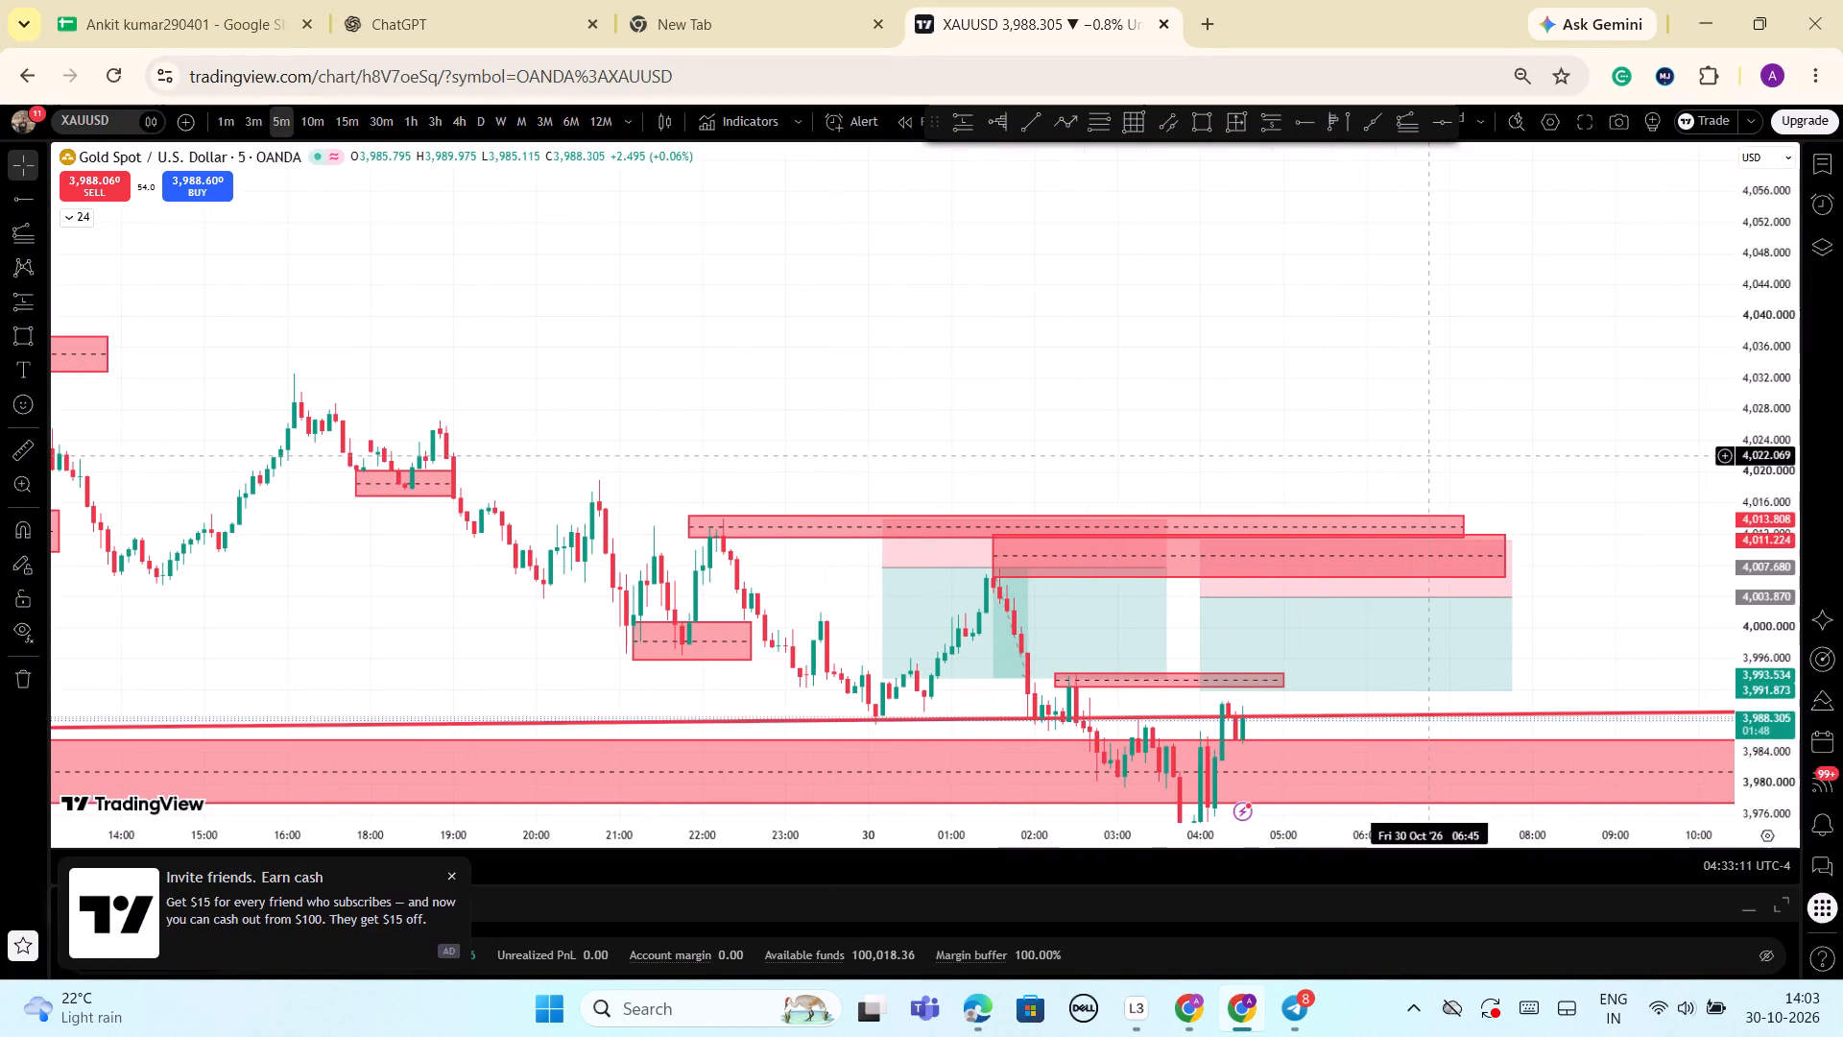
pyautogui.moveTo(1763, 403); pyautogui.dragTo(1745, 514)
pyautogui.moveTo(1605, 527); pyautogui.dragTo(1634, 296)
pyautogui.scroll(-4, 1489, 690)
pyautogui.moveTo(1305, 667); pyautogui.dragTo(1313, 664)
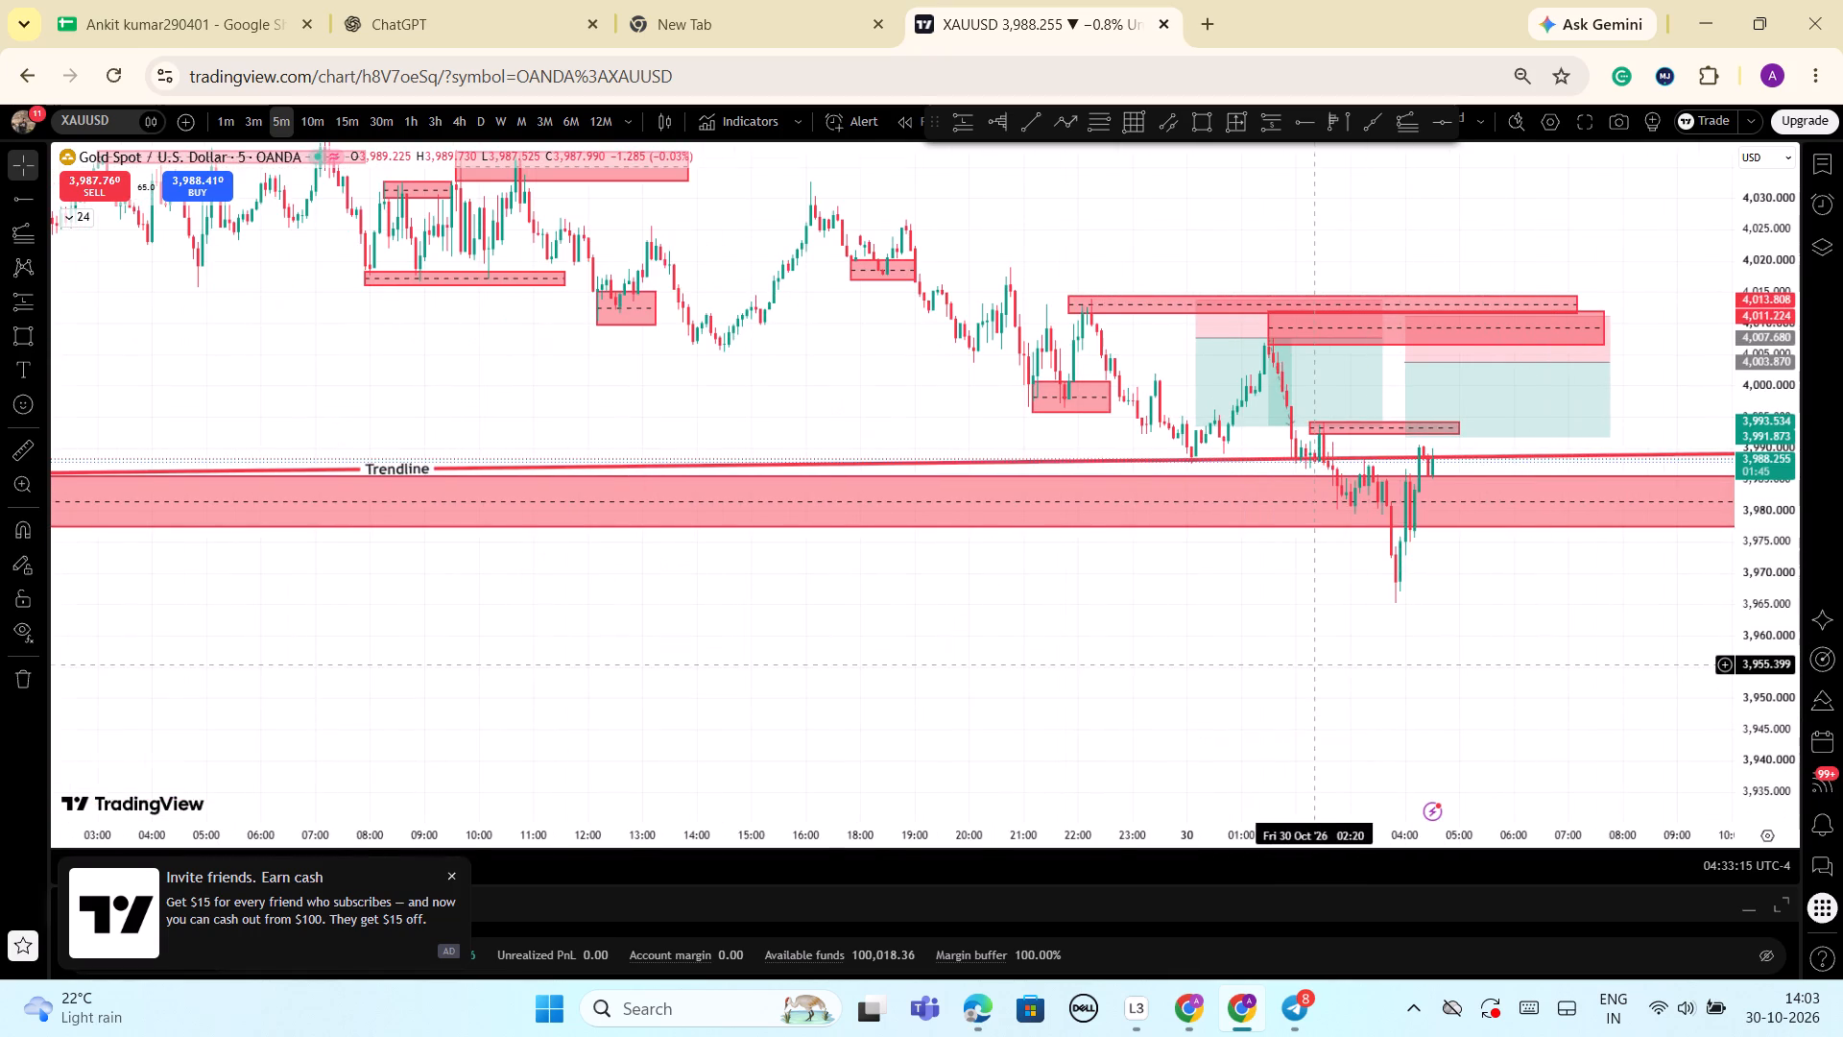
pyautogui.moveTo(1313, 664); pyautogui.dragTo(1172, 654)
# Switch the chart to the 15-minute timeframe and examine the 30 October candles around the trend line and rectangle zones.
pyautogui.click(345, 114)
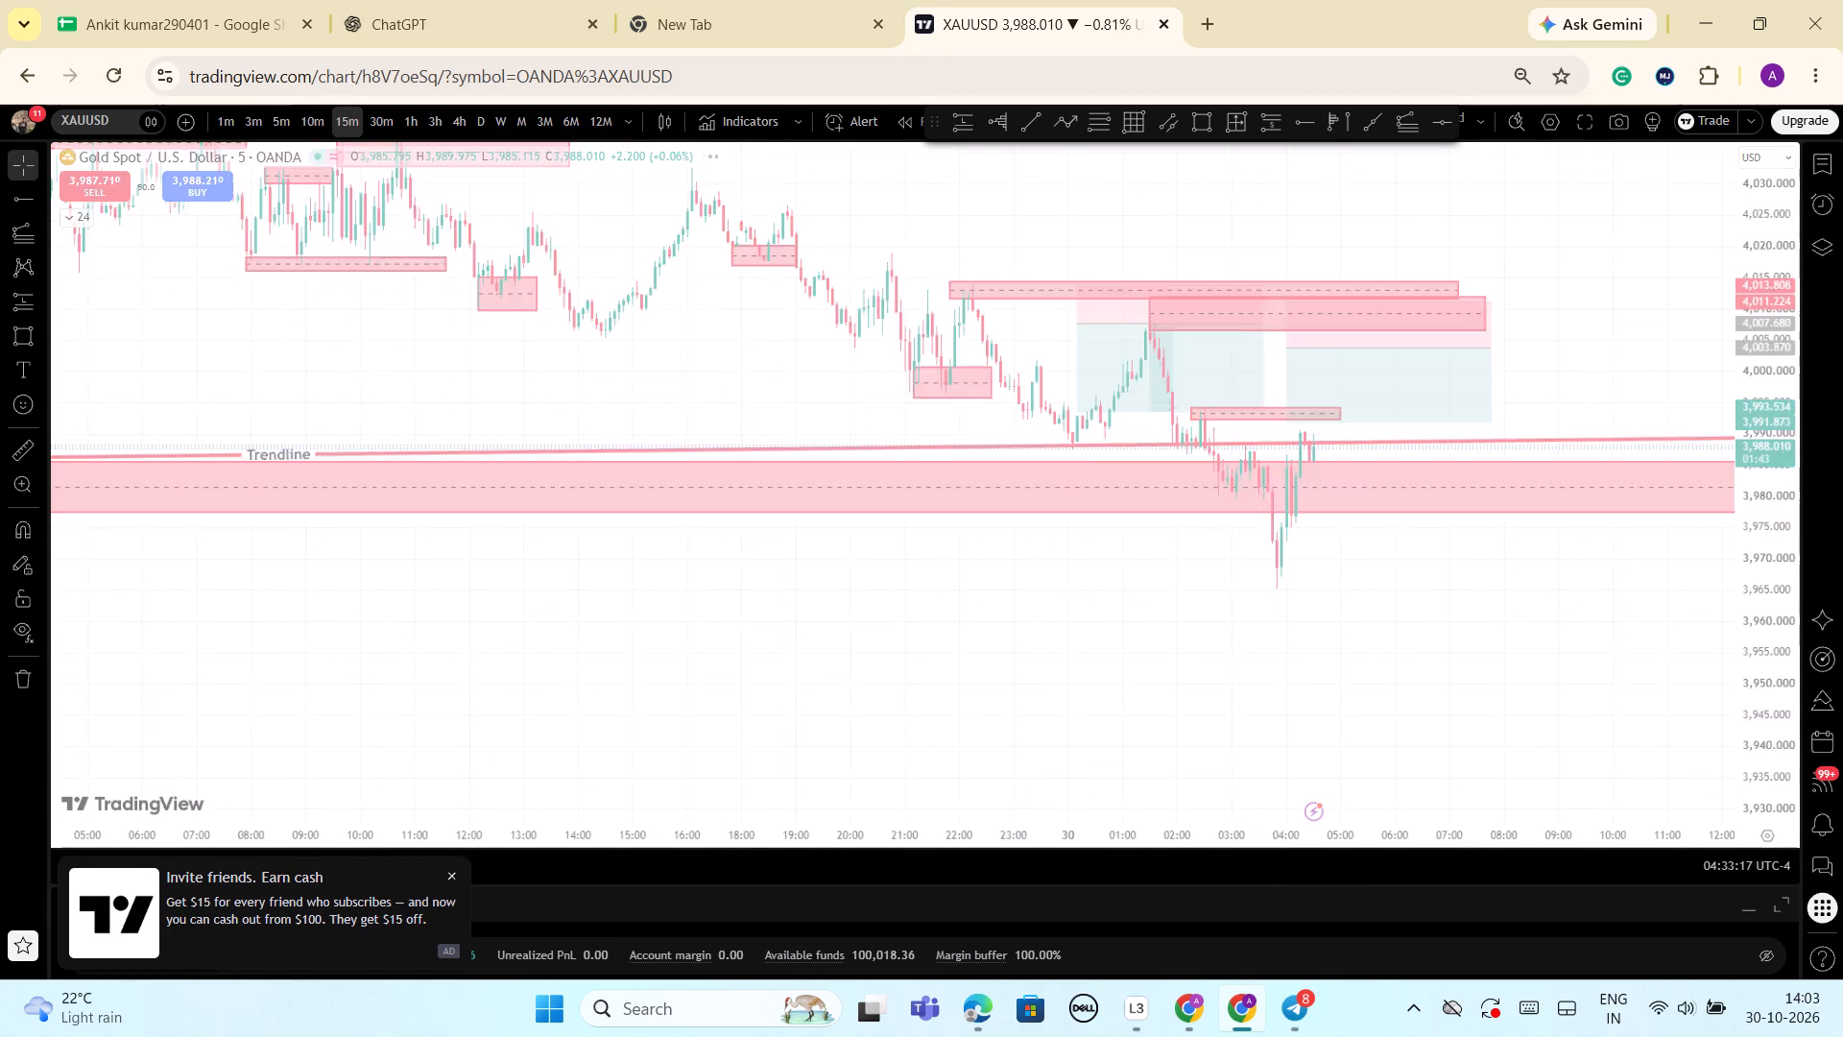
pyautogui.scroll(8, 1621, 321)
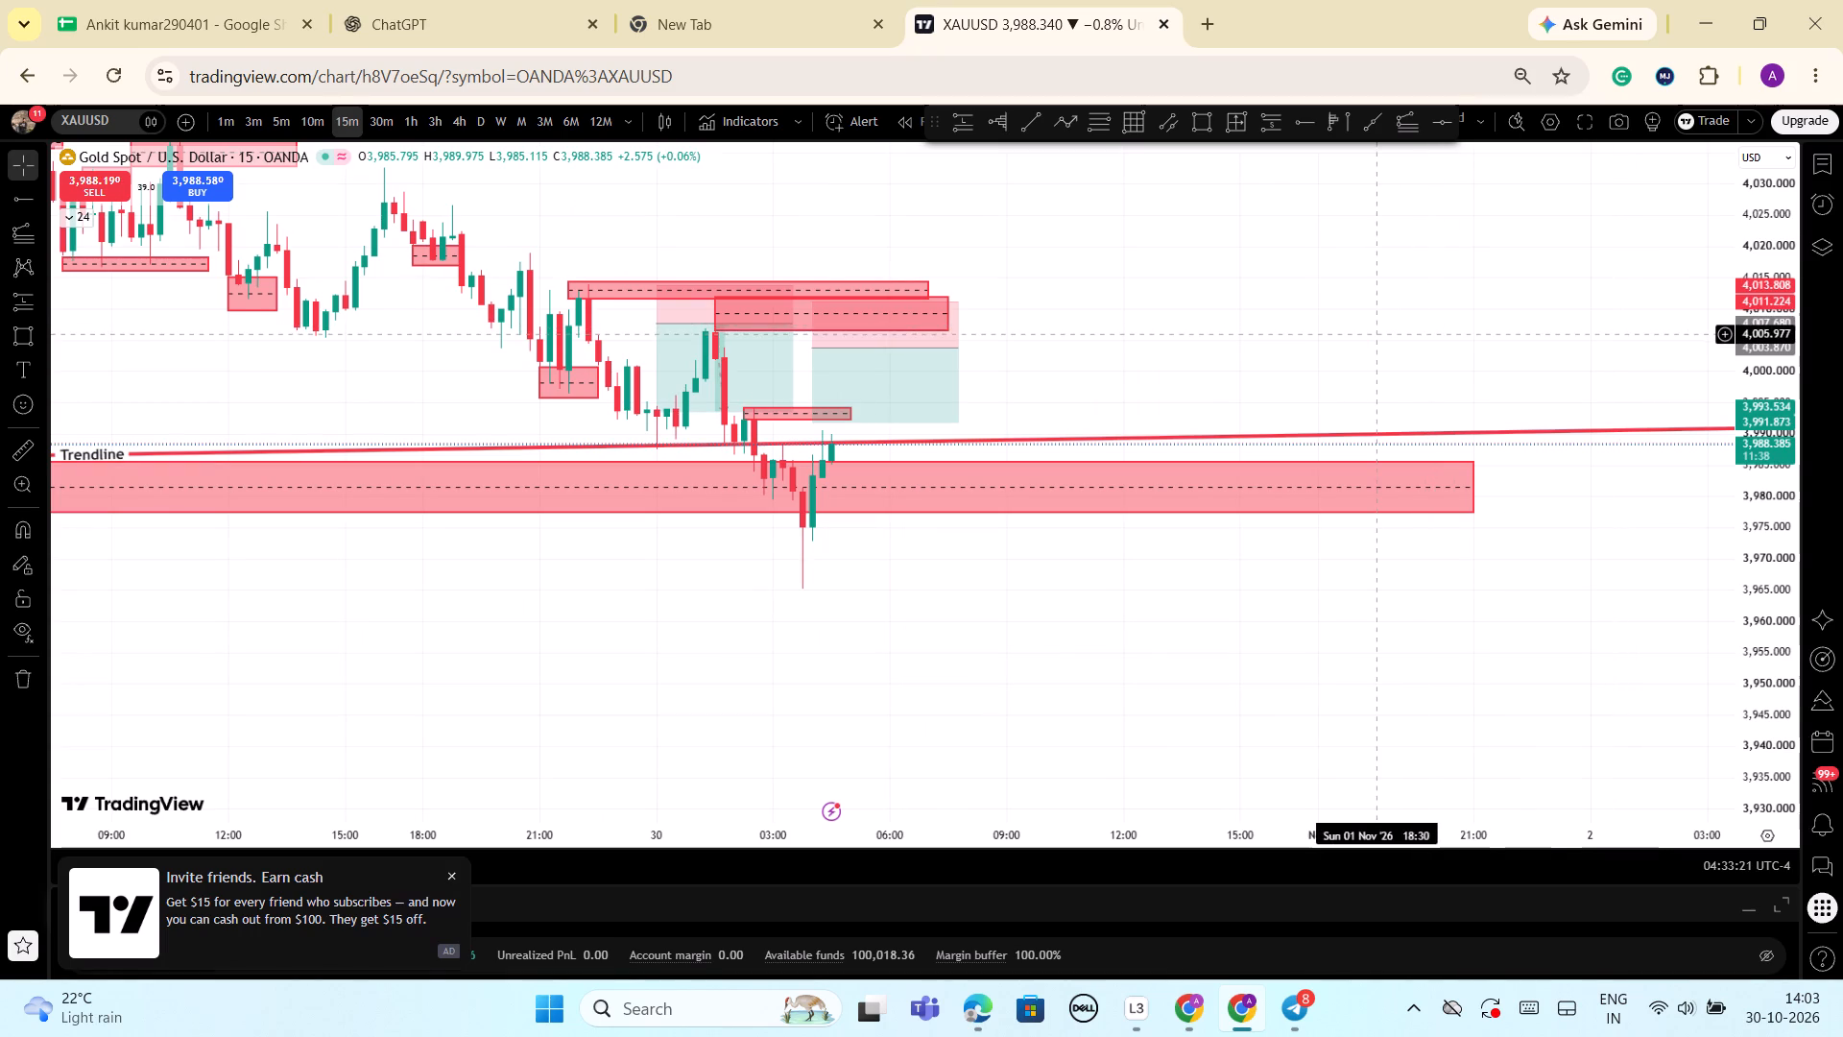
pyautogui.scroll(-1, 1376, 334)
pyautogui.scroll(1, 1376, 334)
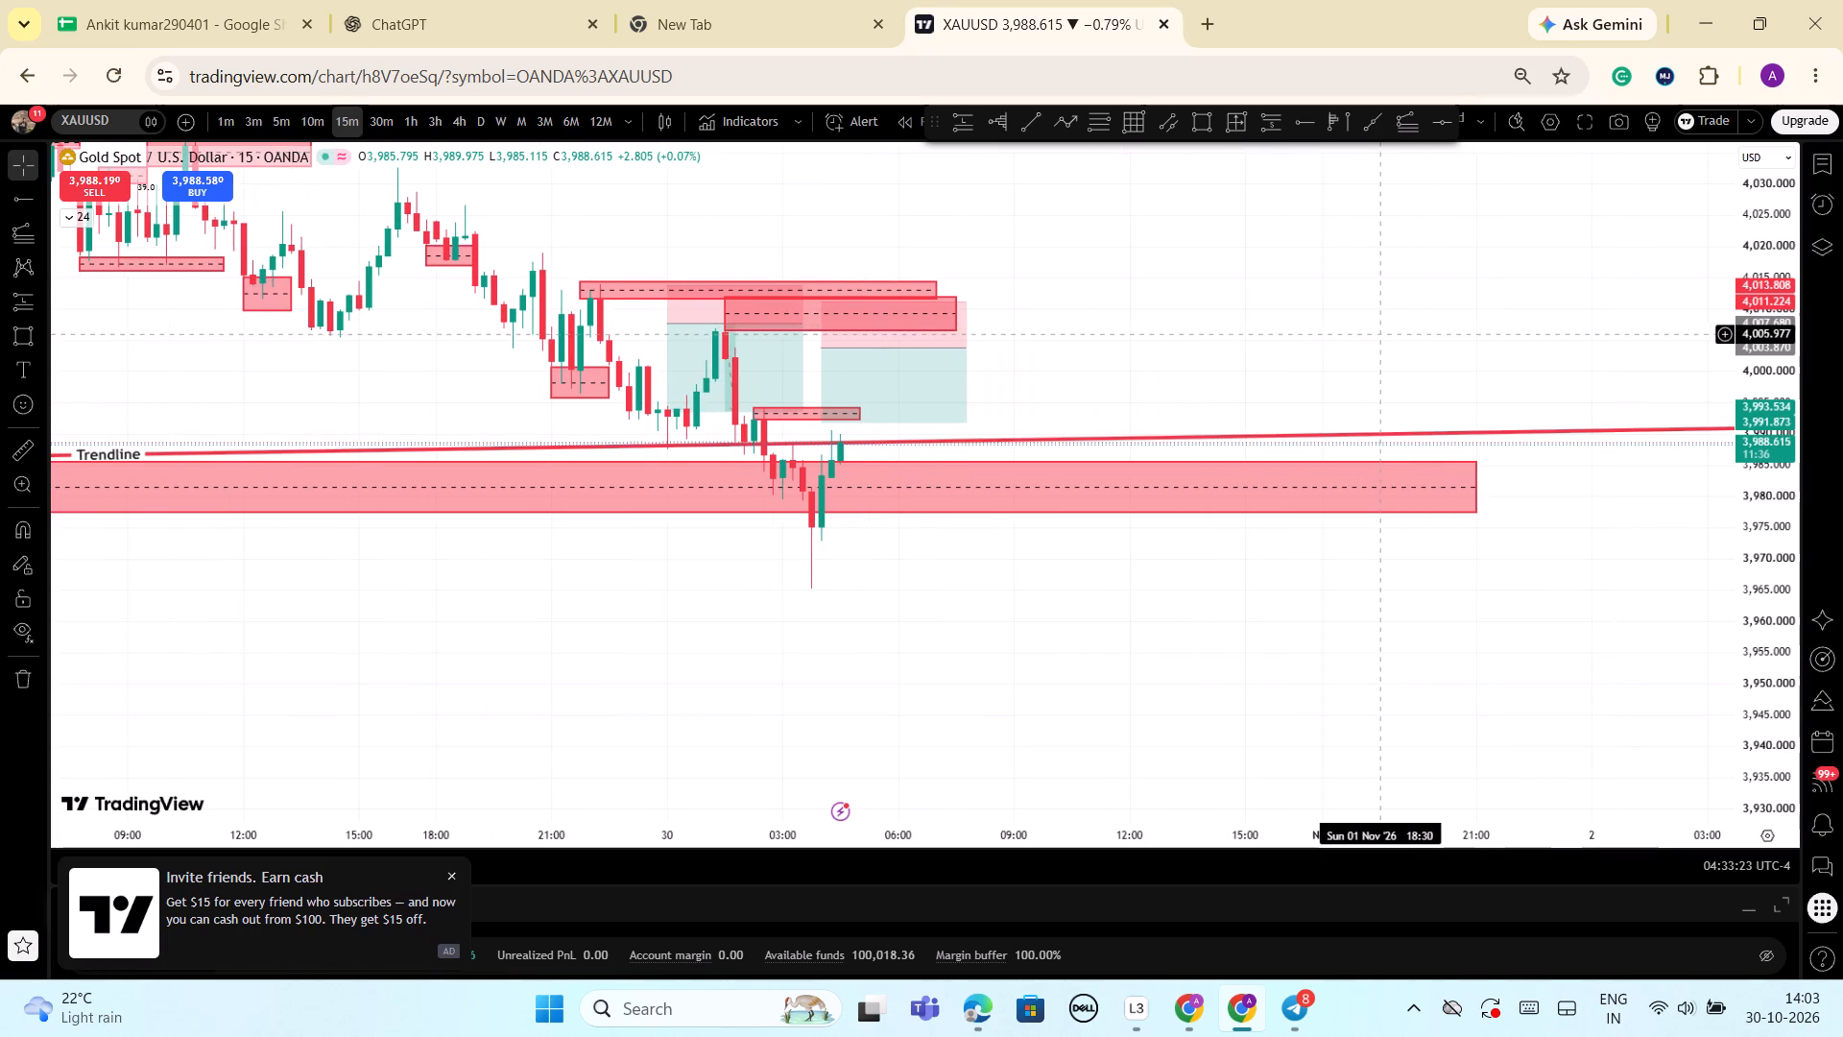
pyautogui.moveTo(1302, 328); pyautogui.dragTo(1484, 338)
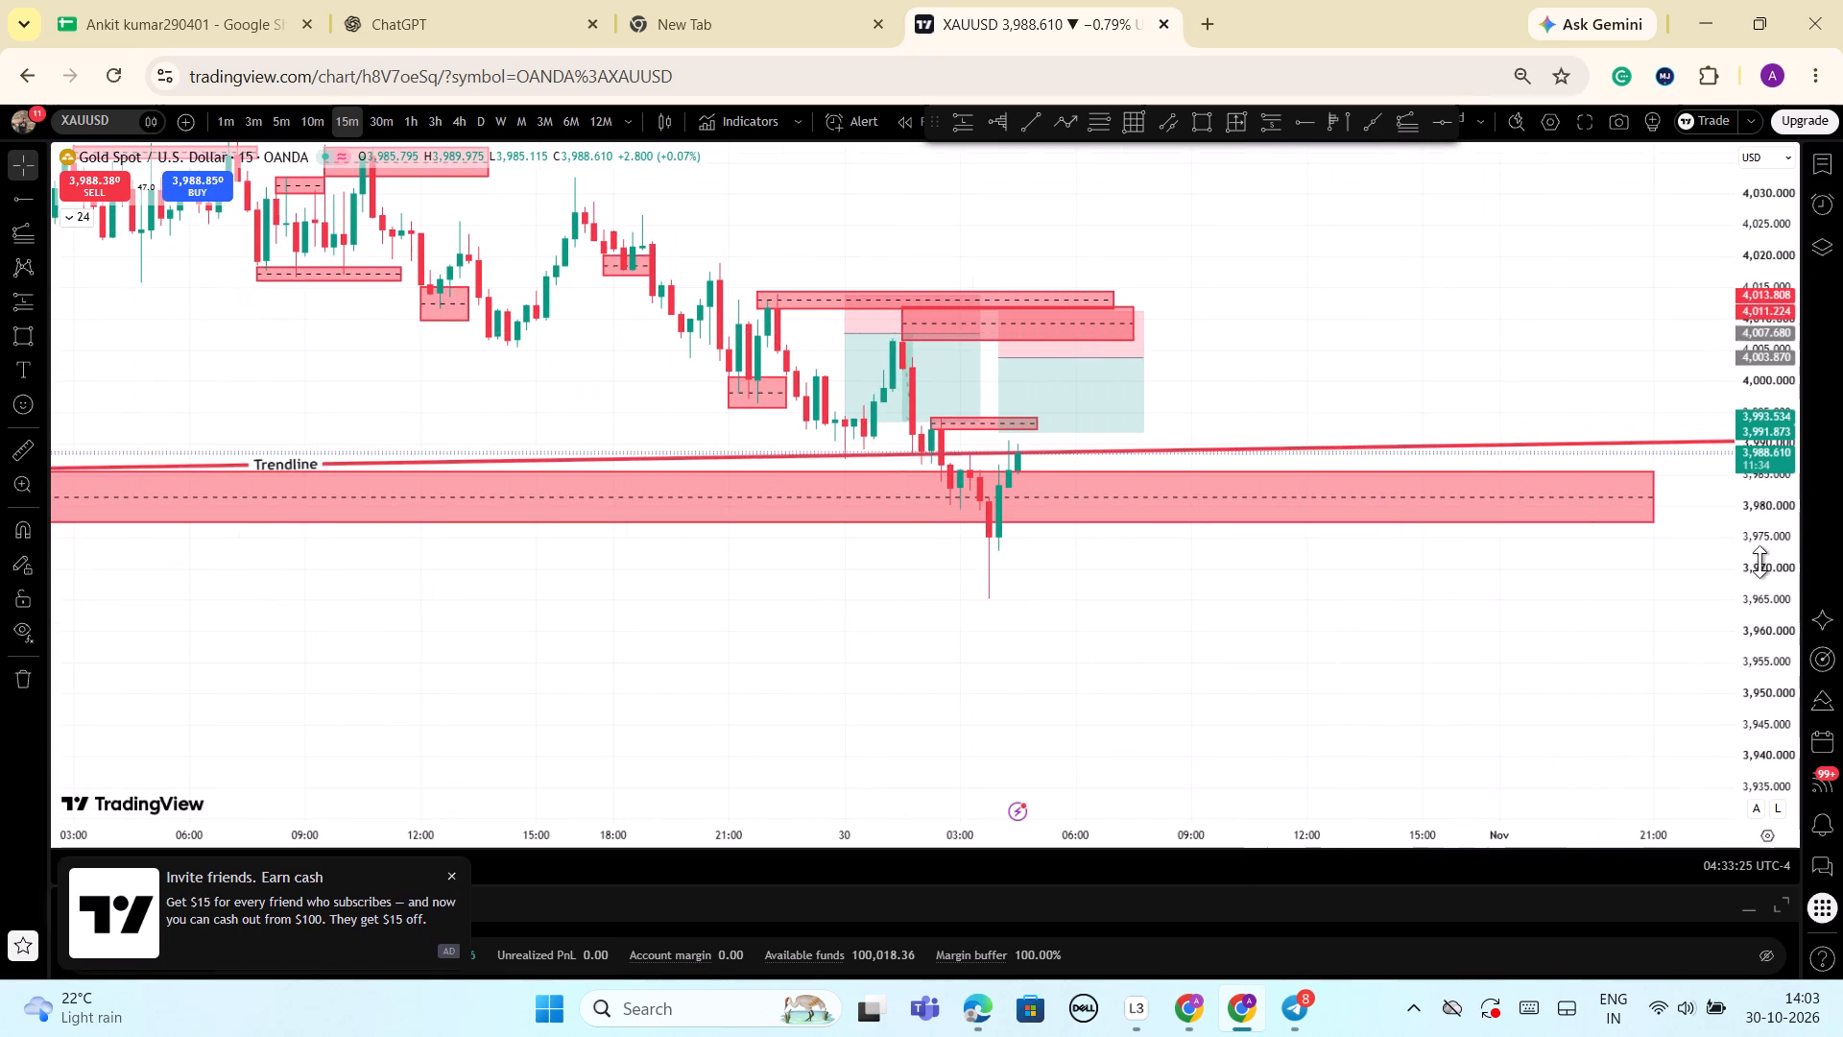
pyautogui.moveTo(1756, 578); pyautogui.dragTo(1733, 190)
pyautogui.scroll(2, 1491, 215)
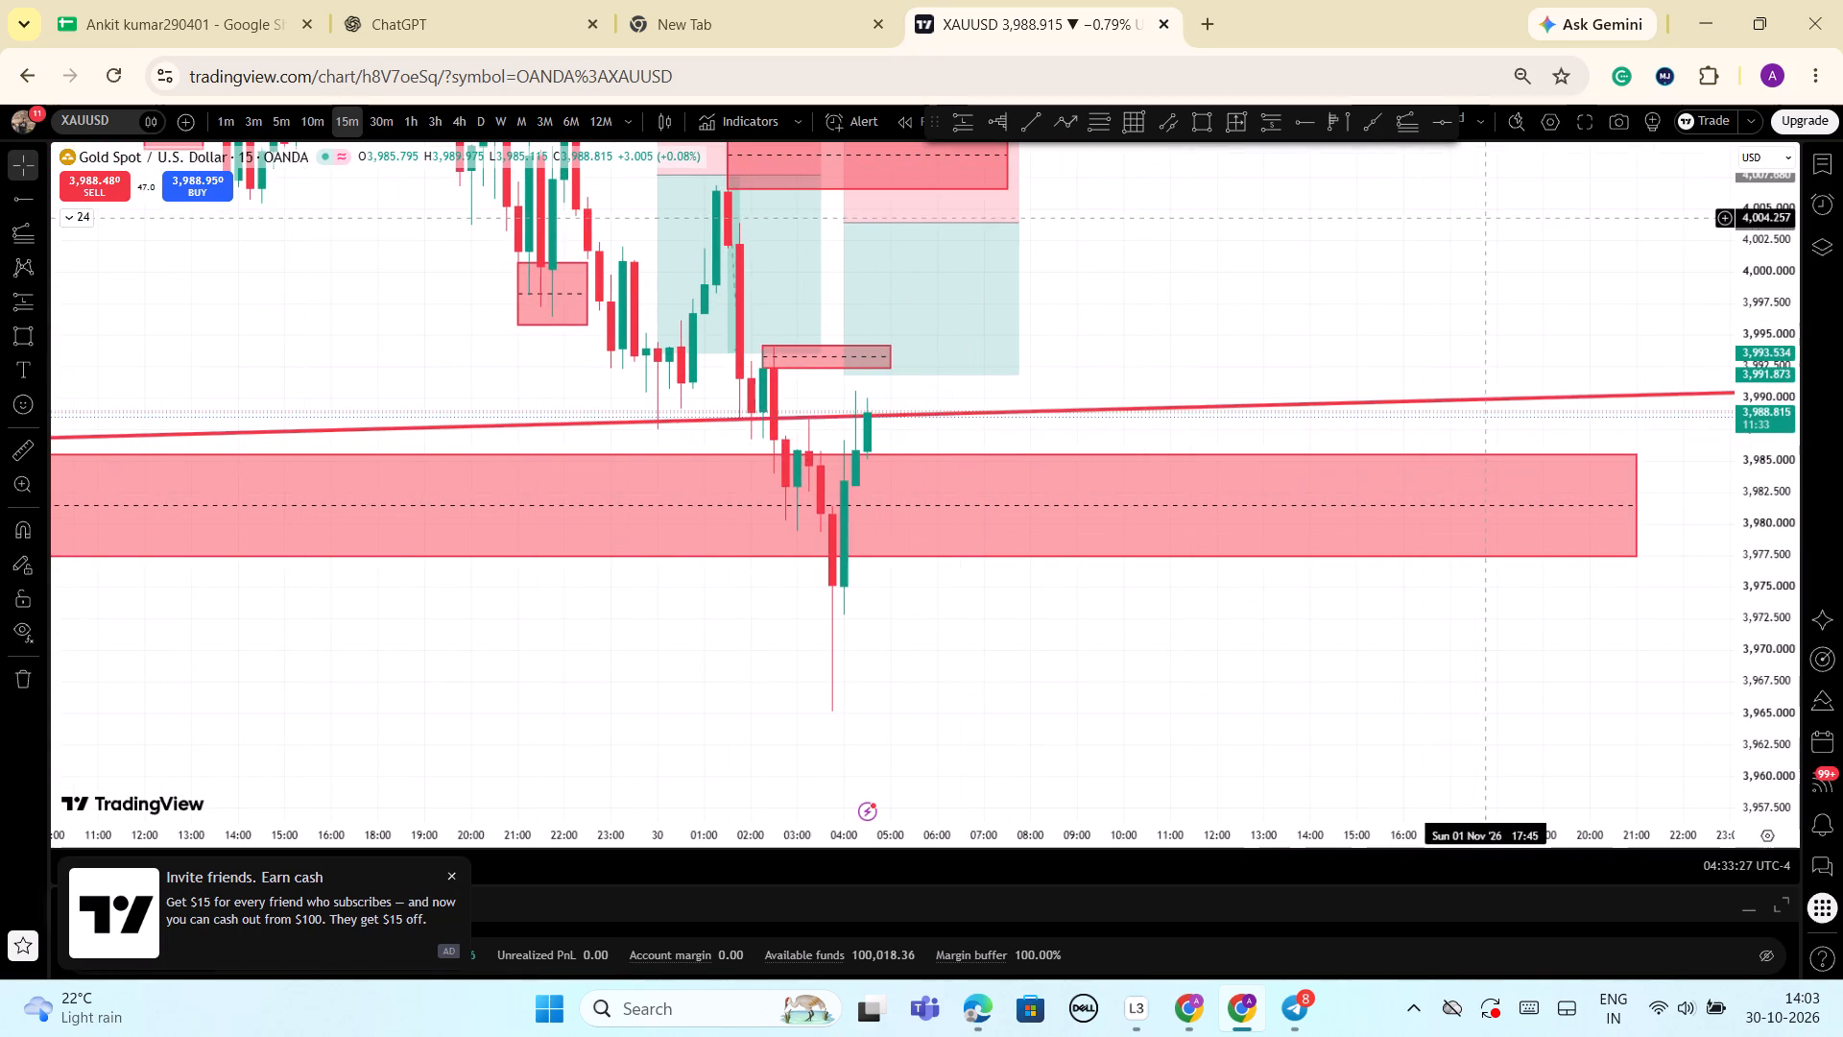
pyautogui.moveTo(1408, 242); pyautogui.dragTo(1560, 278)
pyautogui.moveTo(1759, 281); pyautogui.dragTo(1703, 447)
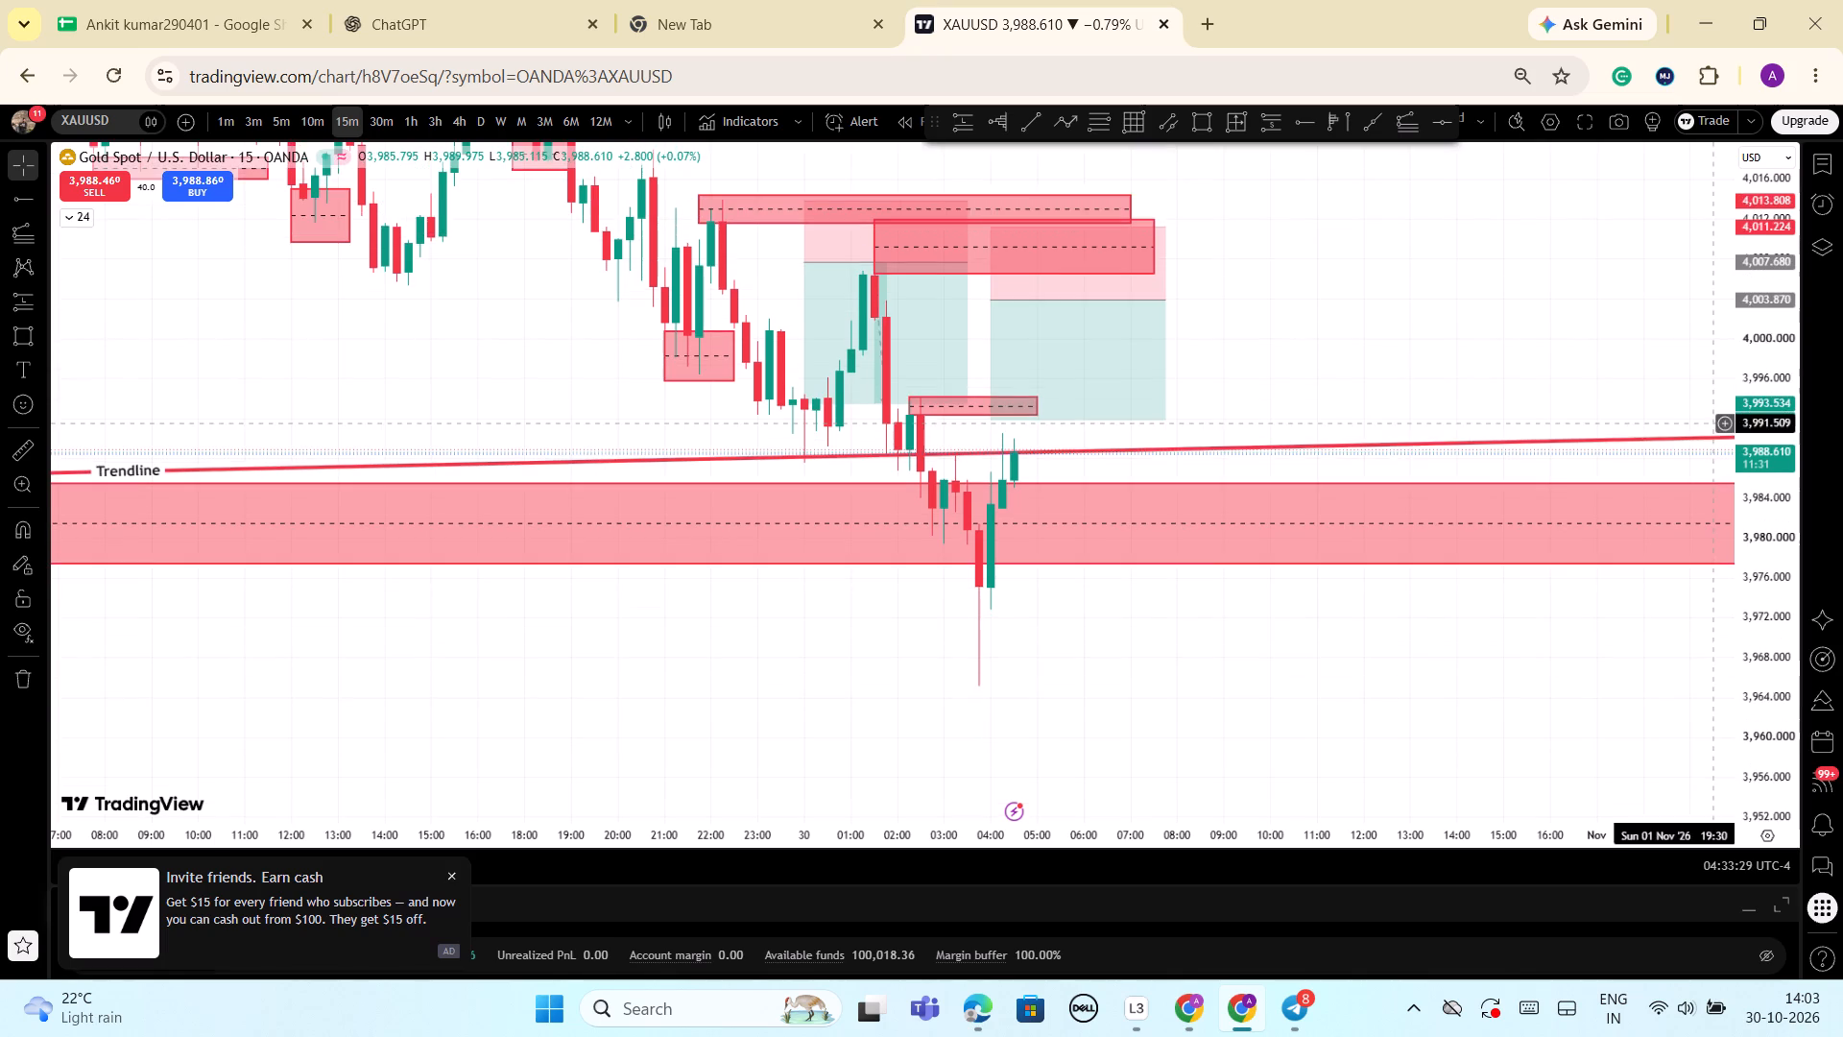
pyautogui.moveTo(1703, 447); pyautogui.dragTo(1676, 491)
pyautogui.scroll(-3, 1549, 327)
pyautogui.moveTo(1555, 285); pyautogui.dragTo(1544, 333)
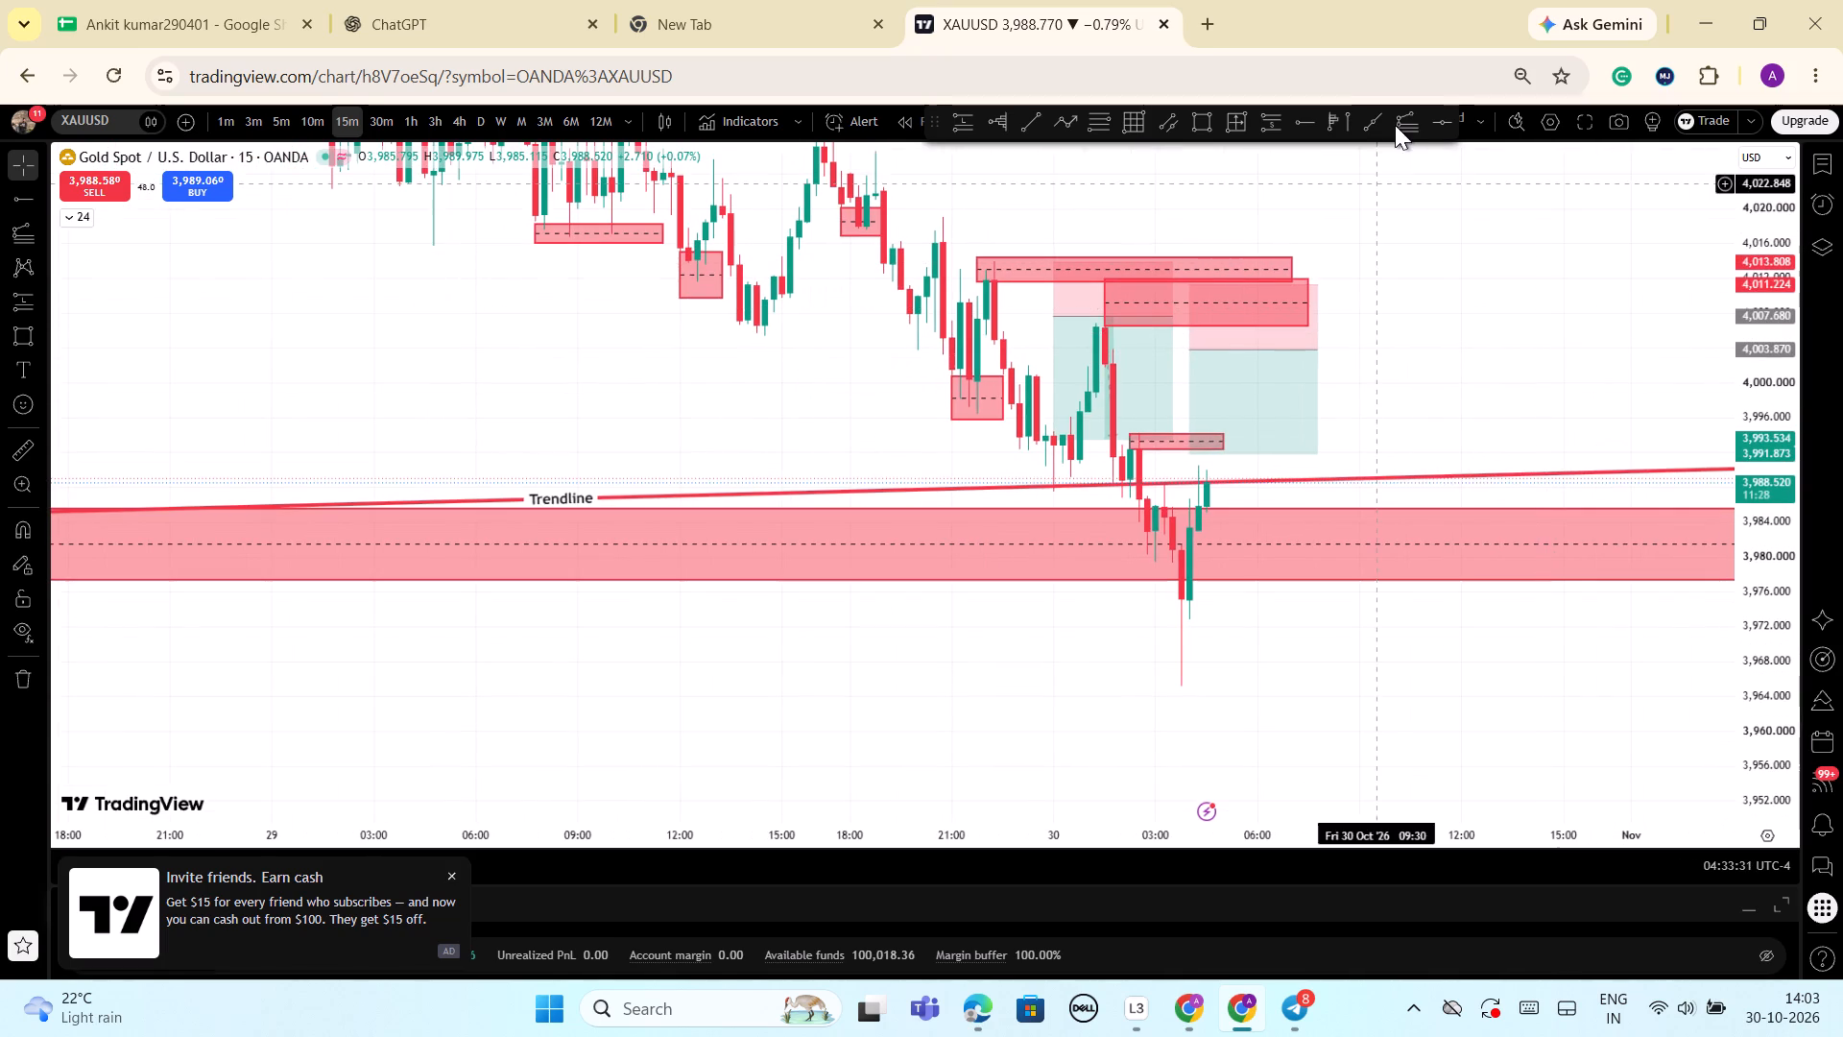
# Draw a trend-based Fibonacci extension from the 01:30 high at about 4,012 to the 03:45 low near 3,965.5, projecting from about 4,011.7.
pyautogui.click(1400, 126)
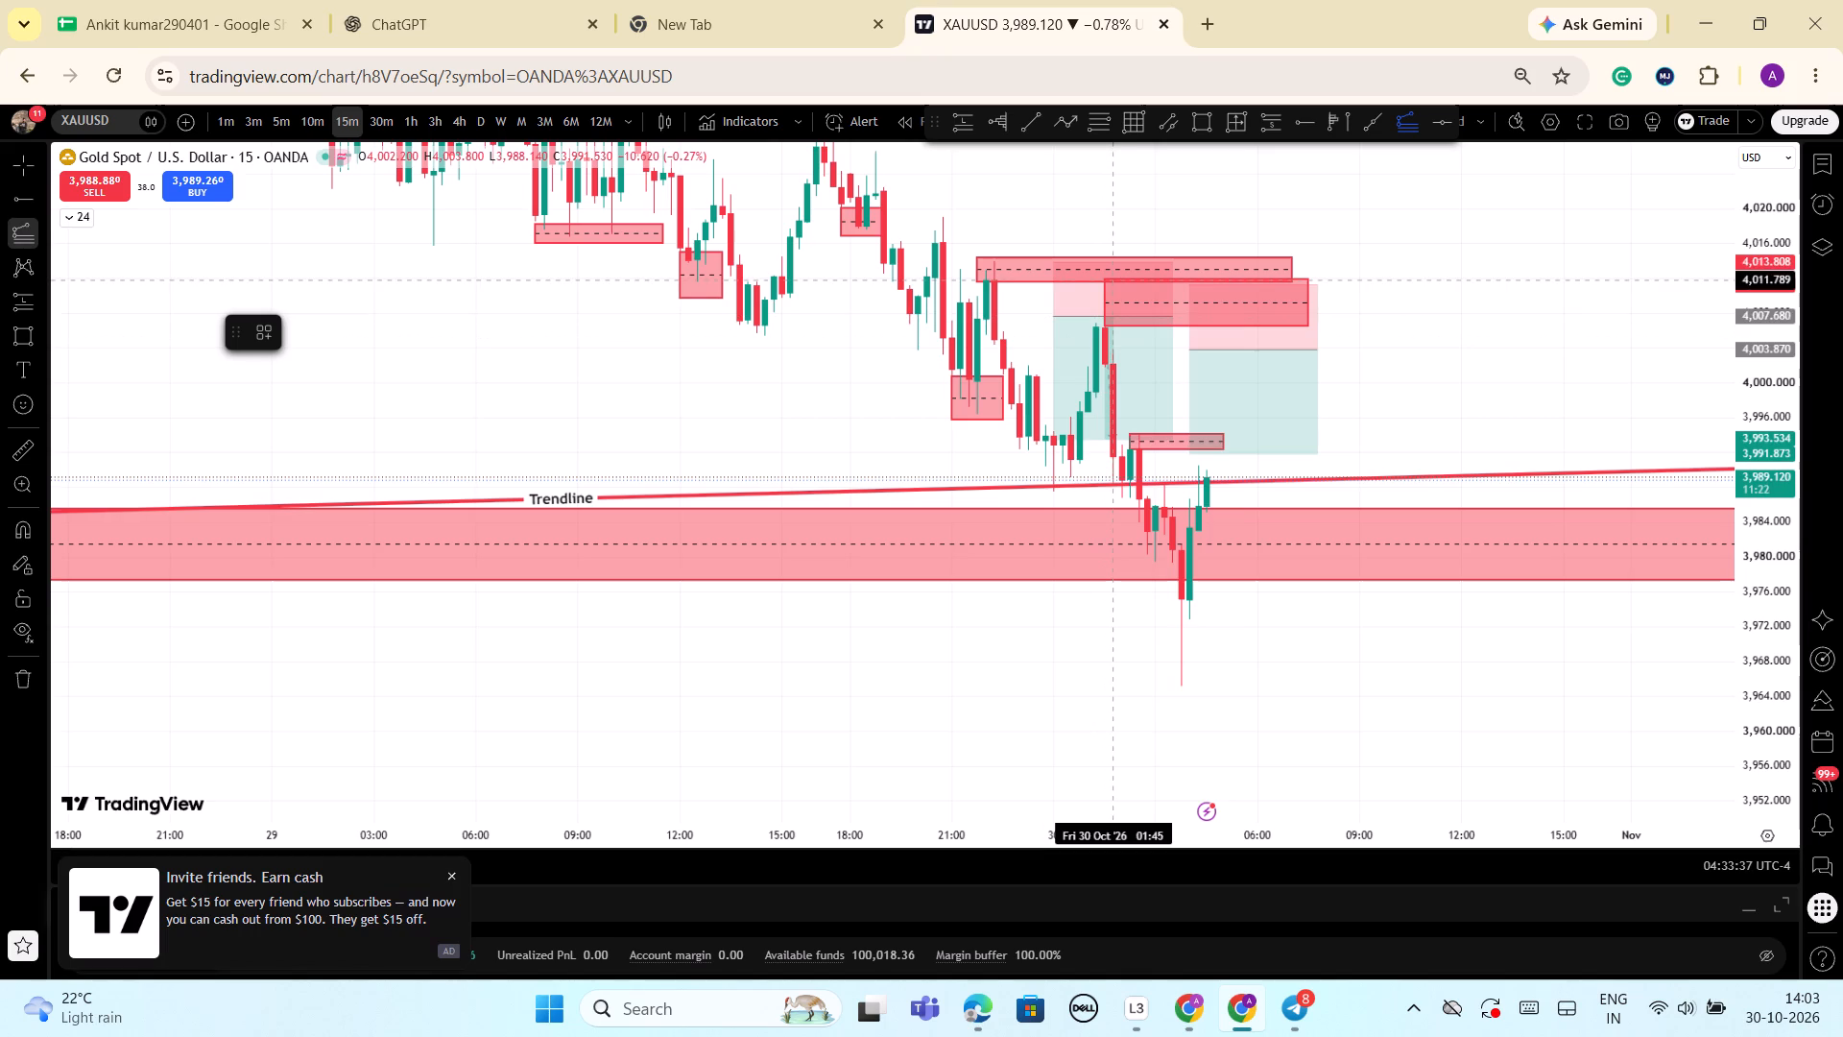
pyautogui.click(1105, 278)
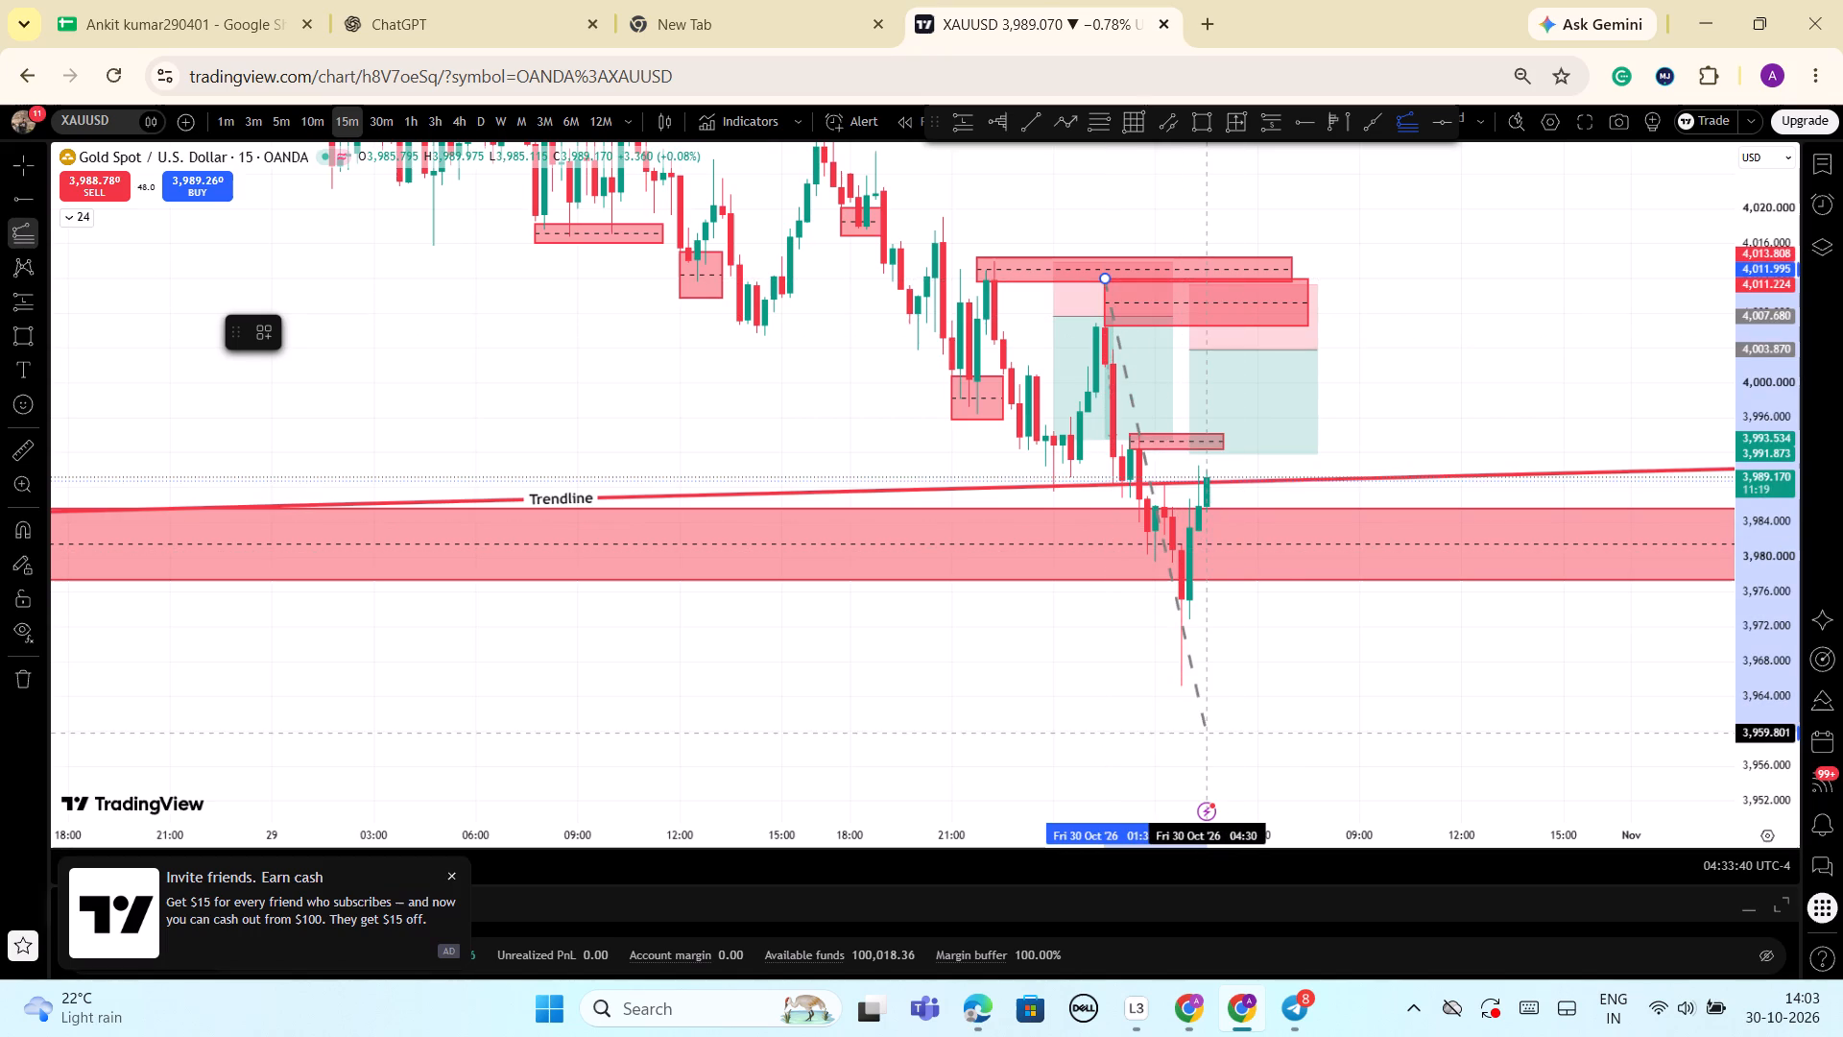
pyautogui.click(1181, 684)
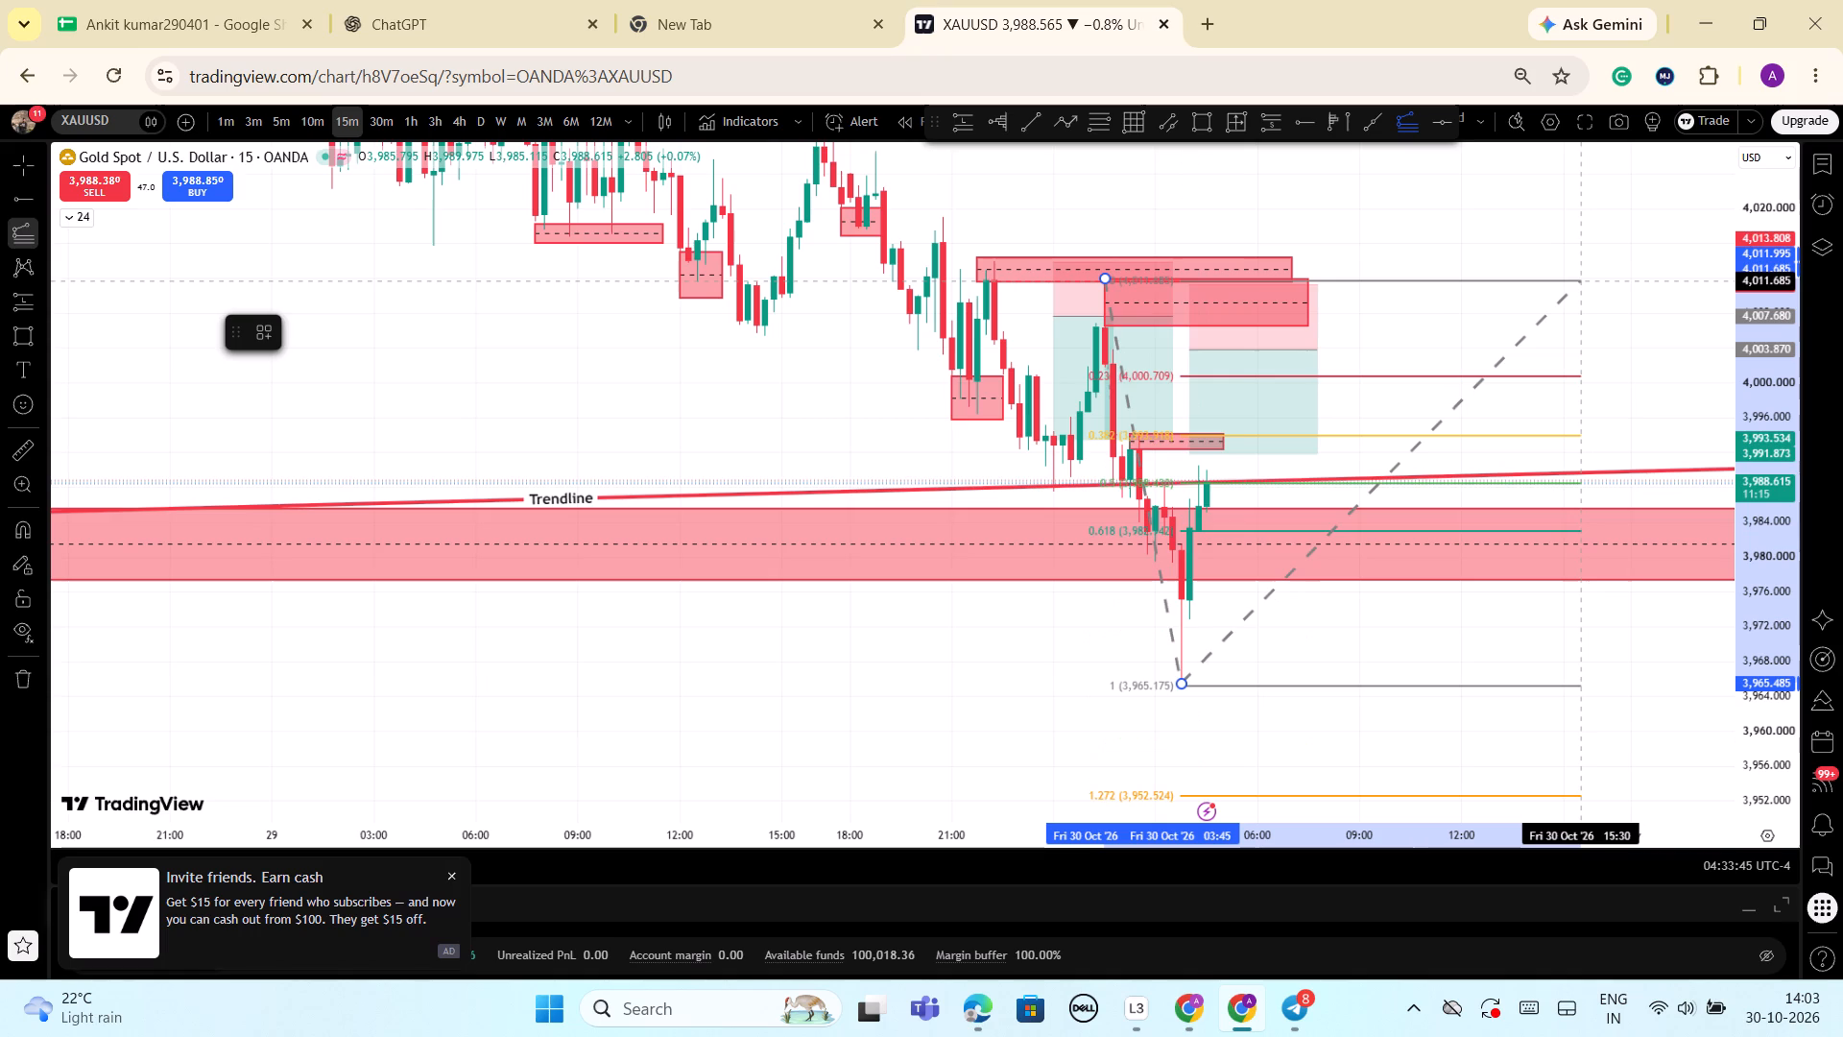
pyautogui.click(1576, 281)
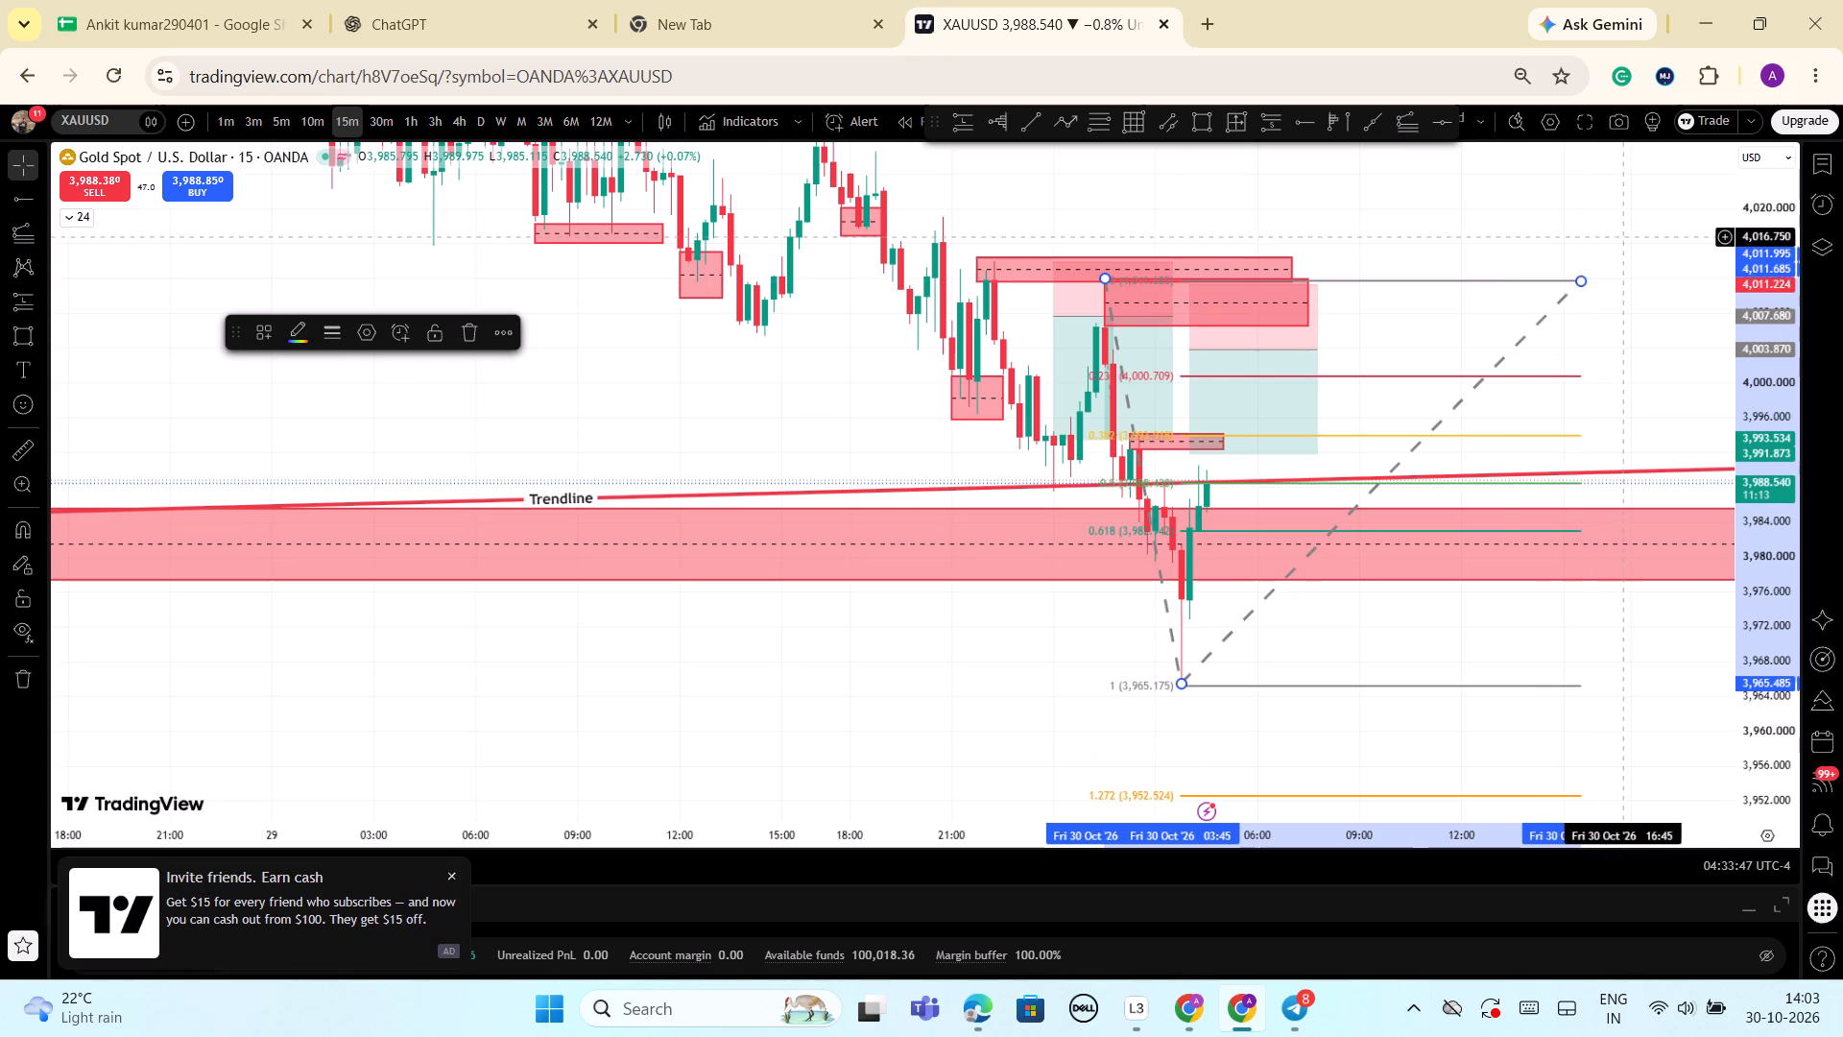
# Move the later short-position box to an entry of about 4,000.77, starting at 05:15 on 30 October.
pyautogui.moveTo(1280, 353); pyautogui.dragTo(1296, 369)
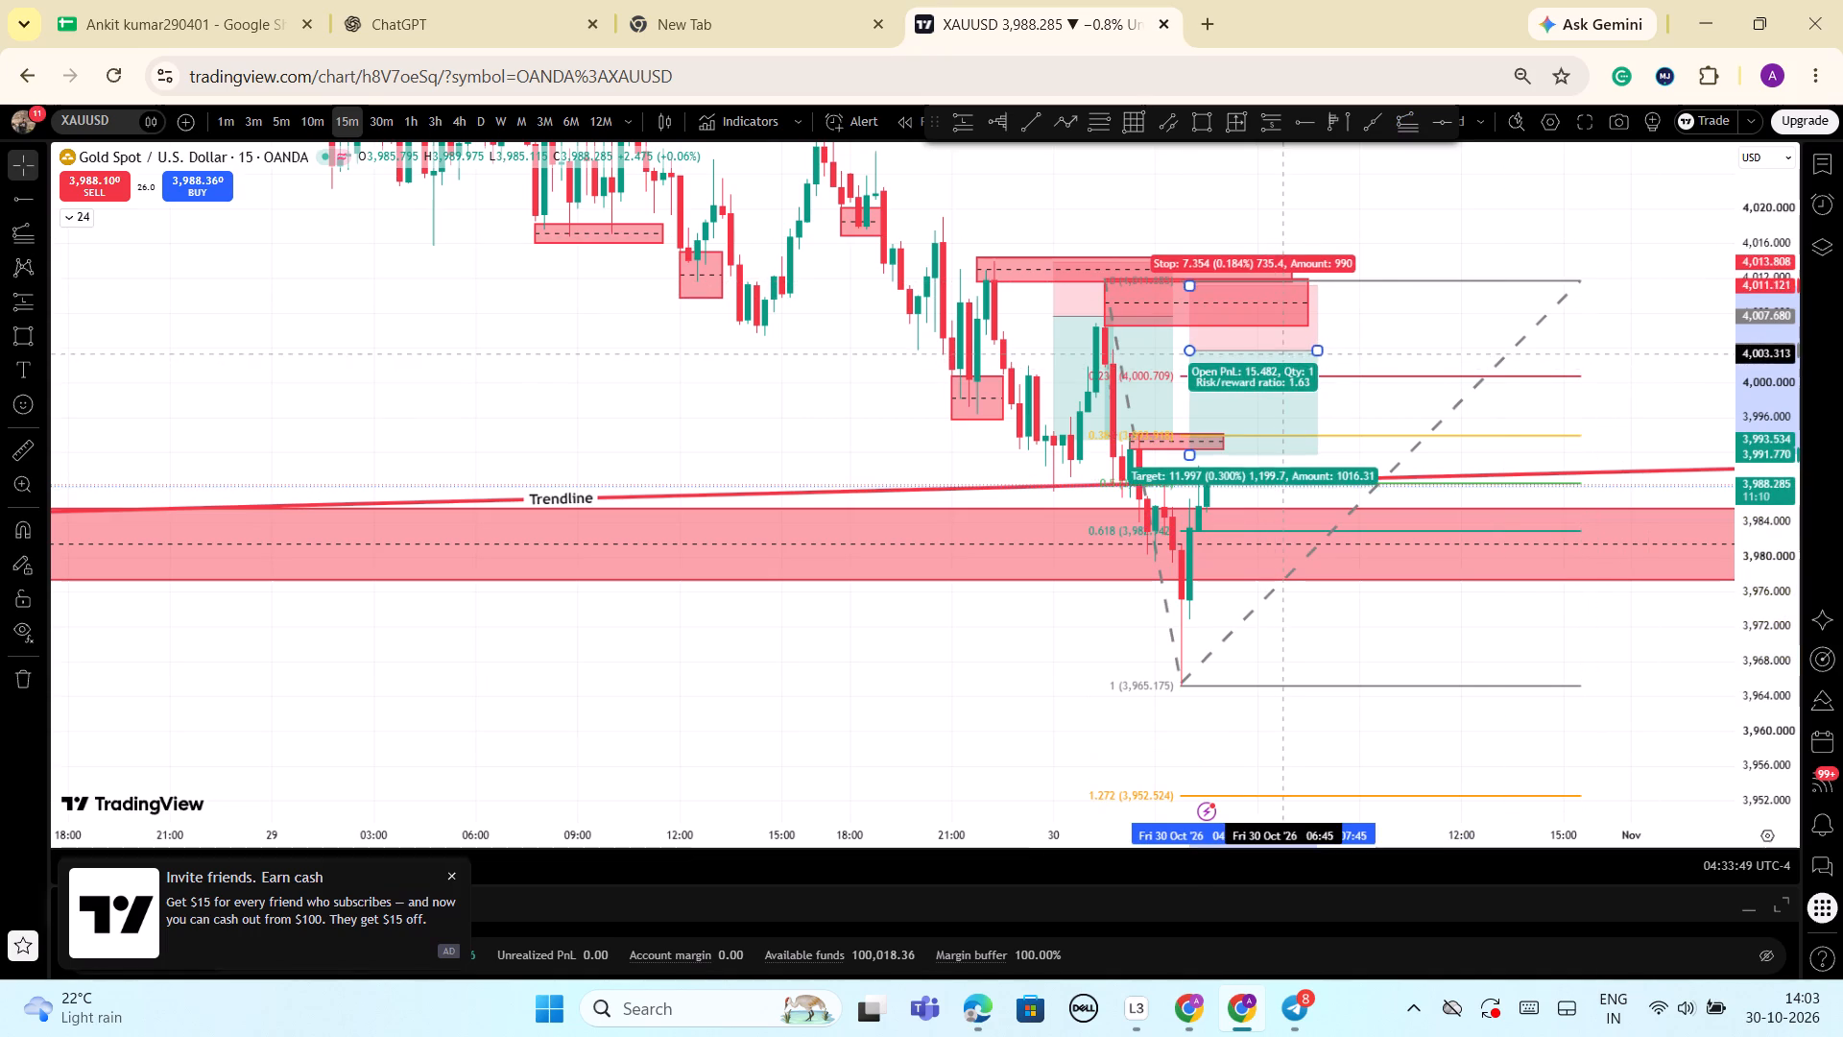
pyautogui.moveTo(1296, 369); pyautogui.dragTo(1321, 383)
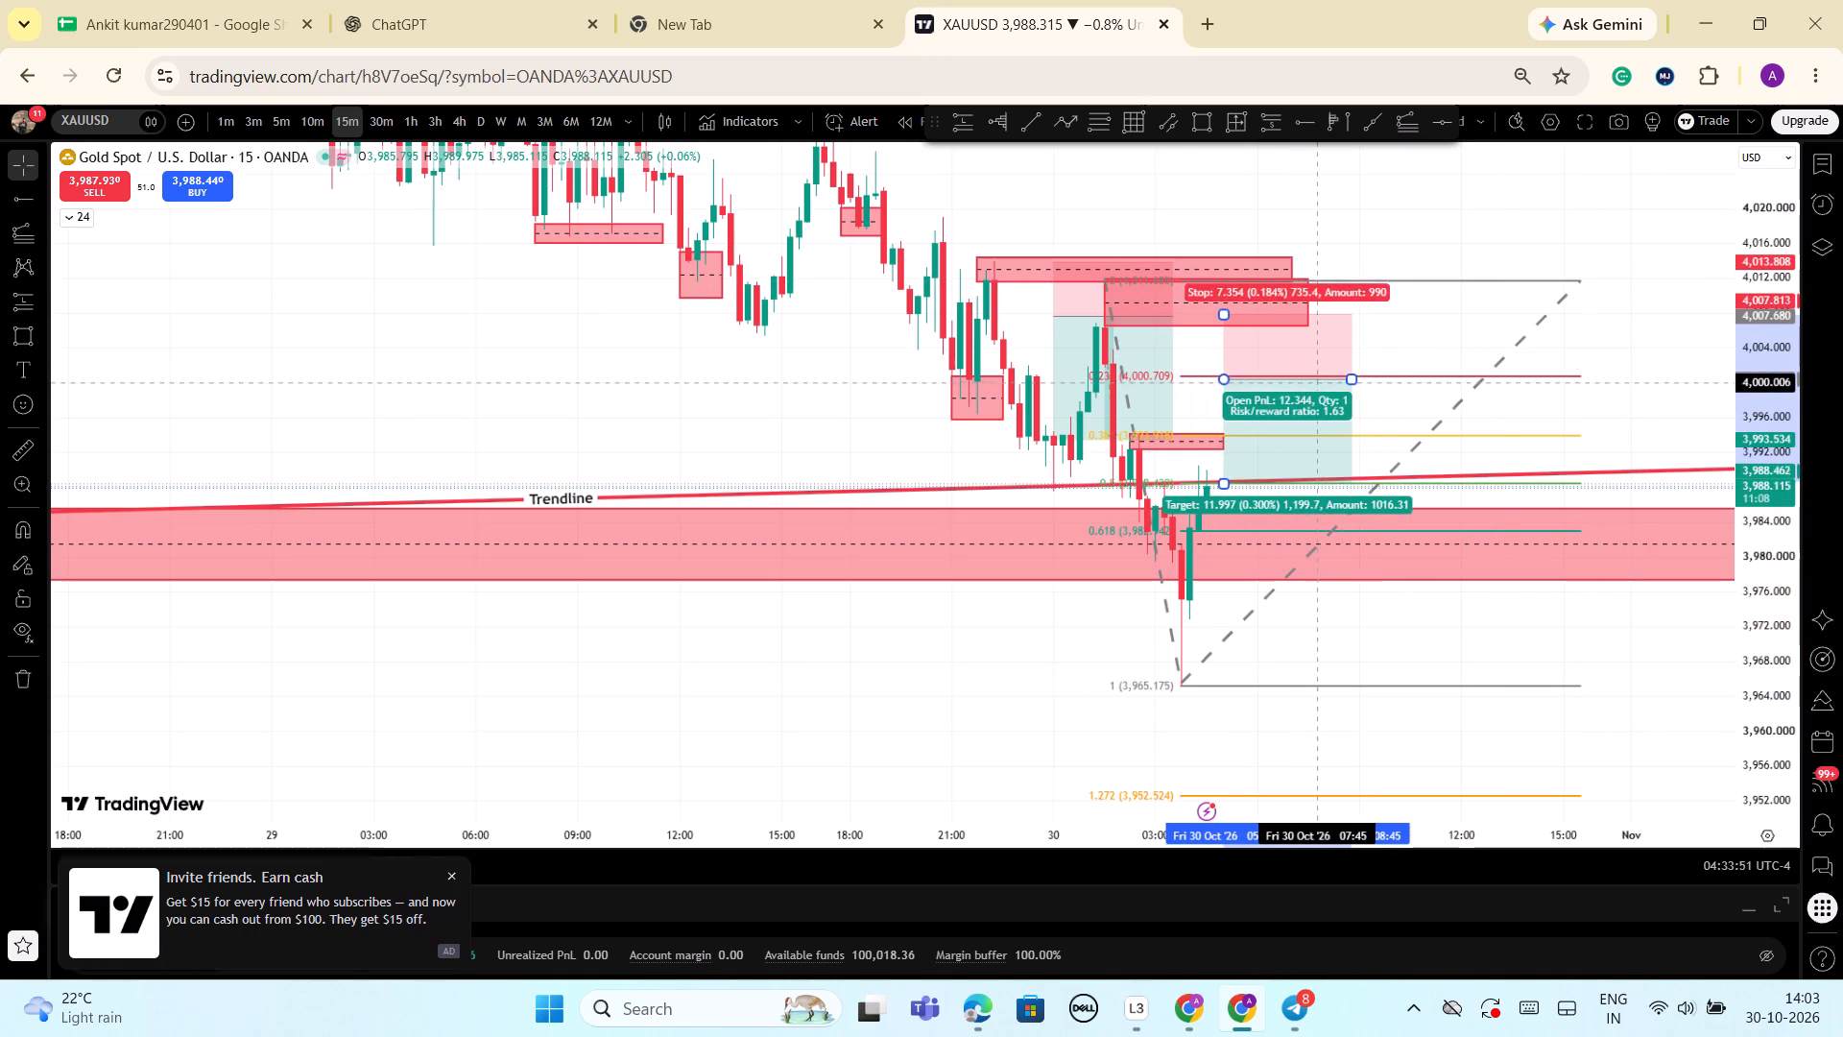
pyautogui.moveTo(1321, 383); pyautogui.dragTo(1327, 380)
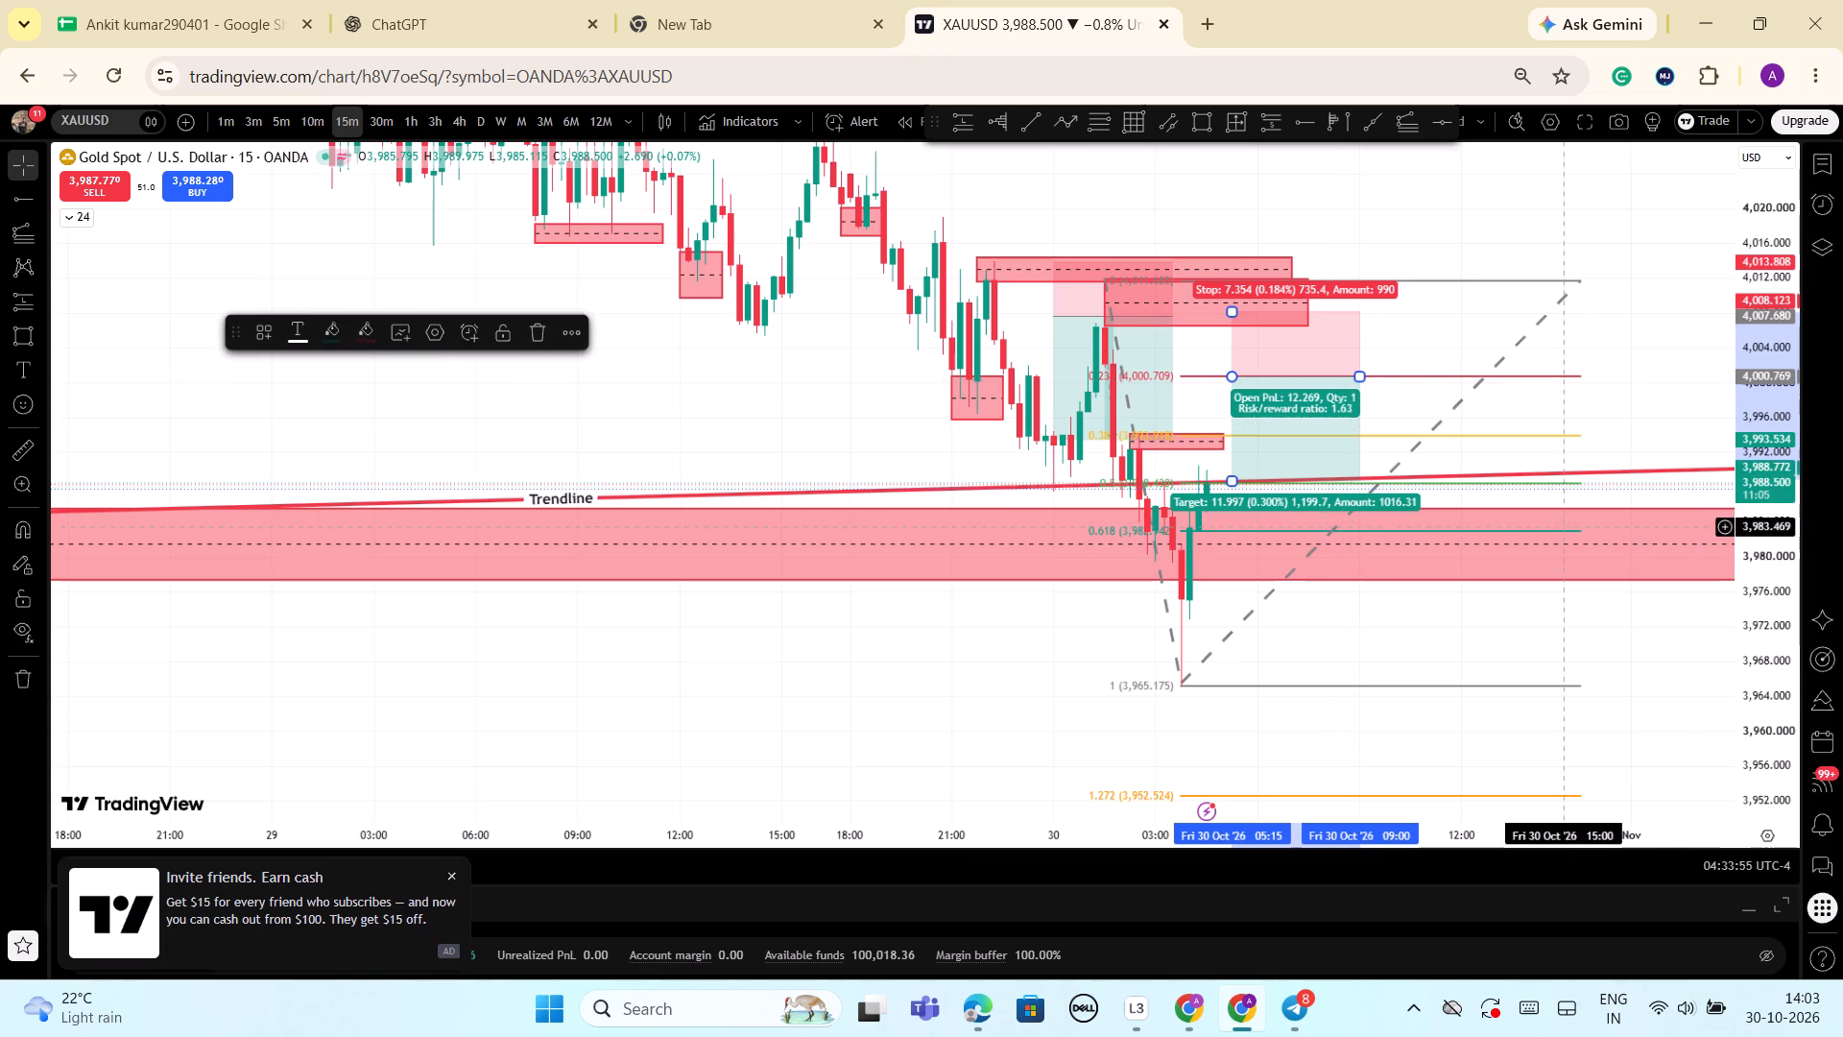
pyautogui.moveTo(1786, 372); pyautogui.dragTo(1769, 494)
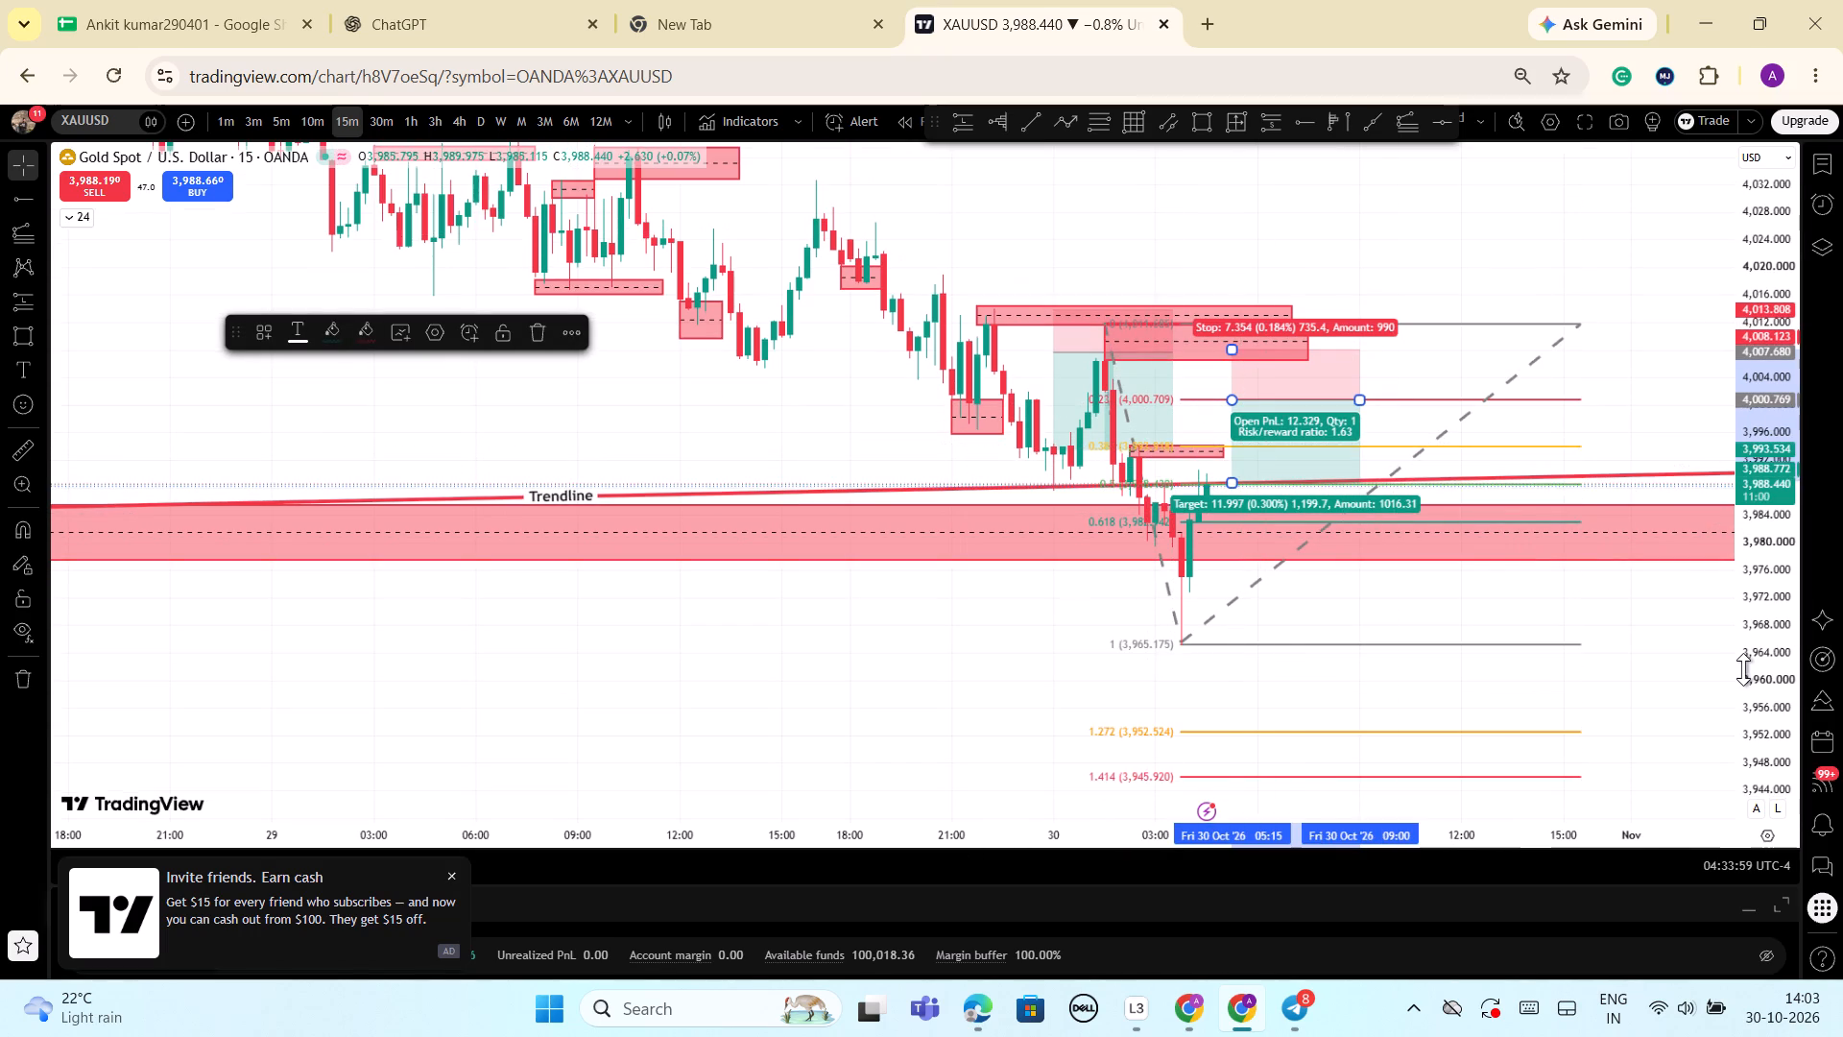
# Move the small rectangle zone just above the trend line onto the 0.382 Fibonacci level near 3,993.9, starting at 04:30 on 30 October.
pyautogui.moveTo(1751, 676); pyautogui.dragTo(1810, 354)
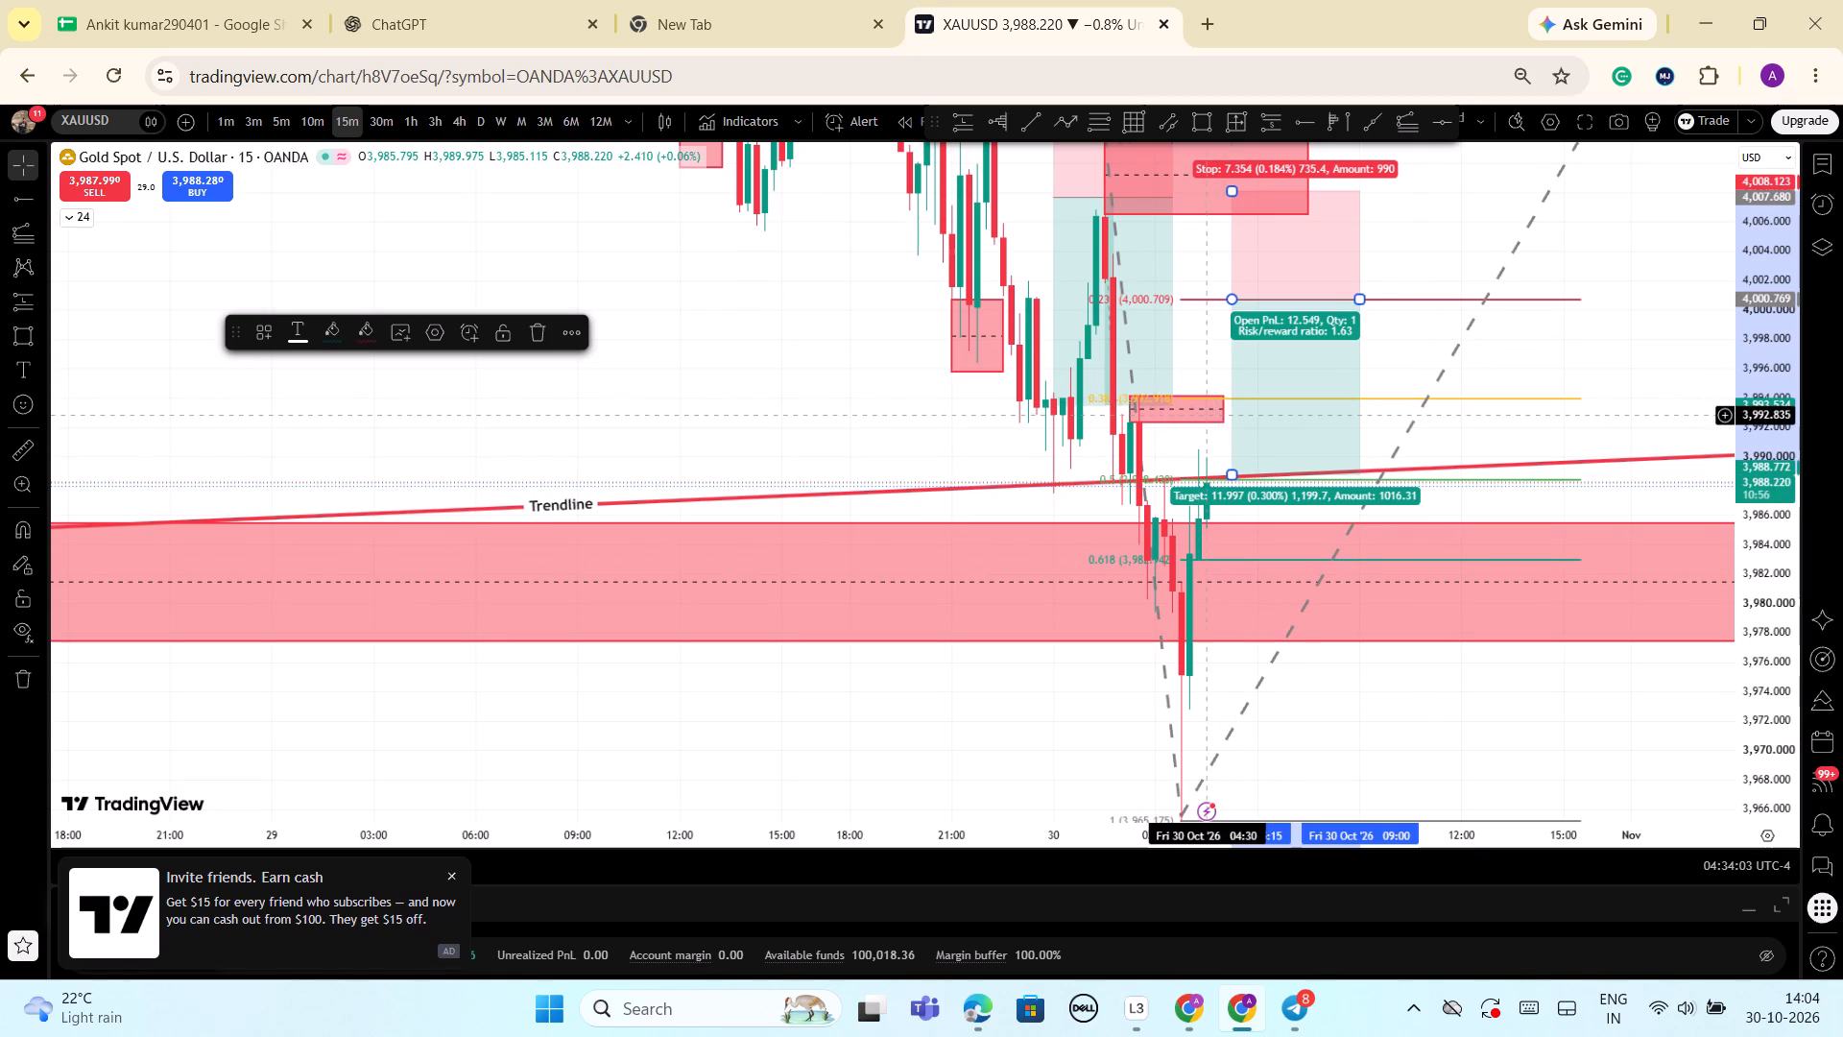
pyautogui.moveTo(1198, 410); pyautogui.dragTo(1592, 434)
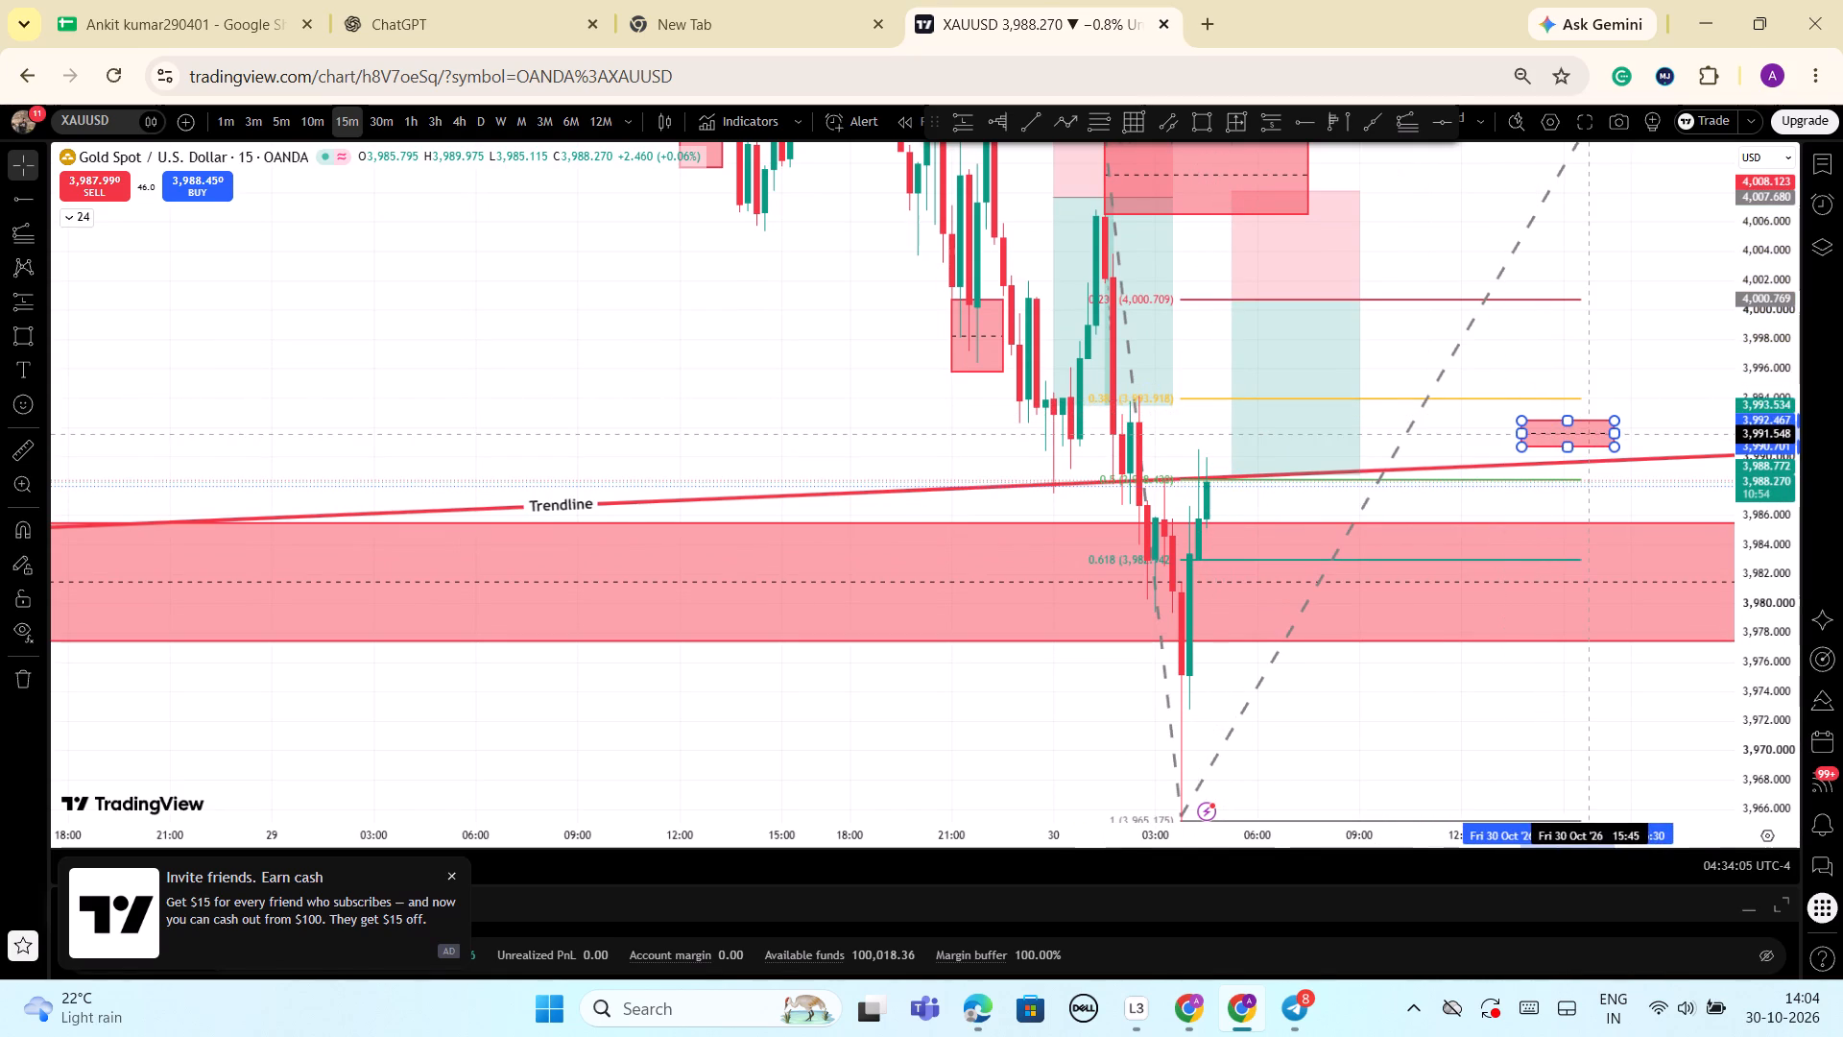
pyautogui.moveTo(1592, 434); pyautogui.dragTo(1287, 395)
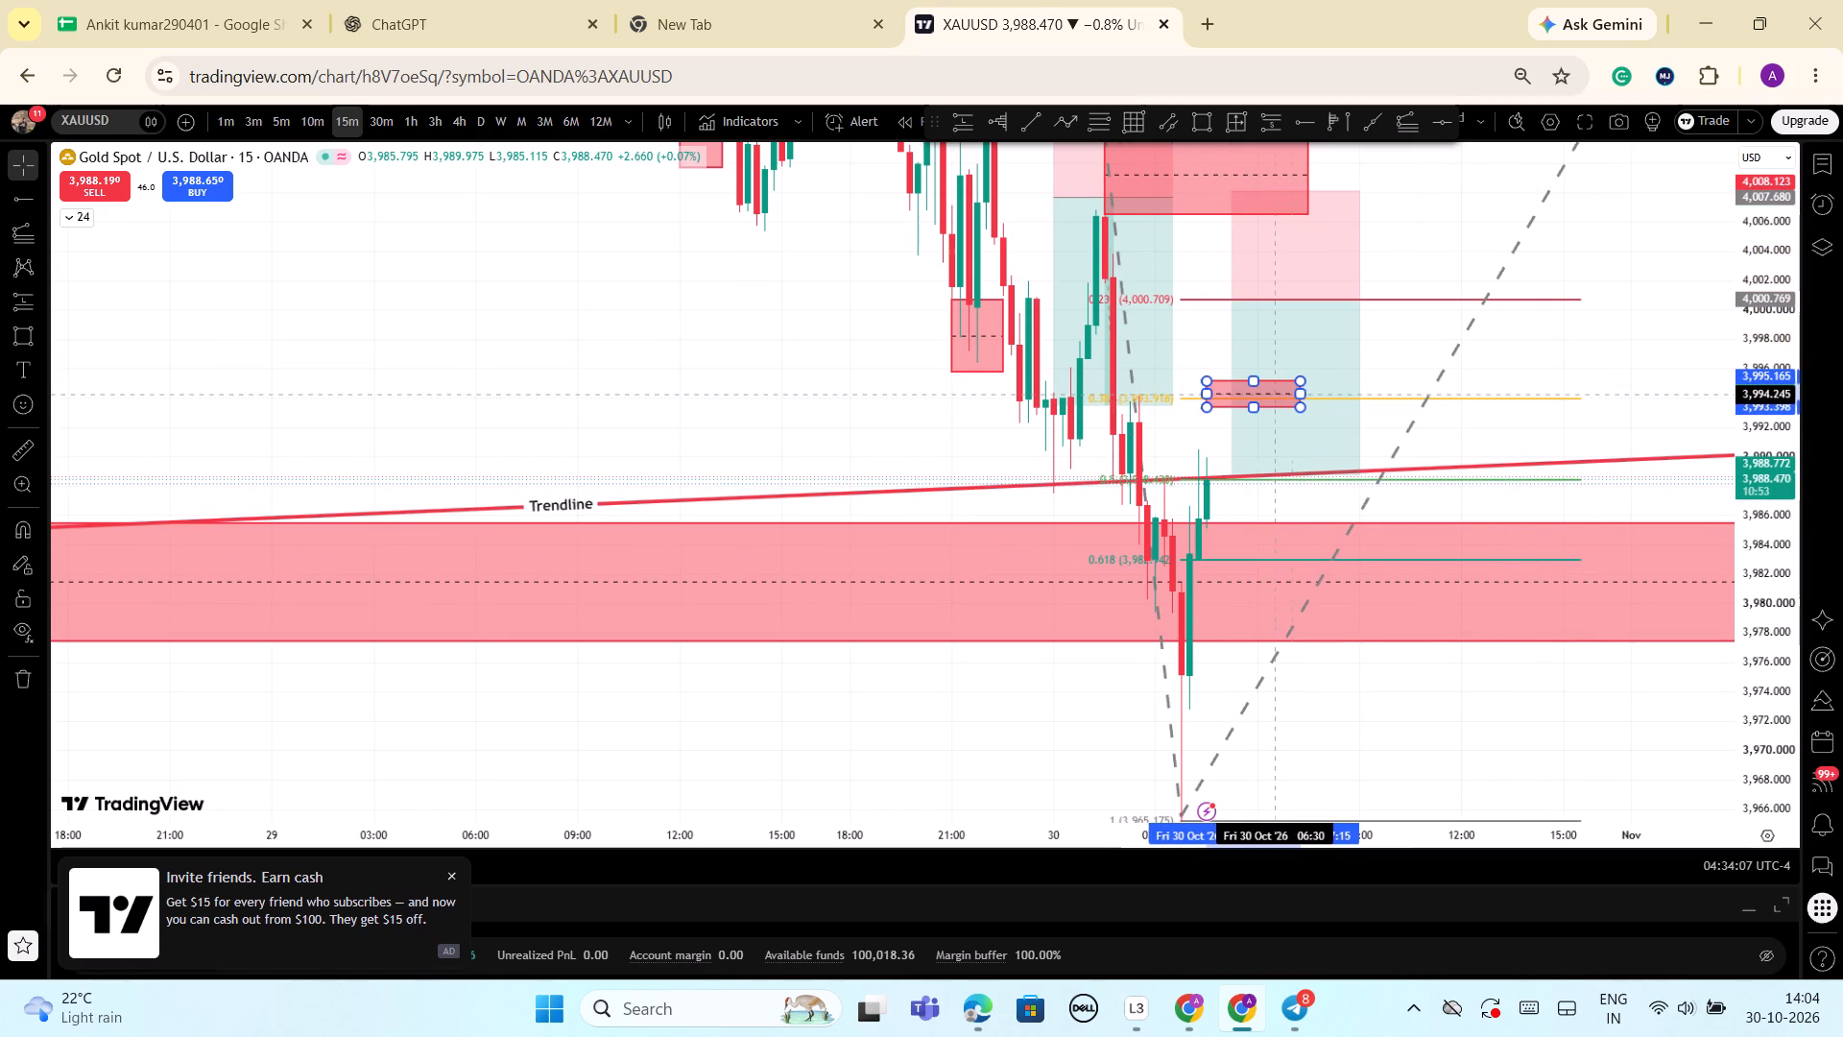
pyautogui.moveTo(1287, 395); pyautogui.dragTo(1289, 399)
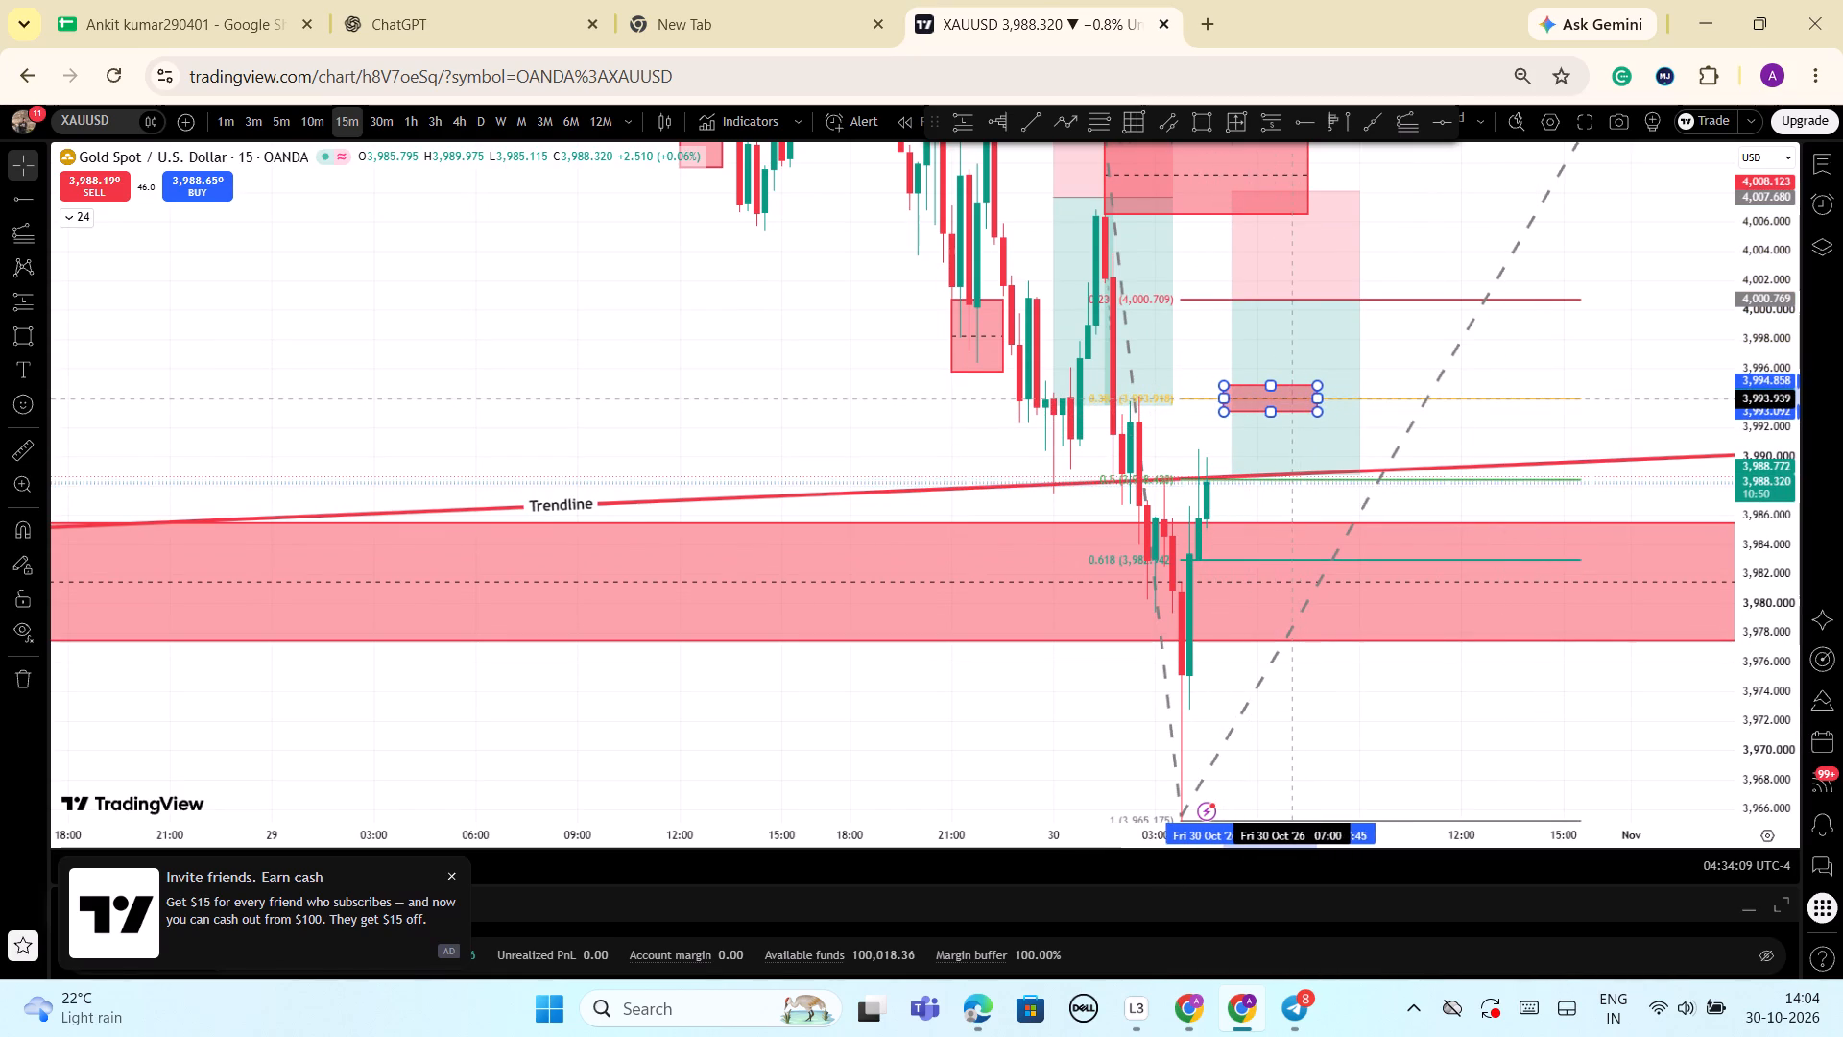
pyautogui.moveTo(1289, 399); pyautogui.dragTo(1273, 398)
pyautogui.click(1595, 335)
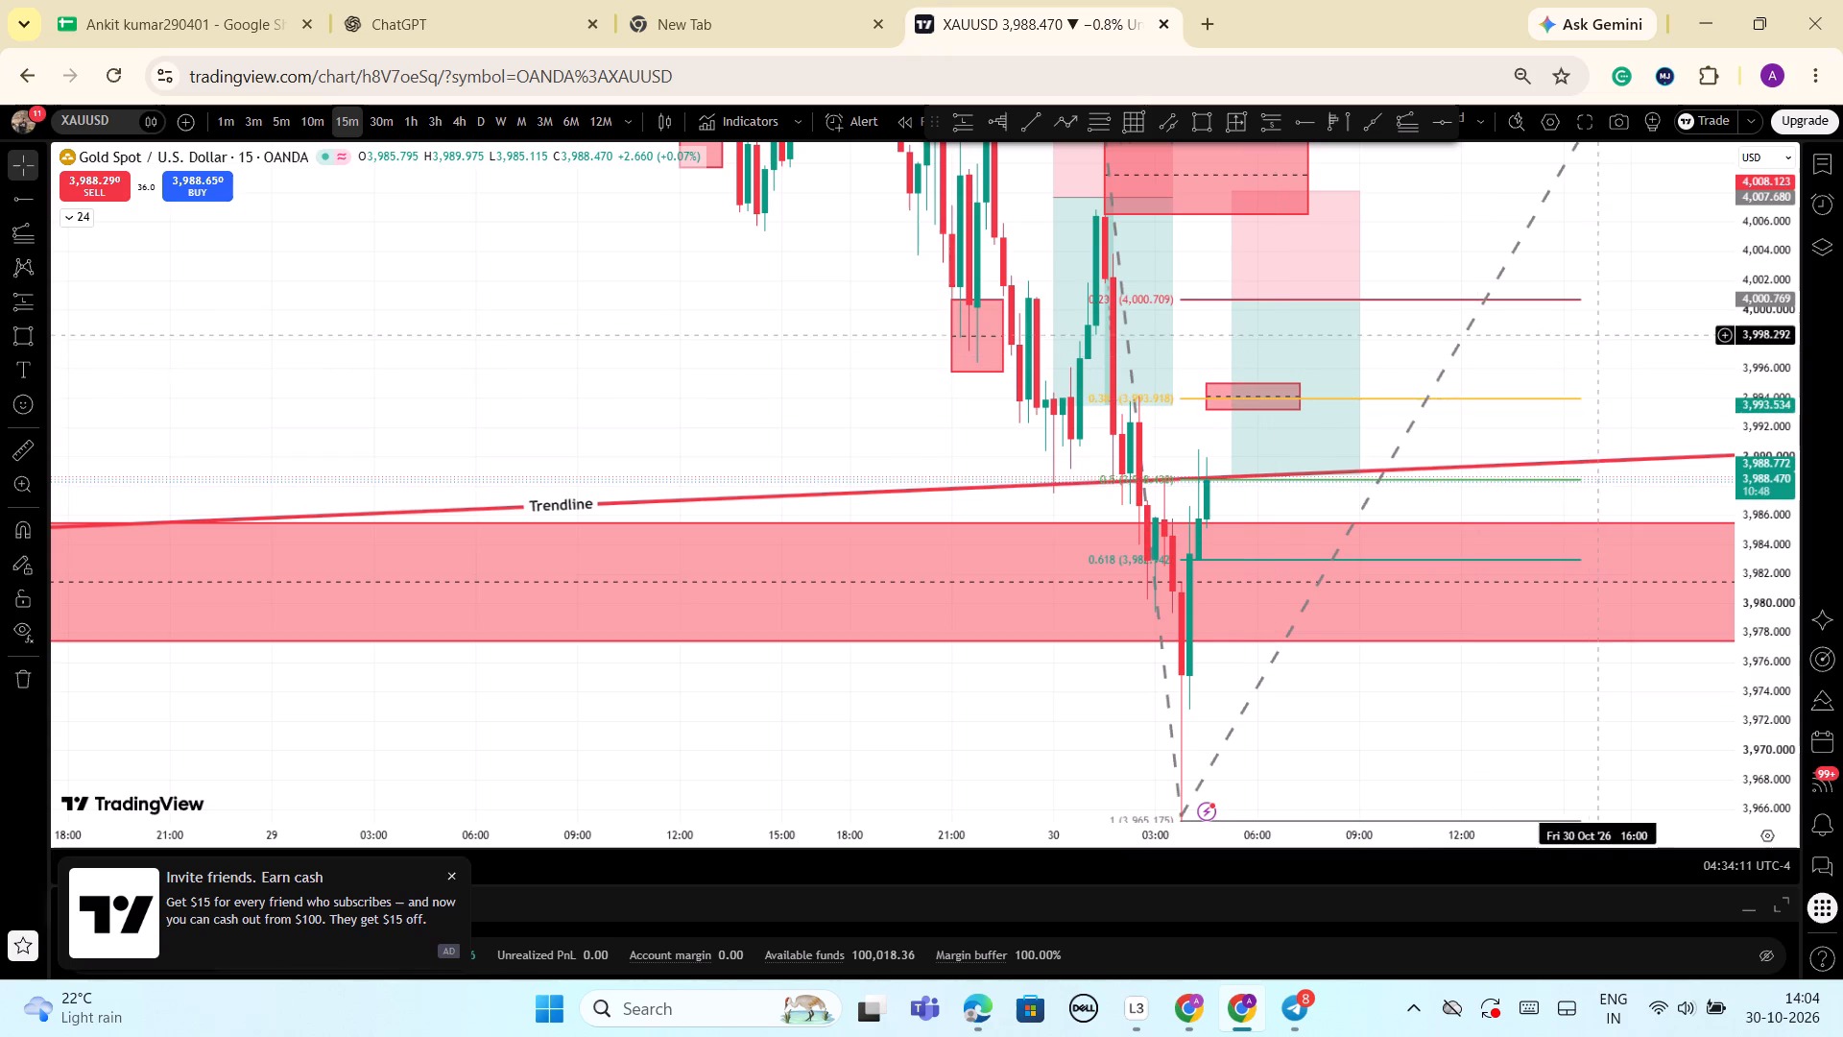
# Delete the 29 October rectangle zone ending at 22:30, between about 4,000.7 and 3,995.8.
pyautogui.scroll(2, 1718, 416)
pyautogui.moveTo(1770, 255); pyautogui.dragTo(1771, 398)
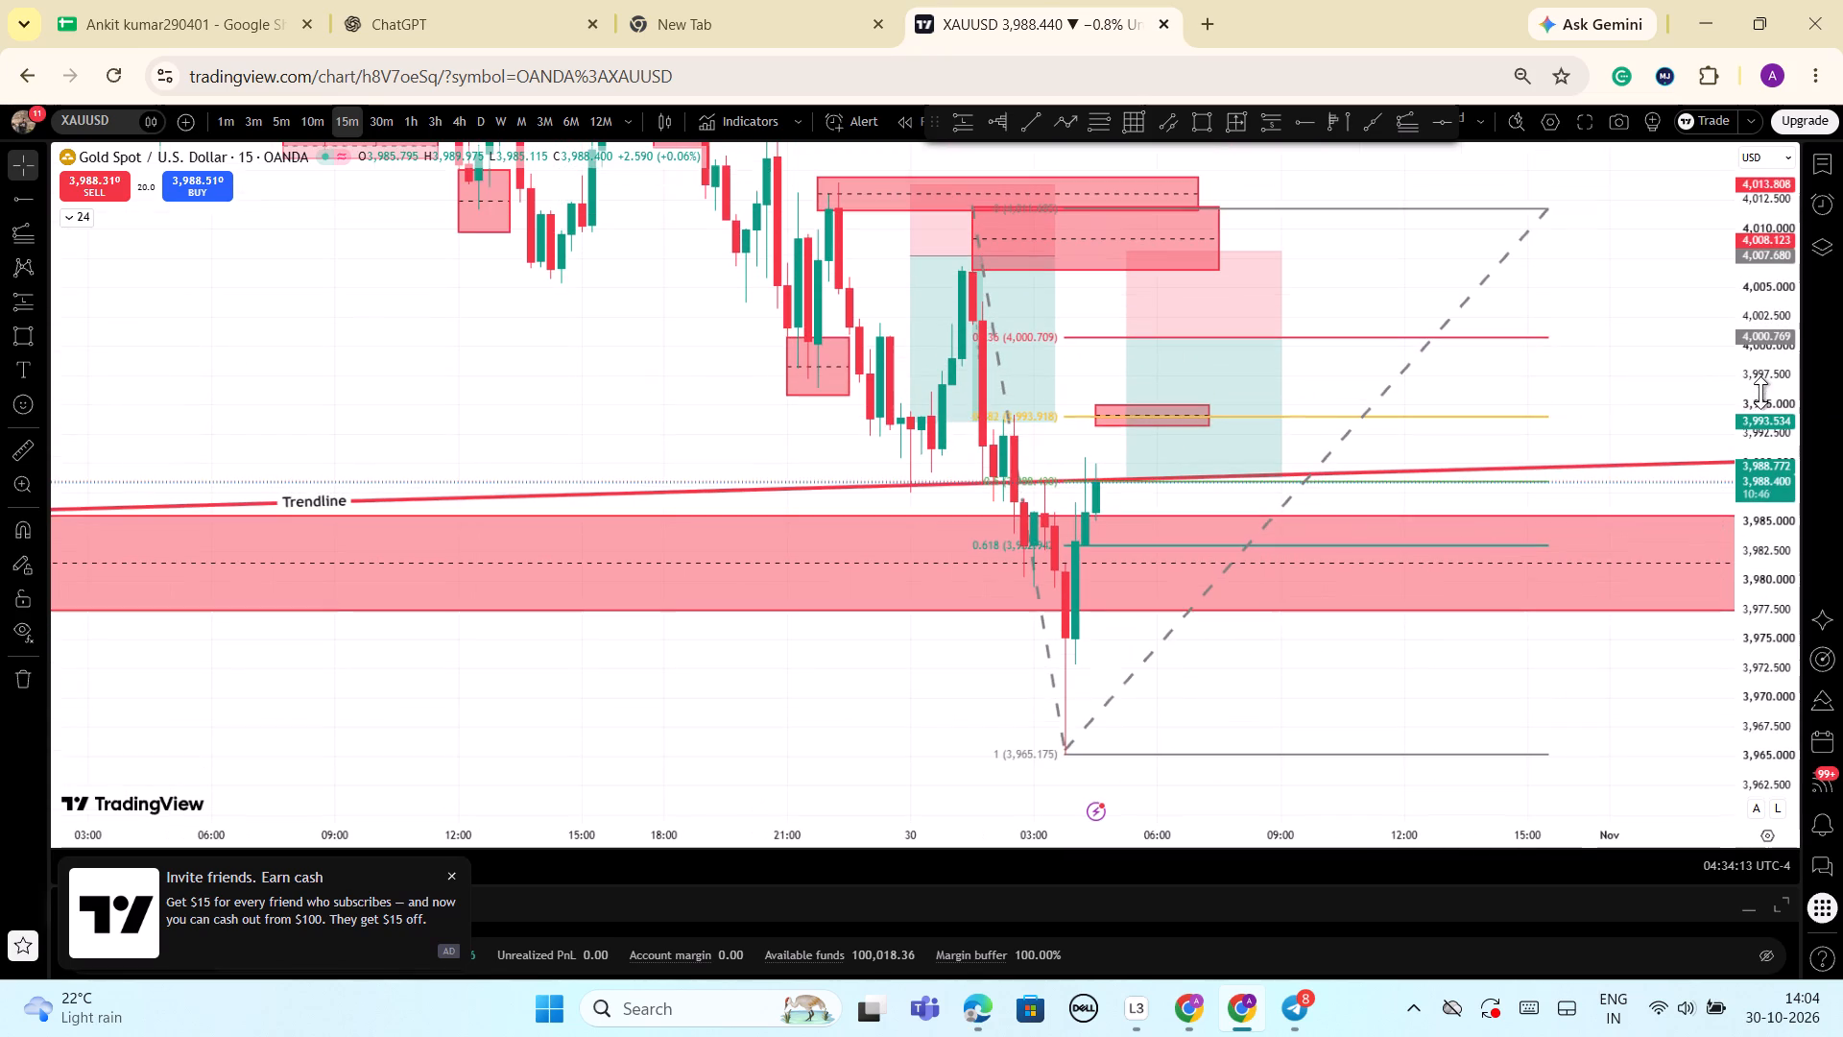
pyautogui.click(818, 381)
pyautogui.click(833, 331)
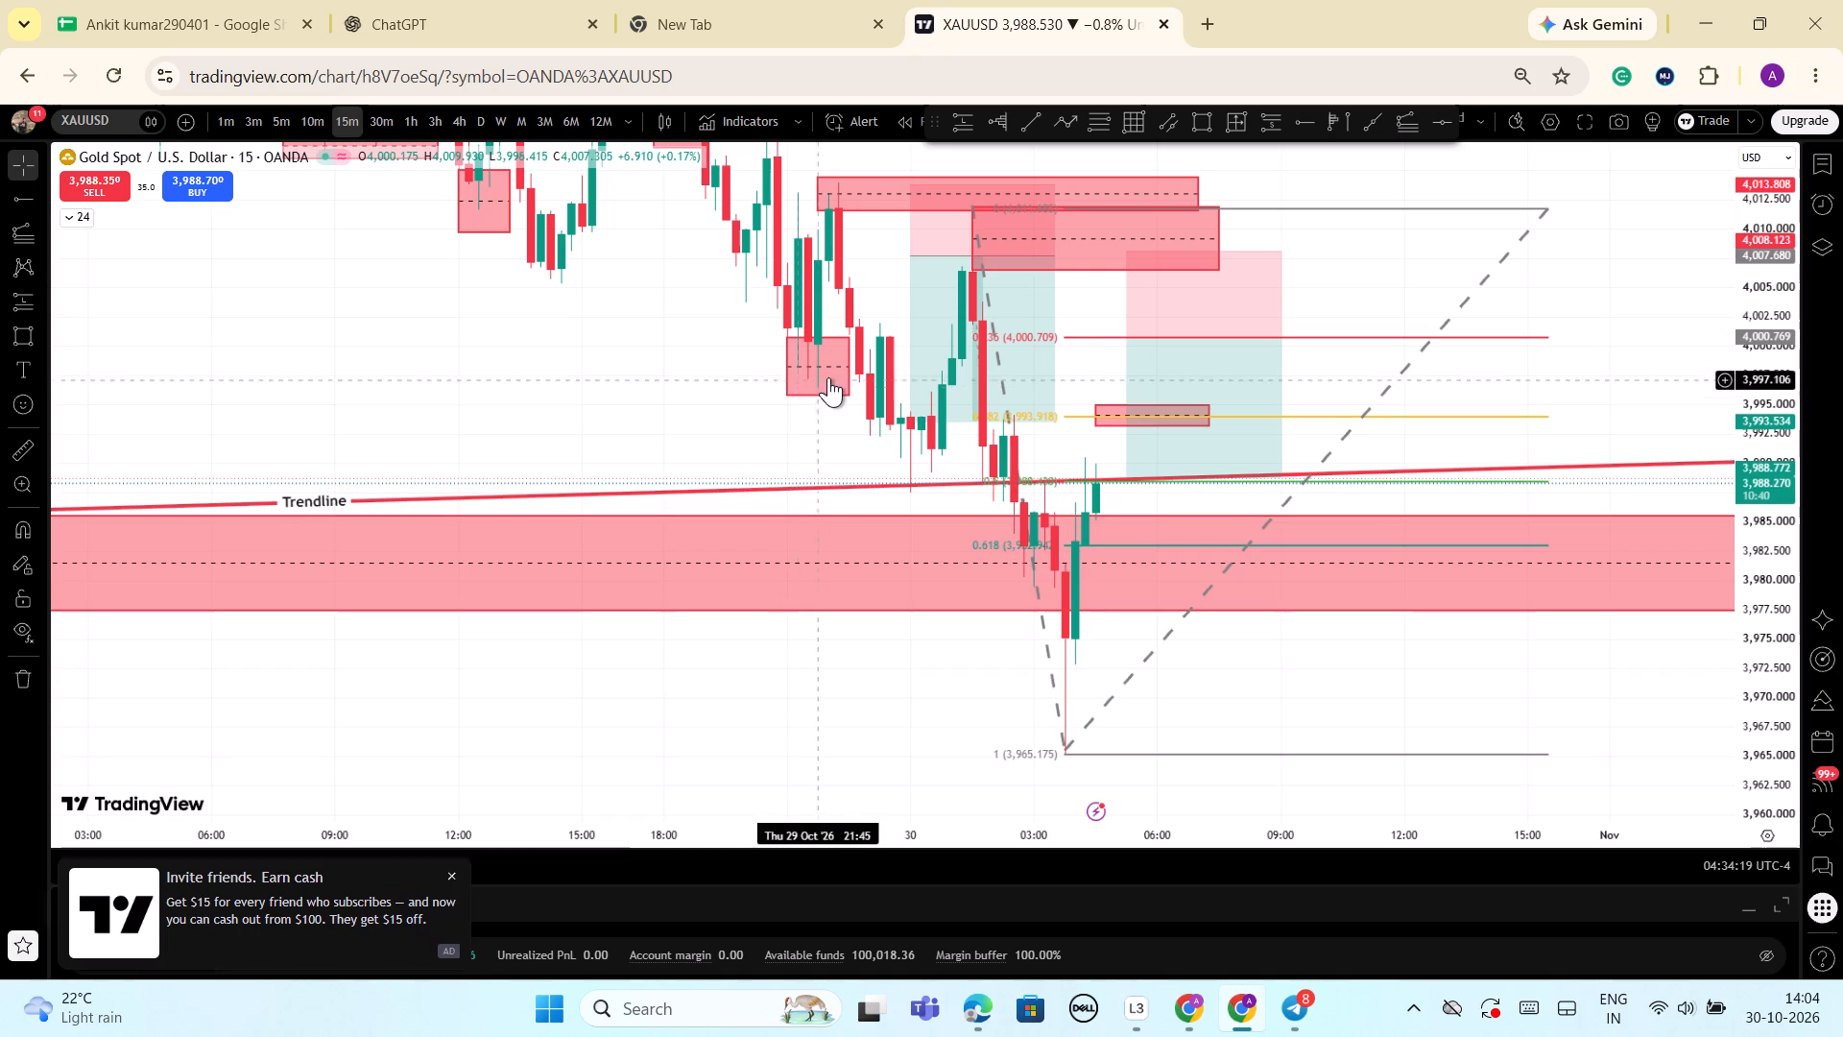
pyautogui.click(834, 335)
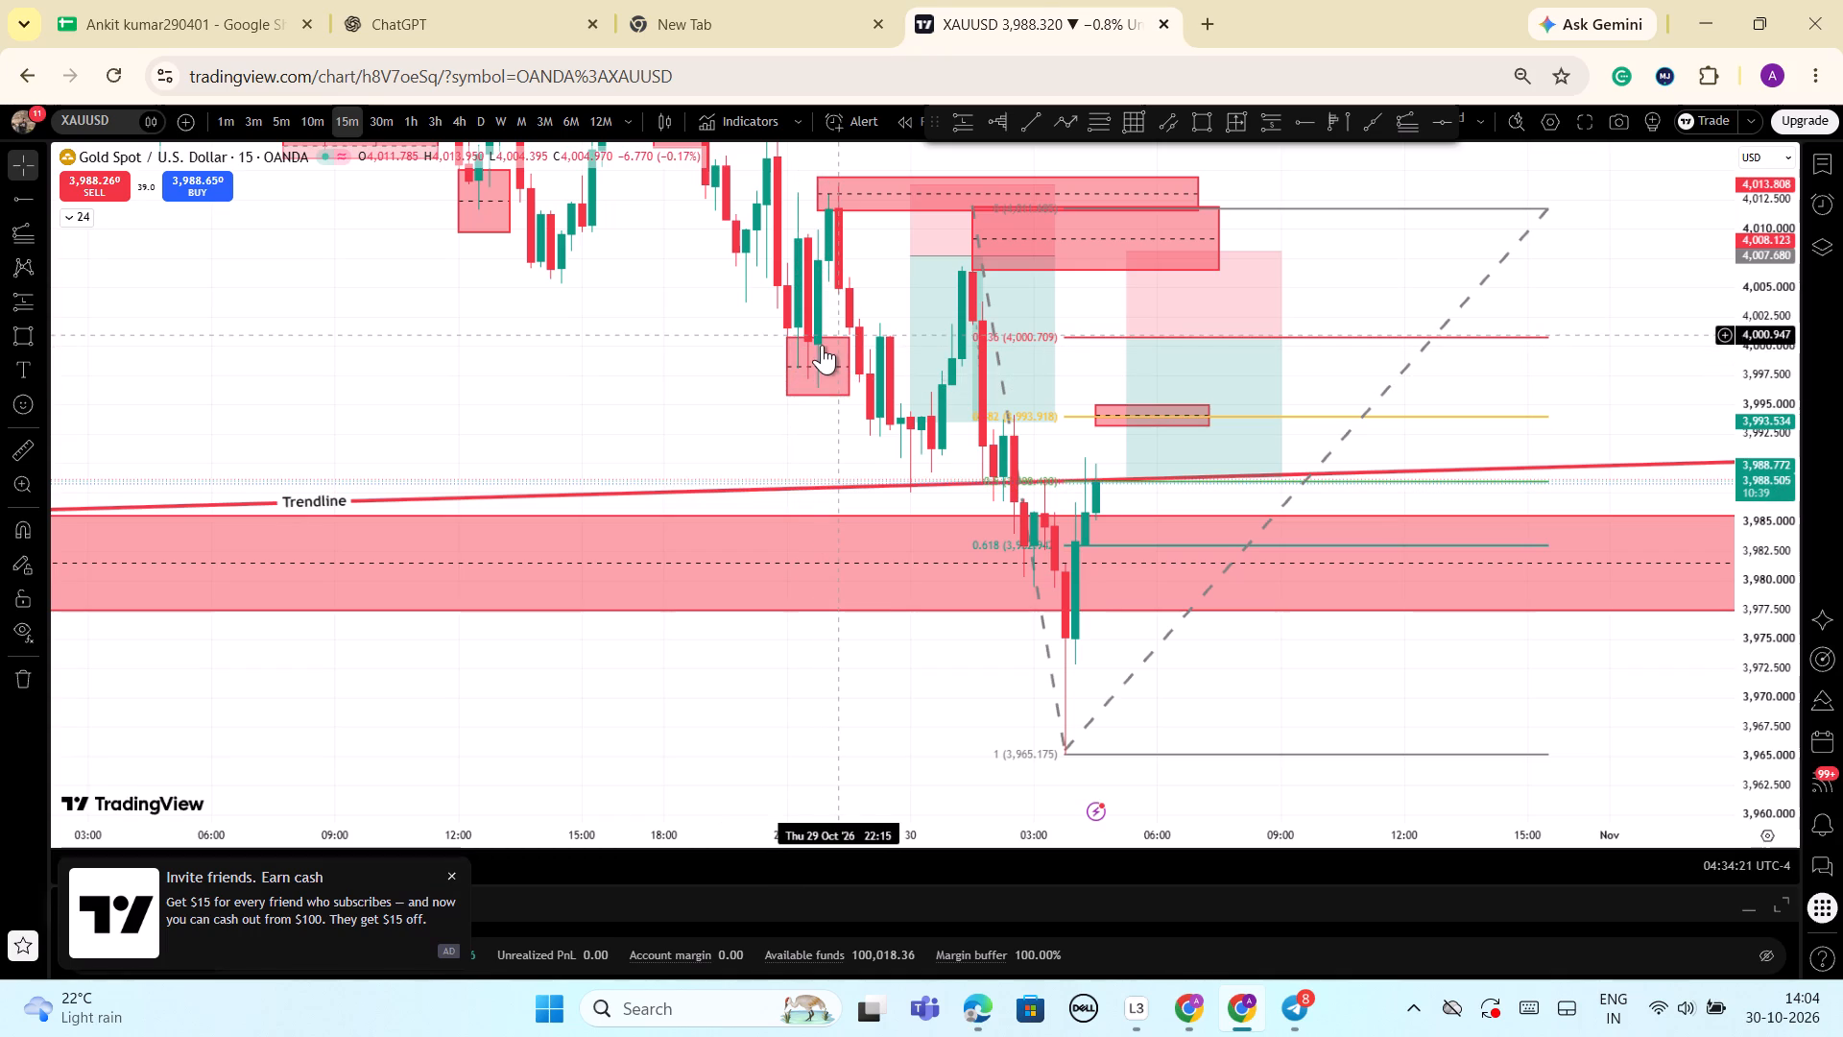
pyautogui.click(820, 338)
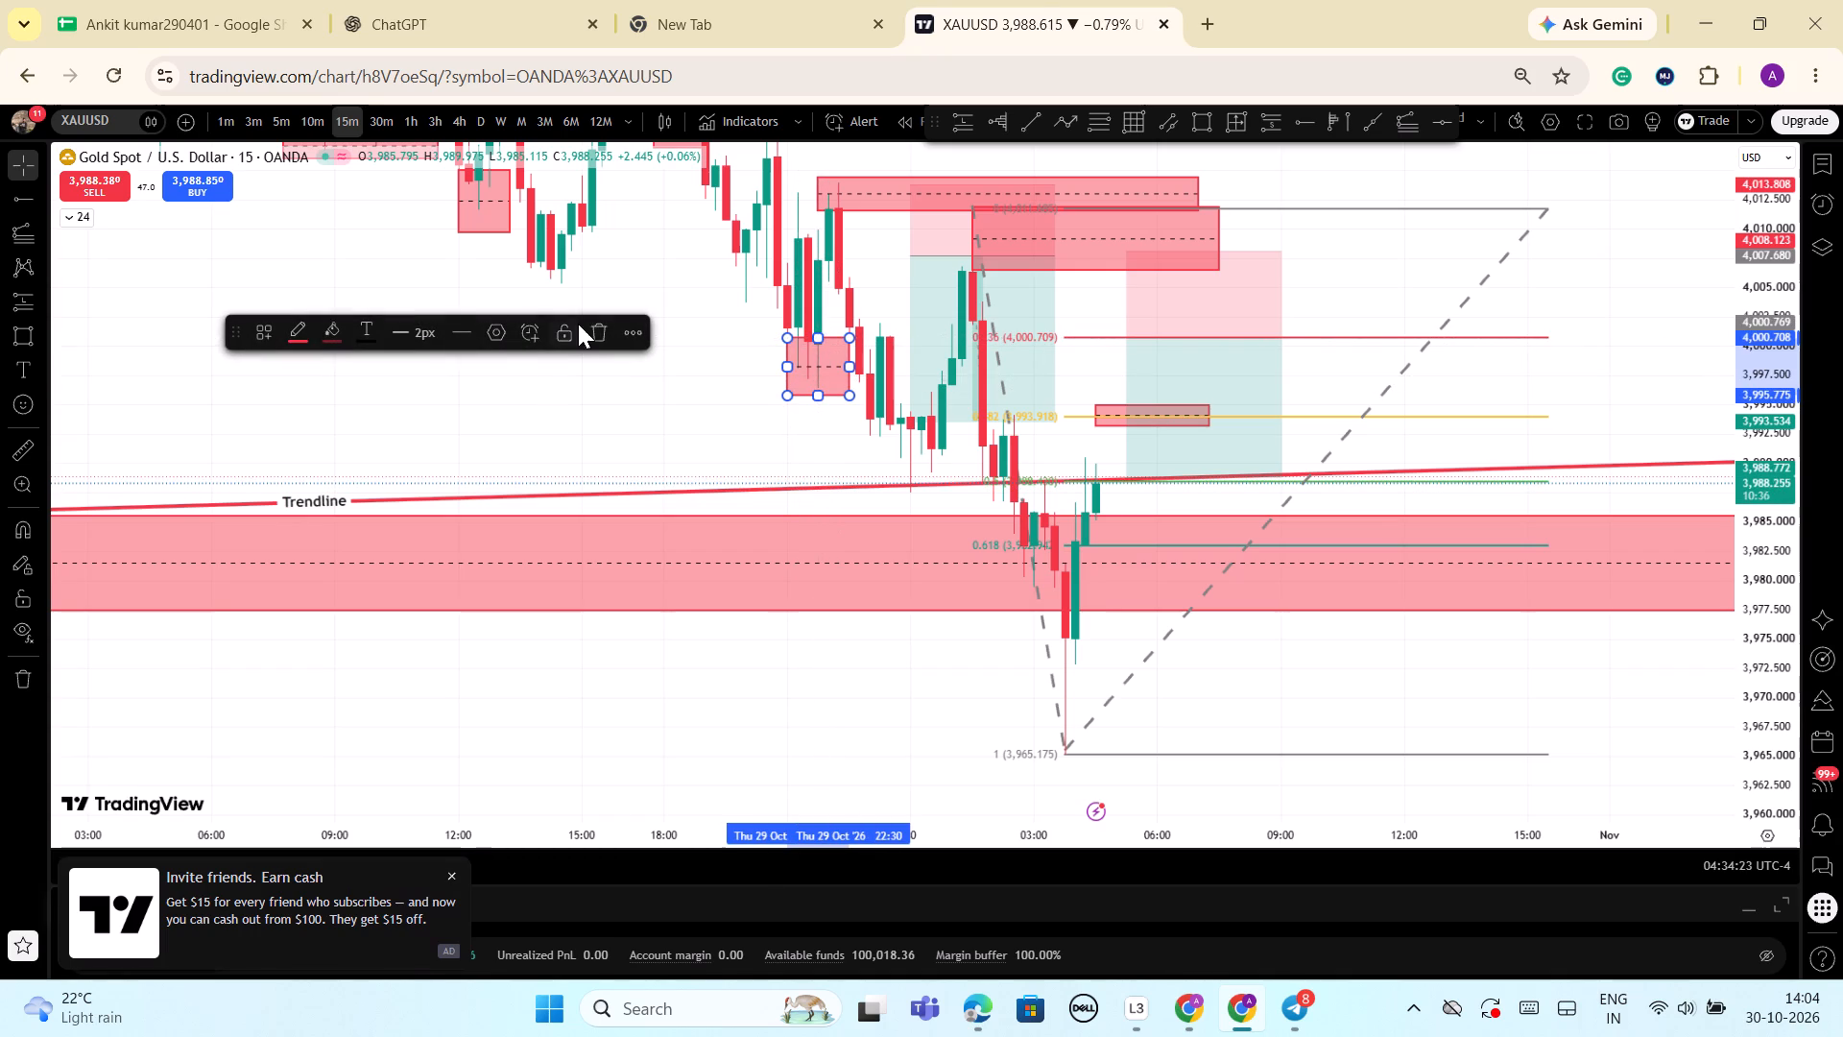
pyautogui.click(591, 330)
# Delete the 29 October rectangle zones ending at 13:15 near 4,012 and spanning 07:45 to 11:30 near 4,017.
pyautogui.moveTo(641, 338); pyautogui.dragTo(852, 476)
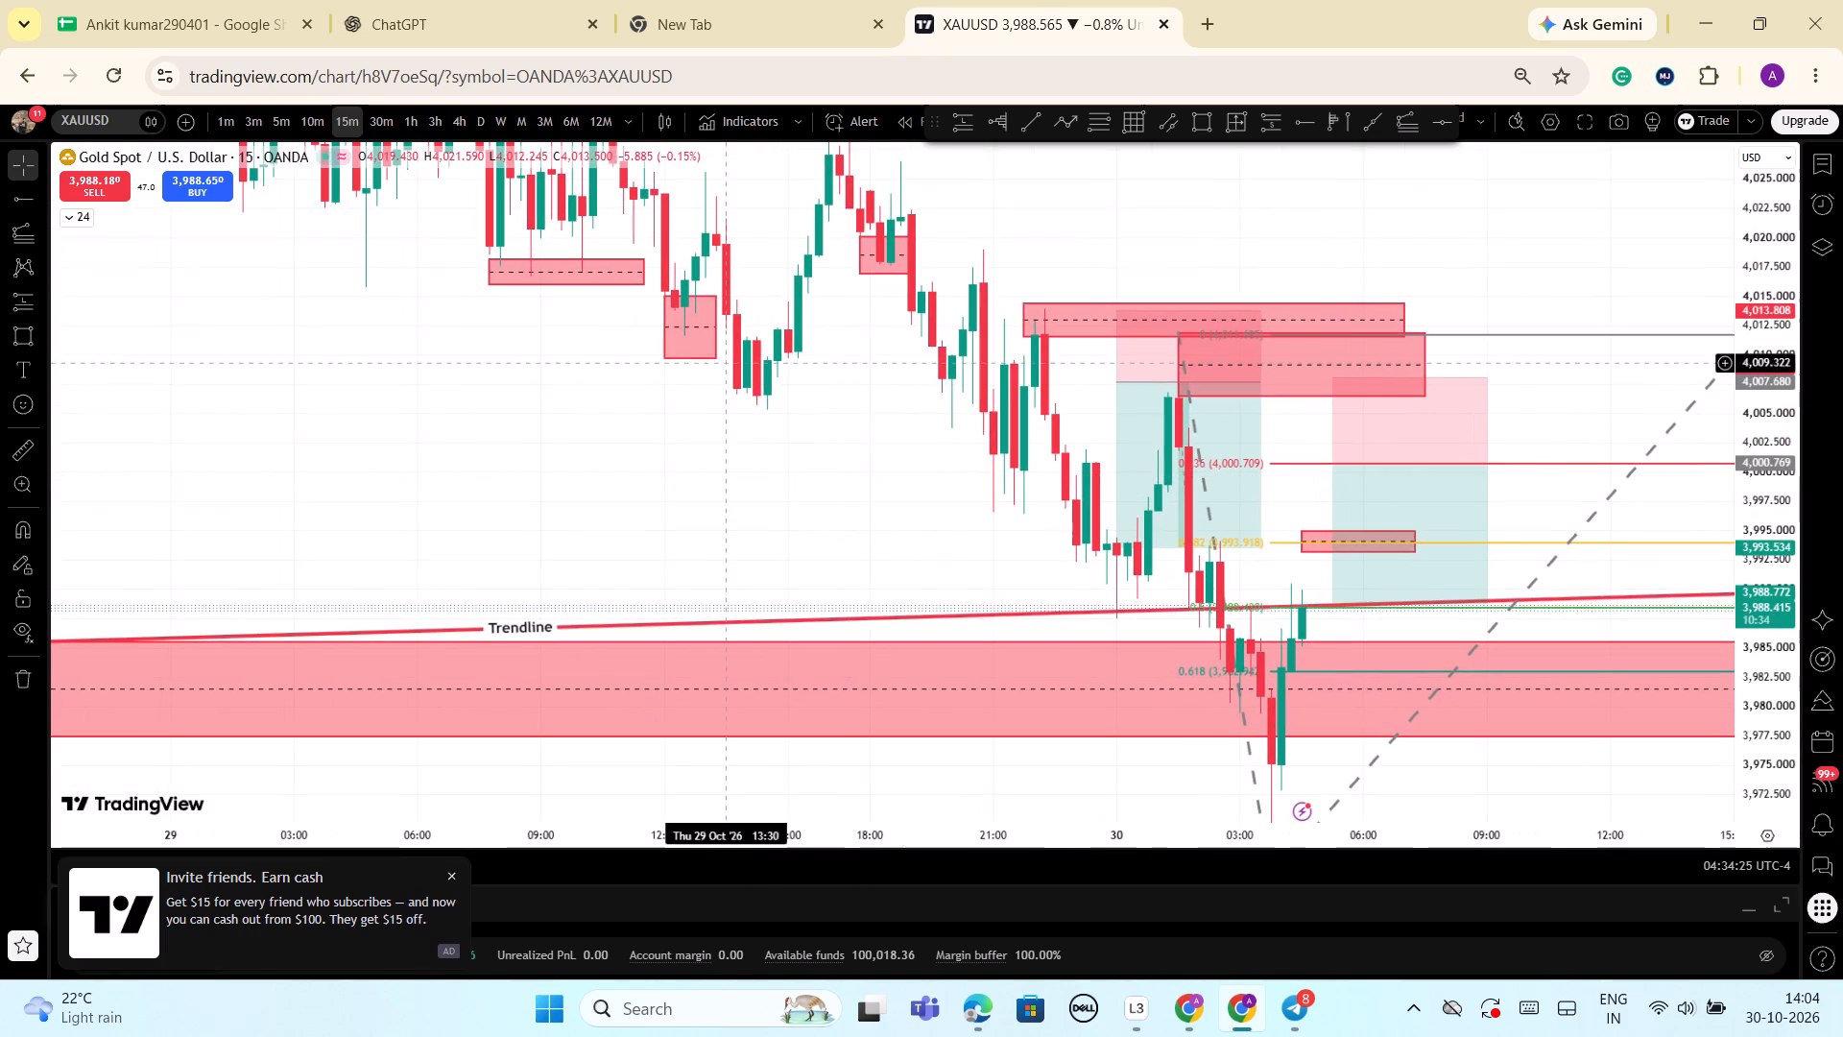
pyautogui.click(700, 296)
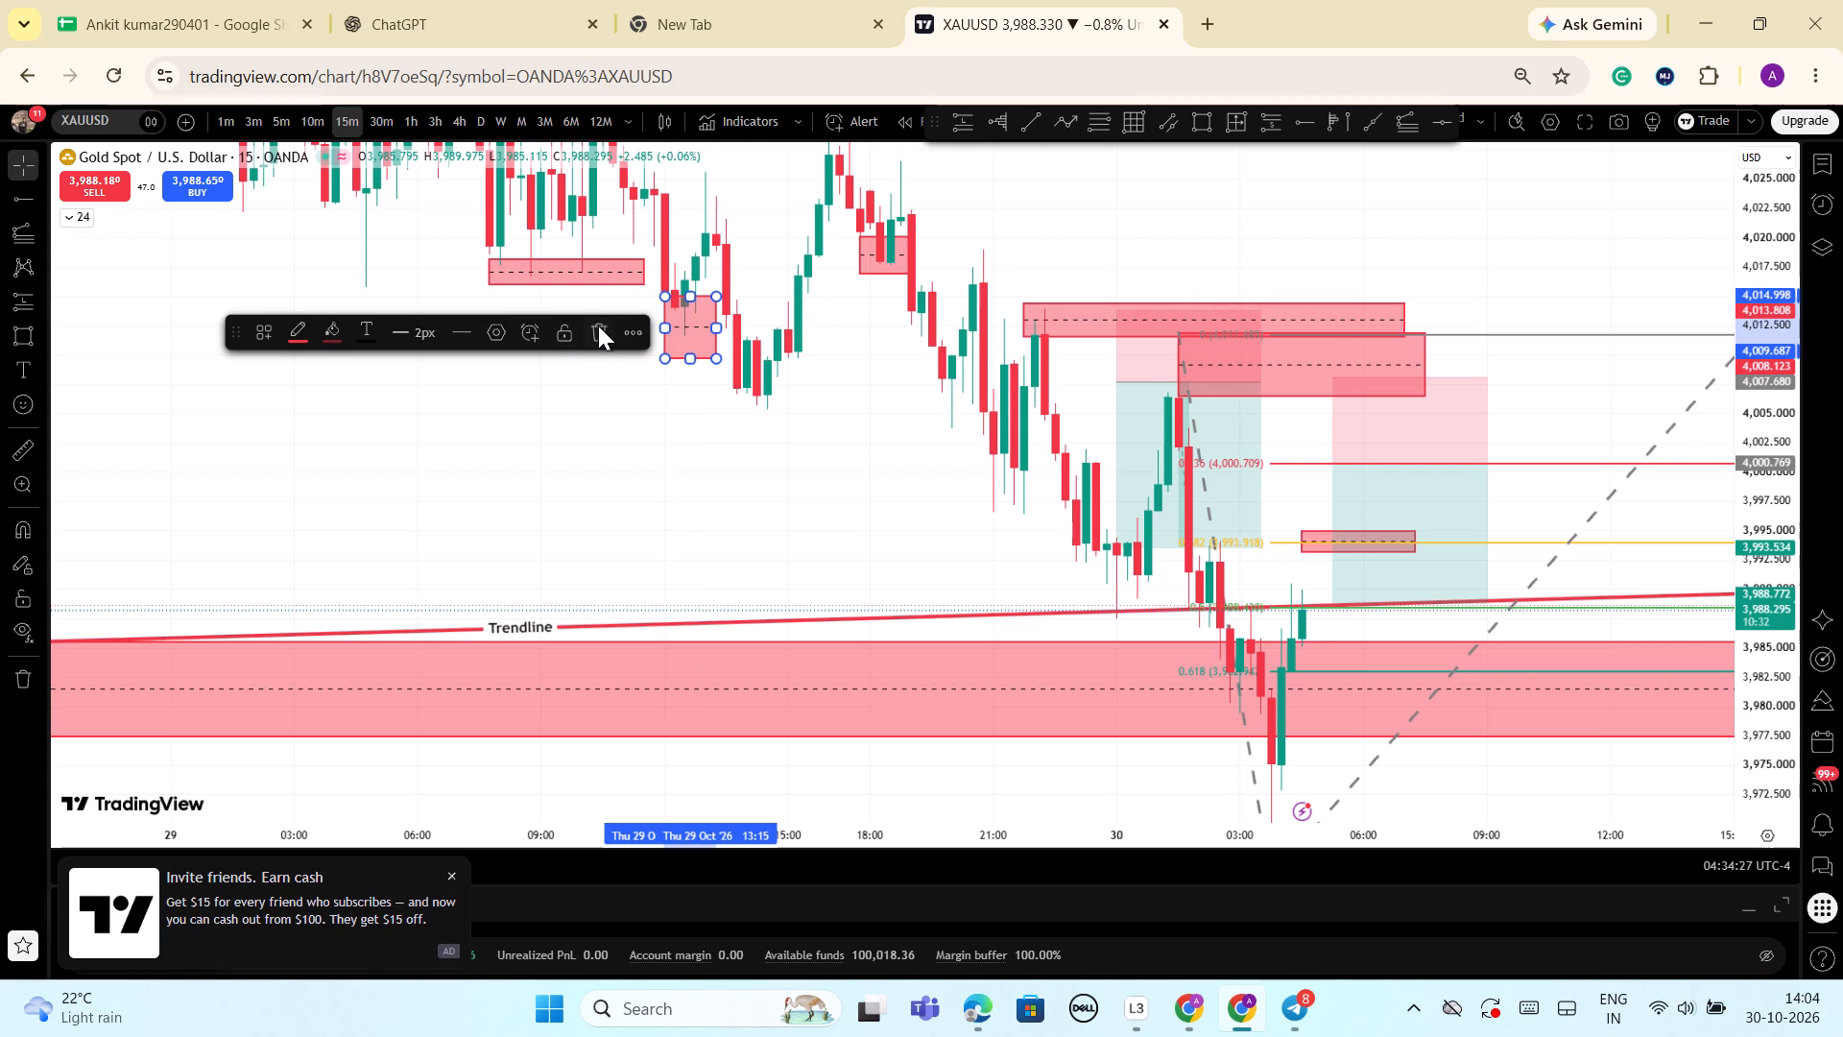
pyautogui.click(599, 326)
pyautogui.click(582, 265)
pyautogui.moveTo(590, 268); pyautogui.dragTo(596, 256)
pyautogui.click(596, 255)
pyautogui.click(597, 332)
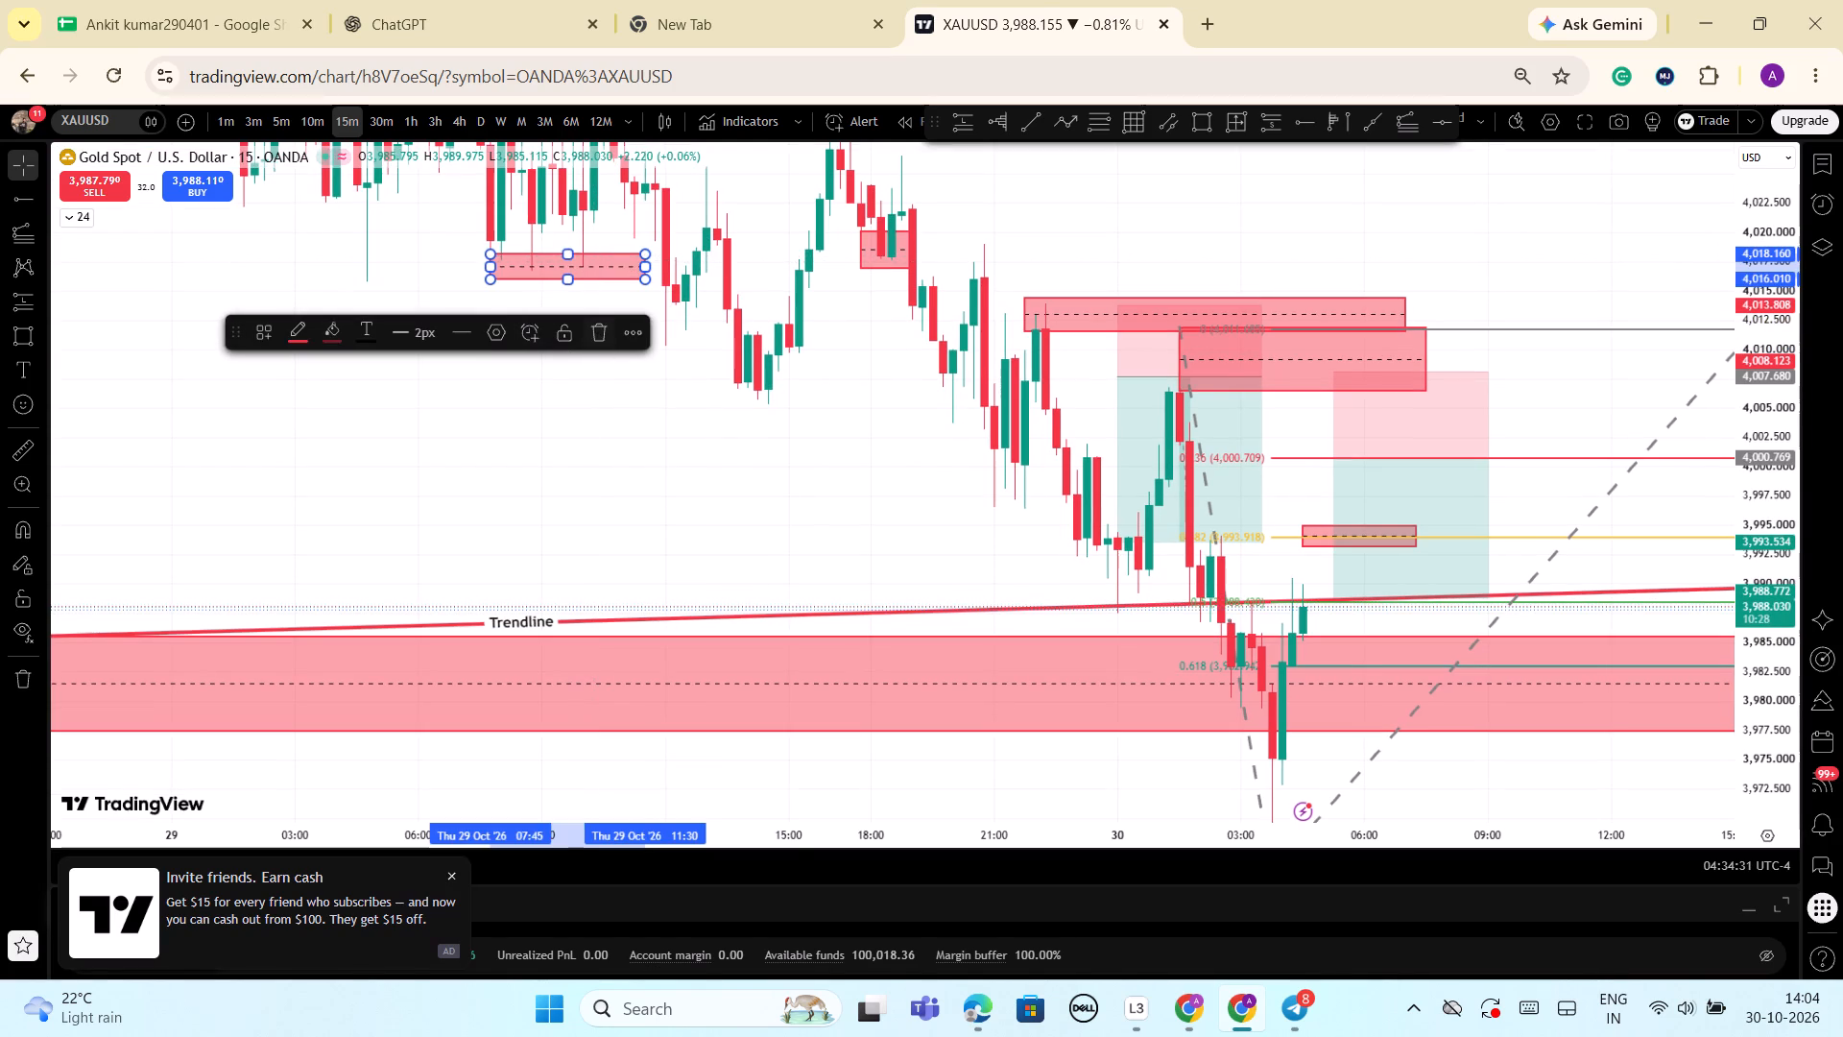
# Delete the 29 October rectangle zone ending at 19:00, between about 4,020 and 4,017.
pyautogui.scroll(3, 865, 394)
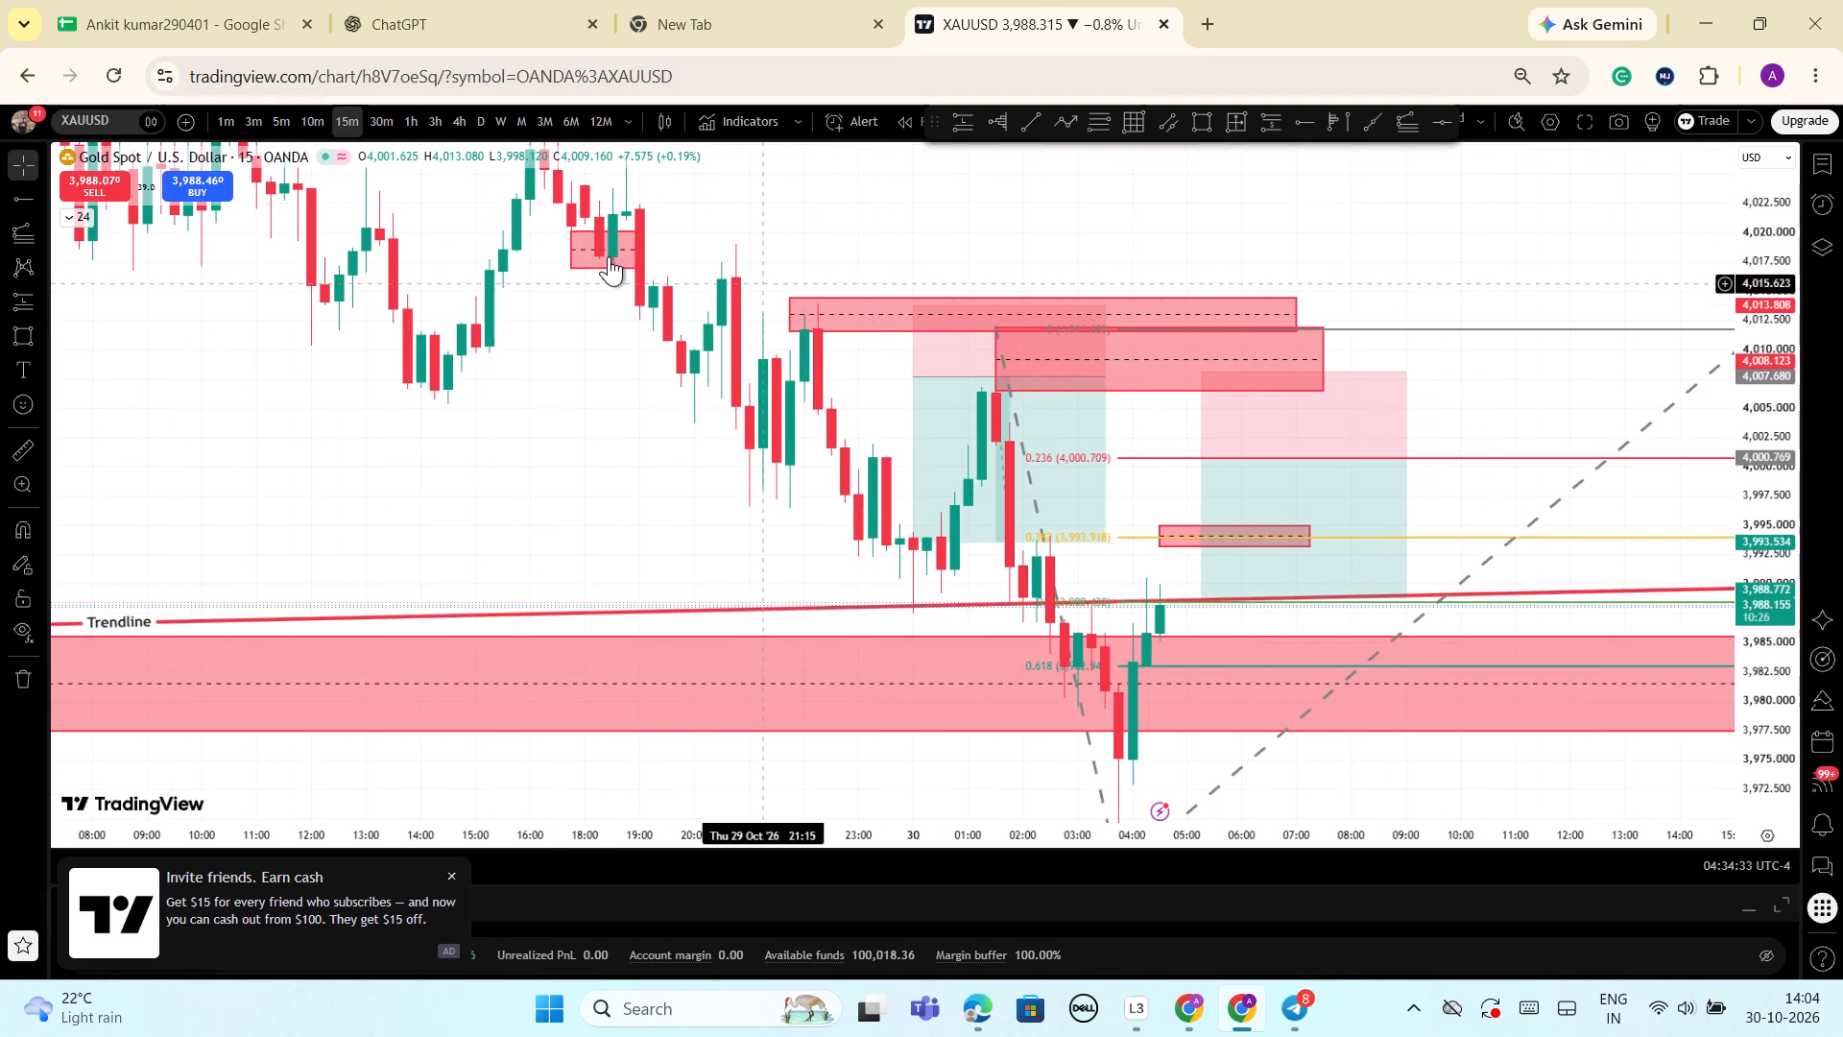
pyautogui.click(607, 254)
pyautogui.click(613, 241)
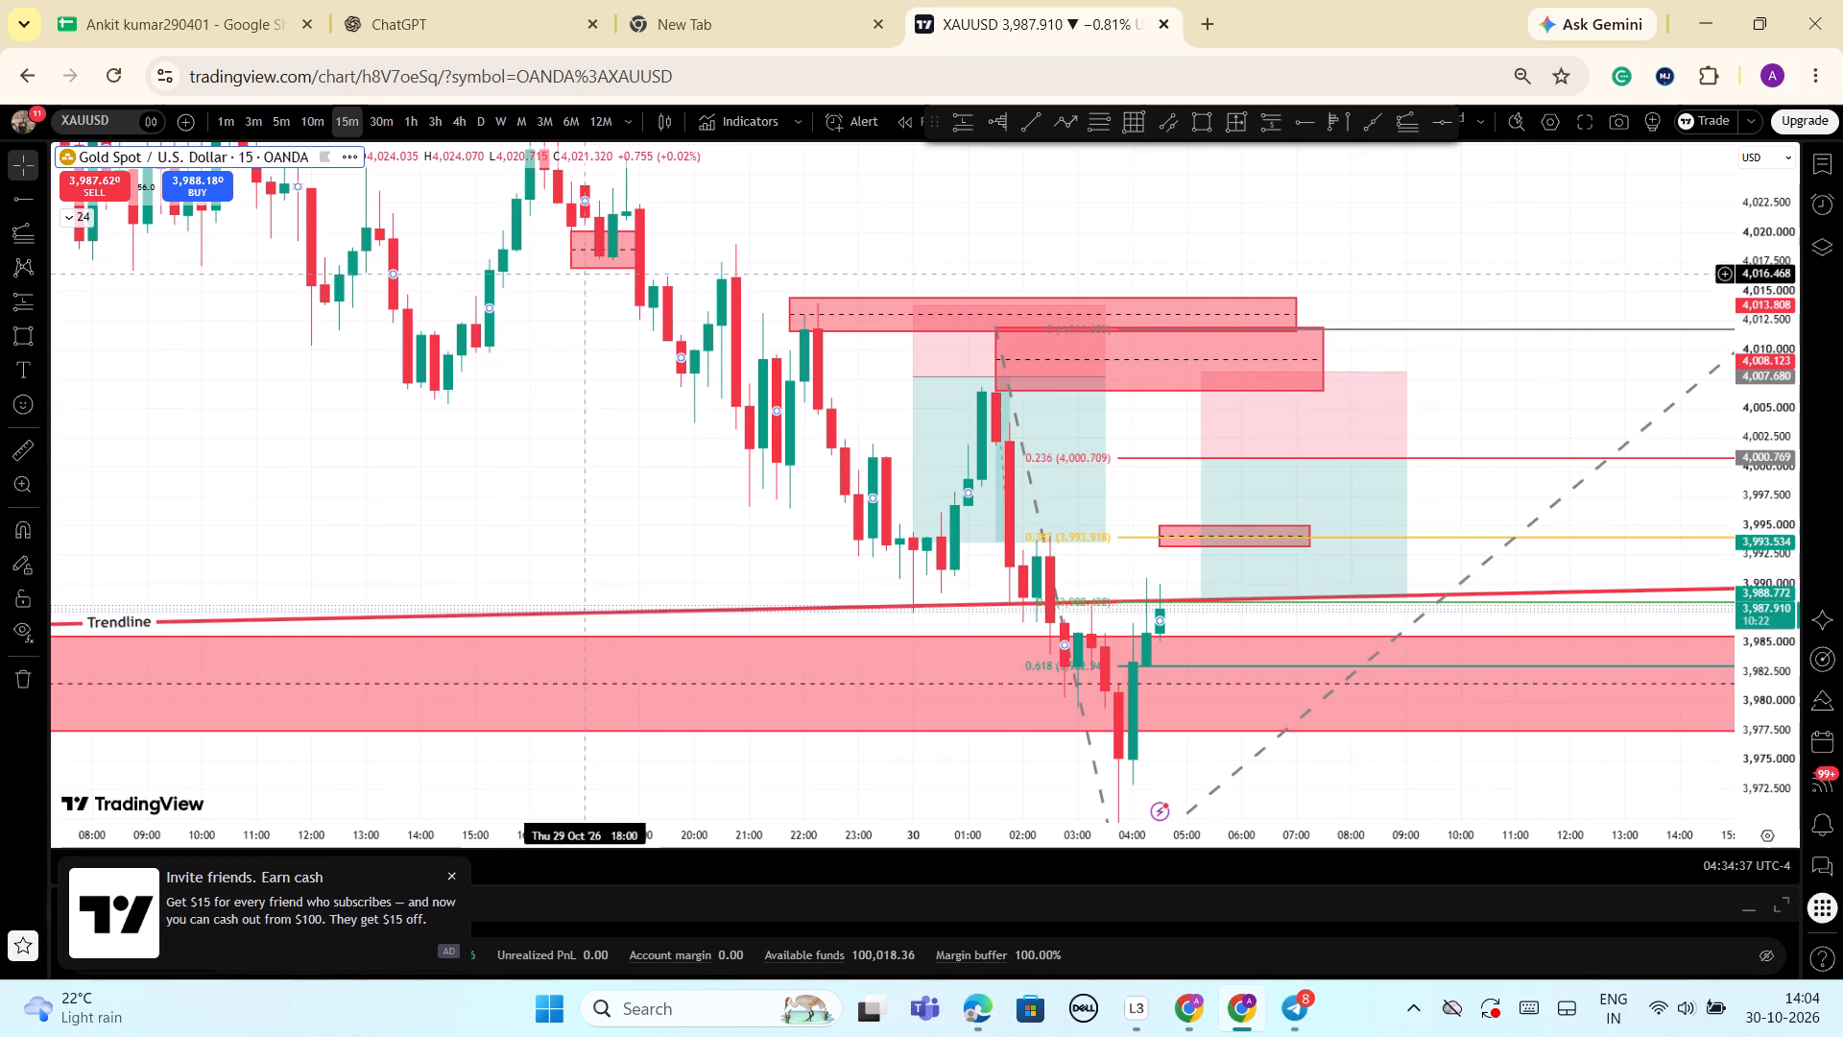
pyautogui.click(593, 267)
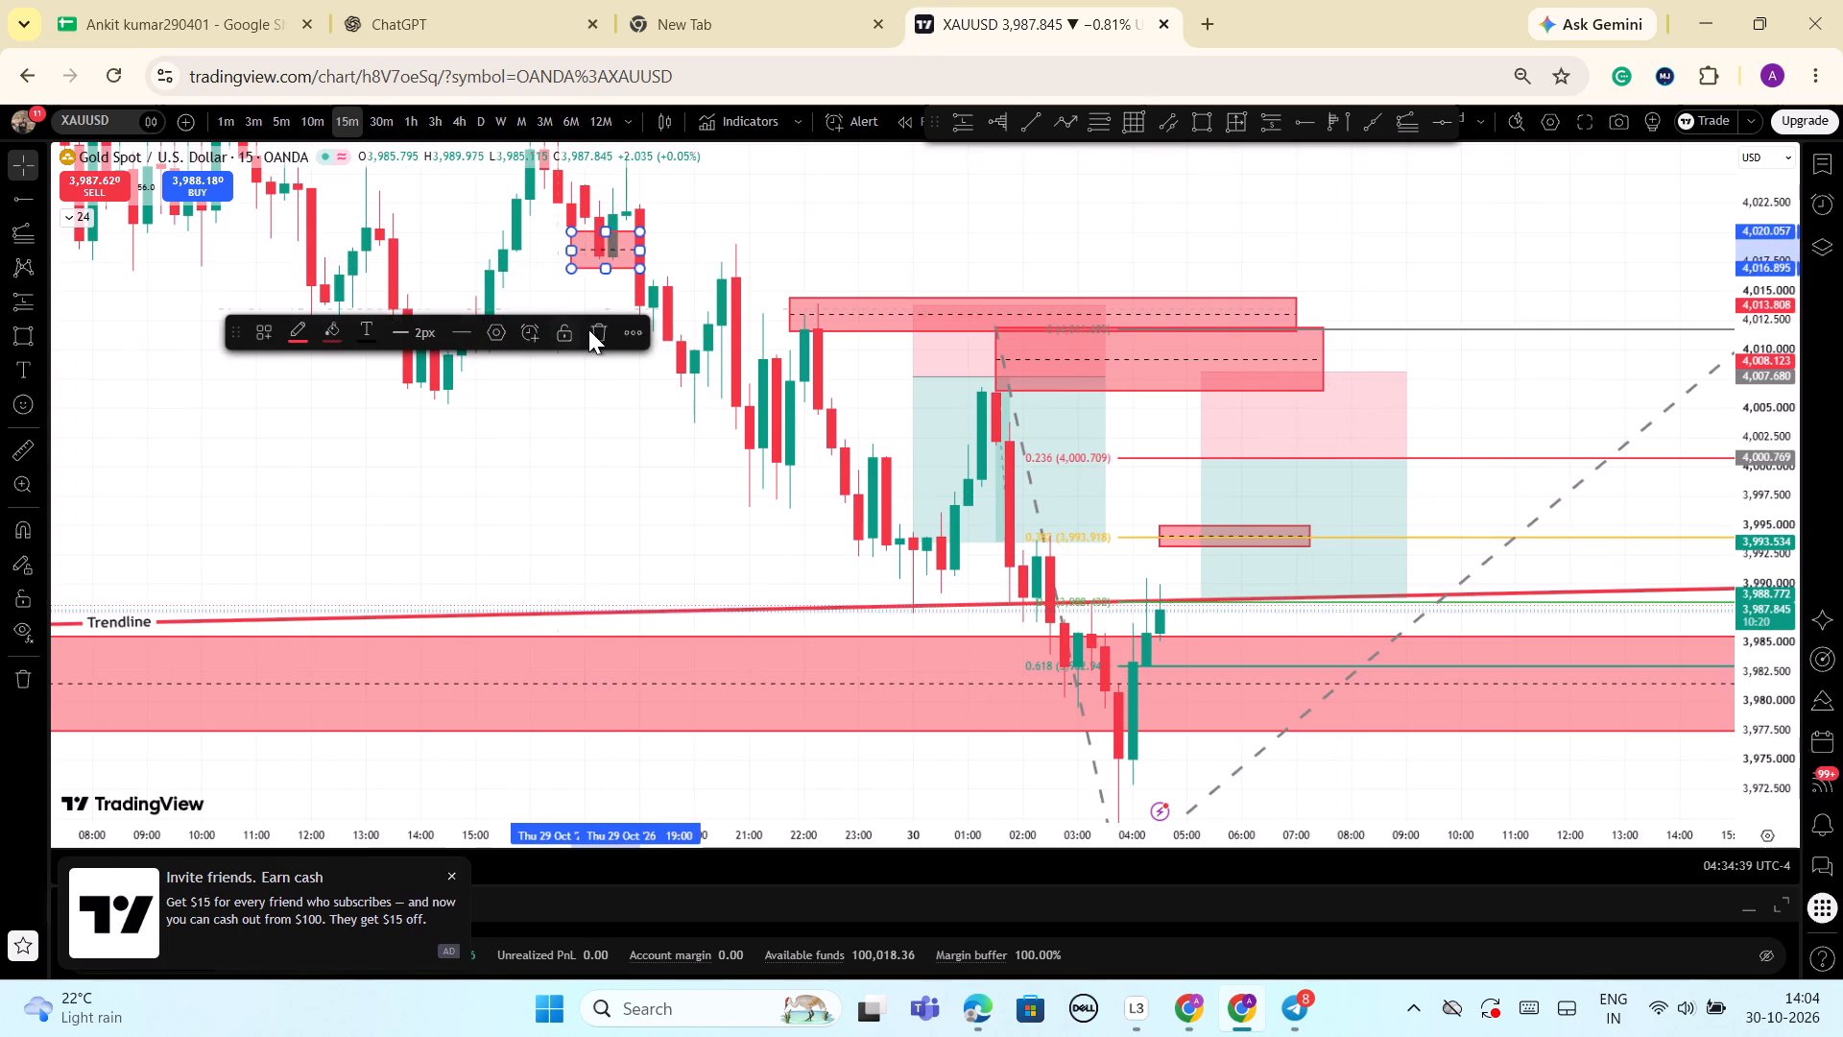
pyautogui.click(589, 331)
# Delete the 29 October rectangle zone spanning 03:00 to 07:45, between about 4,037.5 and 4,035.6.
pyautogui.scroll(-5, 592, 391)
pyautogui.moveTo(634, 374); pyautogui.dragTo(731, 602)
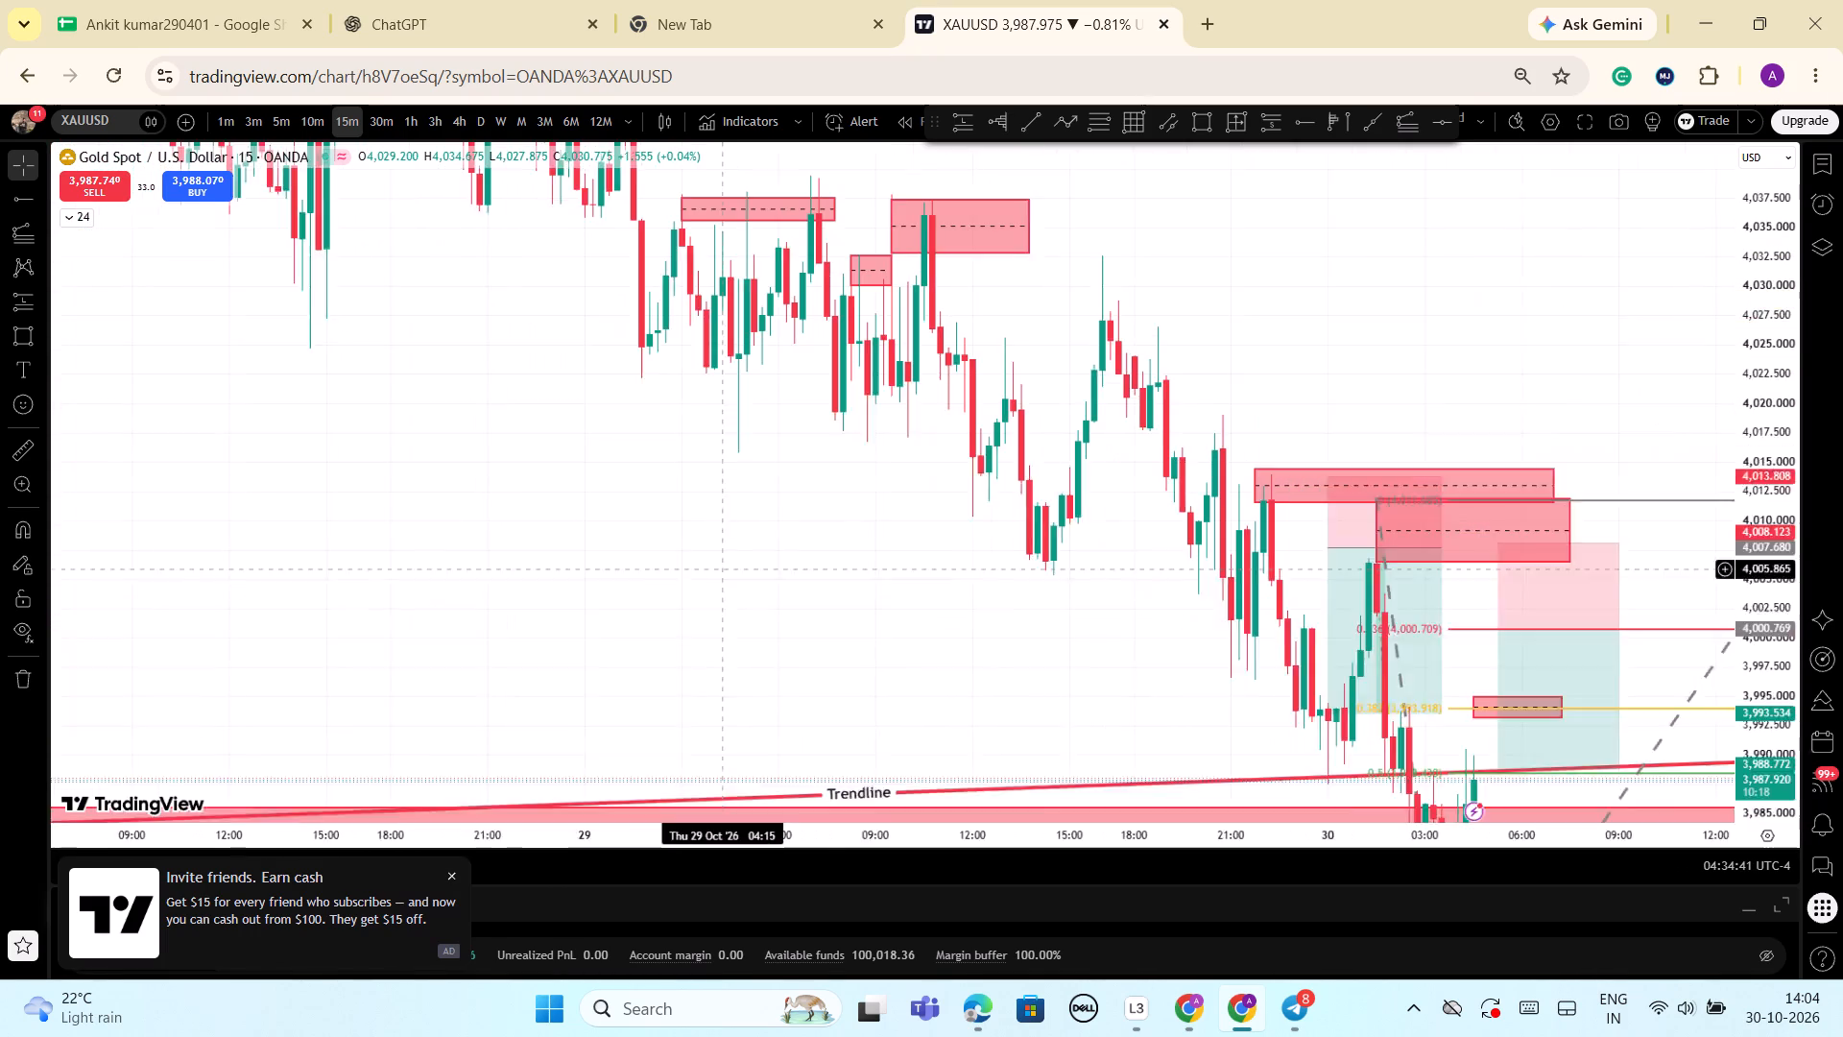
pyautogui.moveTo(731, 602); pyautogui.dragTo(787, 640)
pyautogui.click(830, 285)
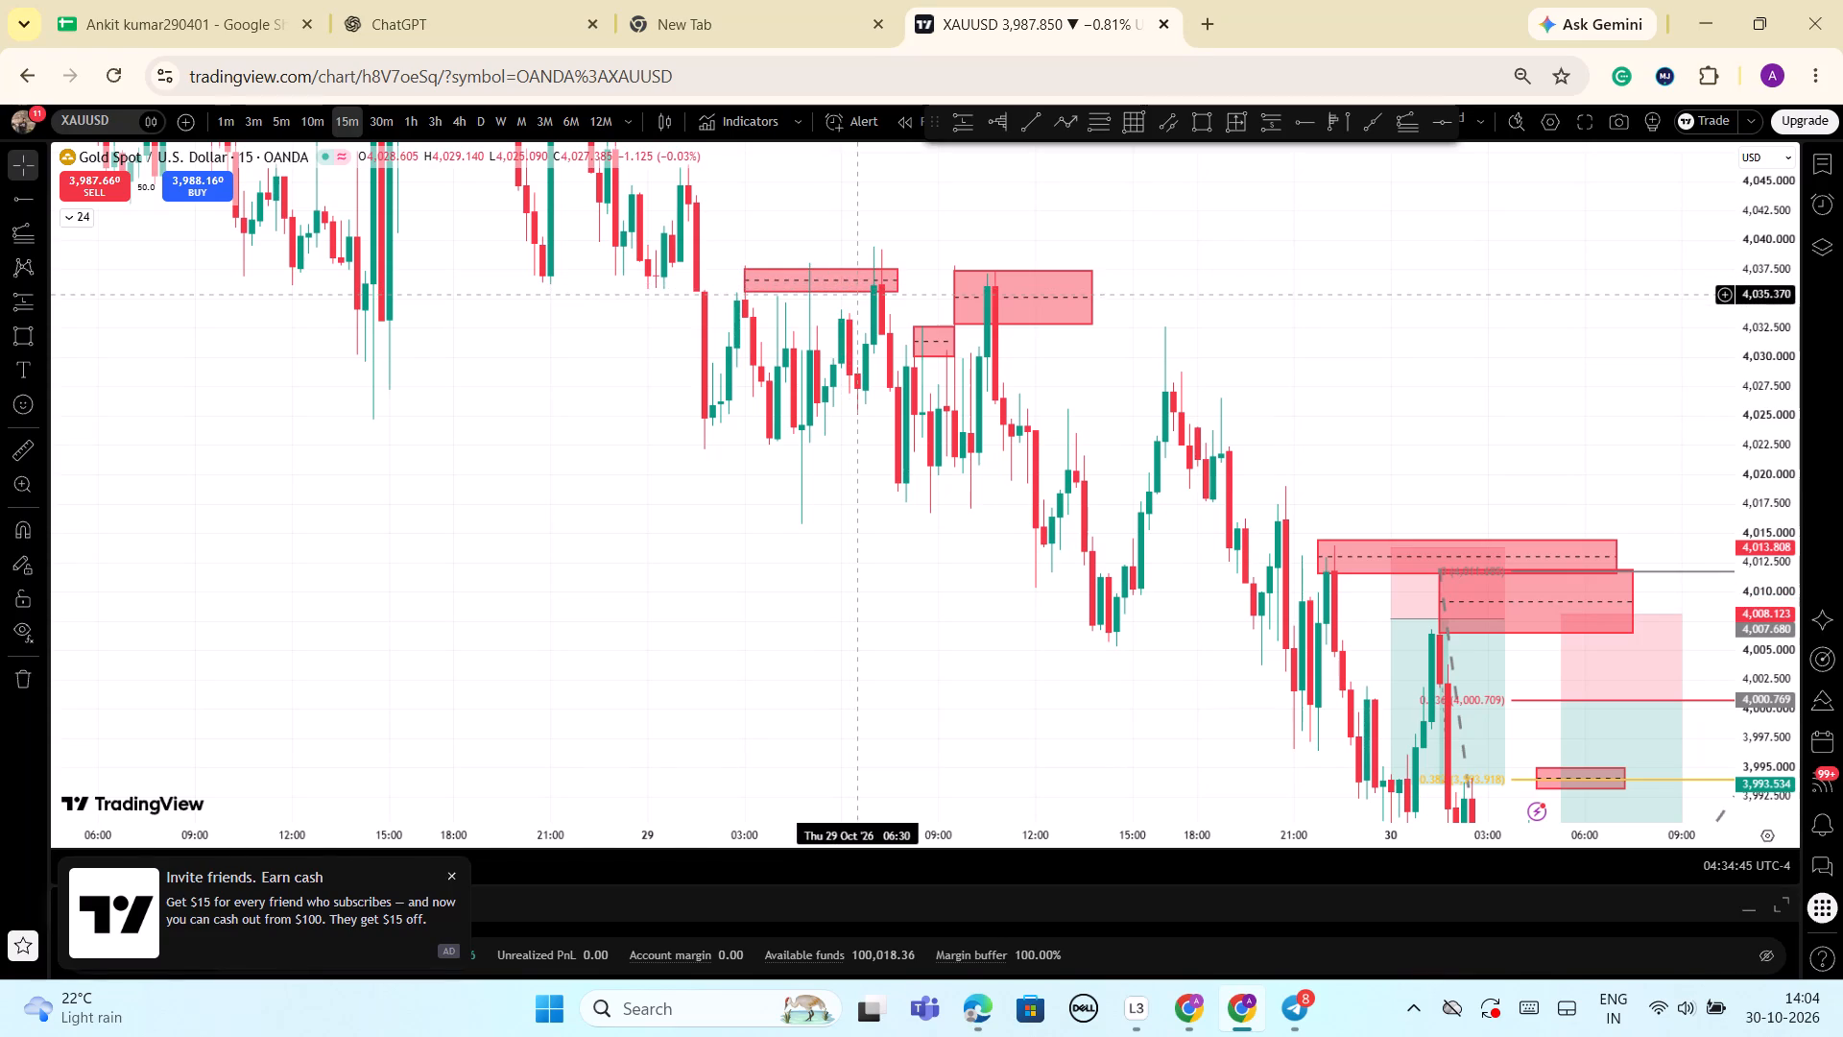
pyautogui.click(861, 289)
pyautogui.click(605, 333)
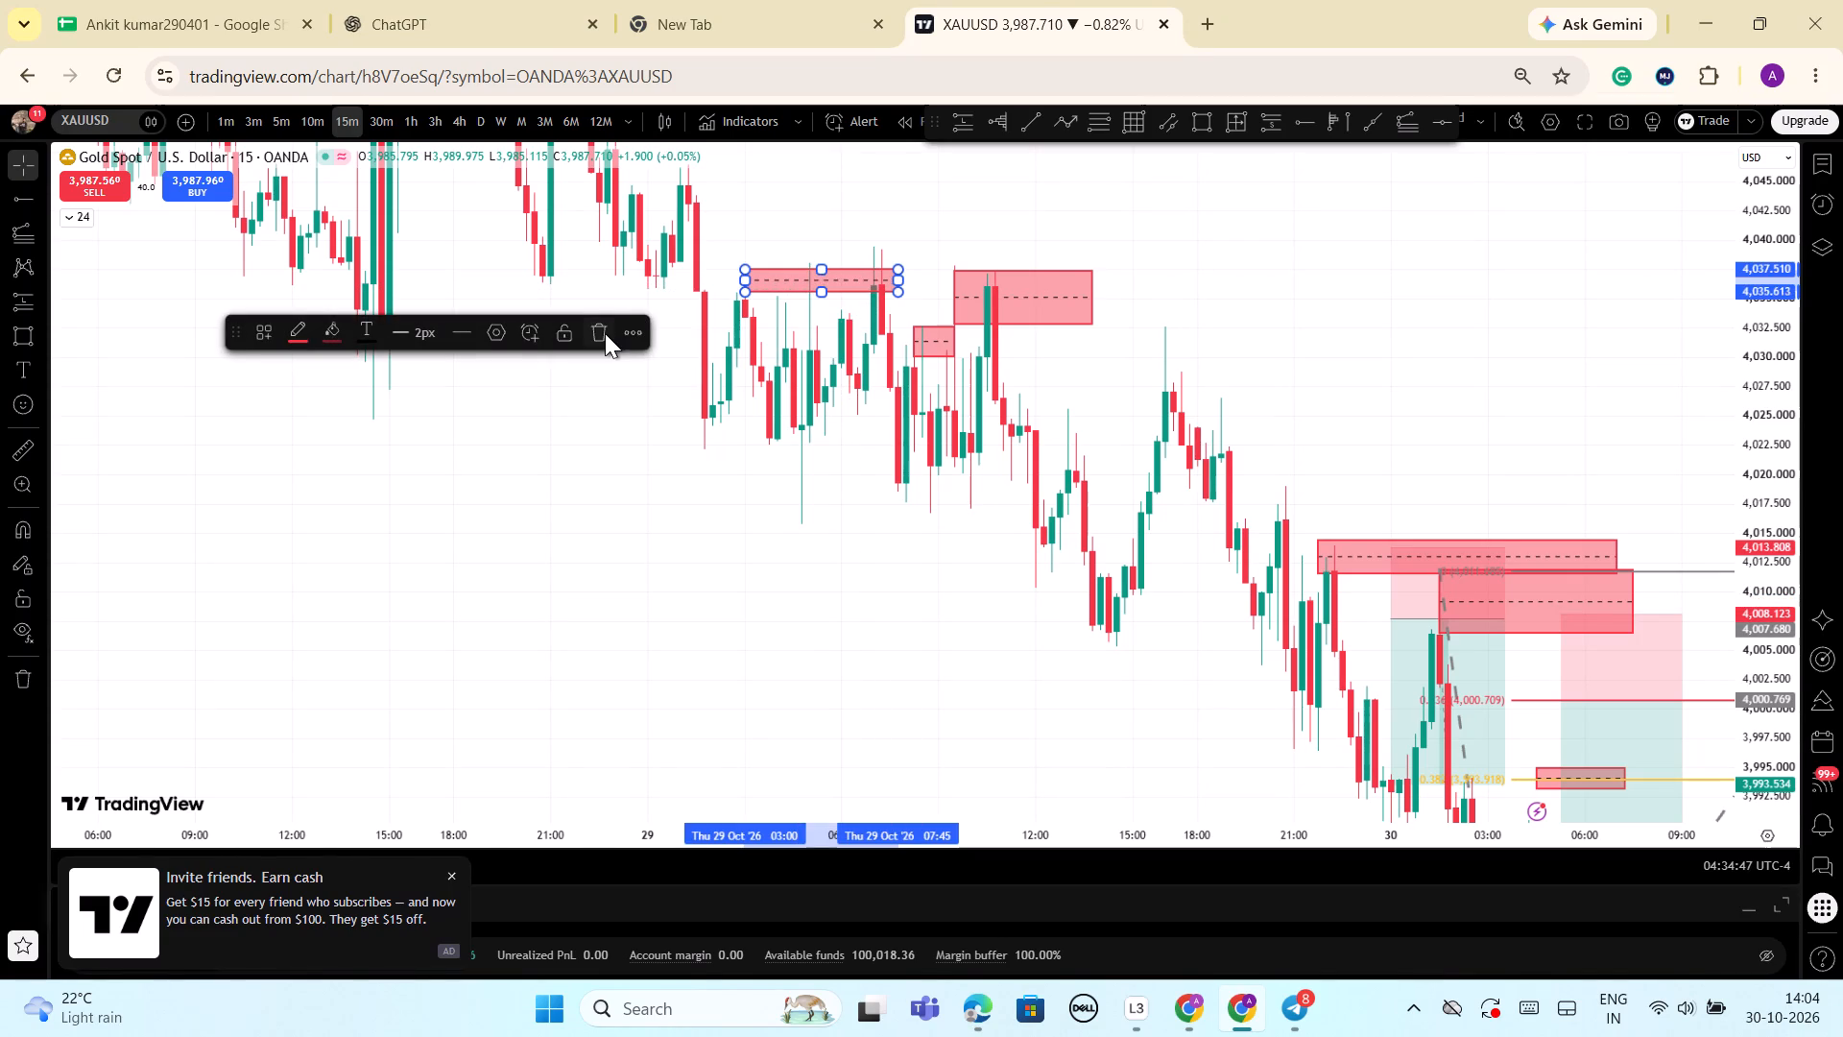
# Delete the 29 October rectangle zones spanning 09:30 to 13:45 near 4,035 and ending at 09:30 near 4,031.
pyautogui.click(1041, 301)
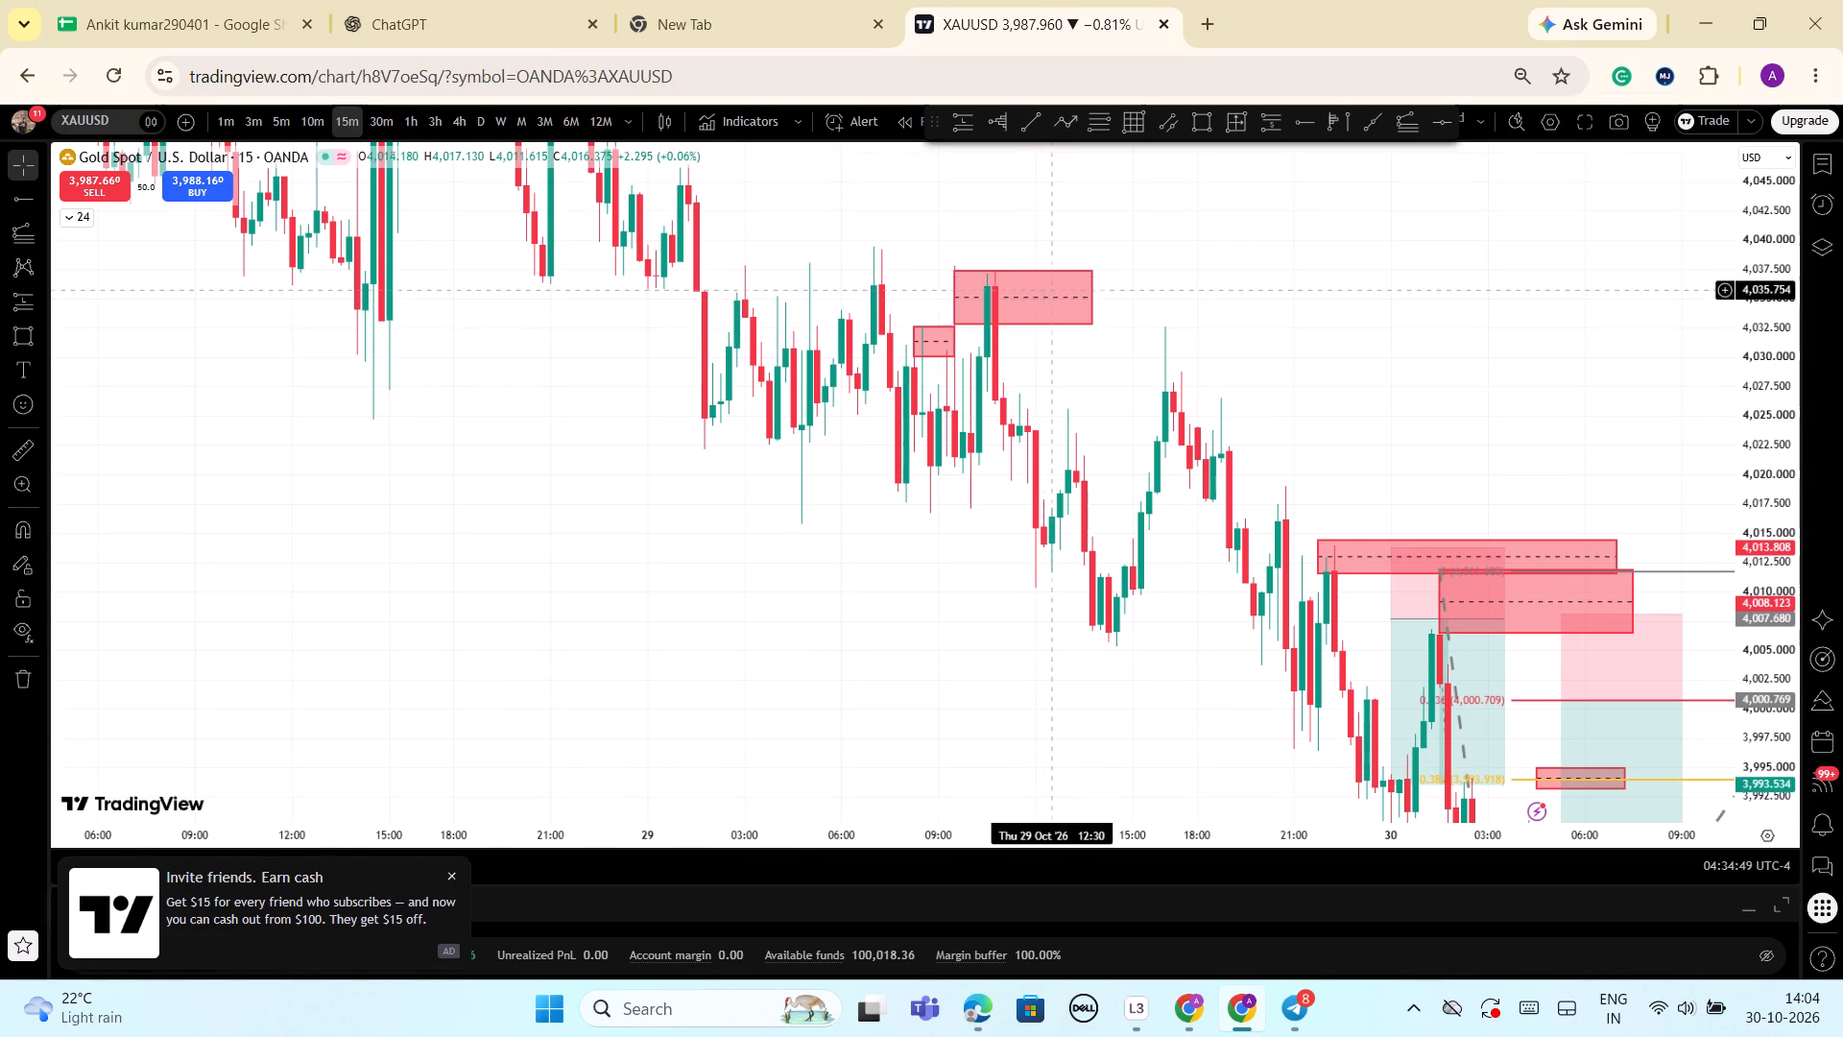
pyautogui.click(1049, 290)
pyautogui.click(1044, 299)
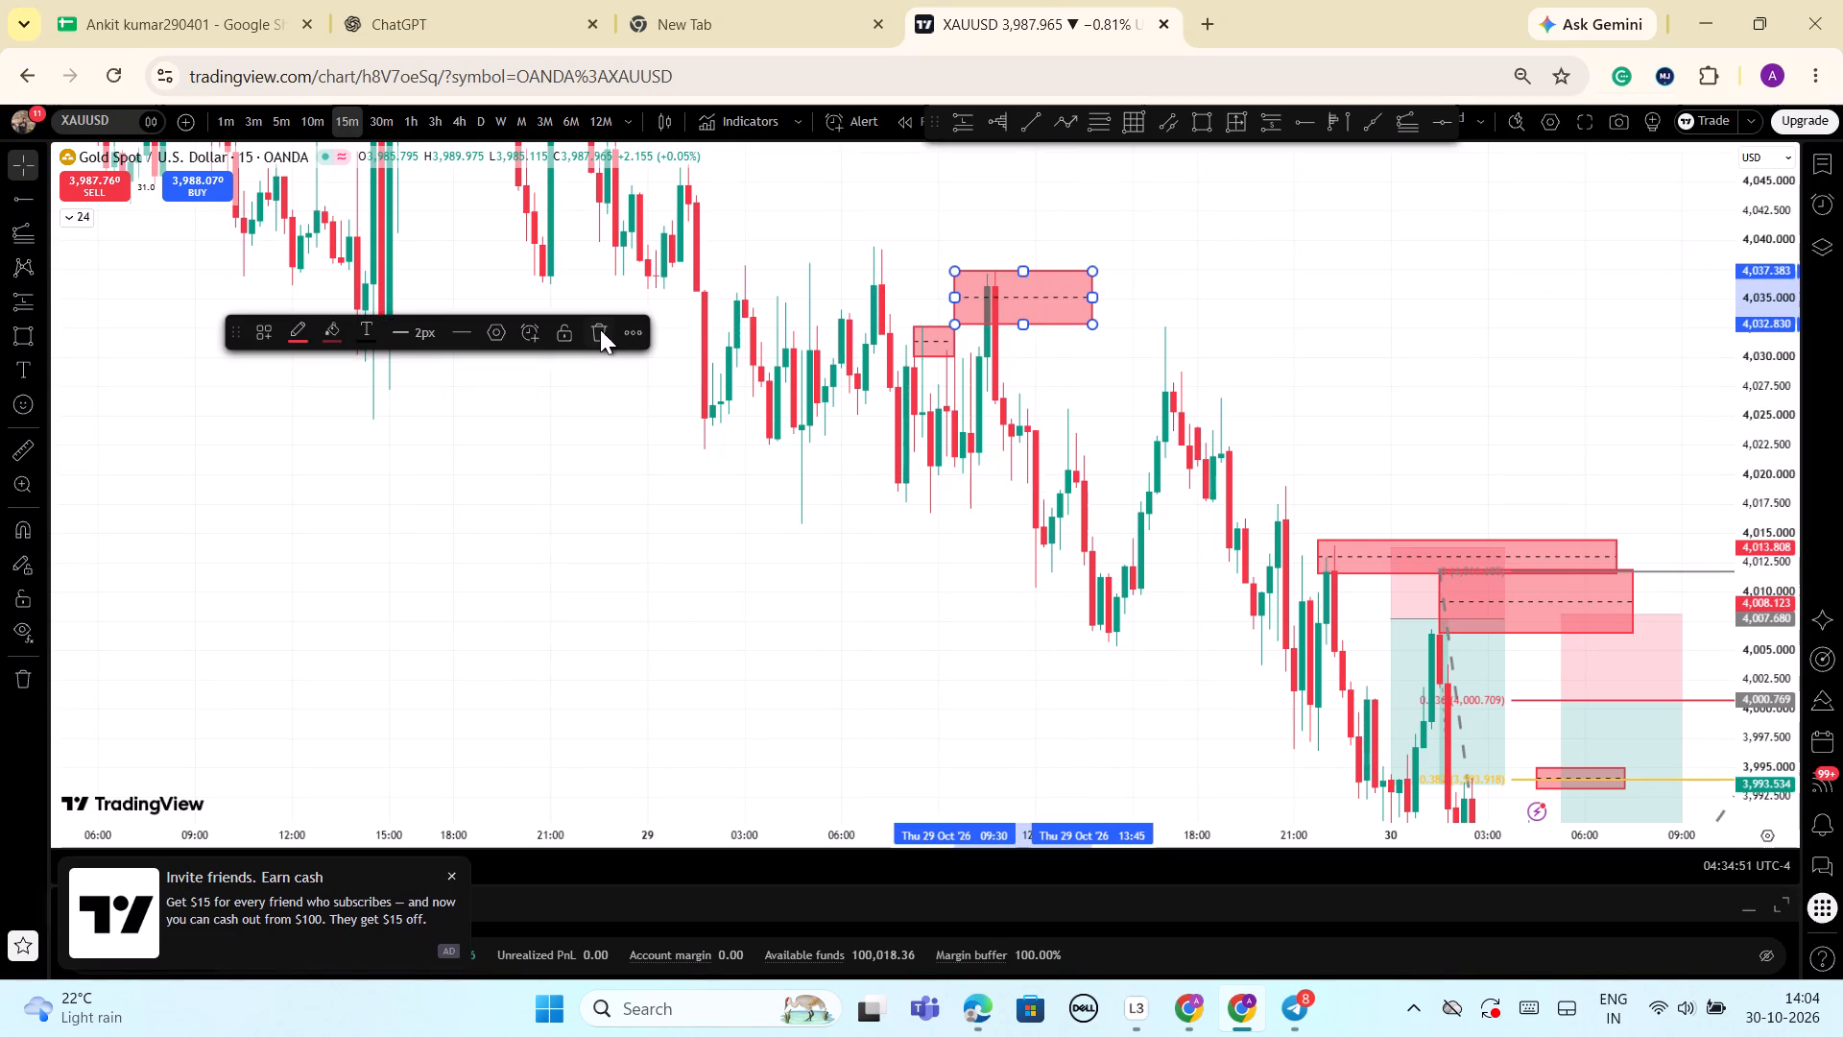
pyautogui.click(600, 330)
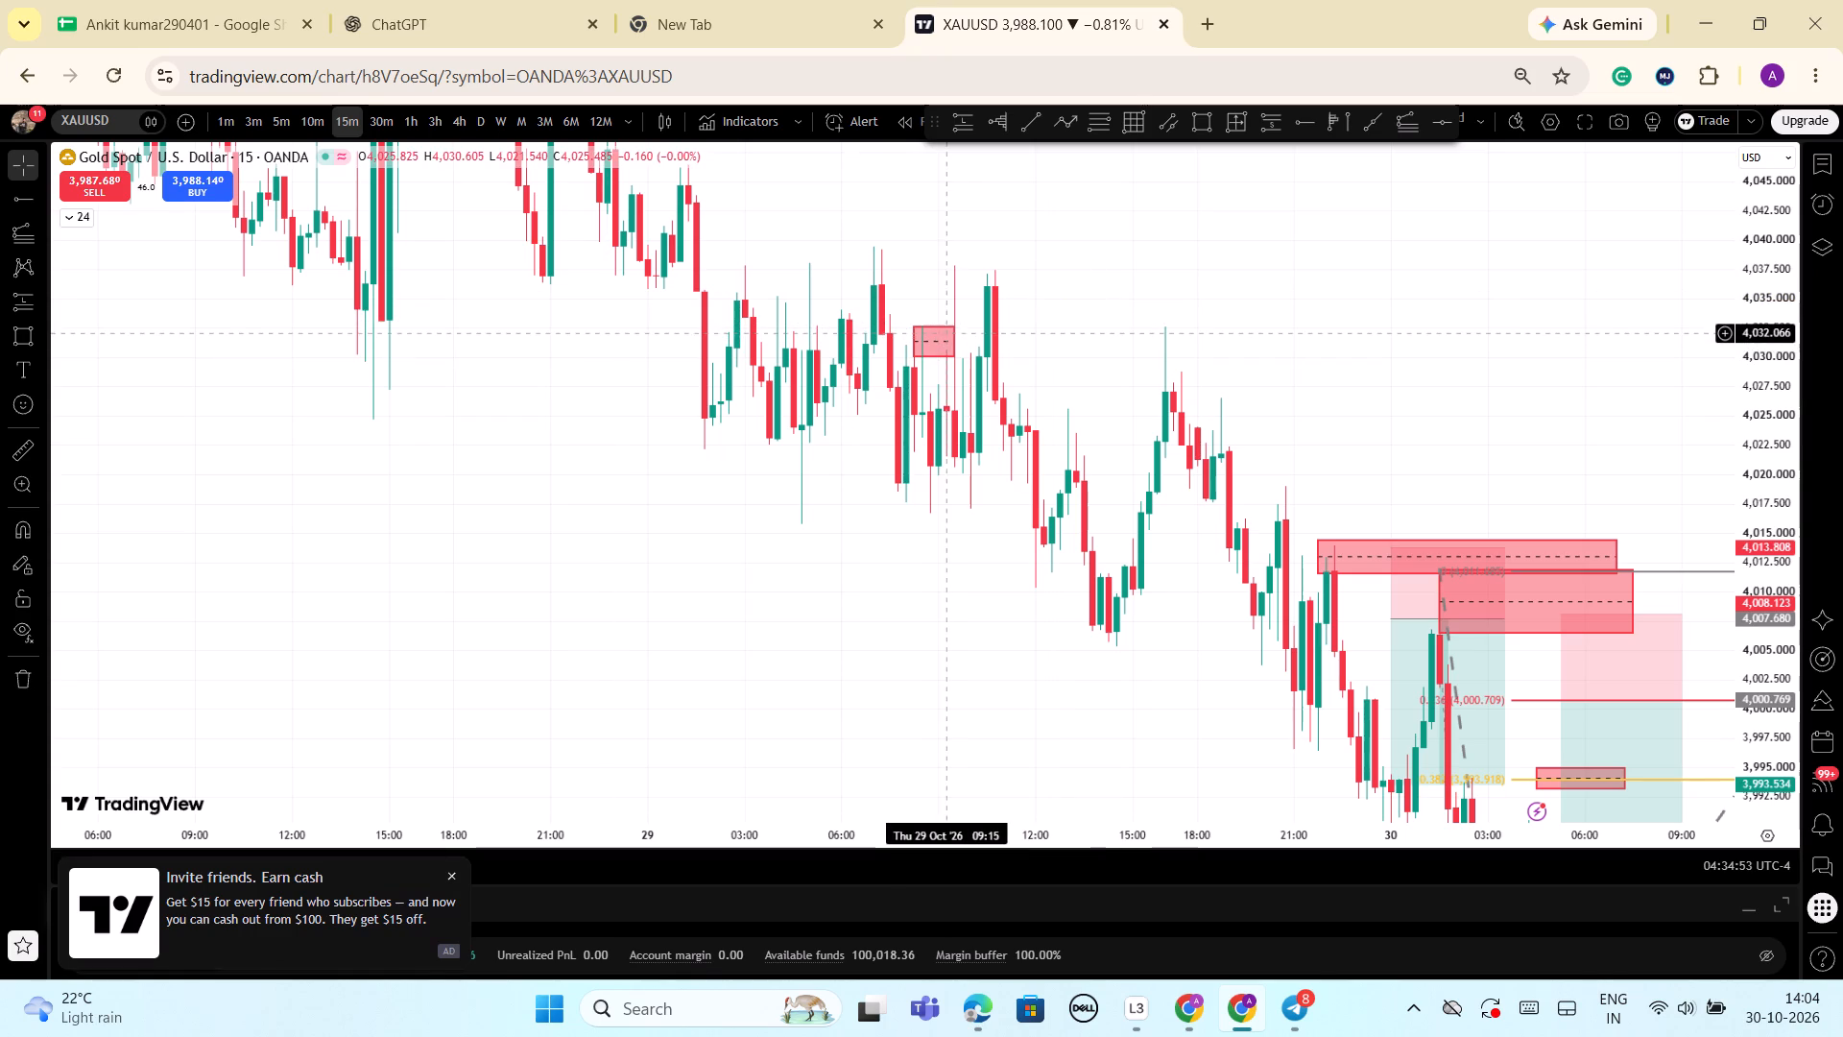
pyautogui.click(950, 327)
pyautogui.click(600, 330)
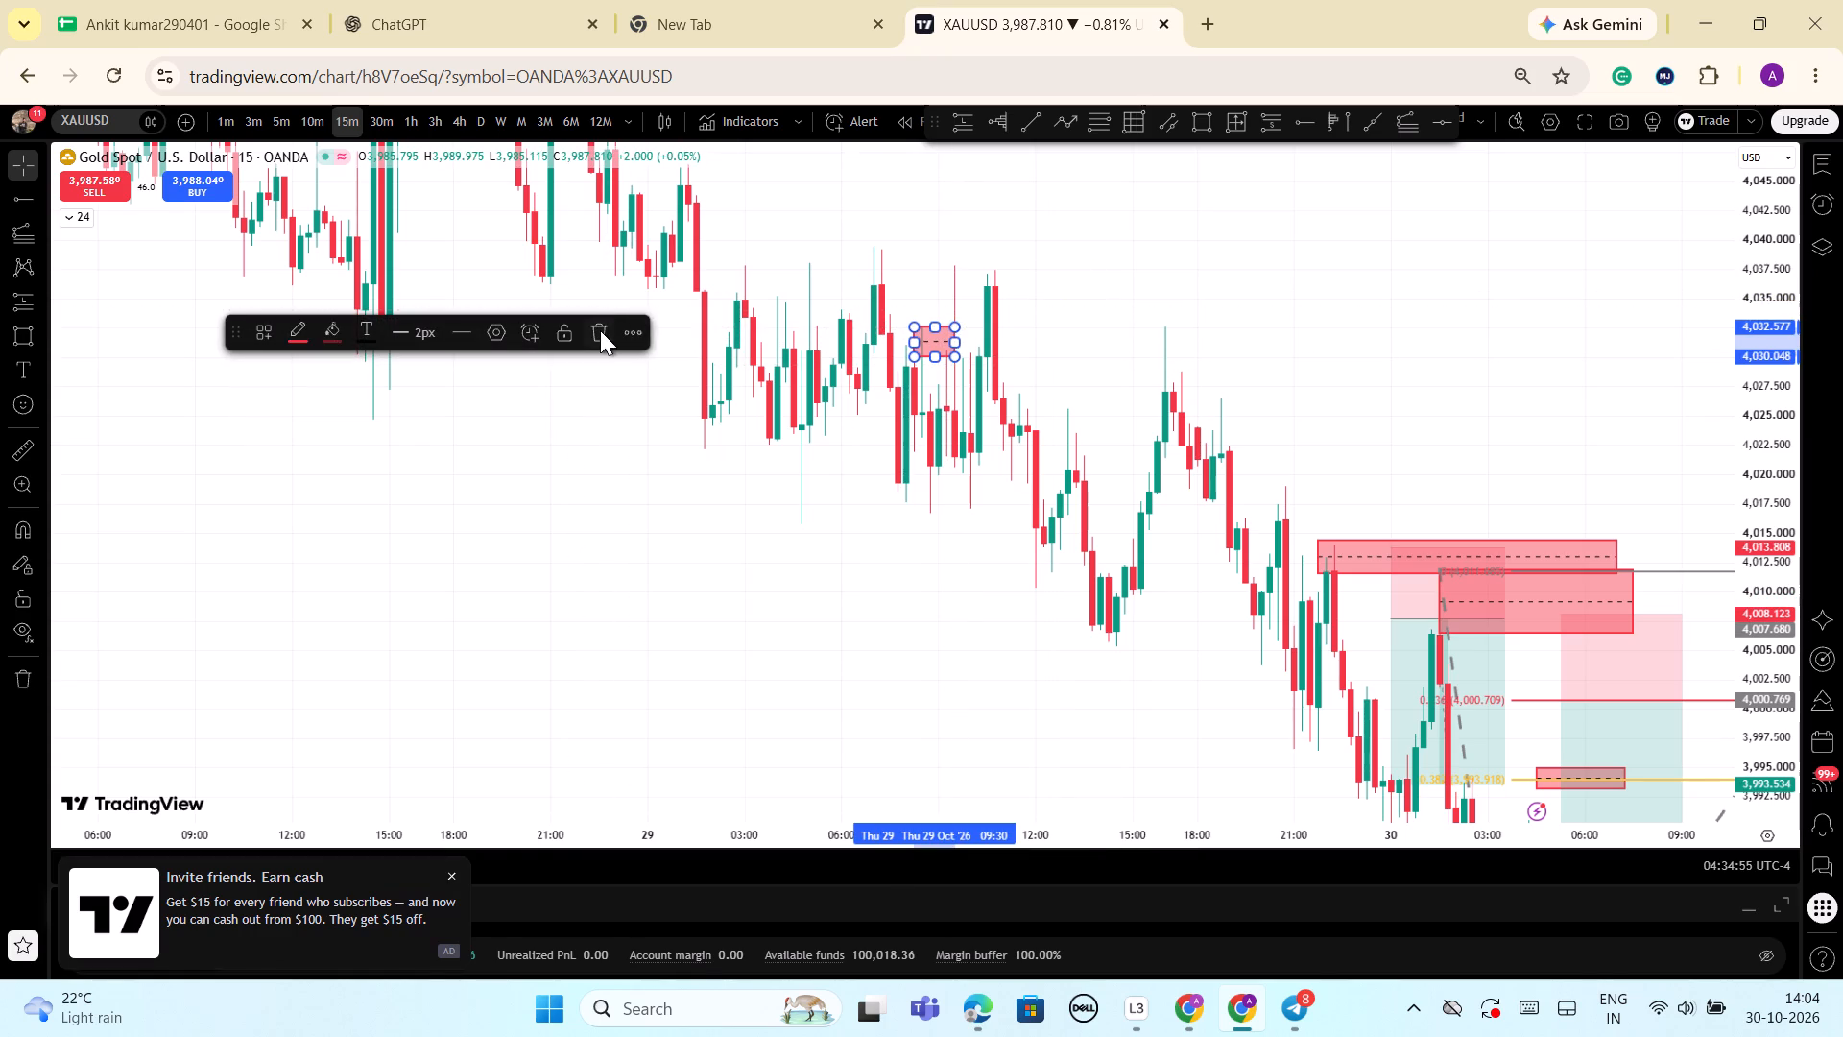
# Examine the 15-minute swings from late October back to the trend line's origin, and the 30 October candles around the Fibonacci levels.
pyautogui.scroll(-3, 826, 405)
pyautogui.moveTo(772, 354); pyautogui.dragTo(883, 667)
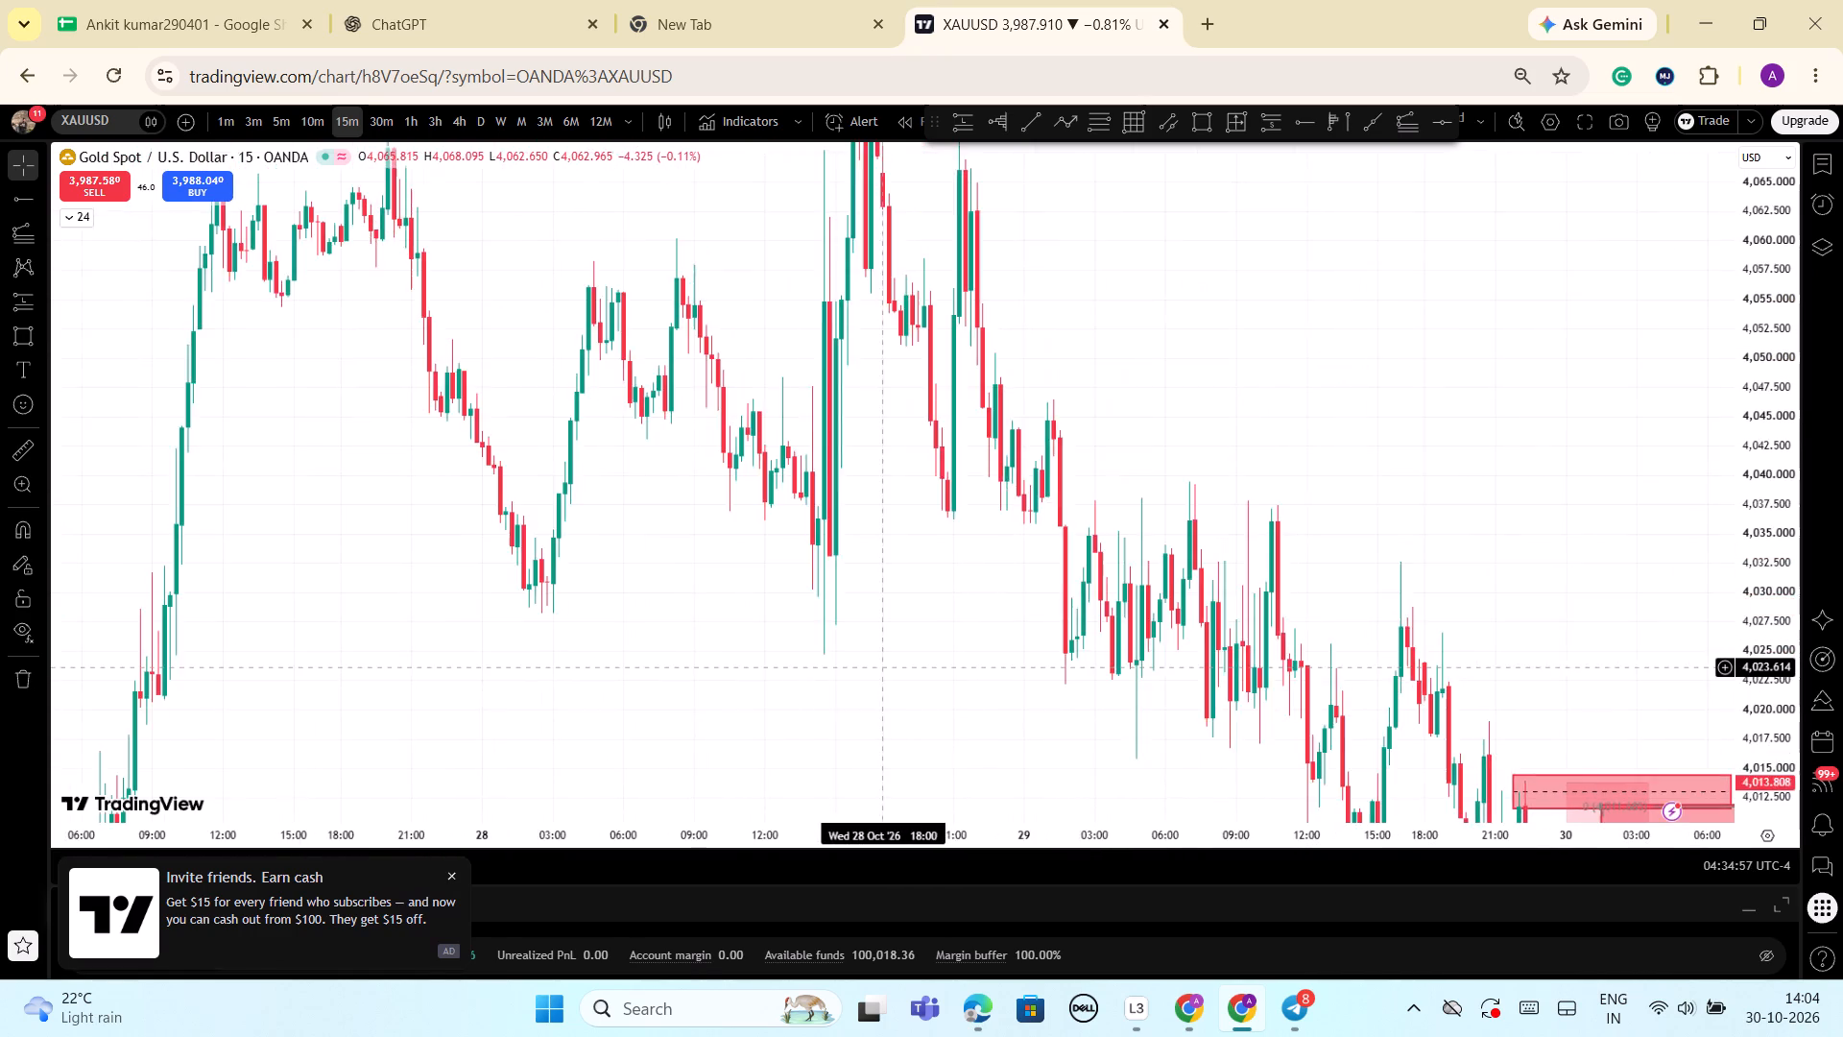
pyautogui.moveTo(883, 667); pyautogui.dragTo(1081, 545)
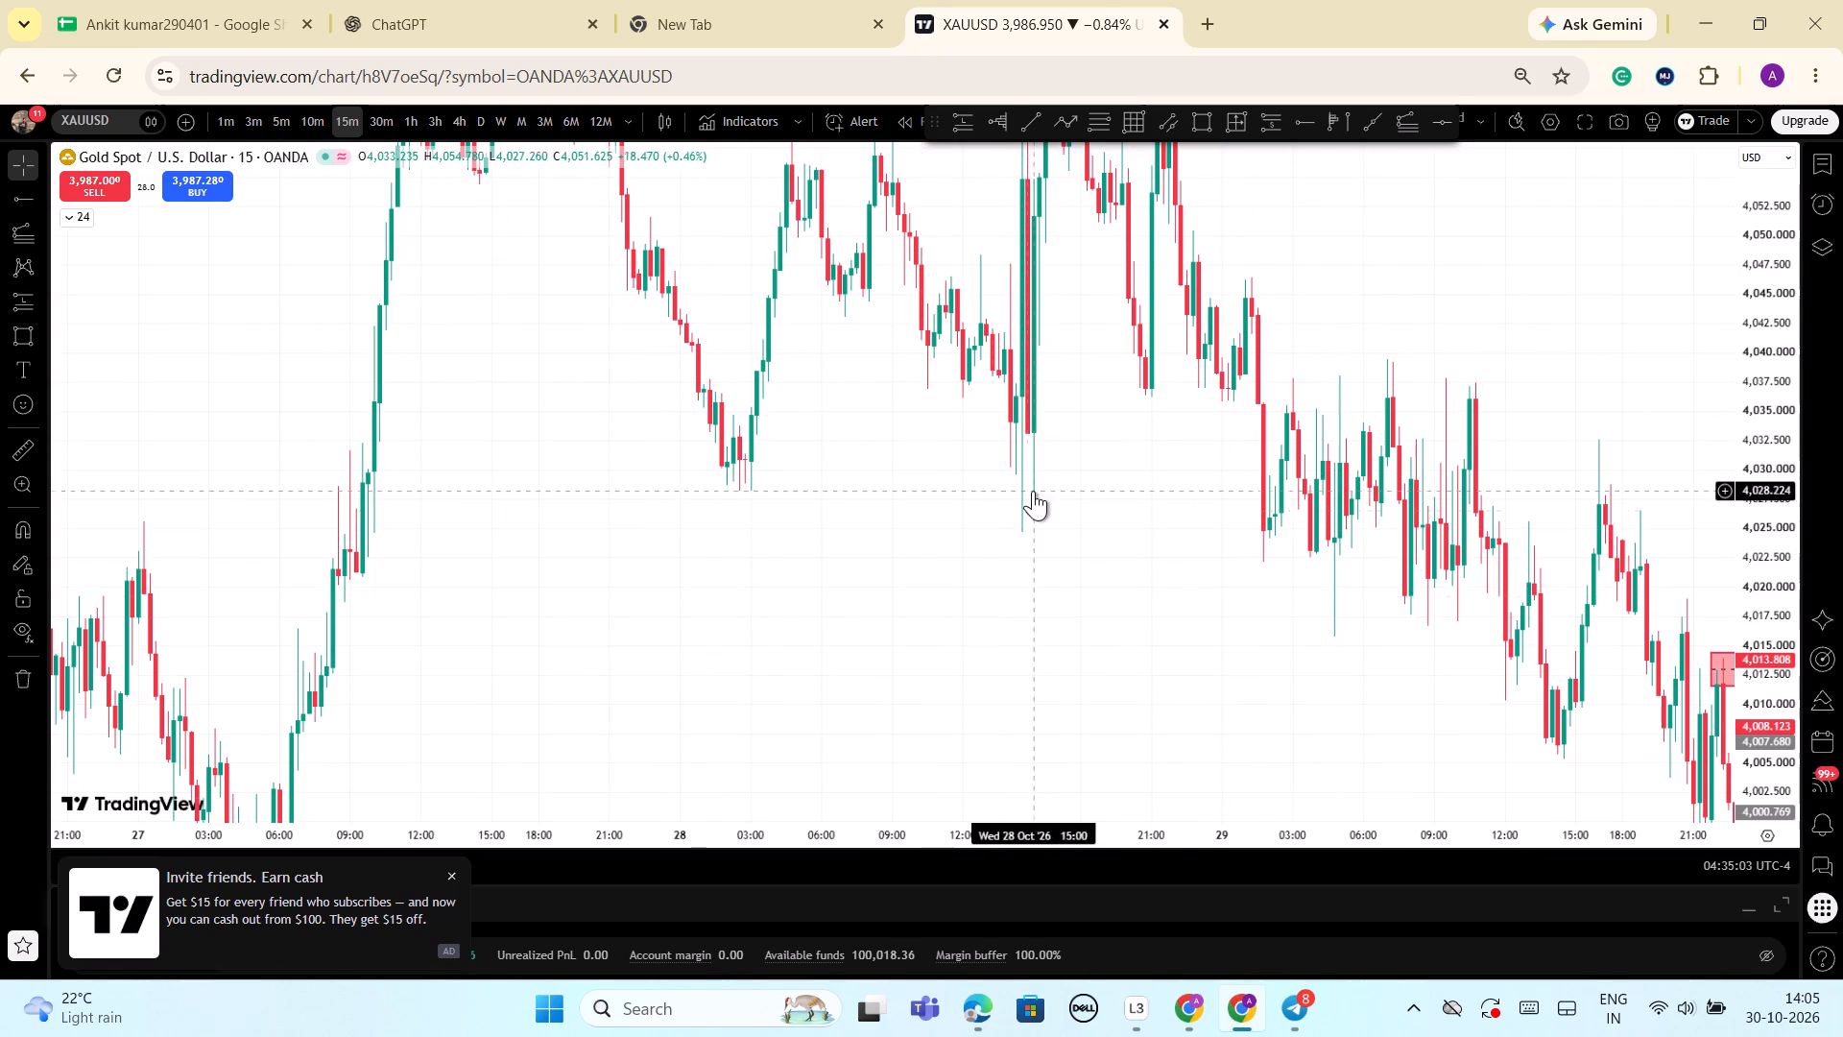
pyautogui.scroll(4, 1030, 548)
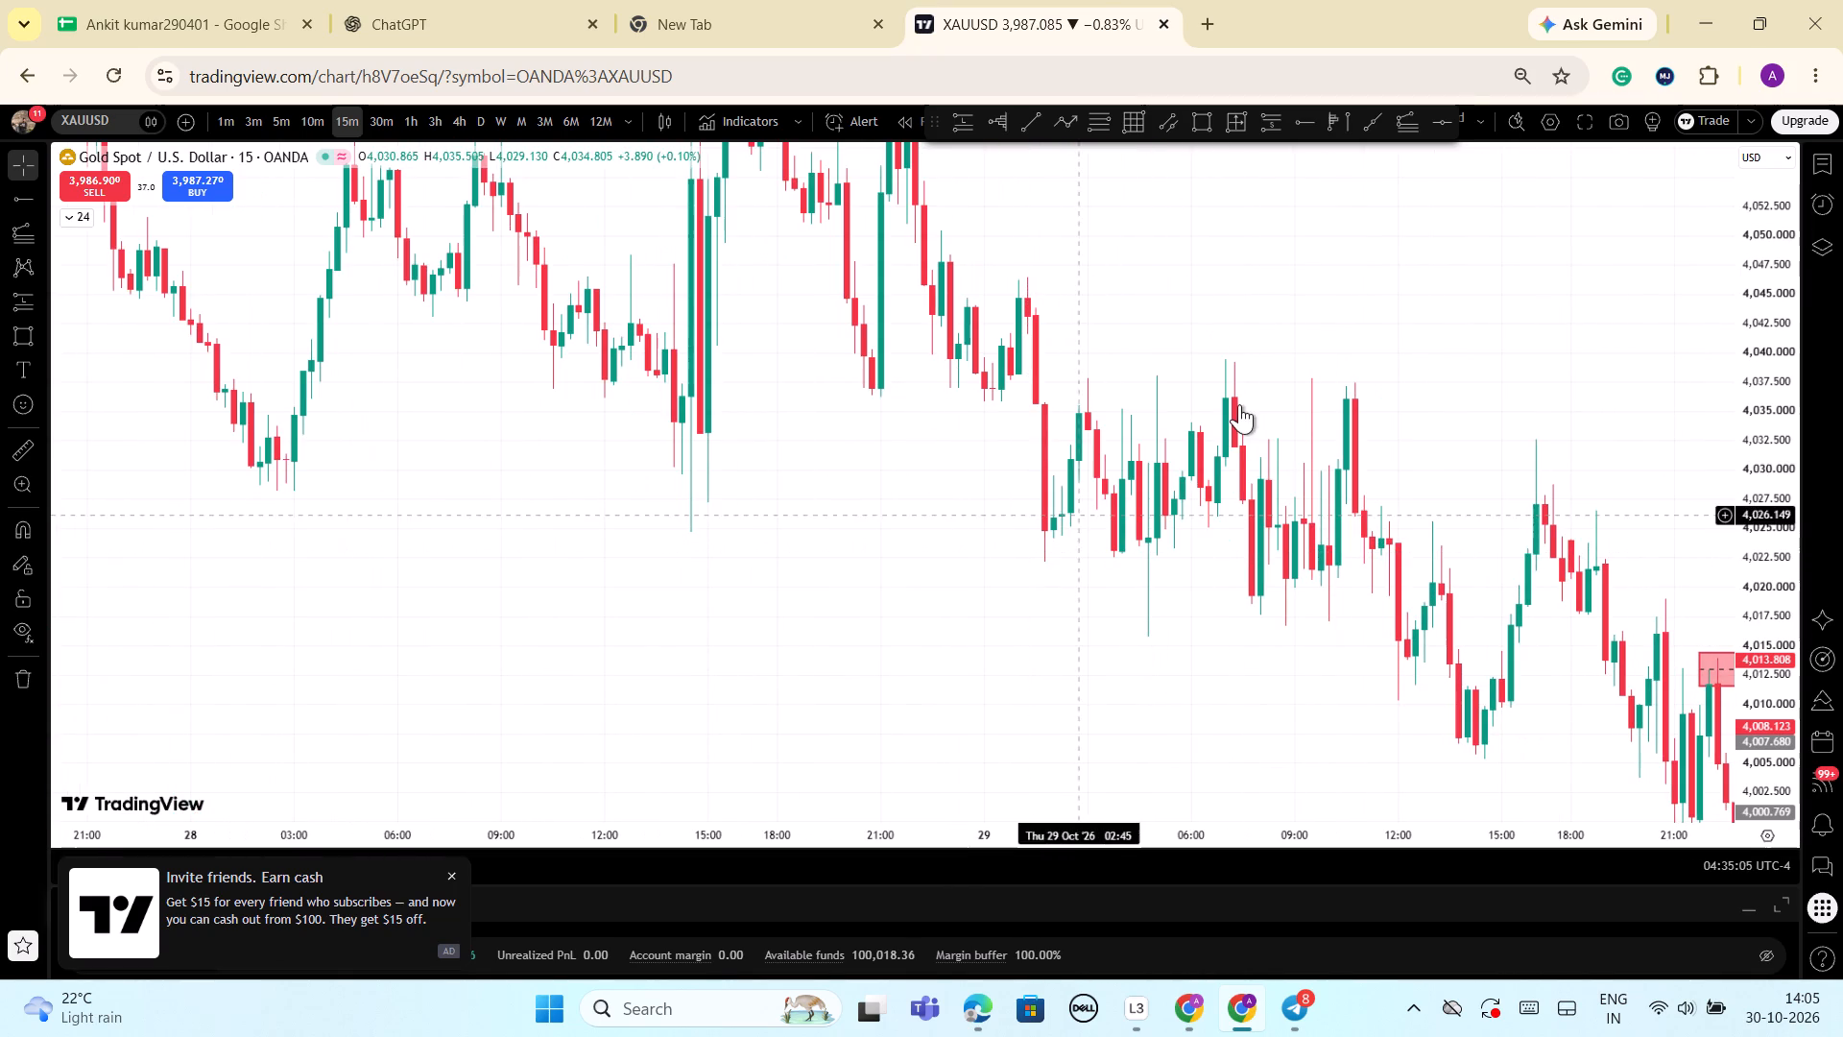
pyautogui.moveTo(1762, 219); pyautogui.dragTo(1681, 566)
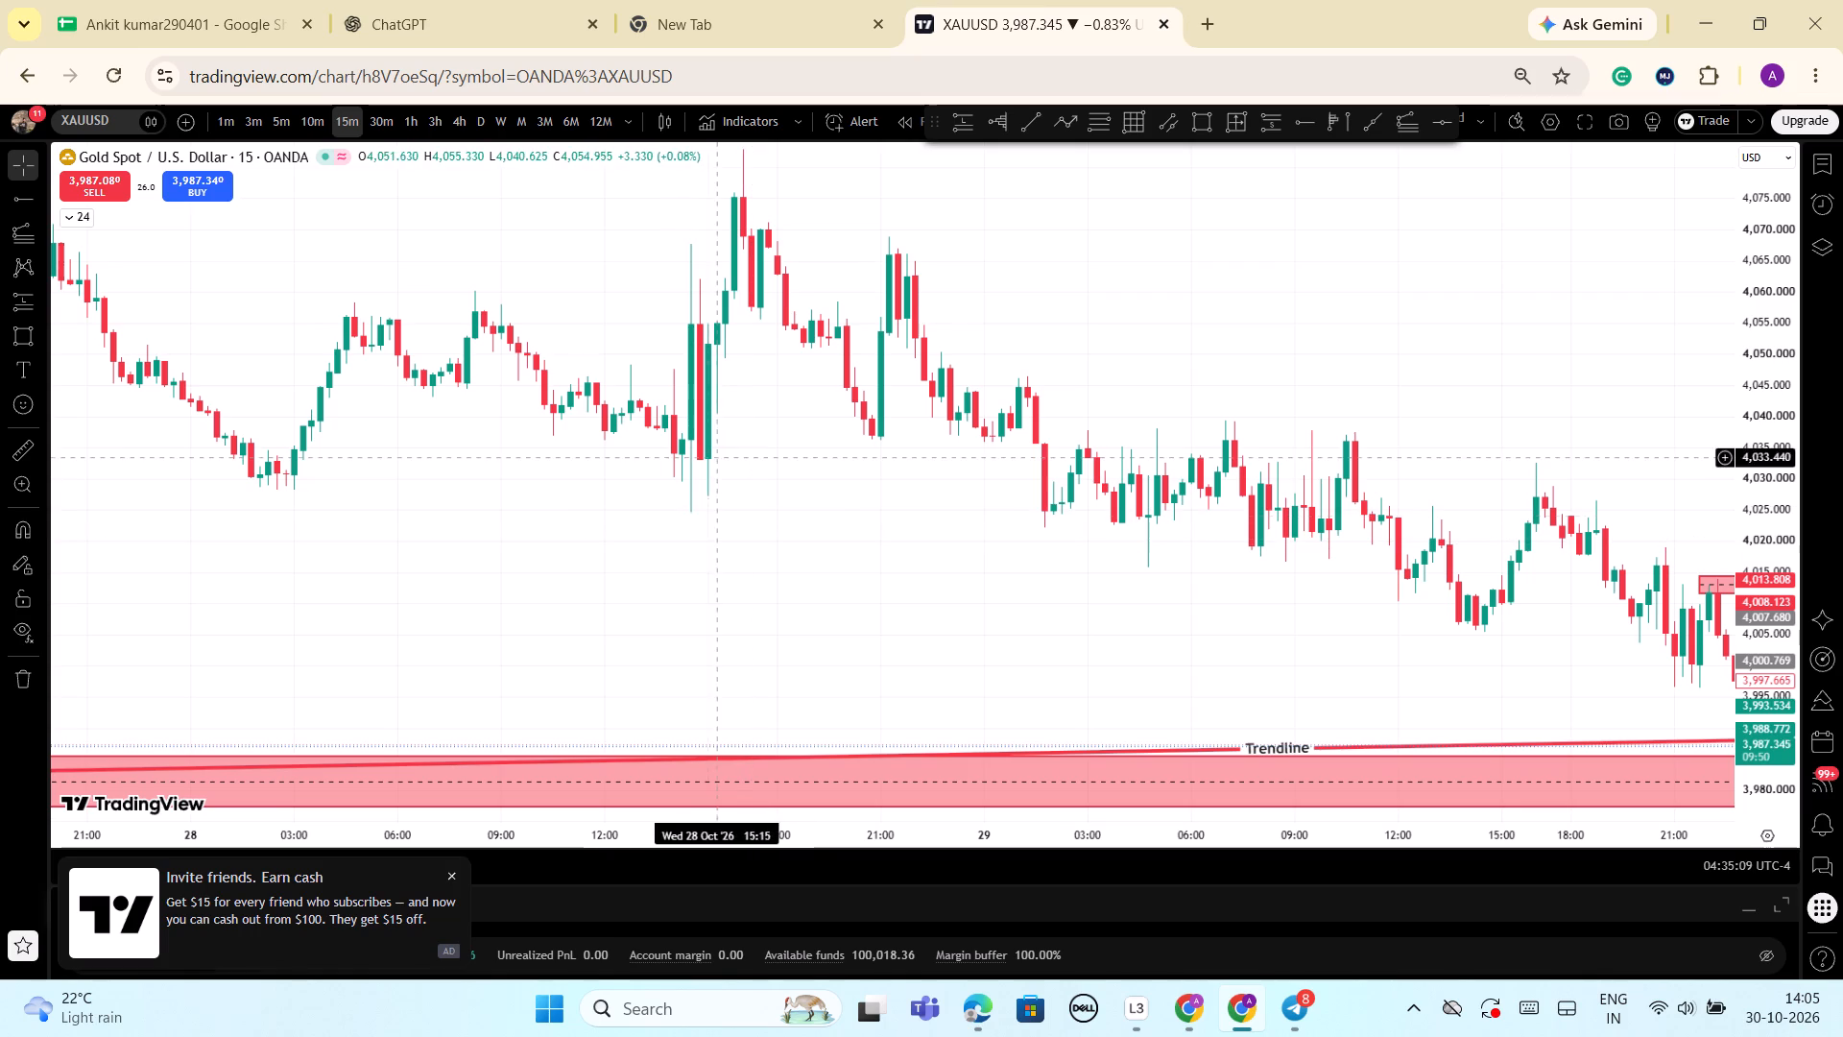
pyautogui.scroll(-4, 770, 488)
pyautogui.scroll(-4, 982, 474)
pyautogui.moveTo(1124, 581); pyautogui.dragTo(1100, 326)
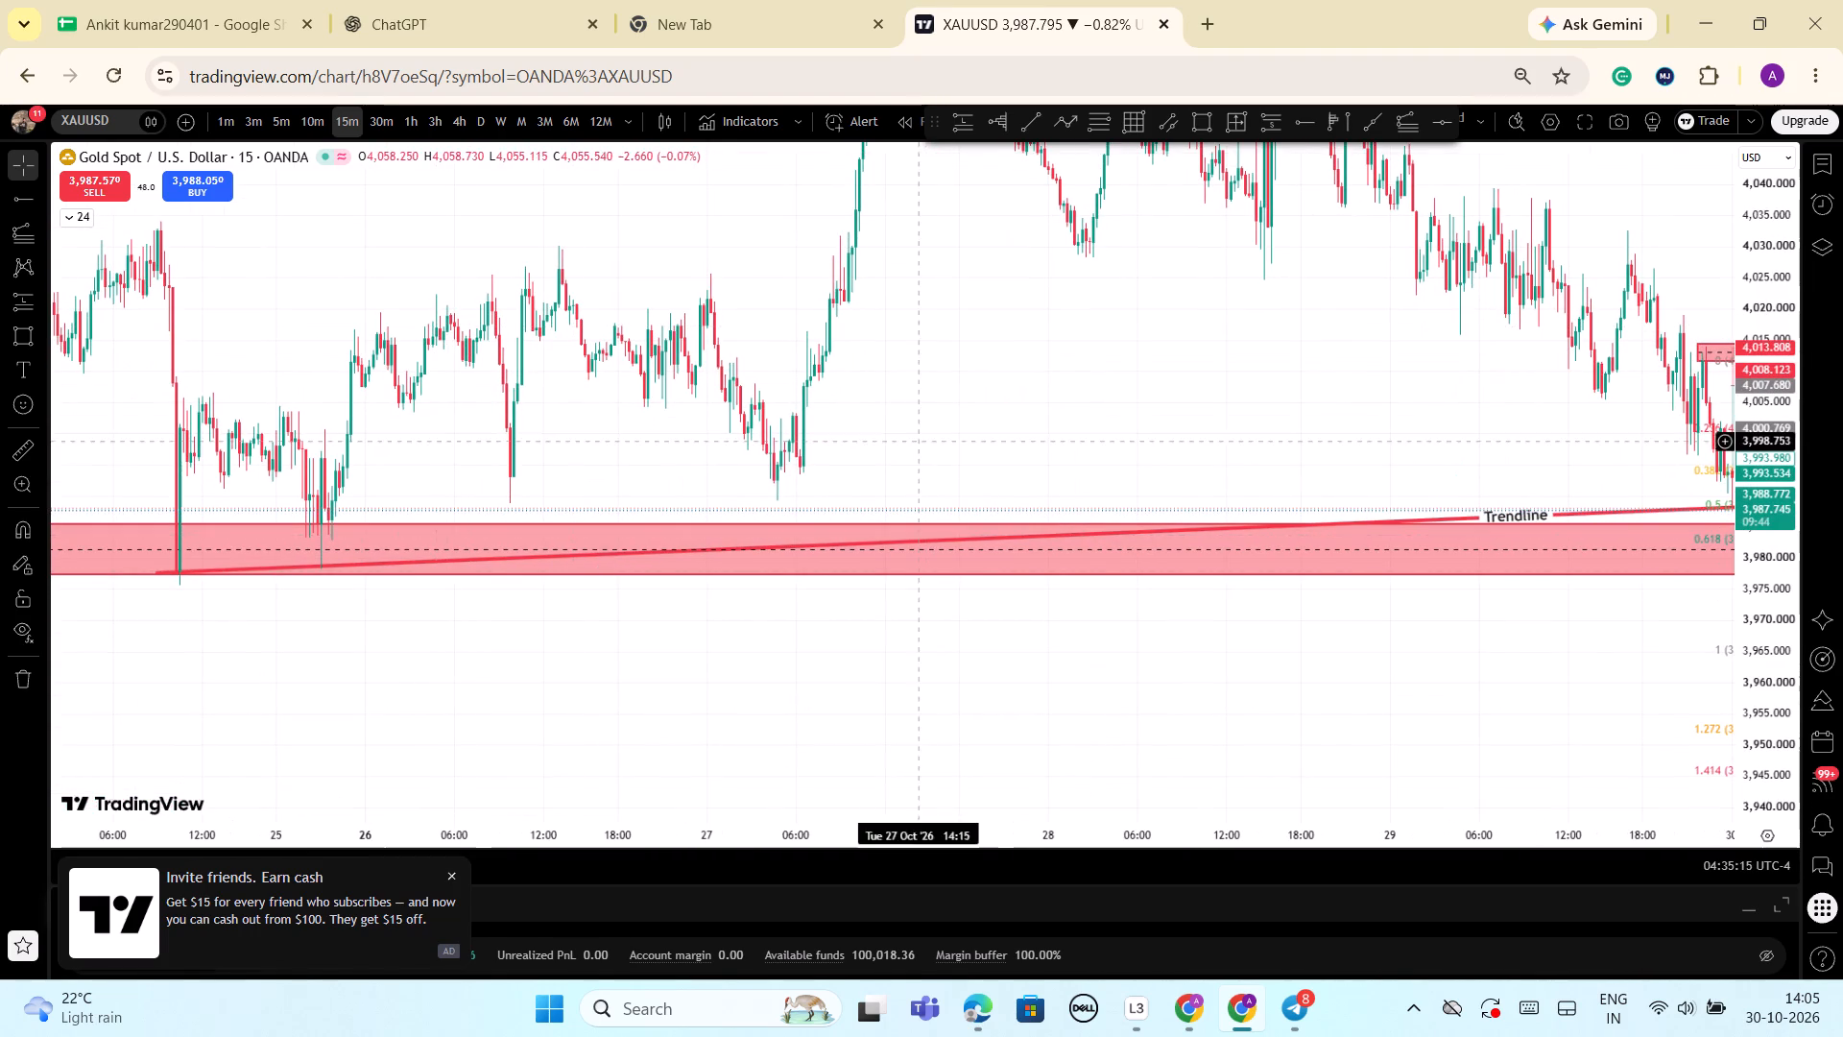
pyautogui.scroll(3, 1063, 516)
pyautogui.scroll(1, 1154, 510)
pyautogui.moveTo(1290, 438); pyautogui.dragTo(870, 392)
pyautogui.scroll(3, 1583, 696)
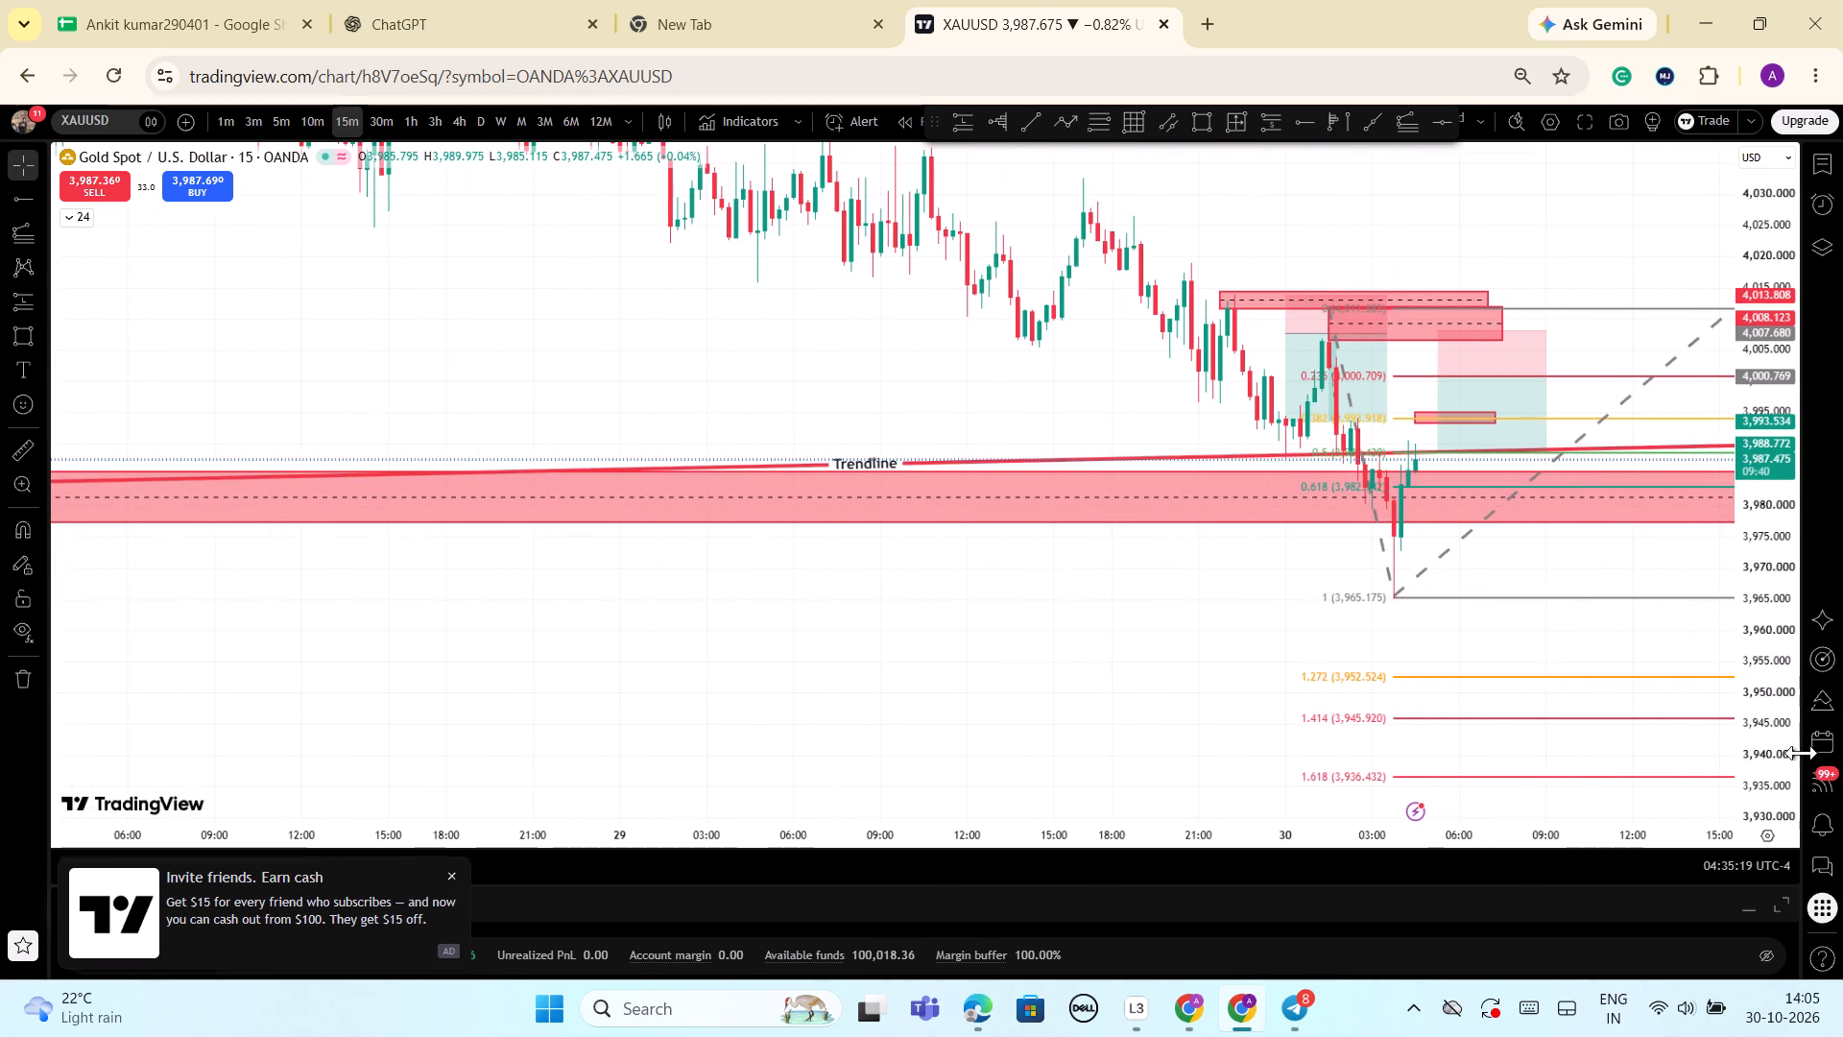
pyautogui.moveTo(1765, 776); pyautogui.dragTo(1765, 645)
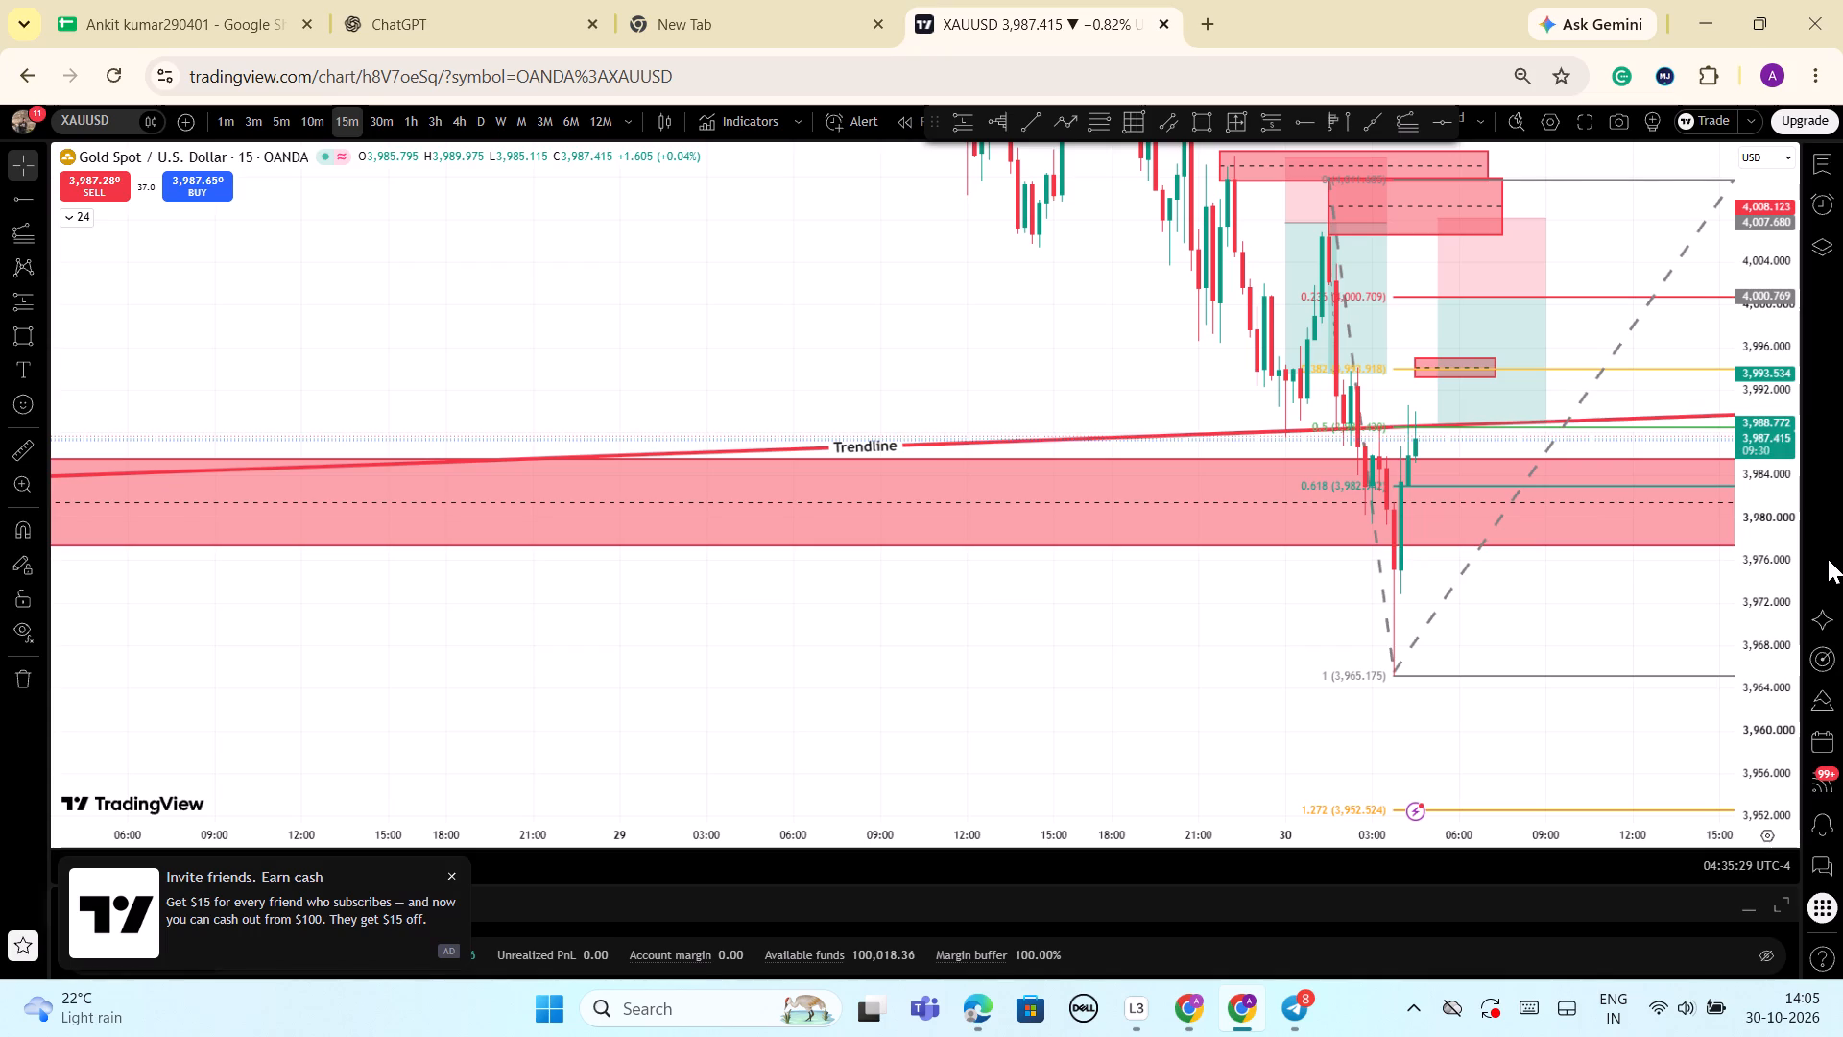
pyautogui.scroll(7, 1828, 559)
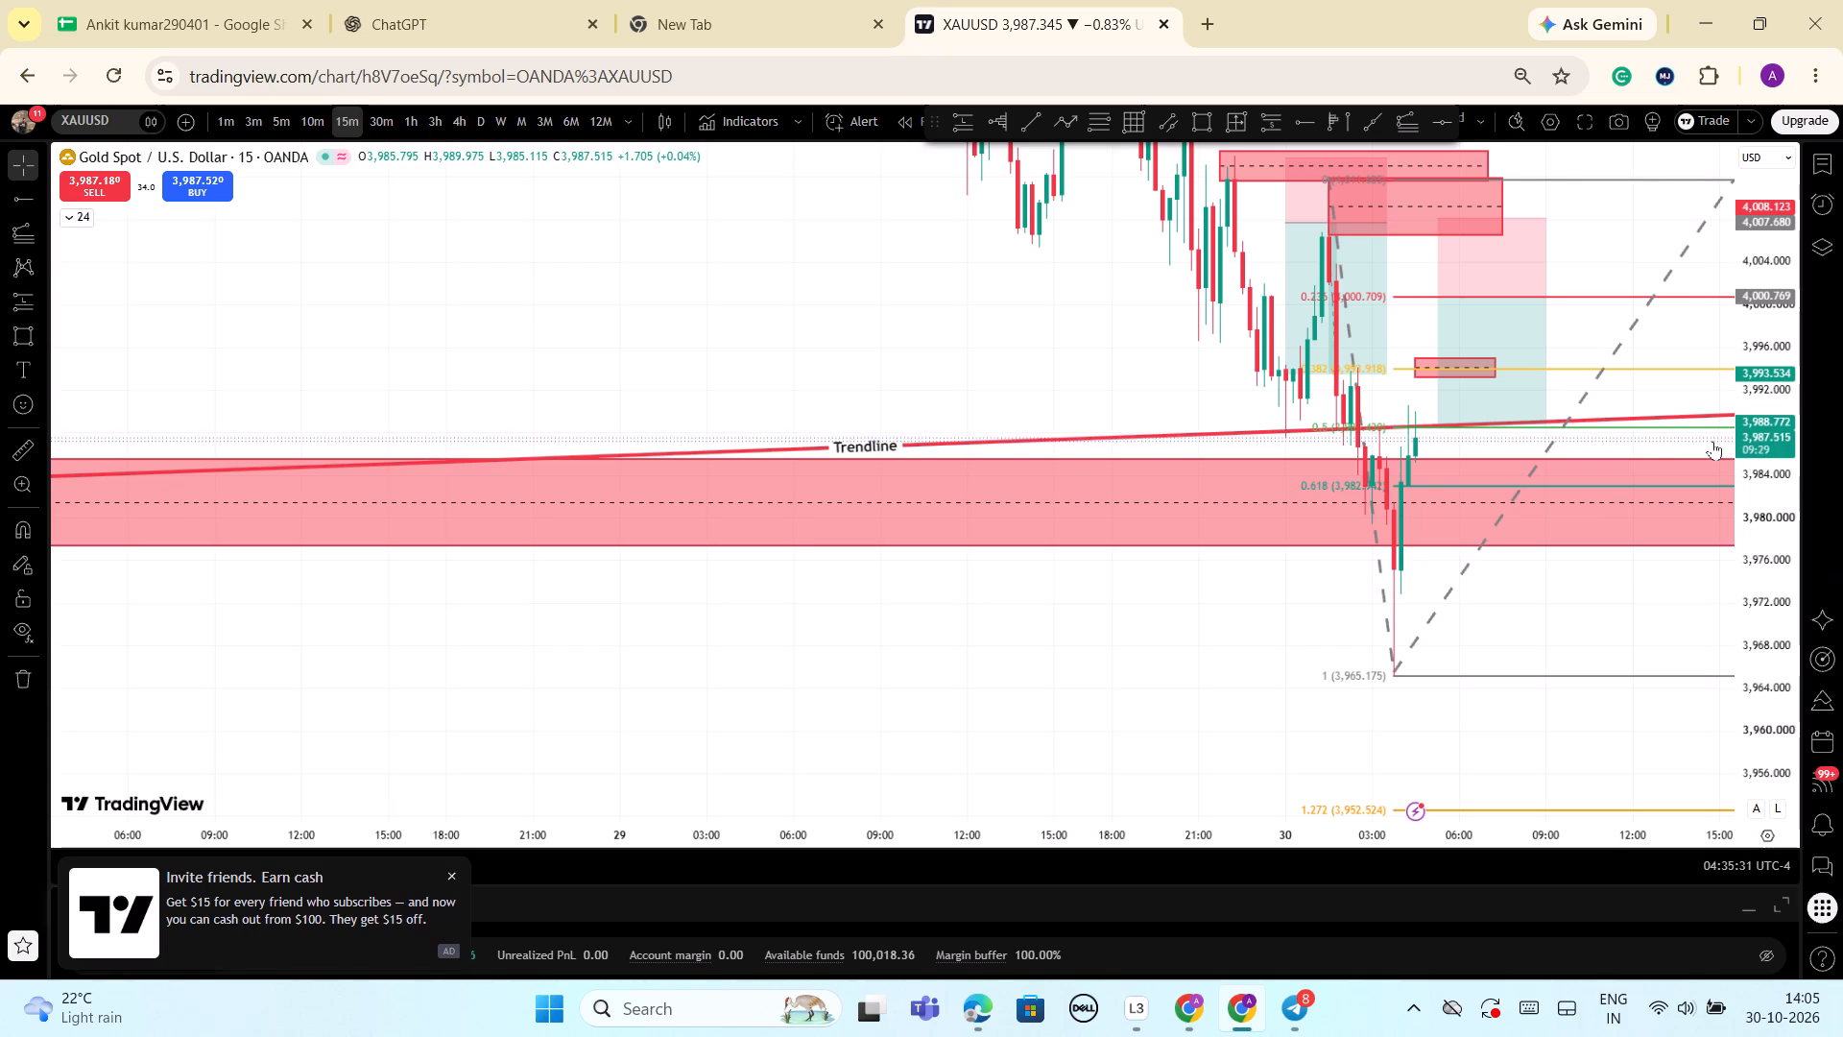
pyautogui.scroll(9, 1701, 461)
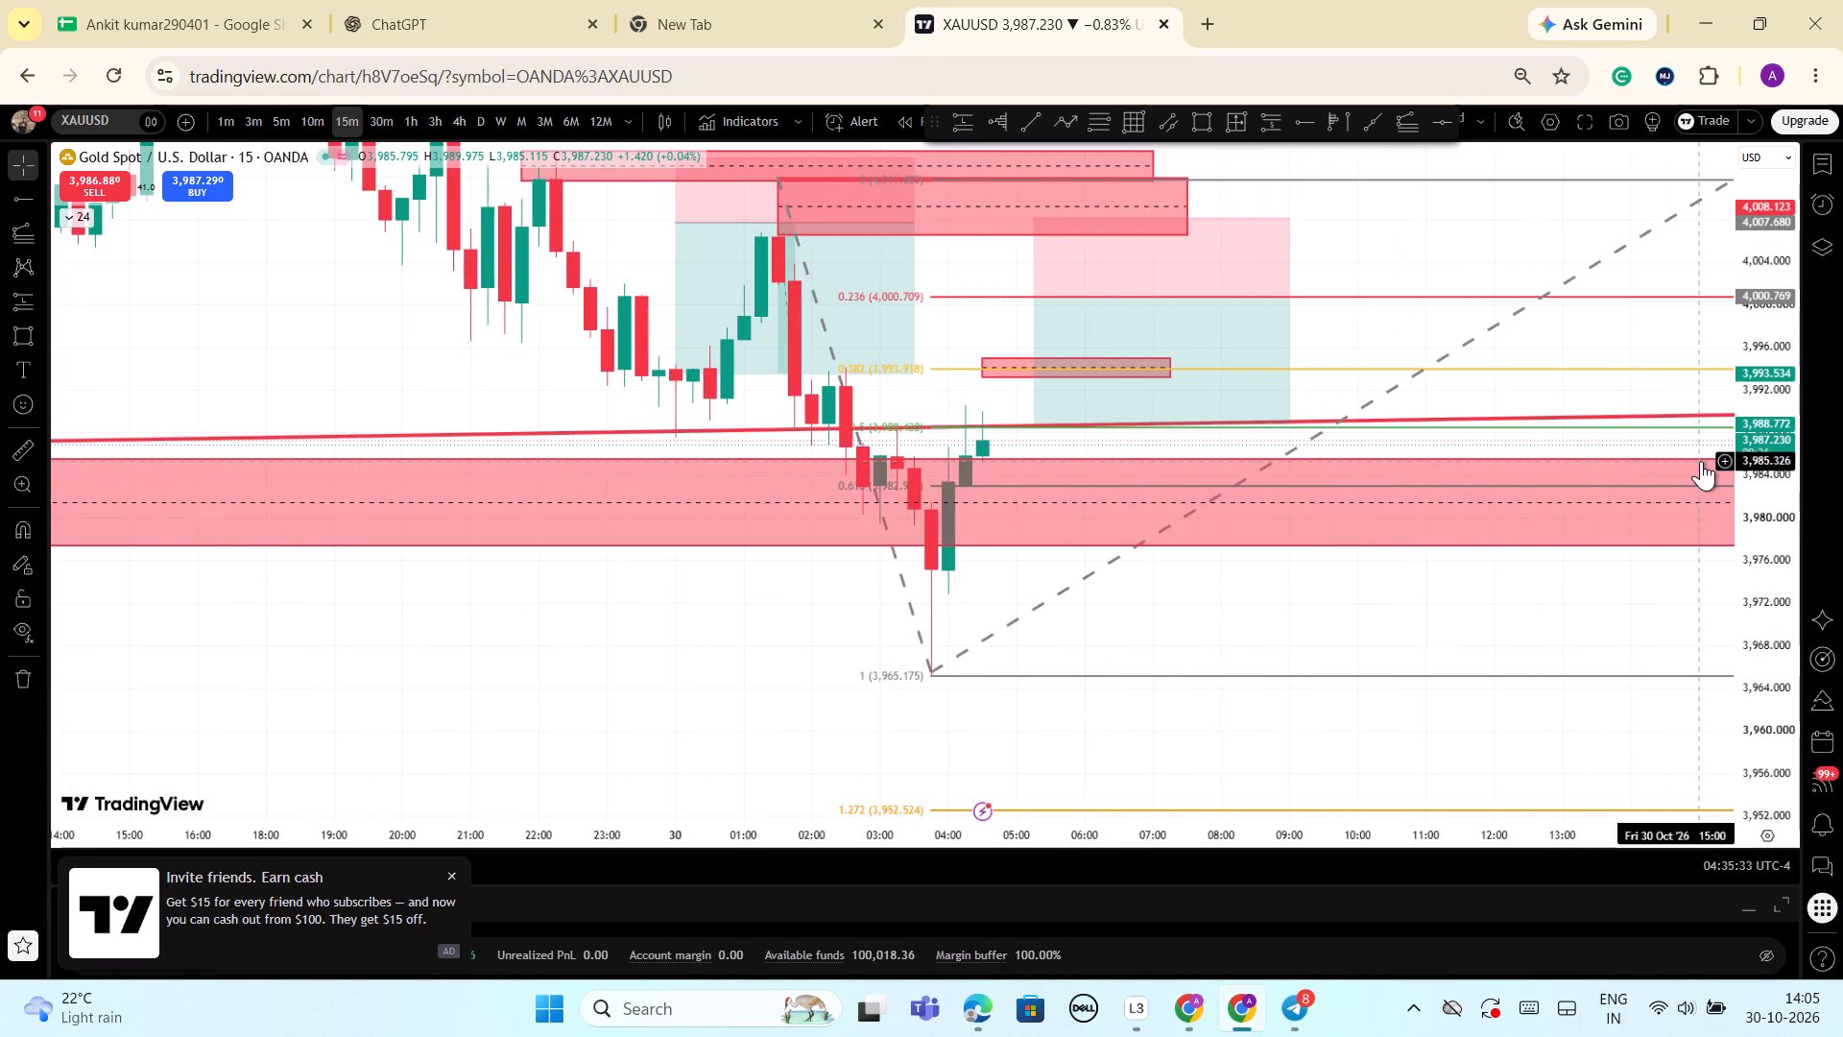
# Switch the chart to the 1-minute timeframe and examine the 30 October decline and rebound around the trend line and Fibonacci levels.
pyautogui.click(226, 124)
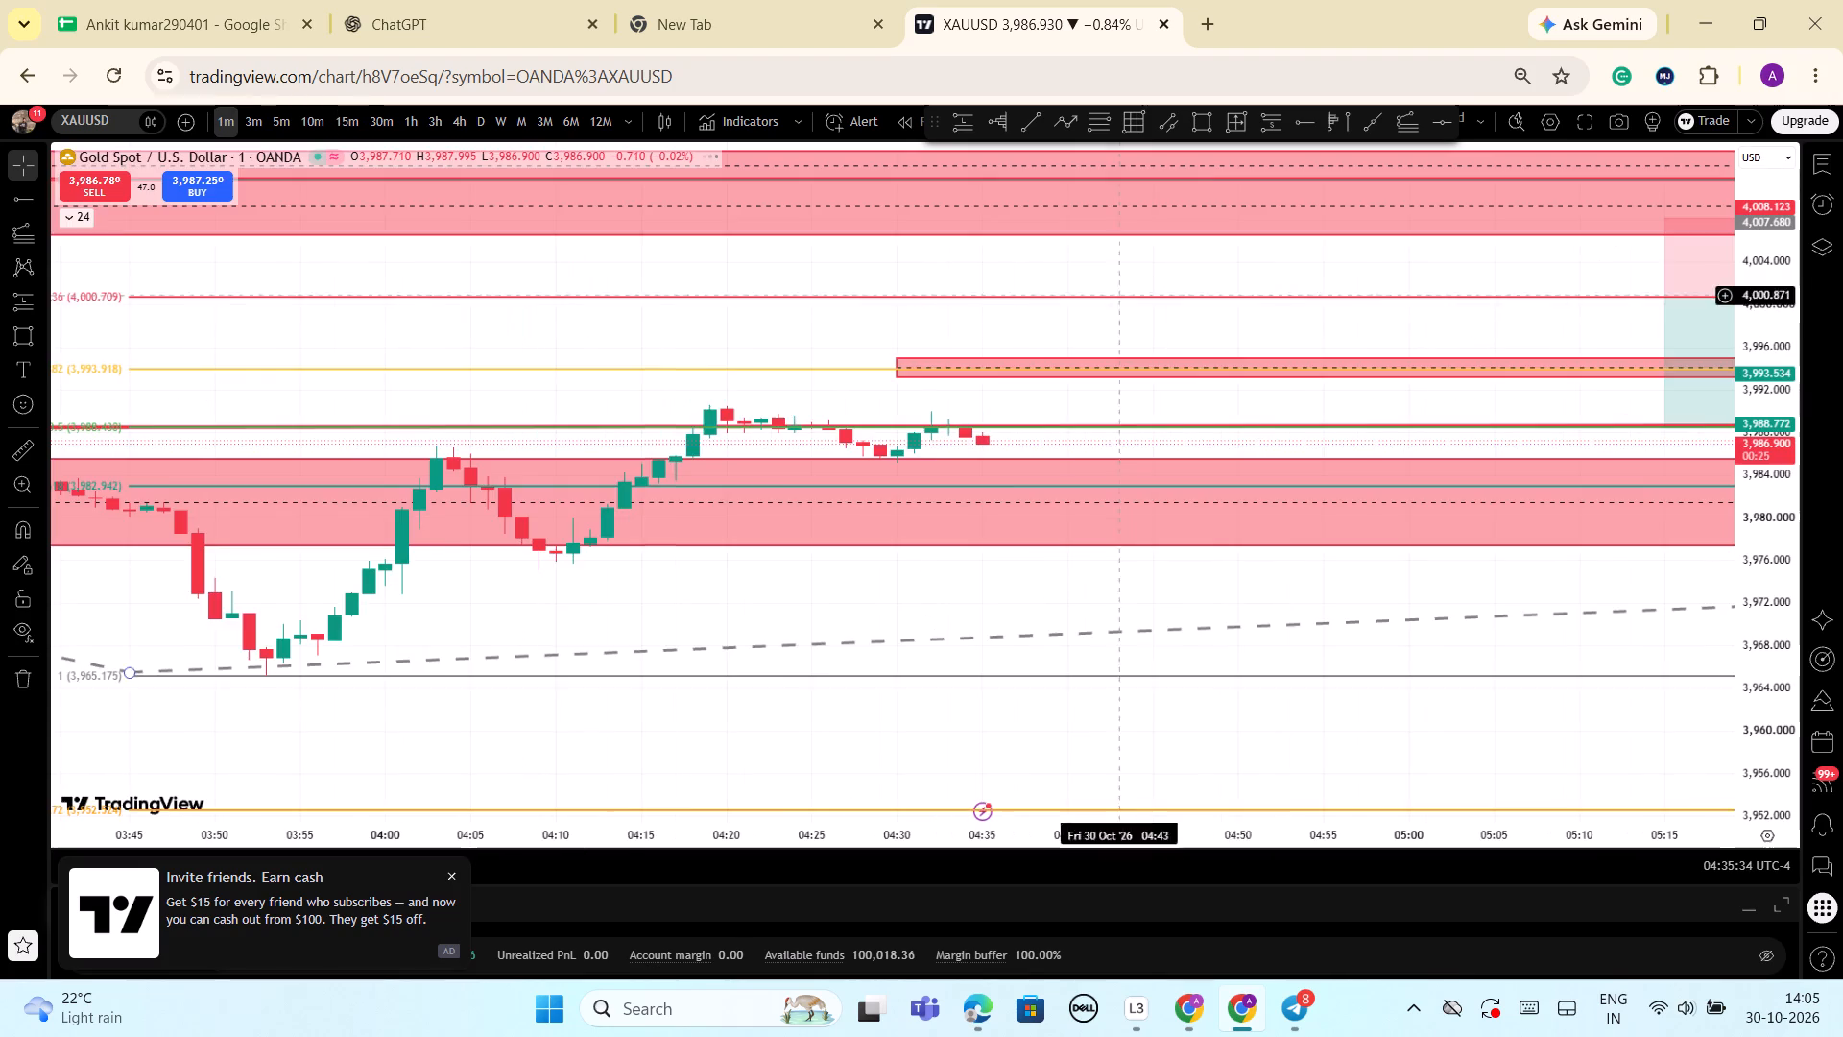
pyautogui.scroll(-9, 1201, 313)
pyautogui.scroll(-3, 1659, 532)
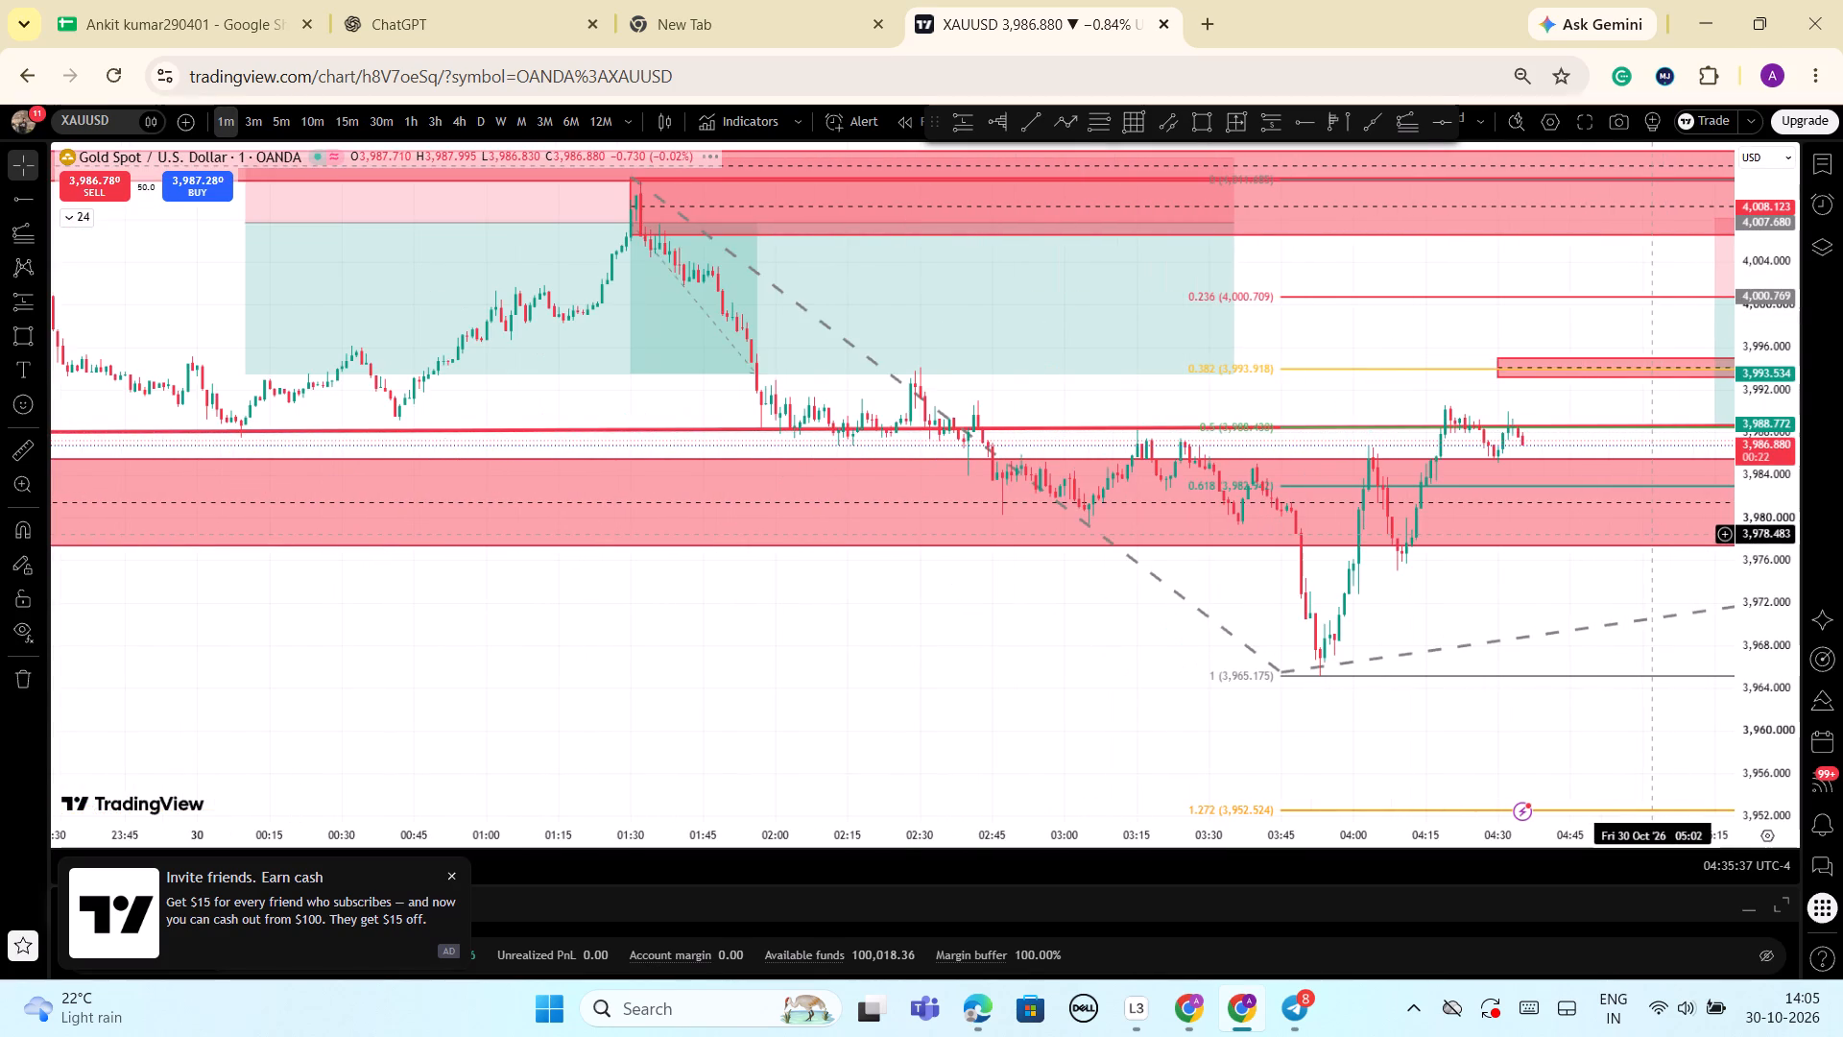
pyautogui.scroll(-2, 1650, 535)
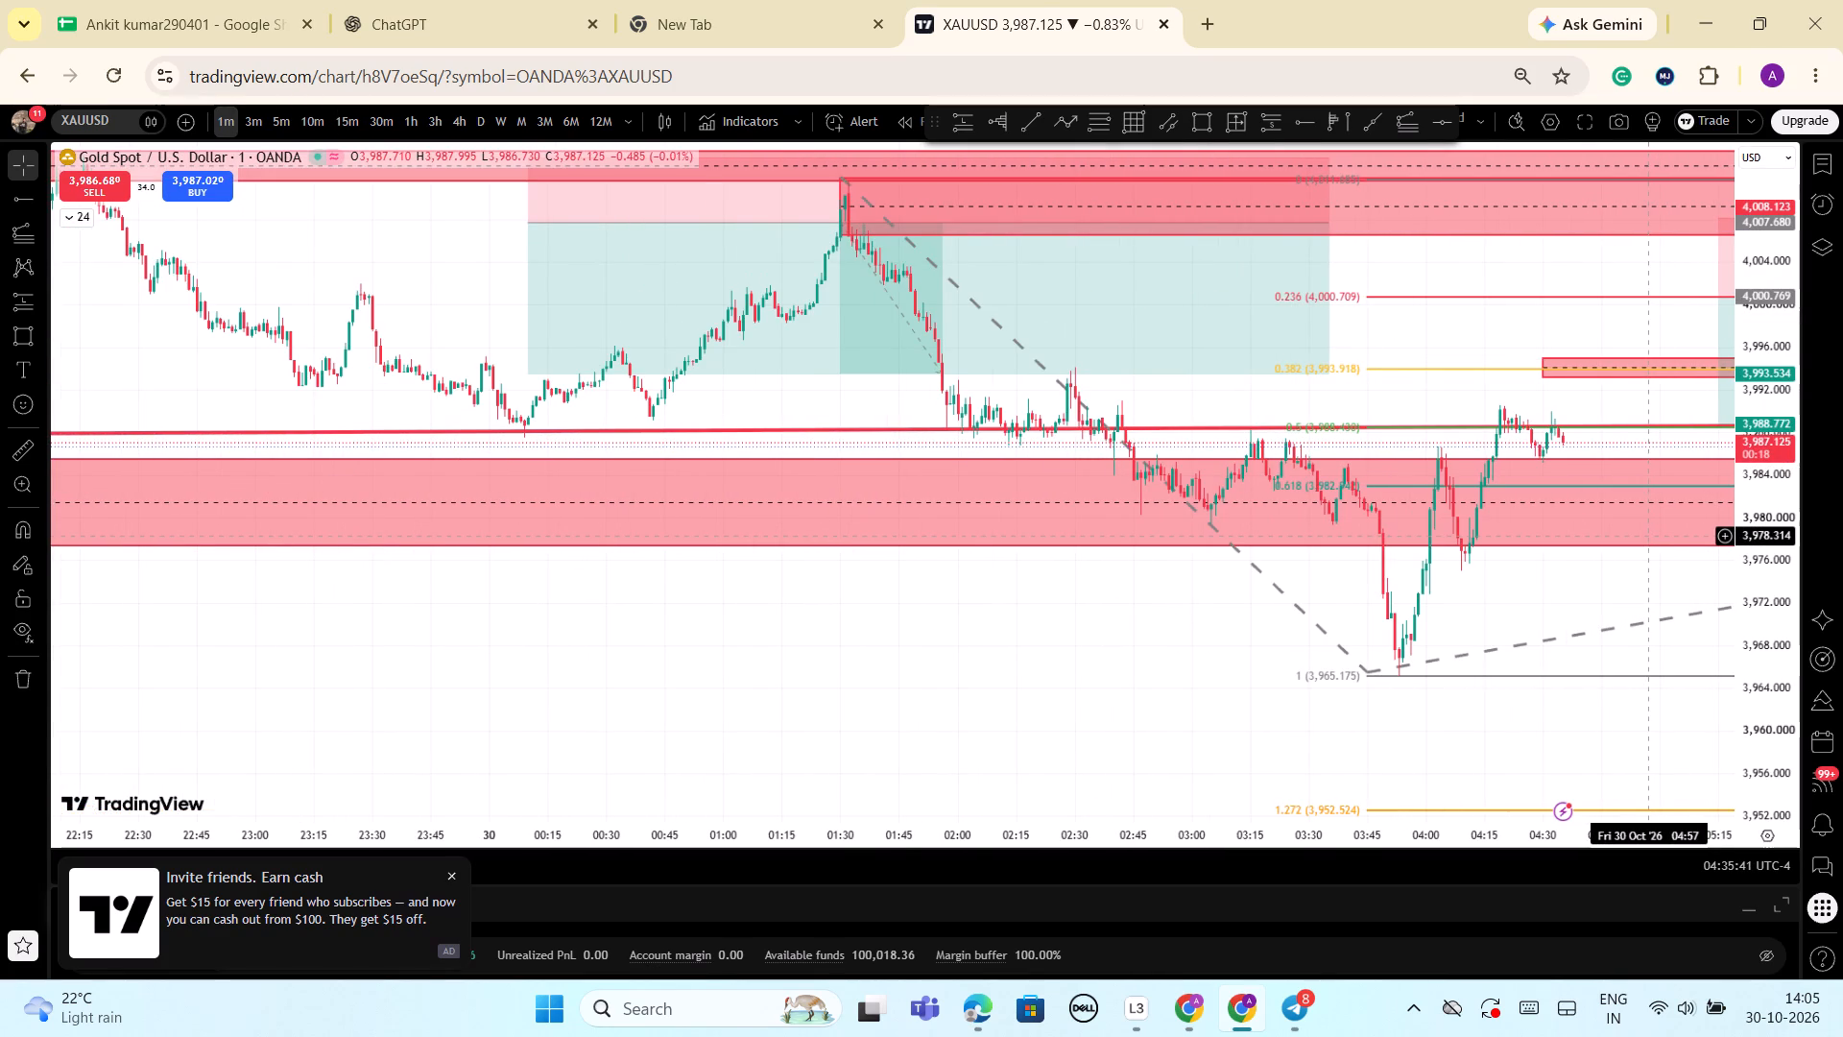
pyautogui.scroll(-1, 1648, 536)
pyautogui.scroll(2, 1648, 536)
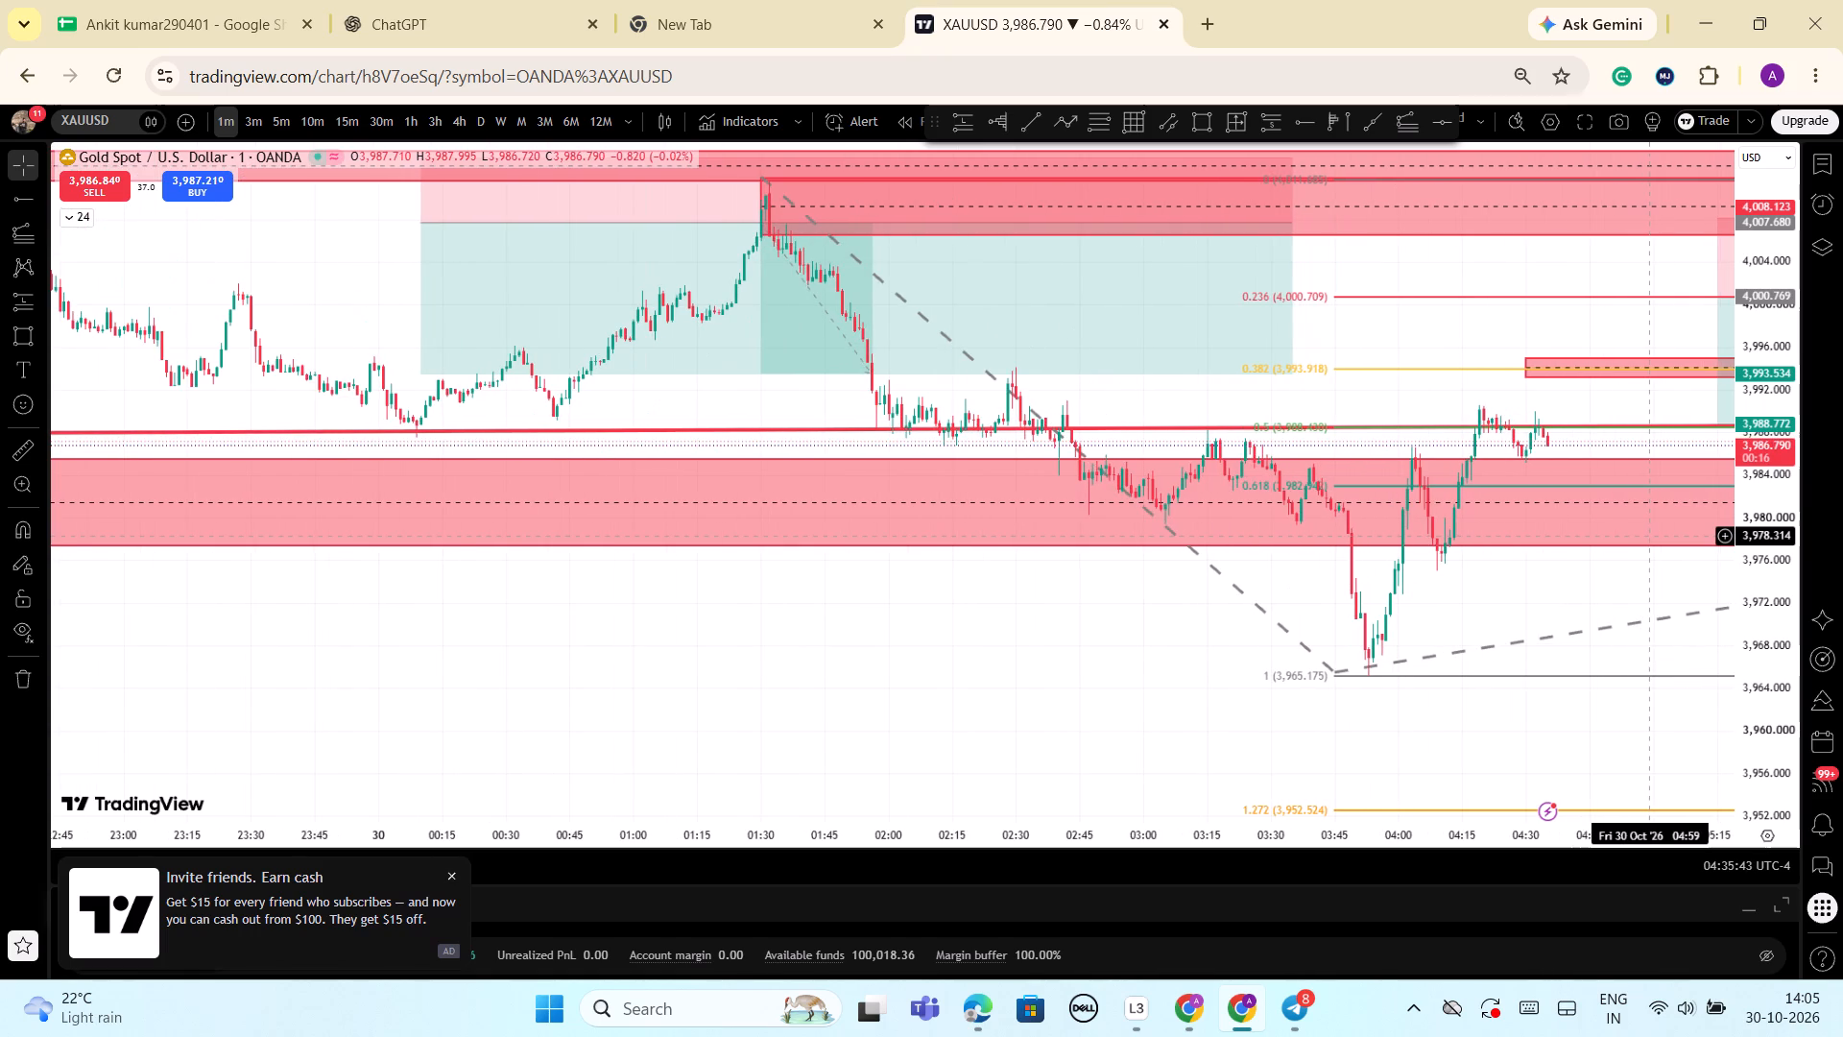
# Examine the 1-minute candles of 30 October around the trend line, the Fibonacci levels and the rectangle zone below.
pyautogui.moveTo(1762, 651); pyautogui.dragTo(1761, 451)
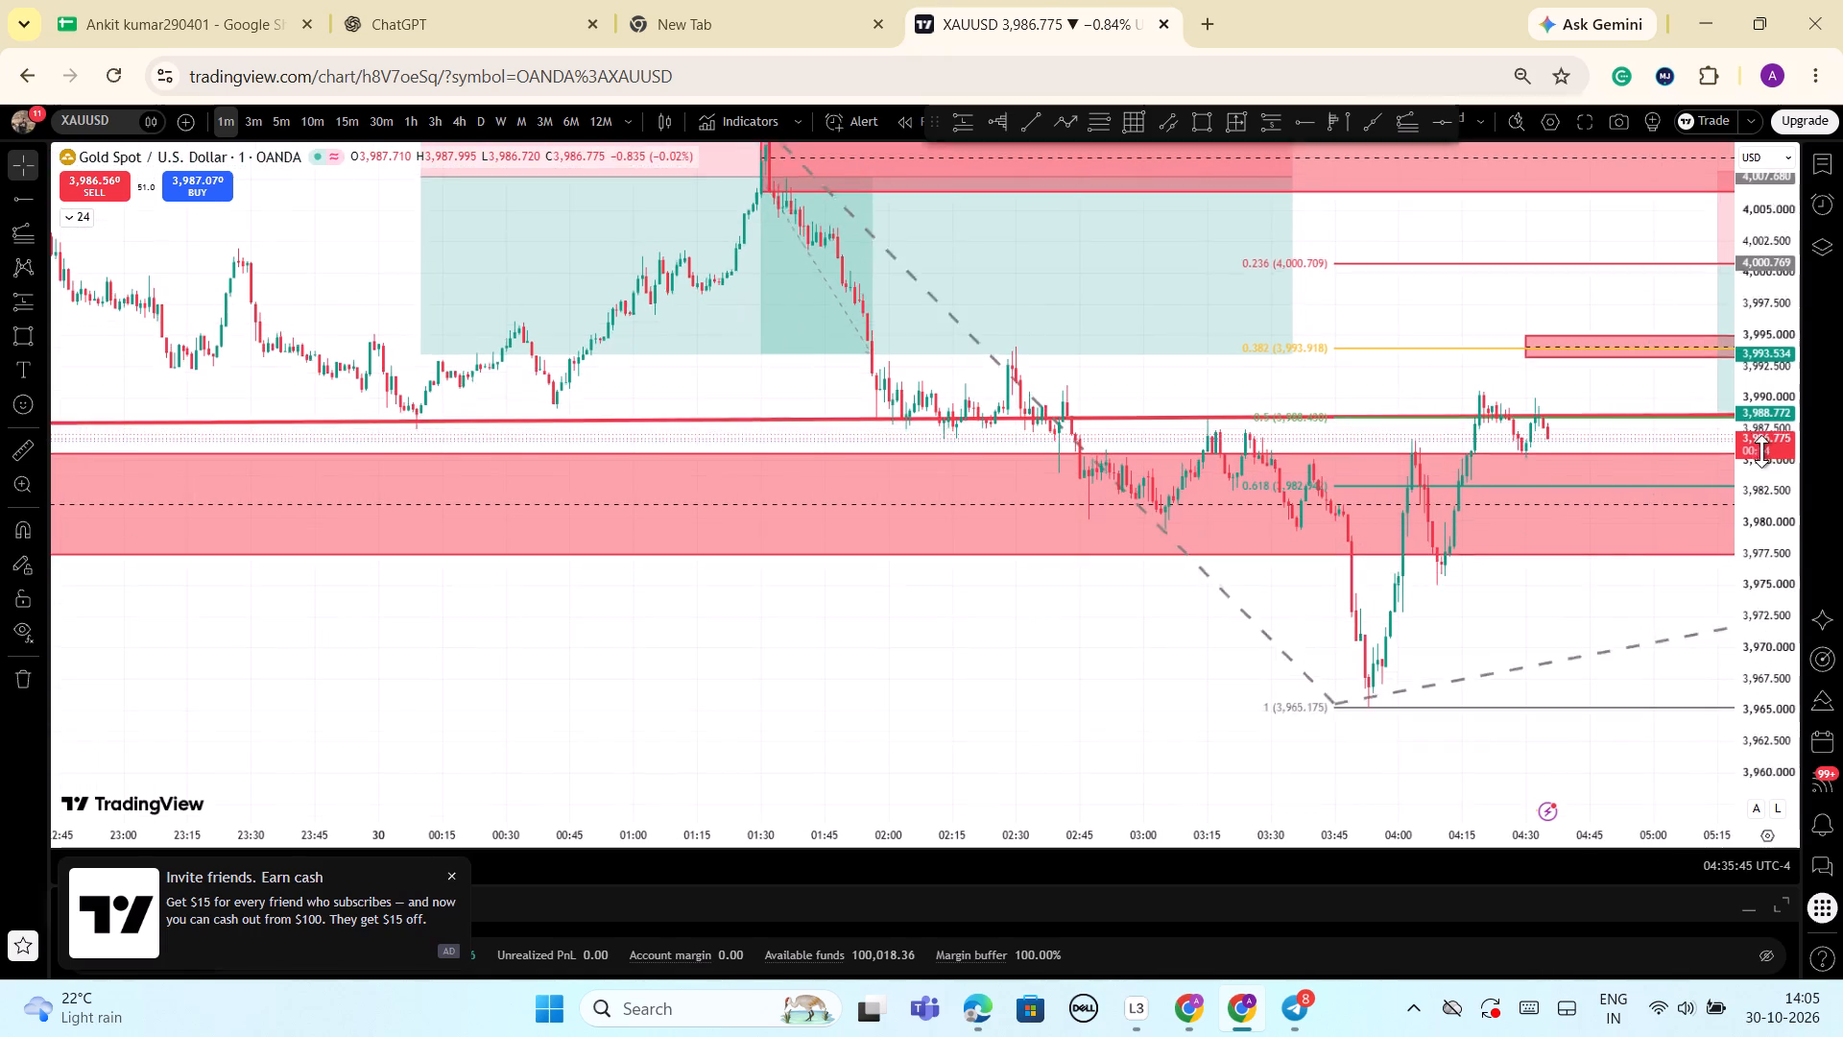
pyautogui.moveTo(1761, 451); pyautogui.dragTo(1759, 386)
pyautogui.scroll(8, 1689, 430)
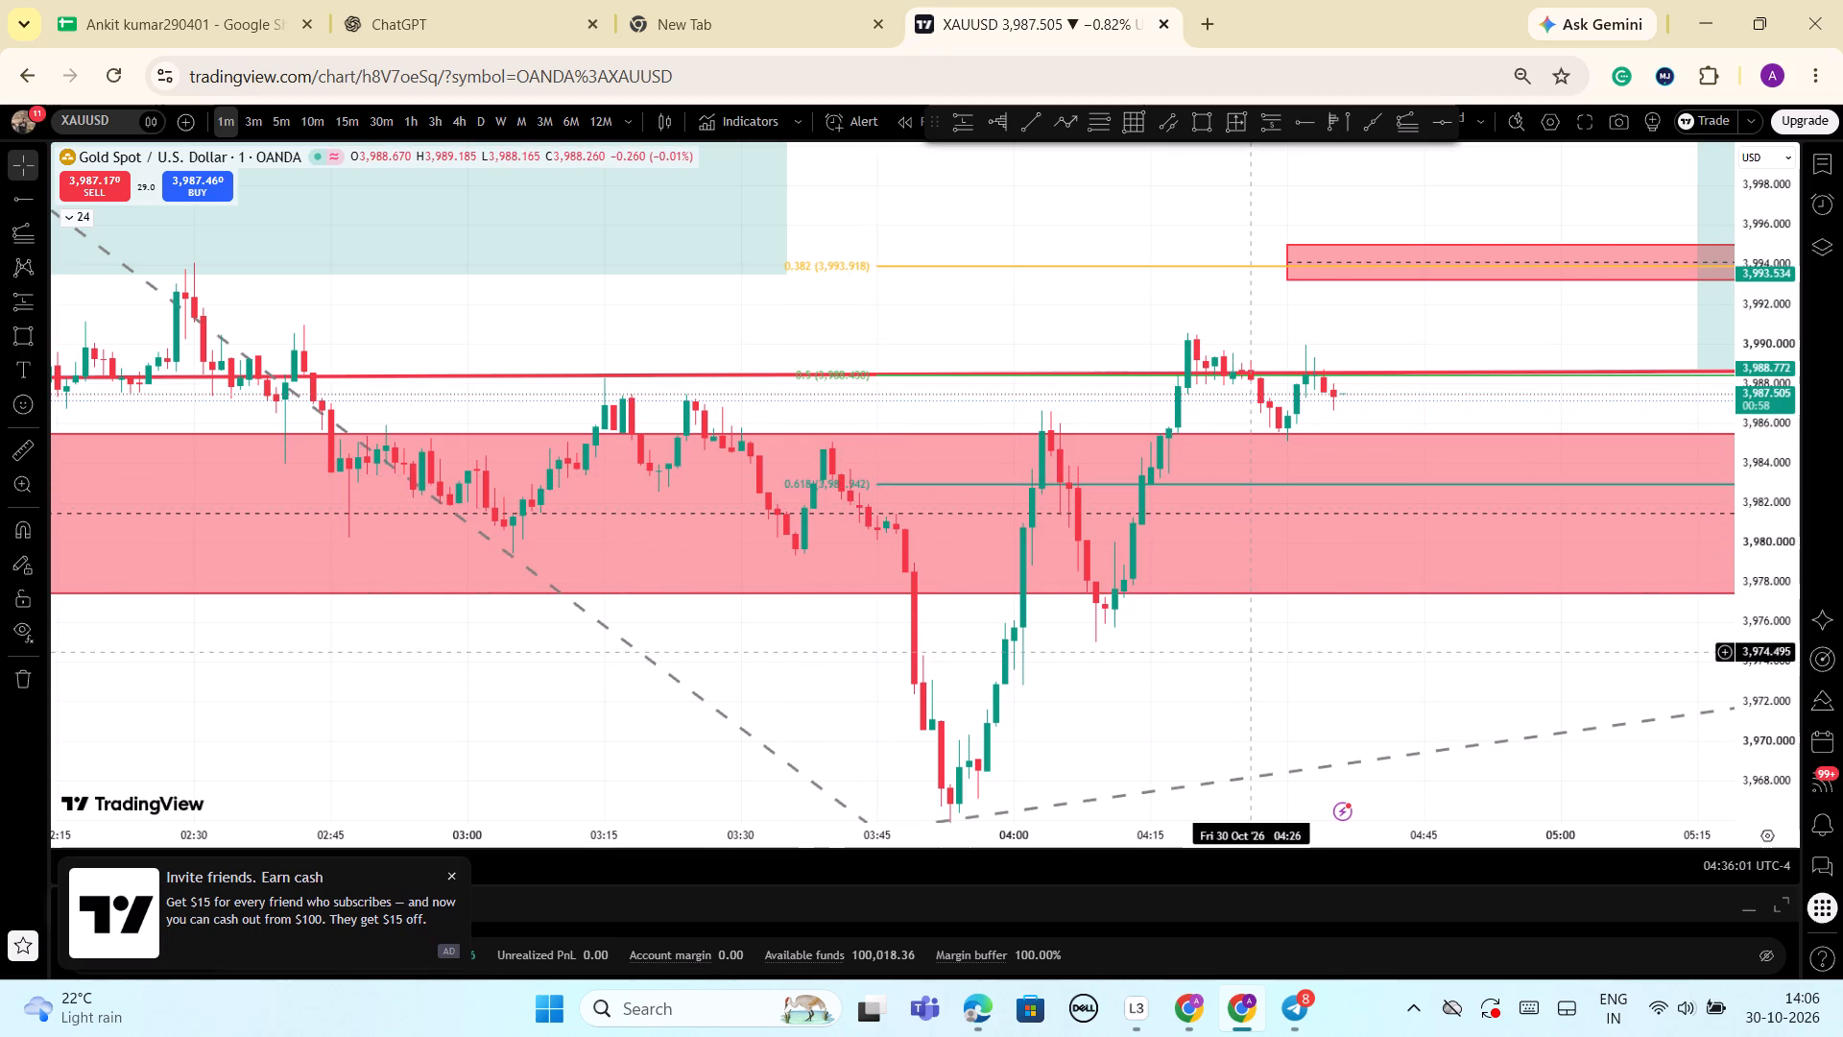
pyautogui.moveTo(1750, 736); pyautogui.dragTo(1733, 616)
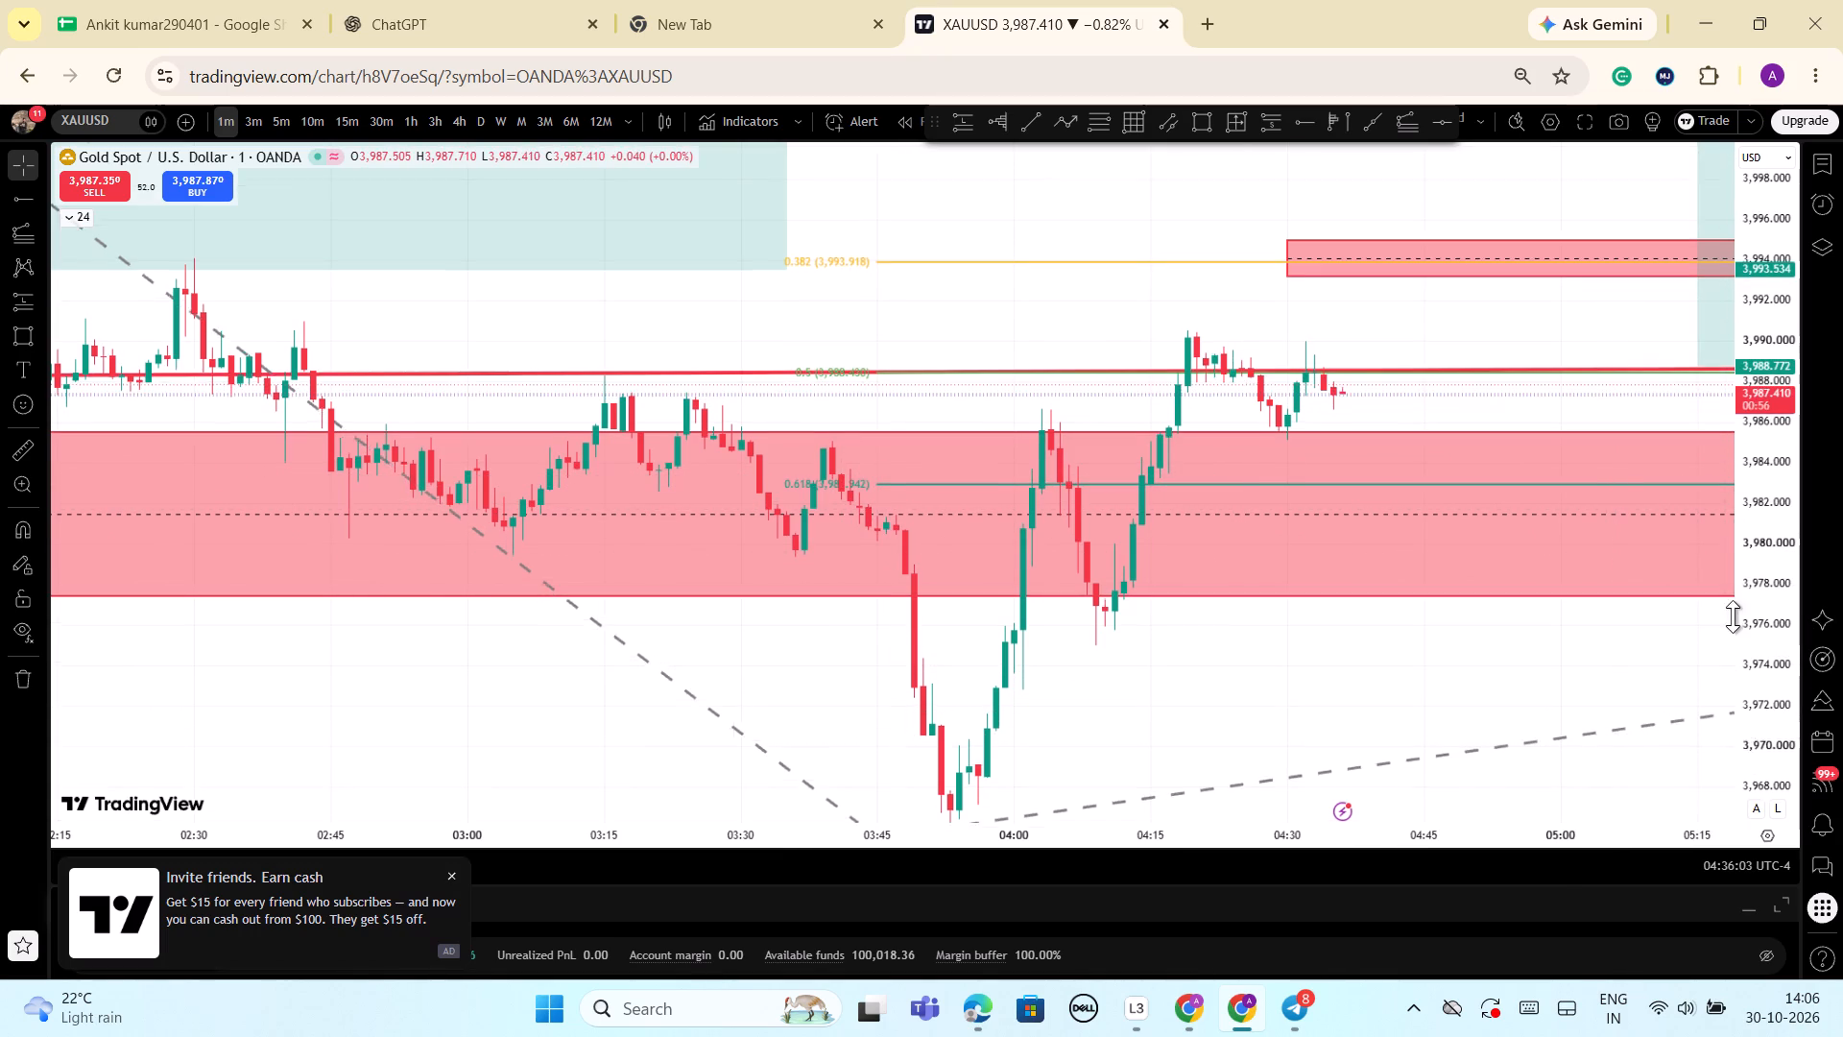
pyautogui.moveTo(1733, 616); pyautogui.dragTo(1732, 629)
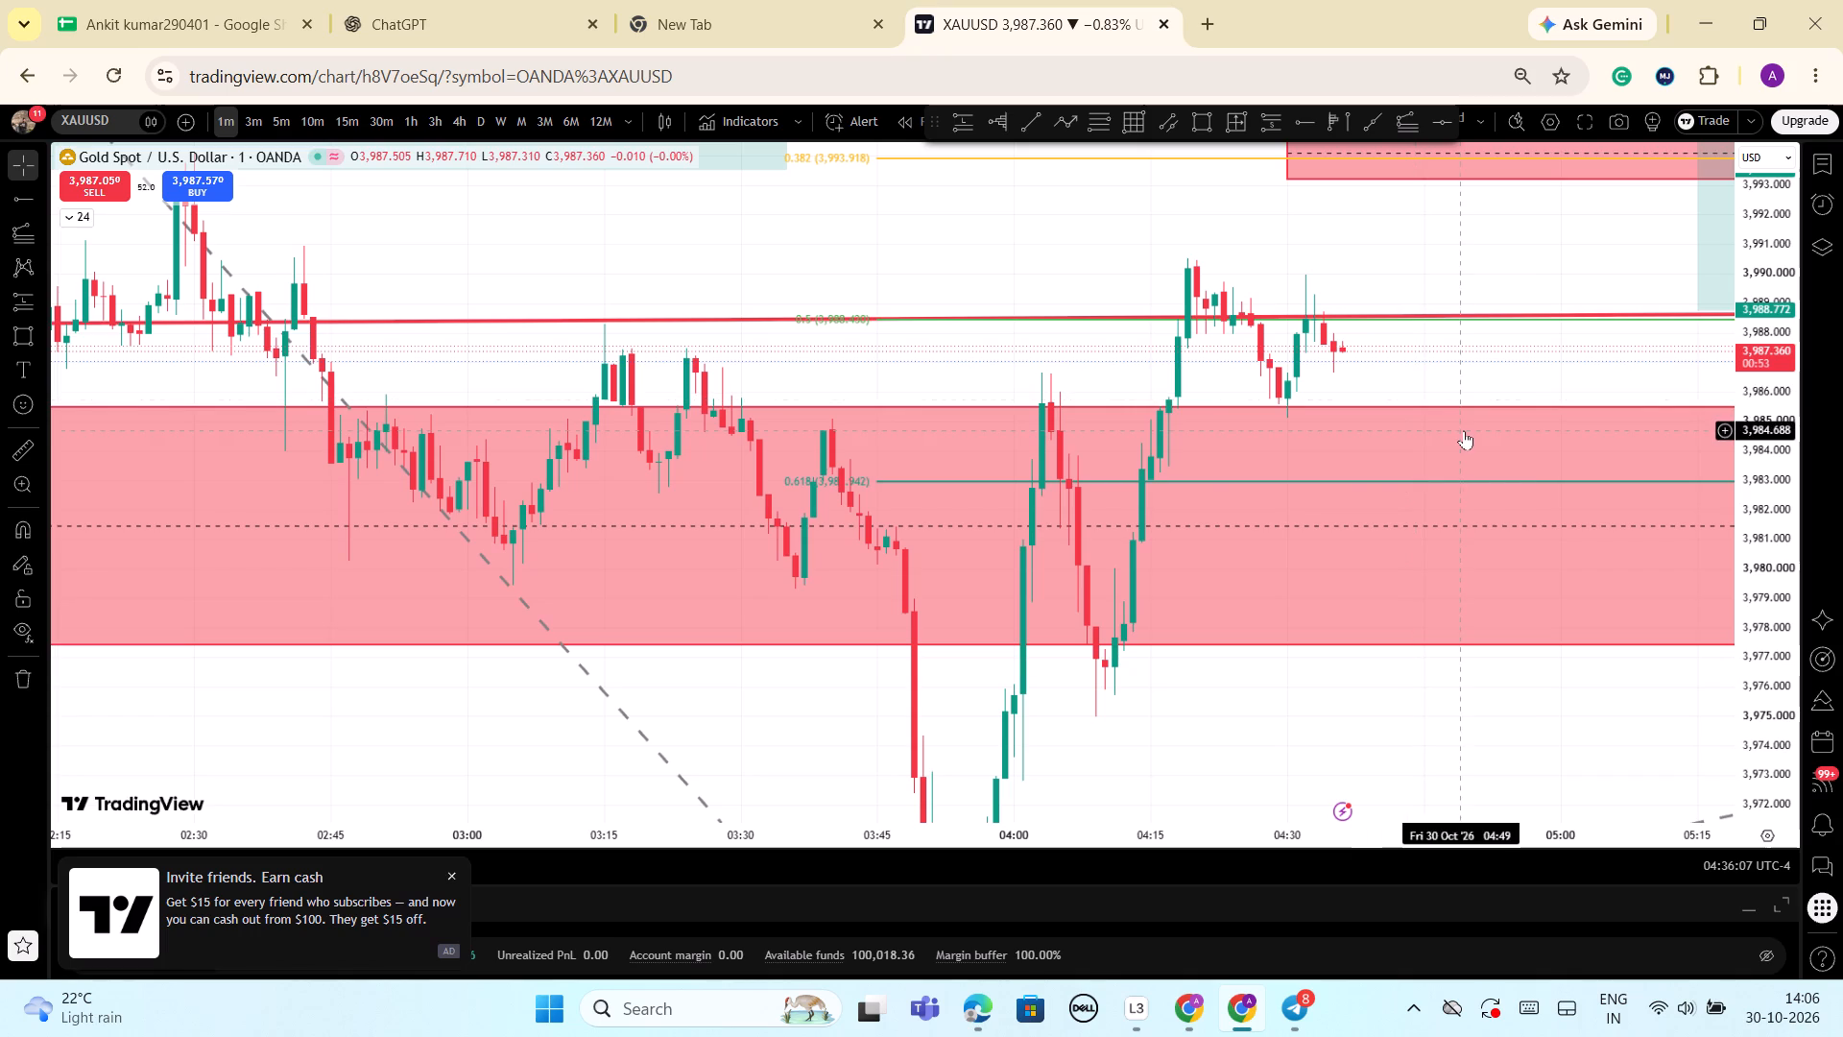
pyautogui.scroll(-2, 1559, 496)
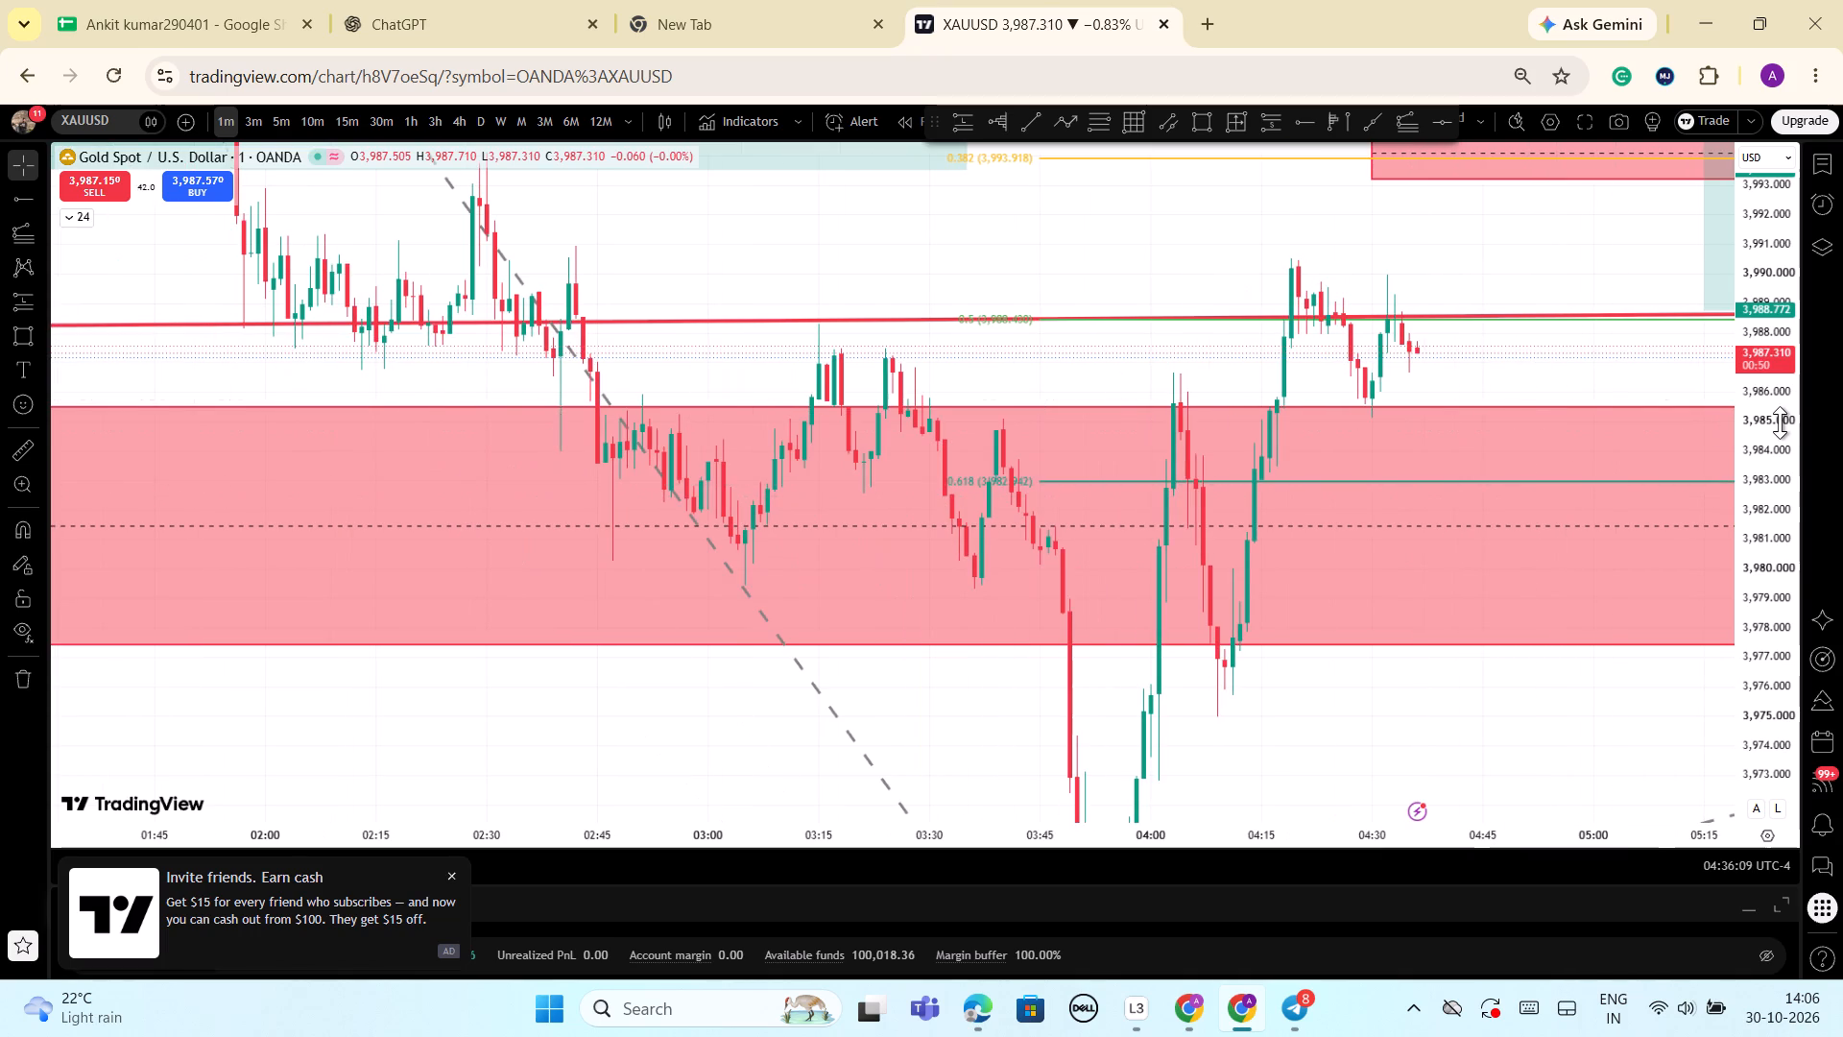
pyautogui.moveTo(1783, 436); pyautogui.dragTo(1783, 609)
pyautogui.scroll(-6, 1707, 615)
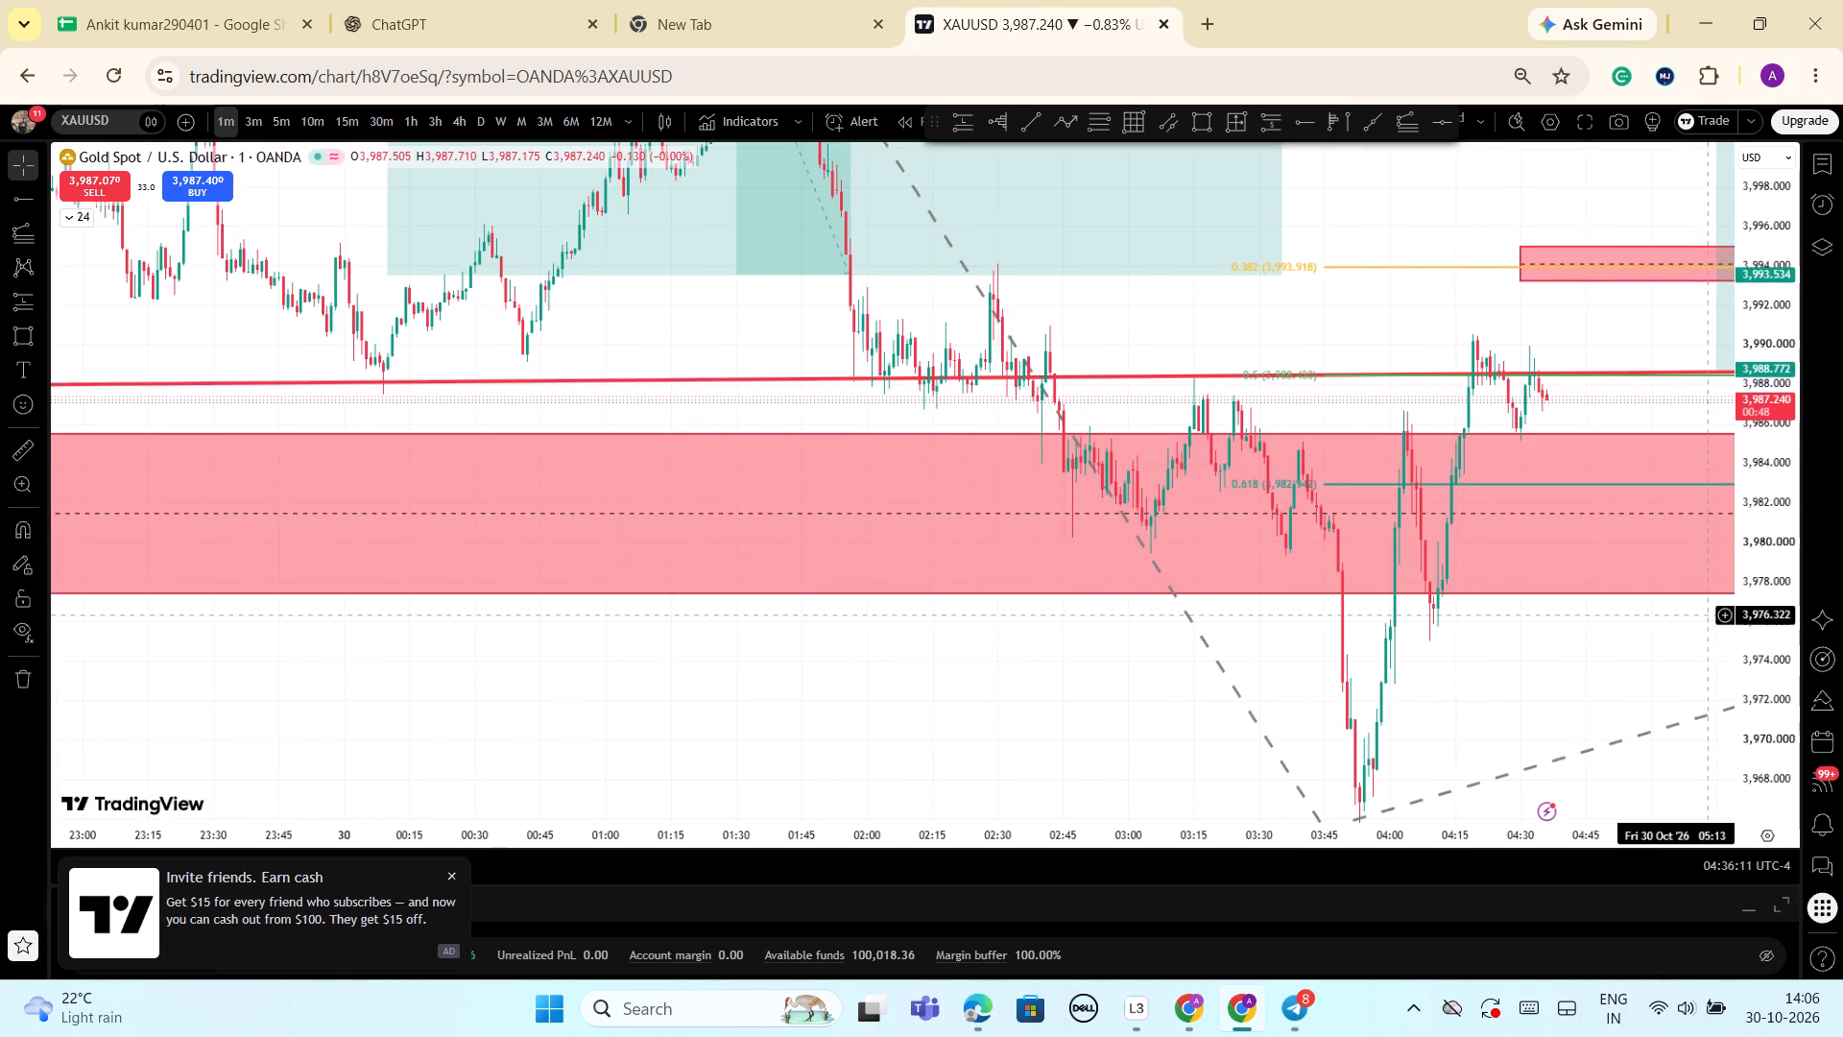
pyautogui.scroll(4, 1707, 615)
pyautogui.scroll(-4, 1707, 615)
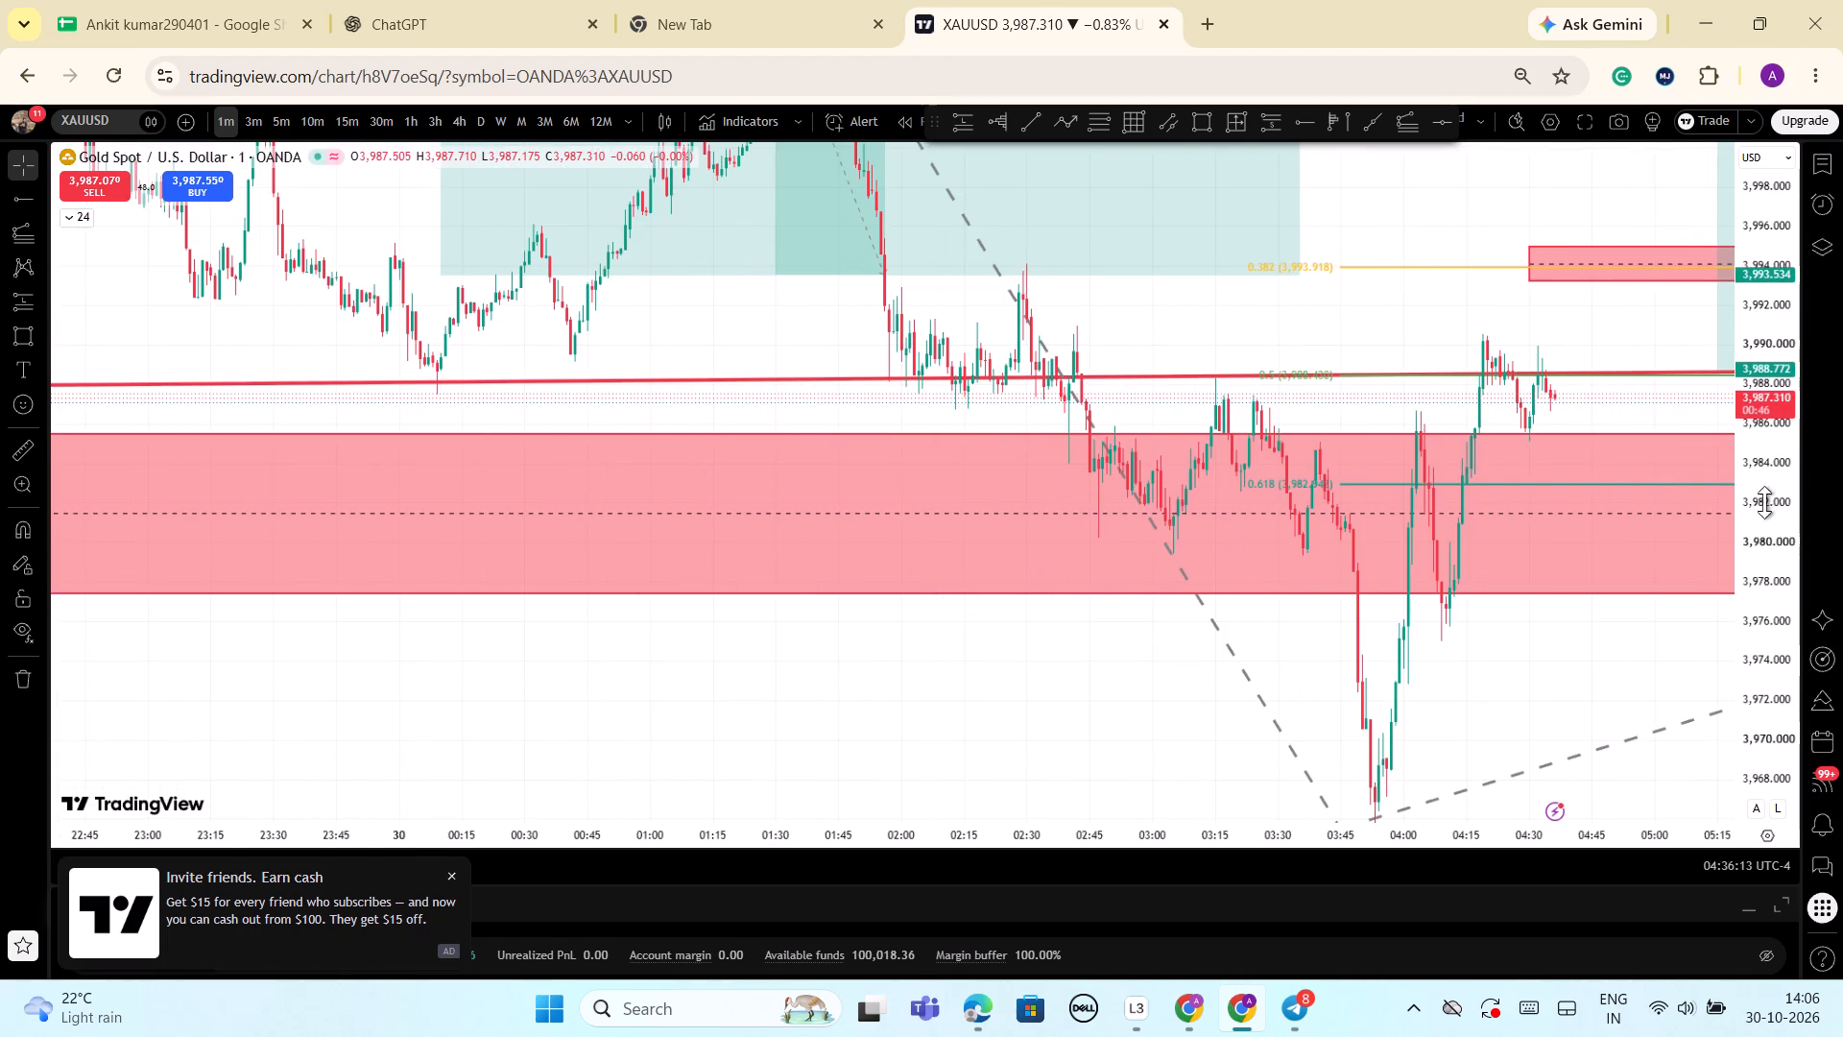
pyautogui.scroll(8, 1670, 507)
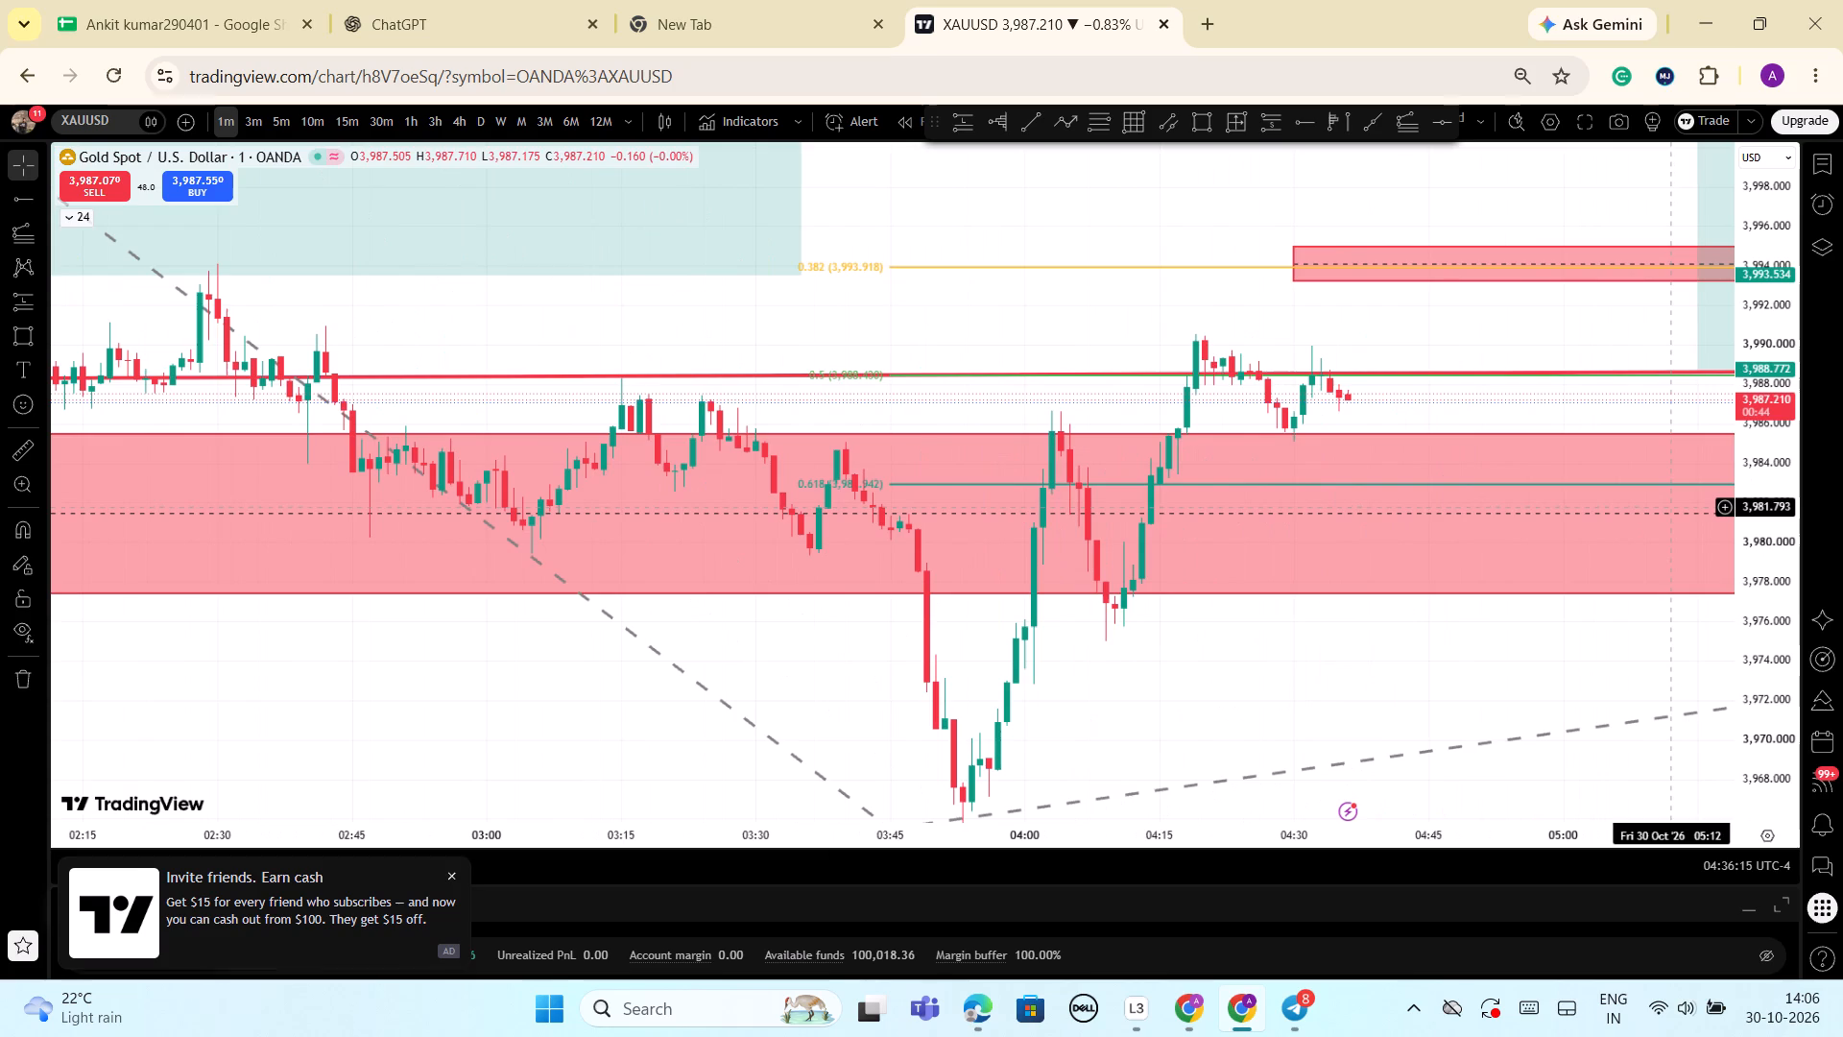
pyautogui.scroll(-4, 1527, 352)
pyautogui.moveTo(1616, 398); pyautogui.dragTo(1536, 405)
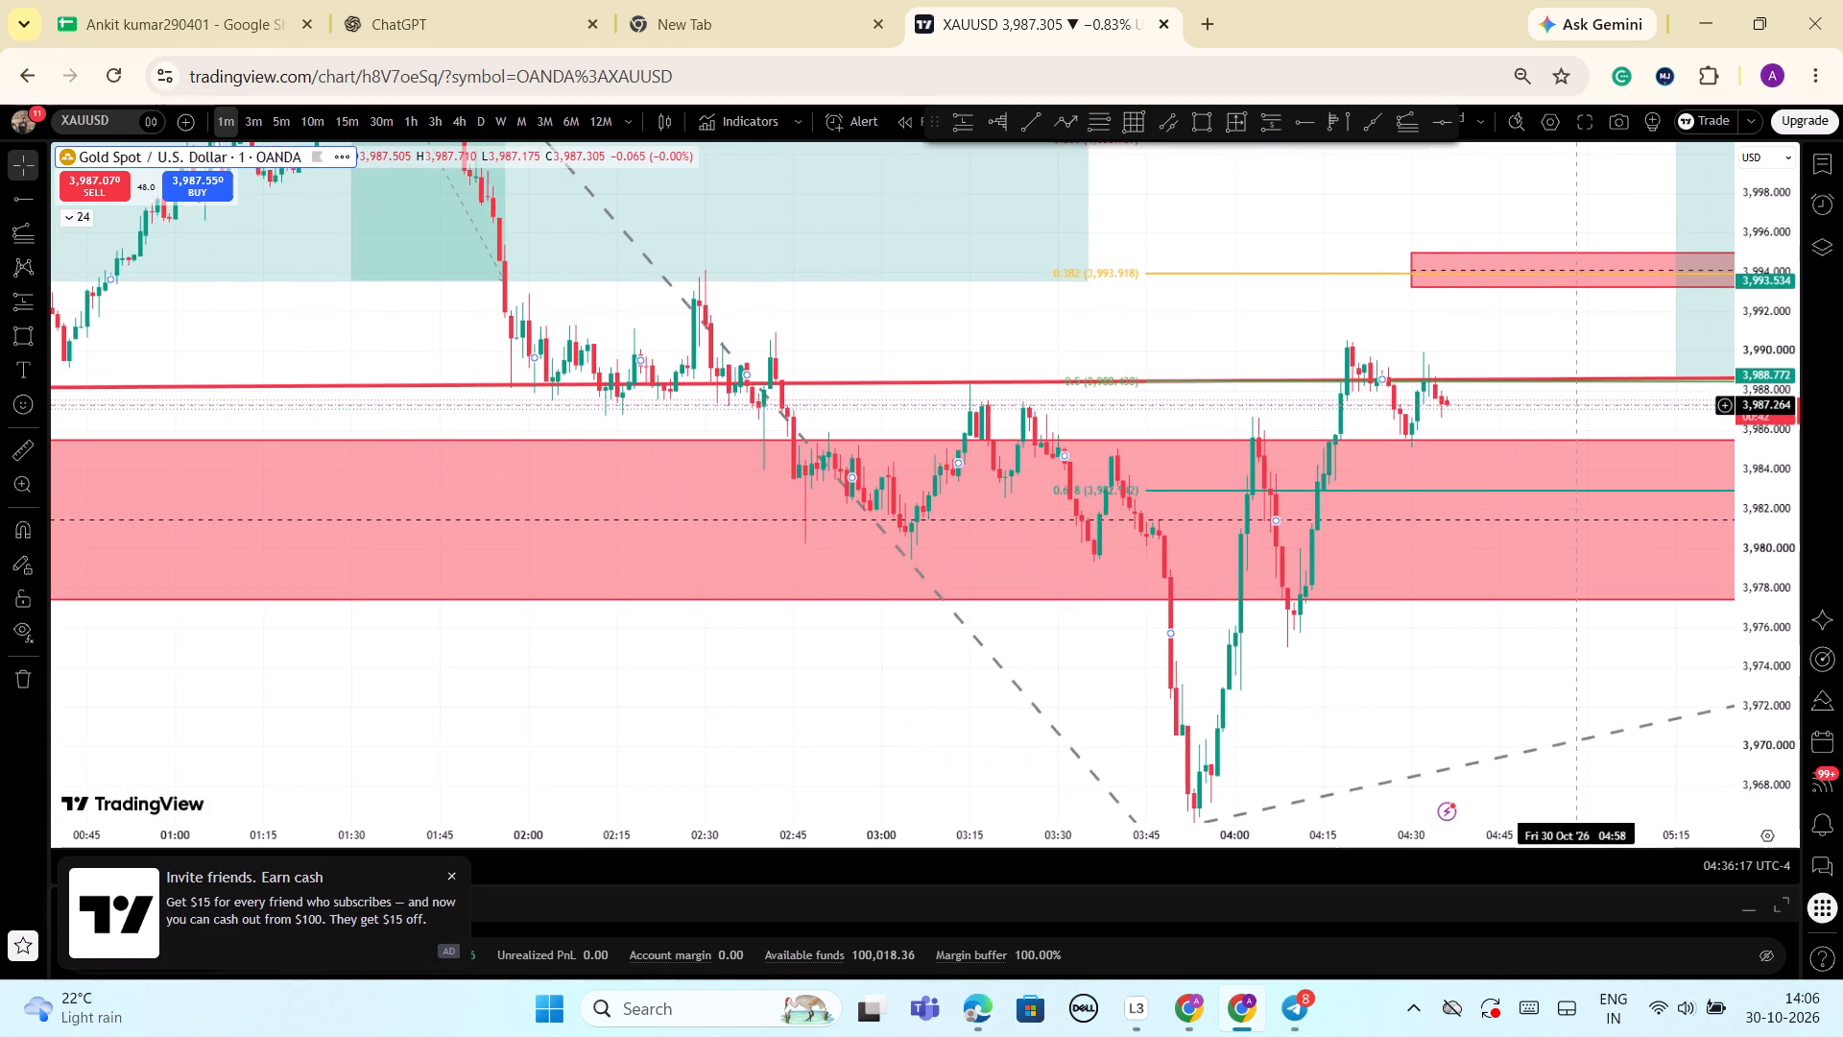
pyautogui.moveTo(1536, 405); pyautogui.dragTo(1501, 405)
# Draw a trend-based Fibonacci extension from the 04:30 low near 3,985.2 to the 04:32 high near 3,990.1, projected from about 3,985.2 at 04:50.
pyautogui.scroll(3, 1502, 399)
pyautogui.moveTo(1766, 675); pyautogui.dragTo(1762, 254)
pyautogui.scroll(4, 1552, 305)
pyautogui.moveTo(1189, 263); pyautogui.dragTo(1374, 350)
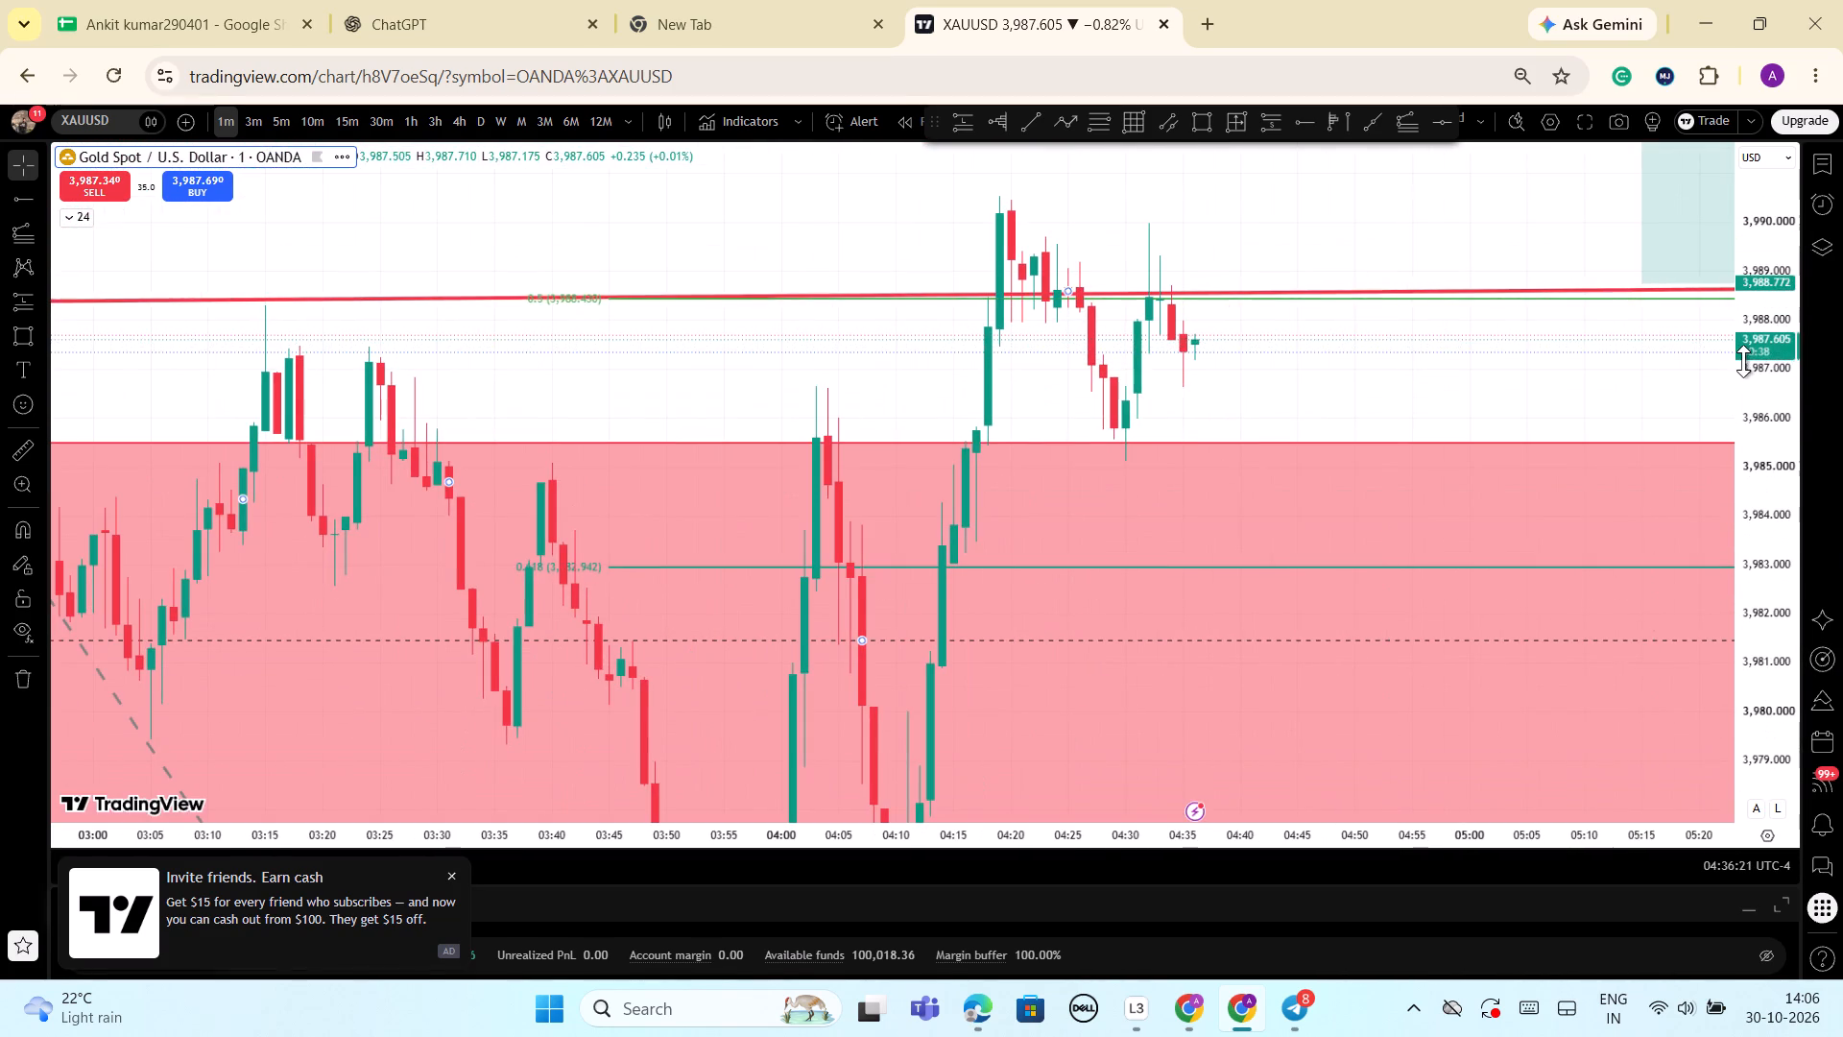
pyautogui.moveTo(1743, 371); pyautogui.dragTo(1720, 515)
pyautogui.click(1412, 118)
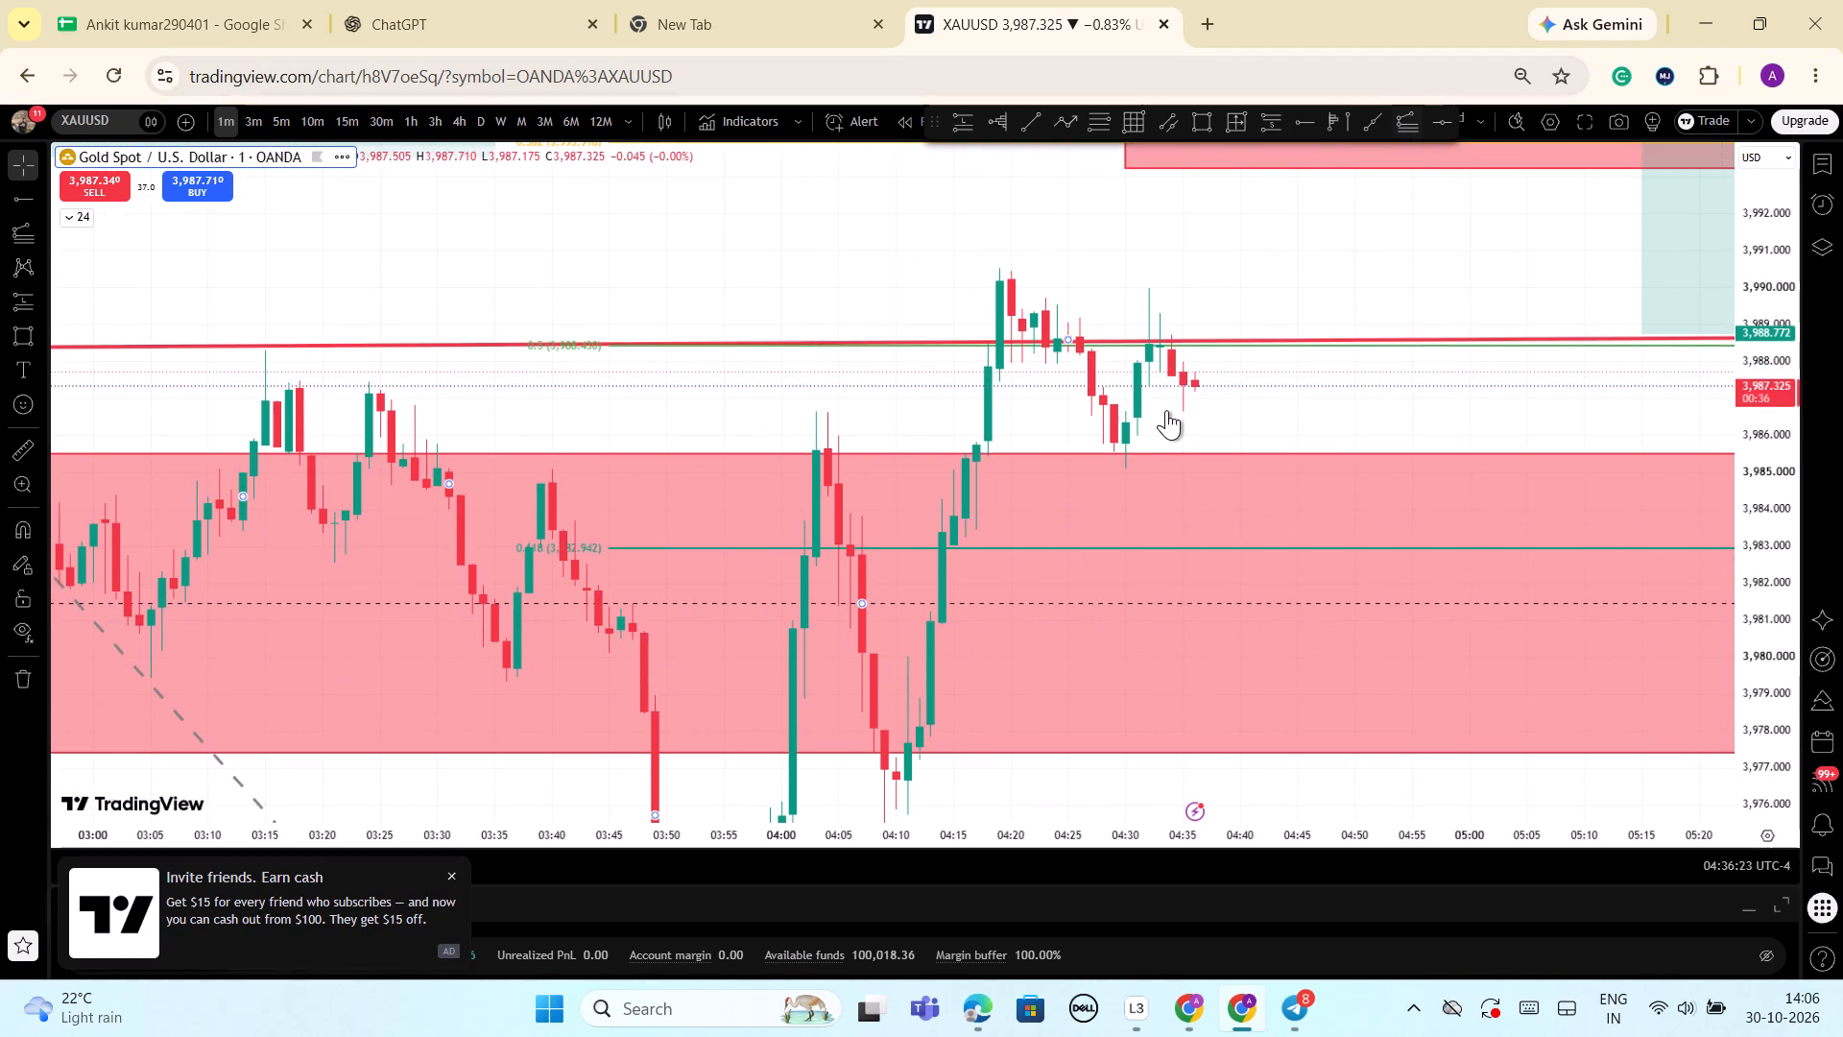
pyautogui.click(1407, 130)
pyautogui.click(1127, 466)
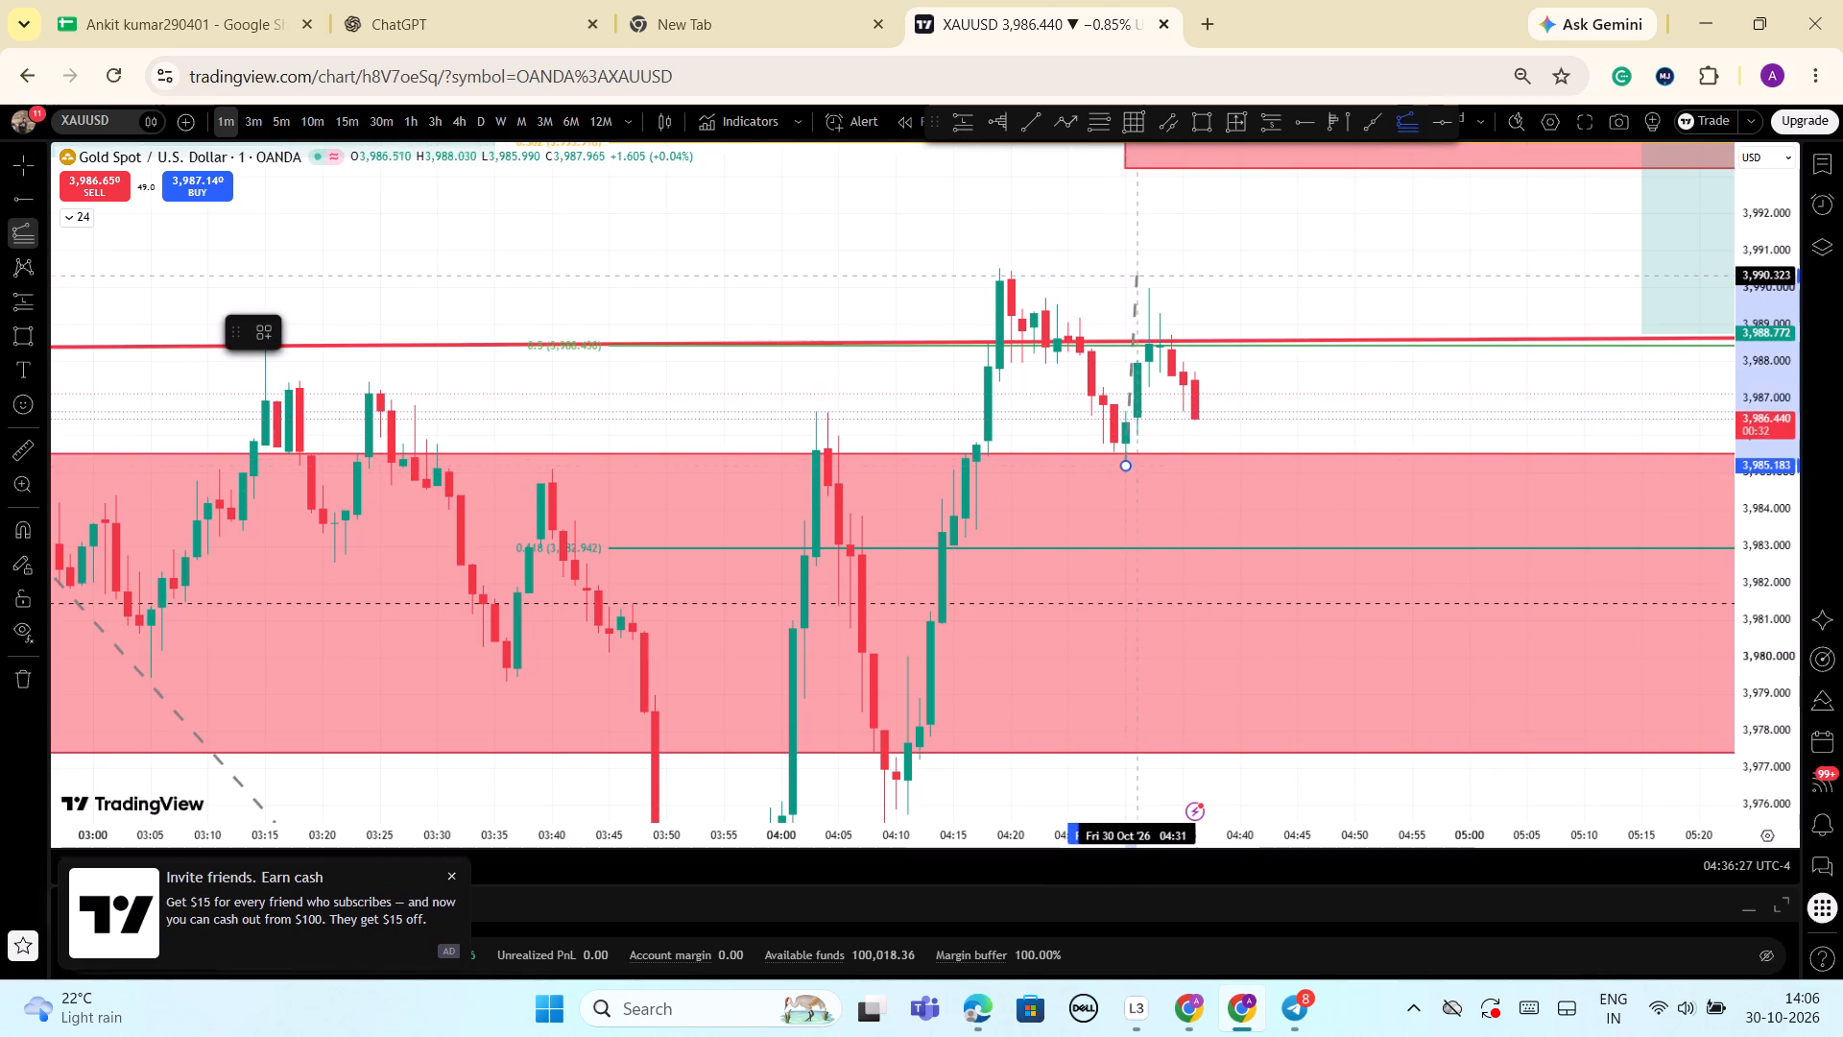
pyautogui.click(1150, 282)
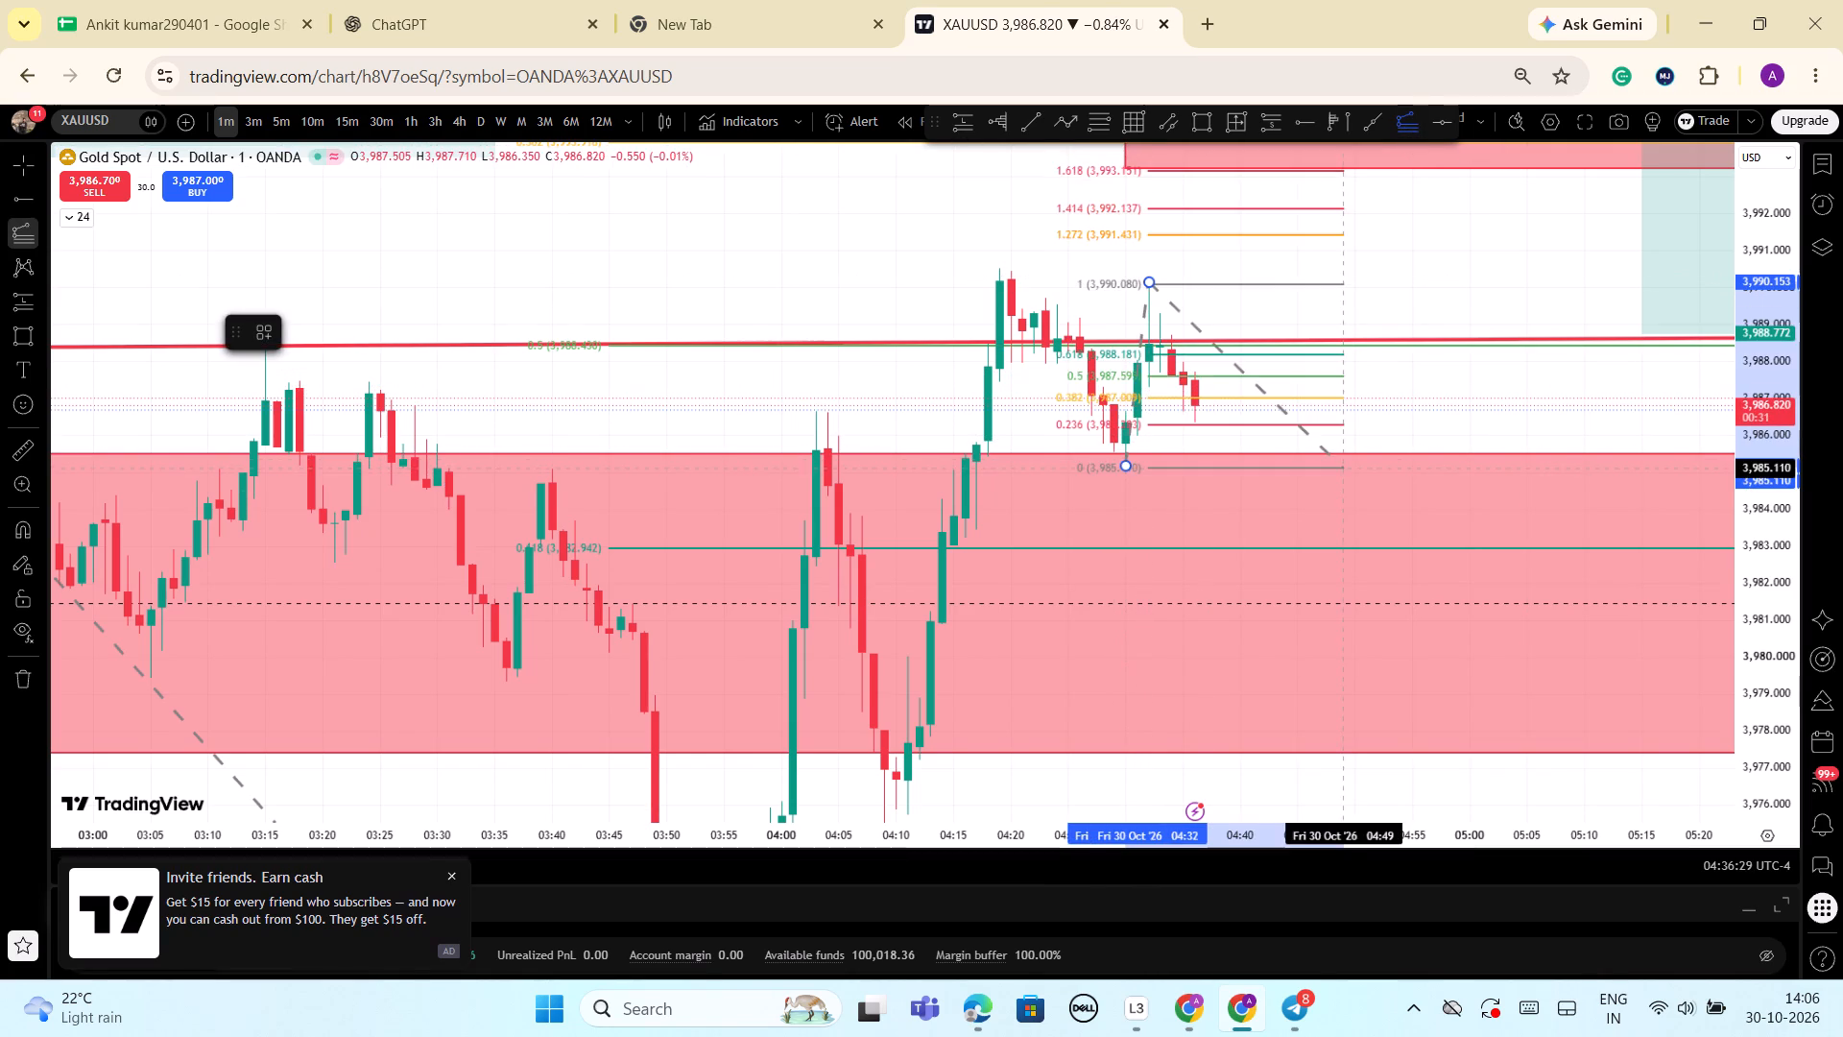
pyautogui.click(1359, 465)
pyautogui.click(1490, 398)
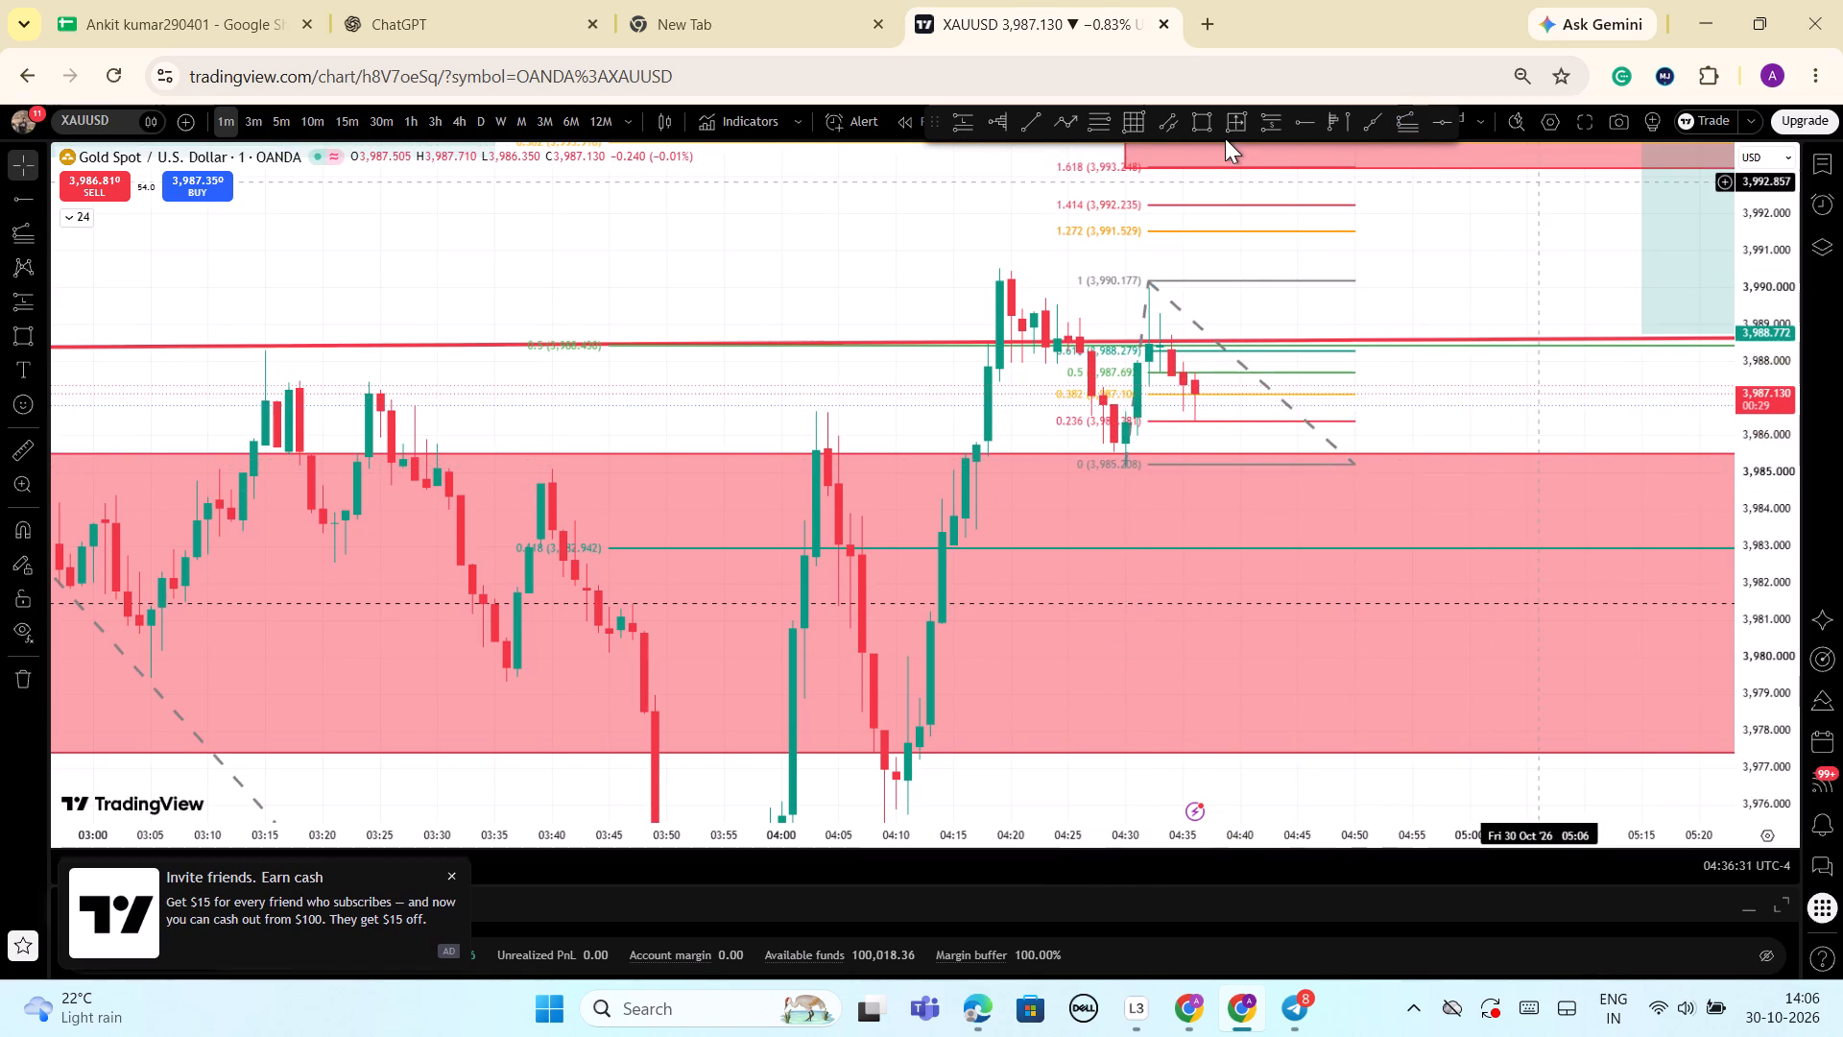
# Add a long position at 04:36 with entry about 3,986.4, target about 3,993.15 and stop about 3,985.23.
pyautogui.click(961, 126)
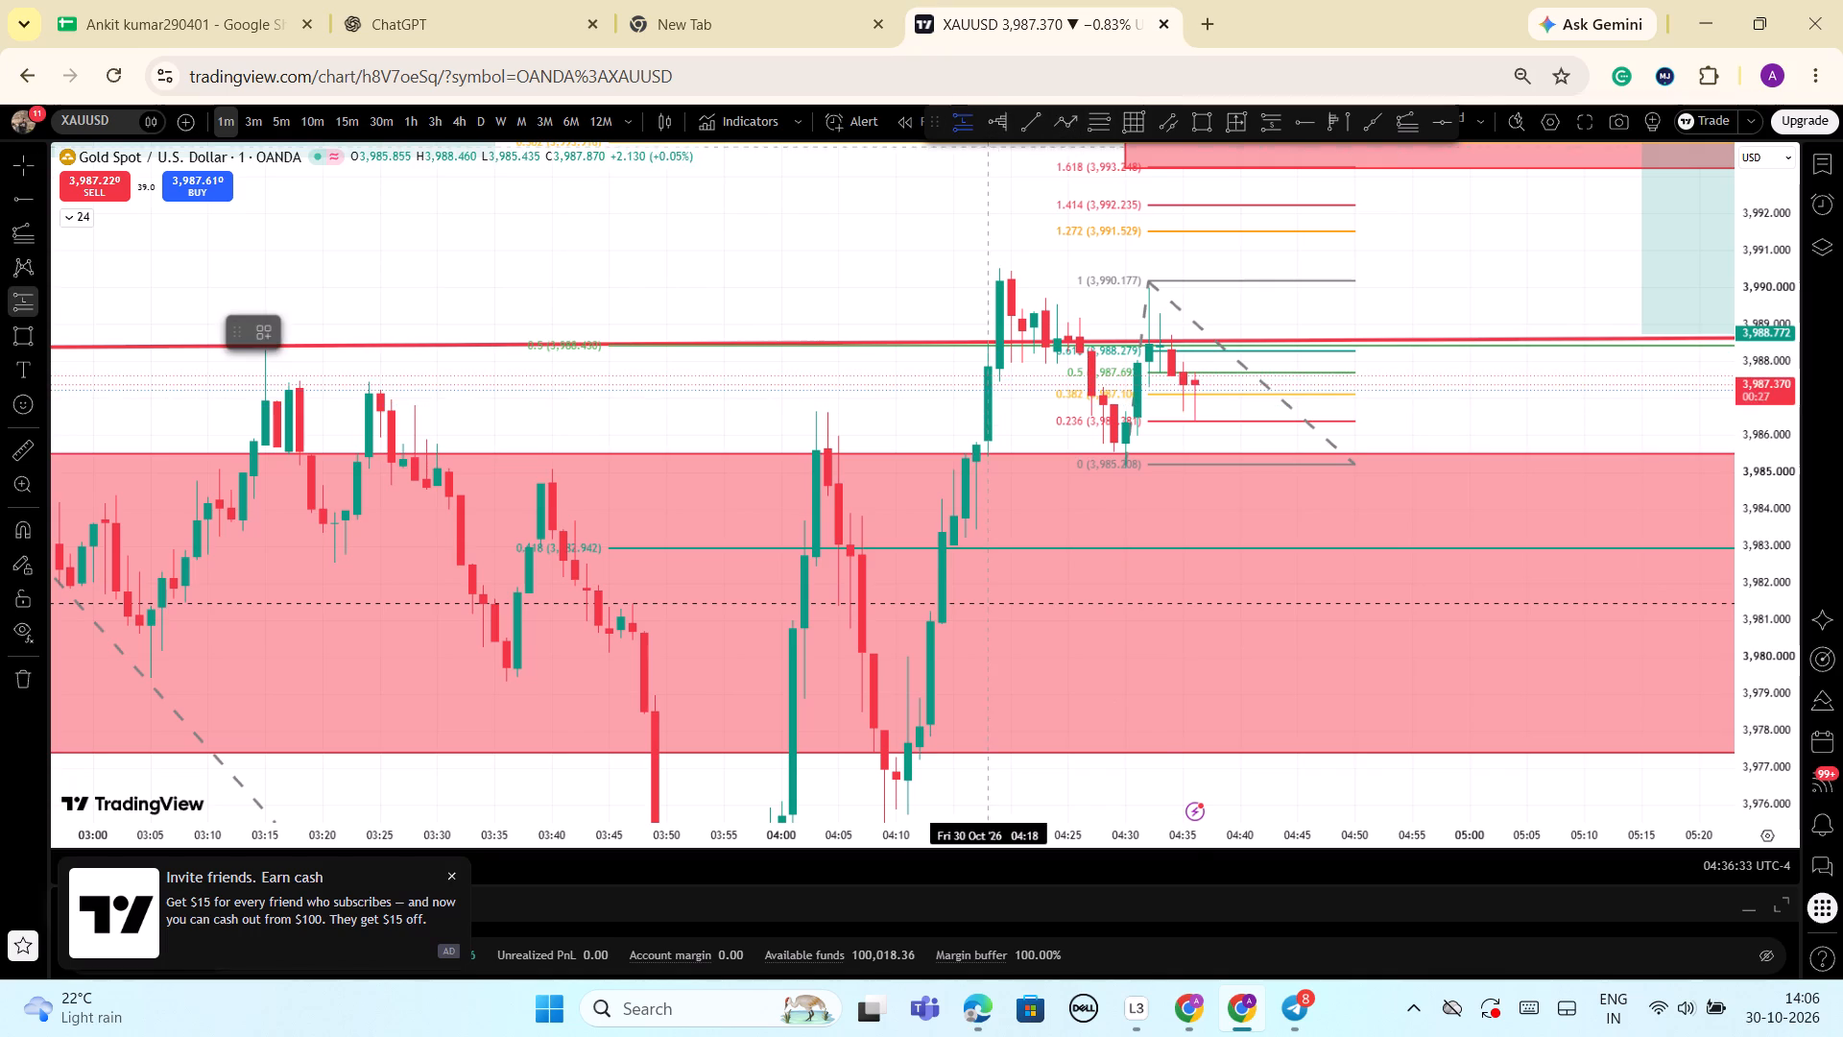
pyautogui.click(1197, 421)
pyautogui.moveTo(1193, 232); pyautogui.dragTo(1192, 231)
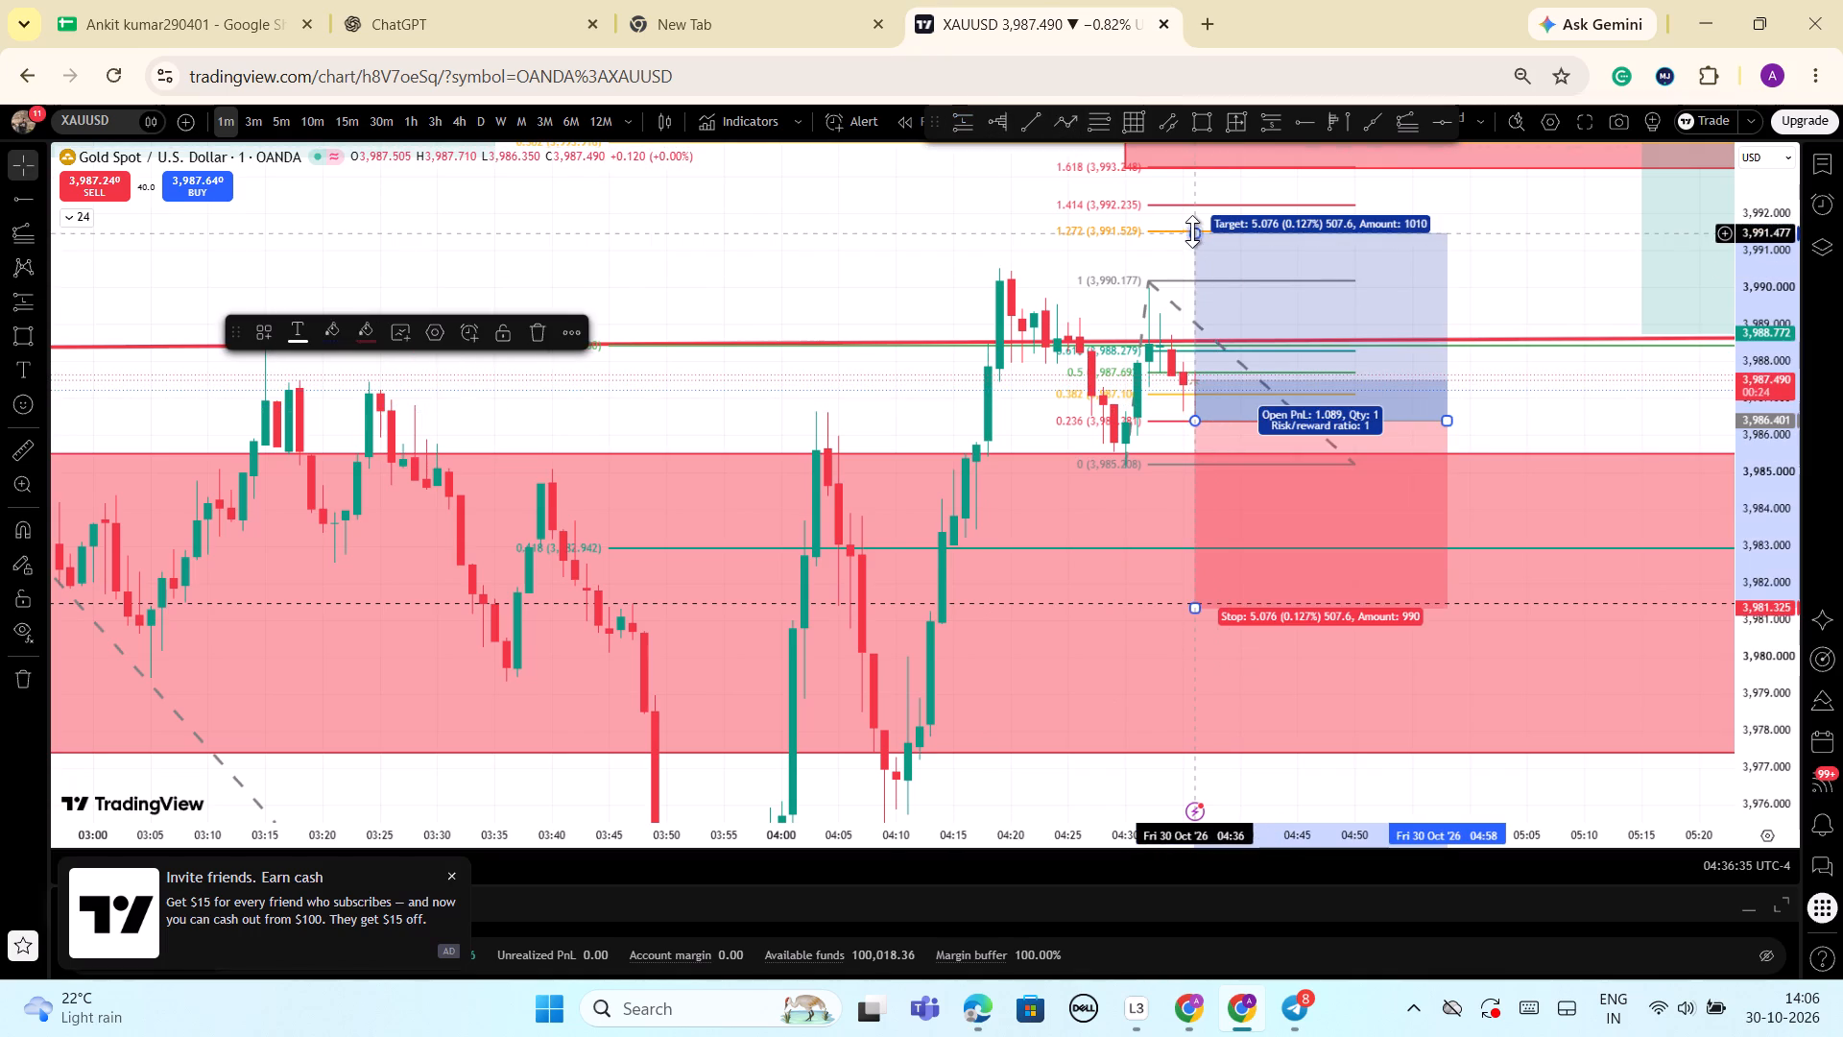
pyautogui.moveTo(1192, 231); pyautogui.dragTo(1200, 172)
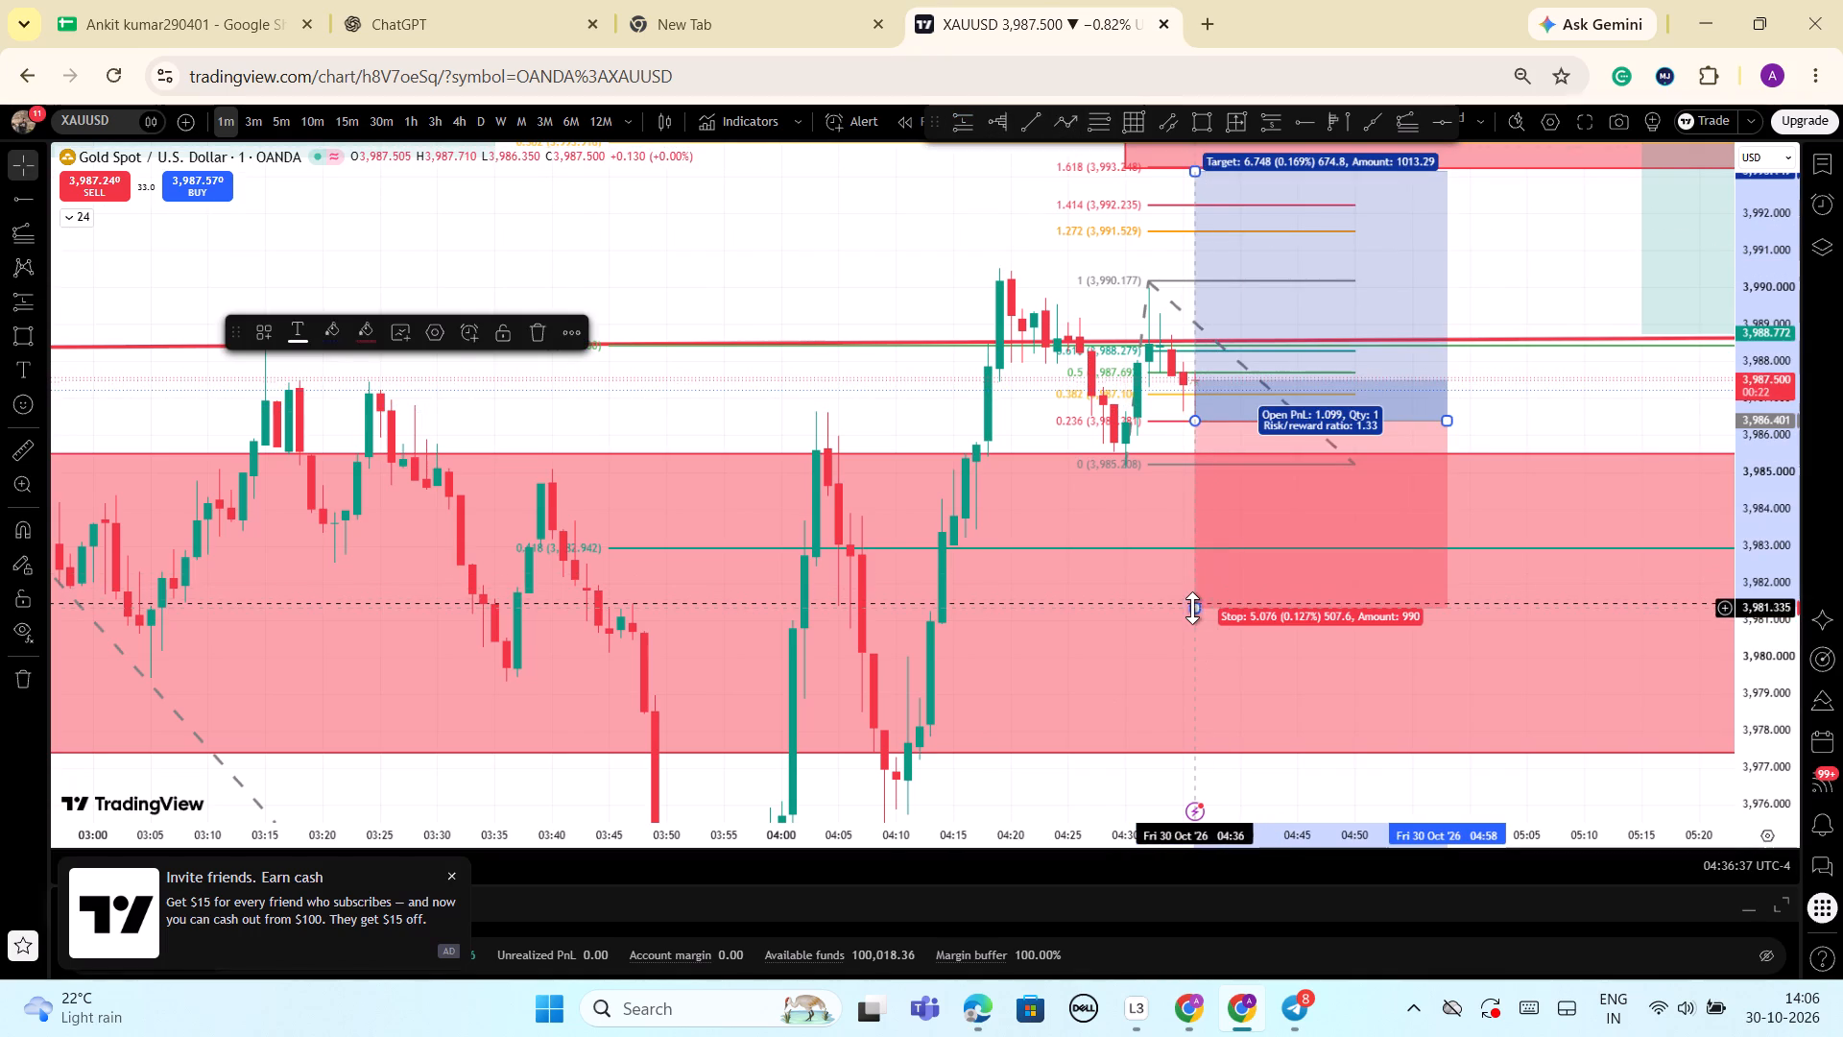
pyautogui.moveTo(1192, 608); pyautogui.dragTo(1190, 464)
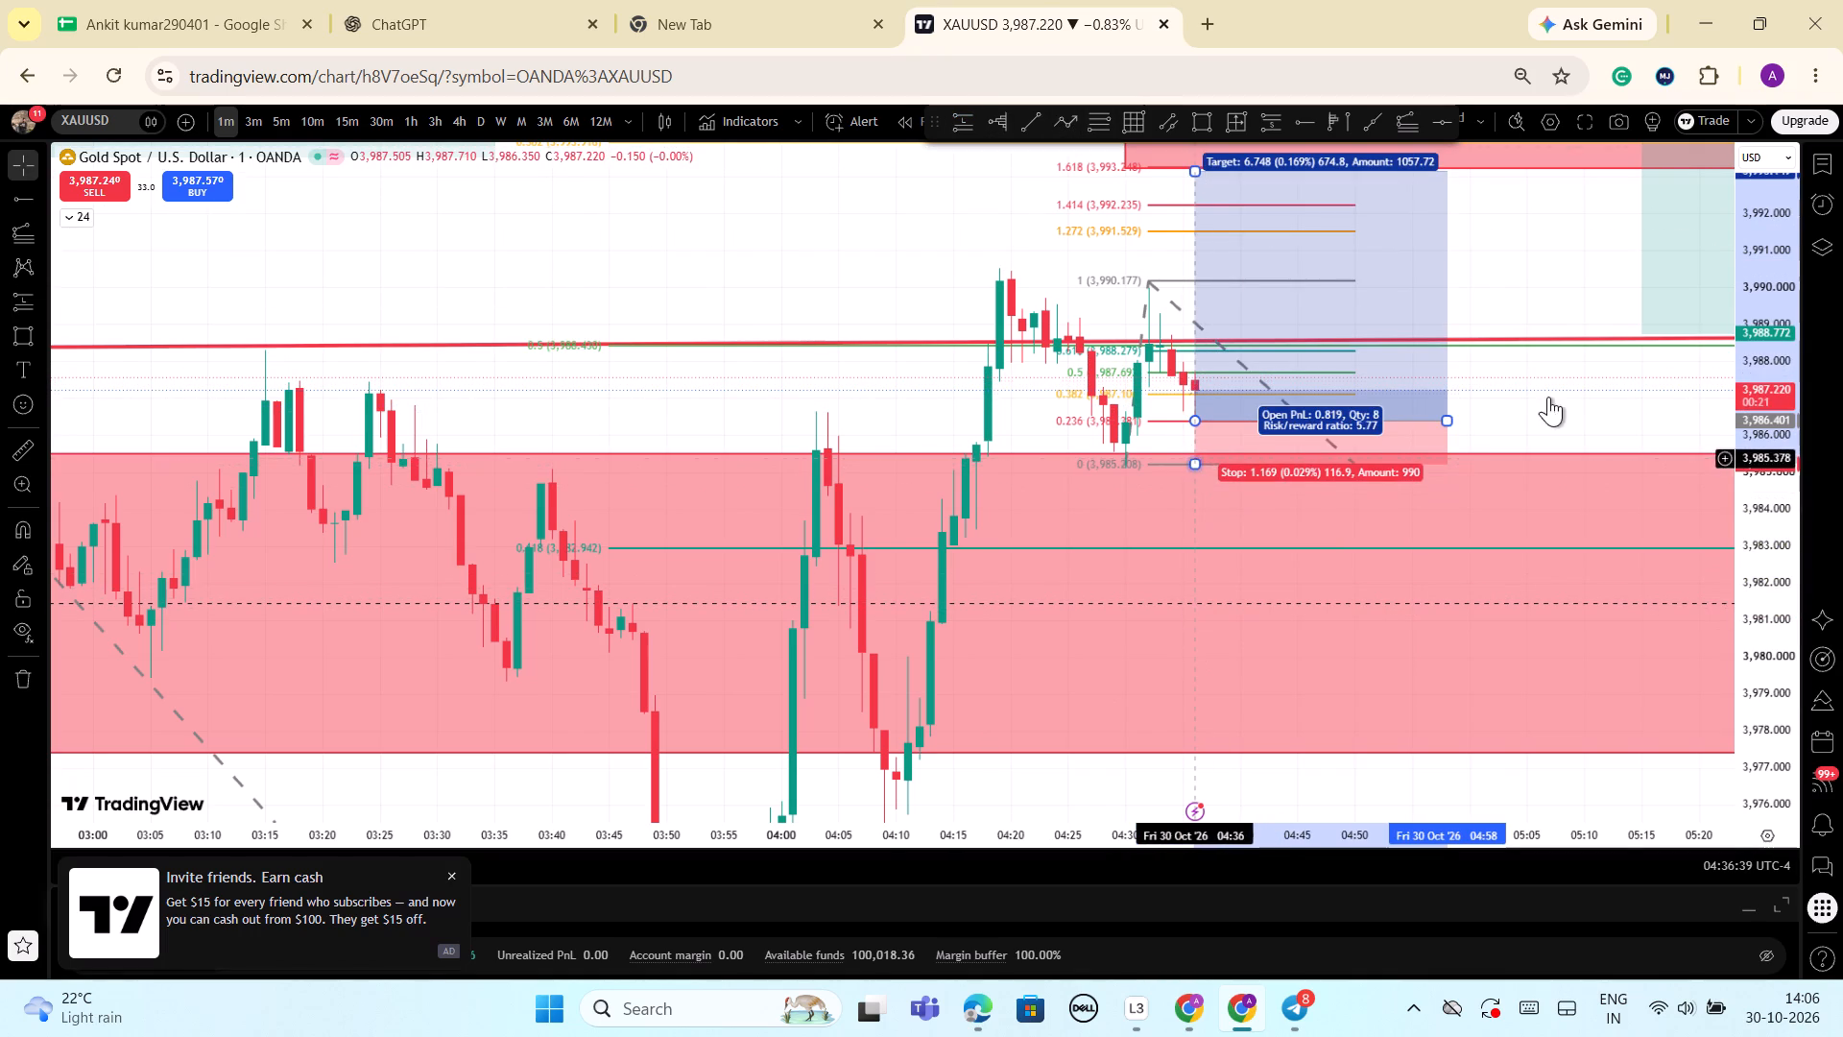
pyautogui.click(1569, 387)
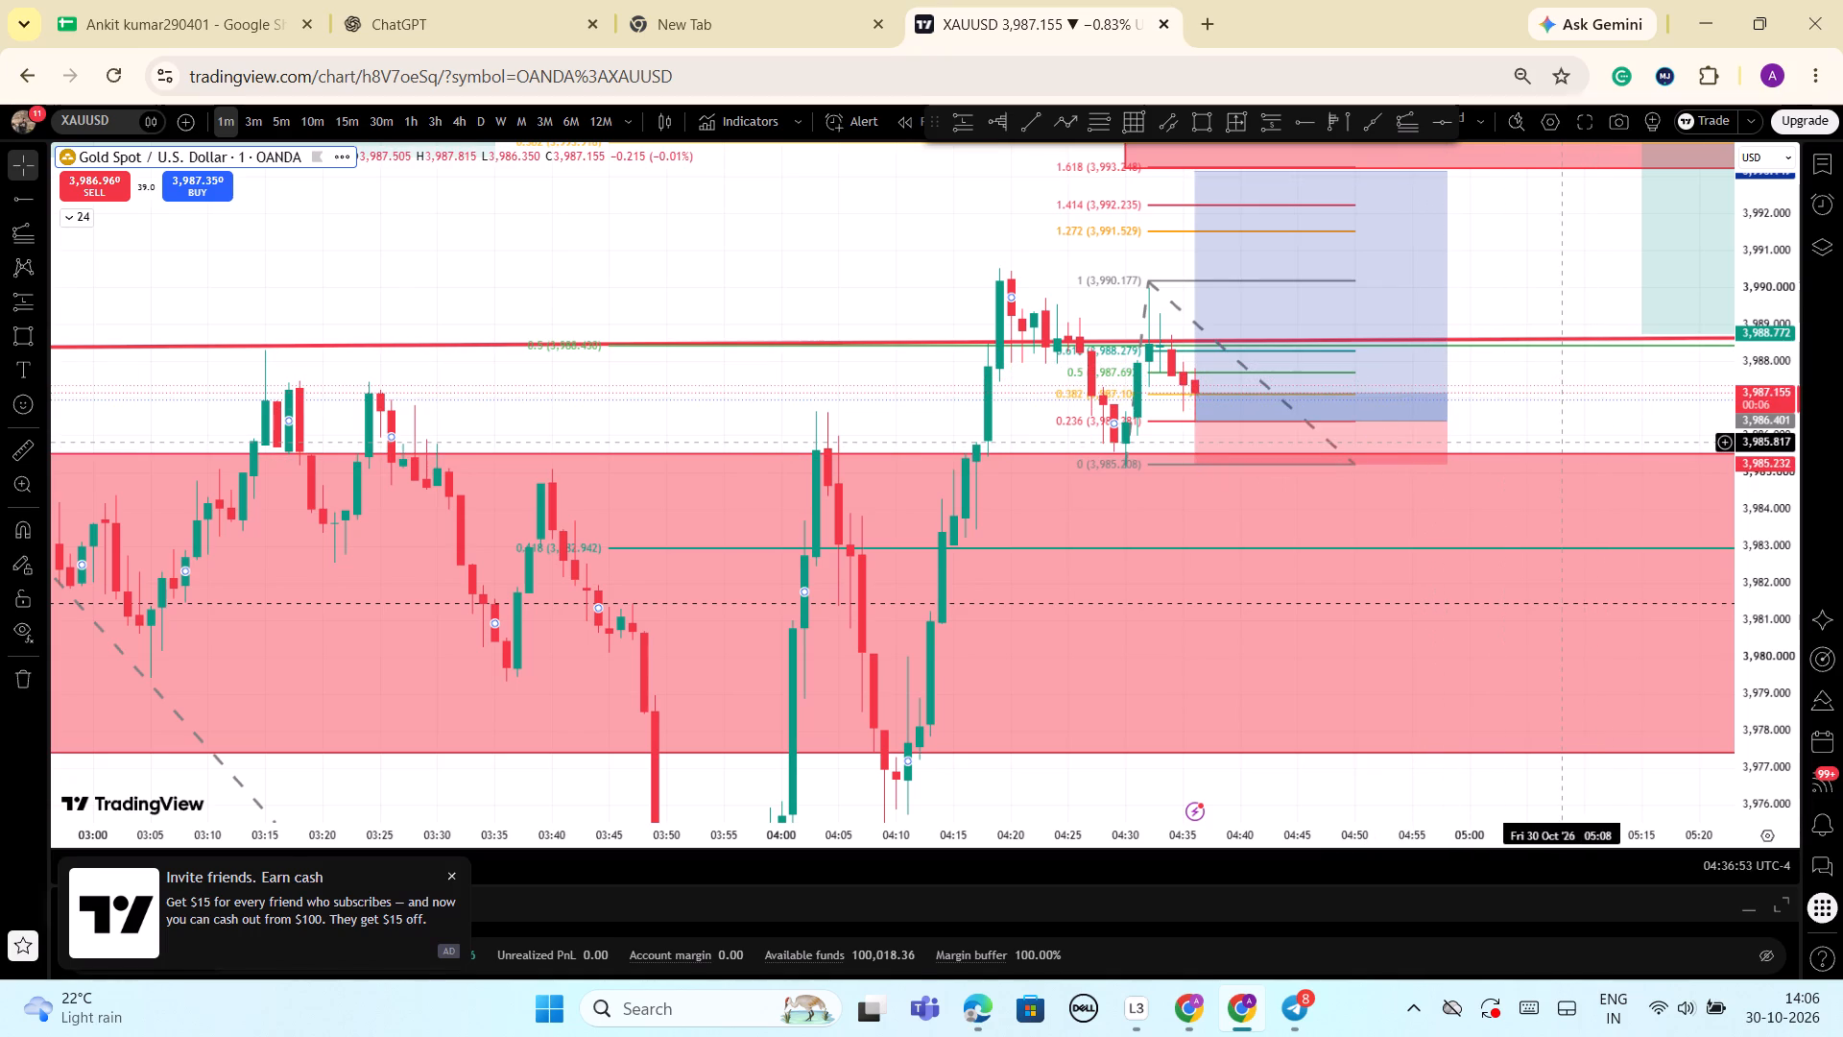
# Examine the latest 1-minute candles against the new long position and the small Fibonacci extension levels.
pyautogui.scroll(5, 1530, 422)
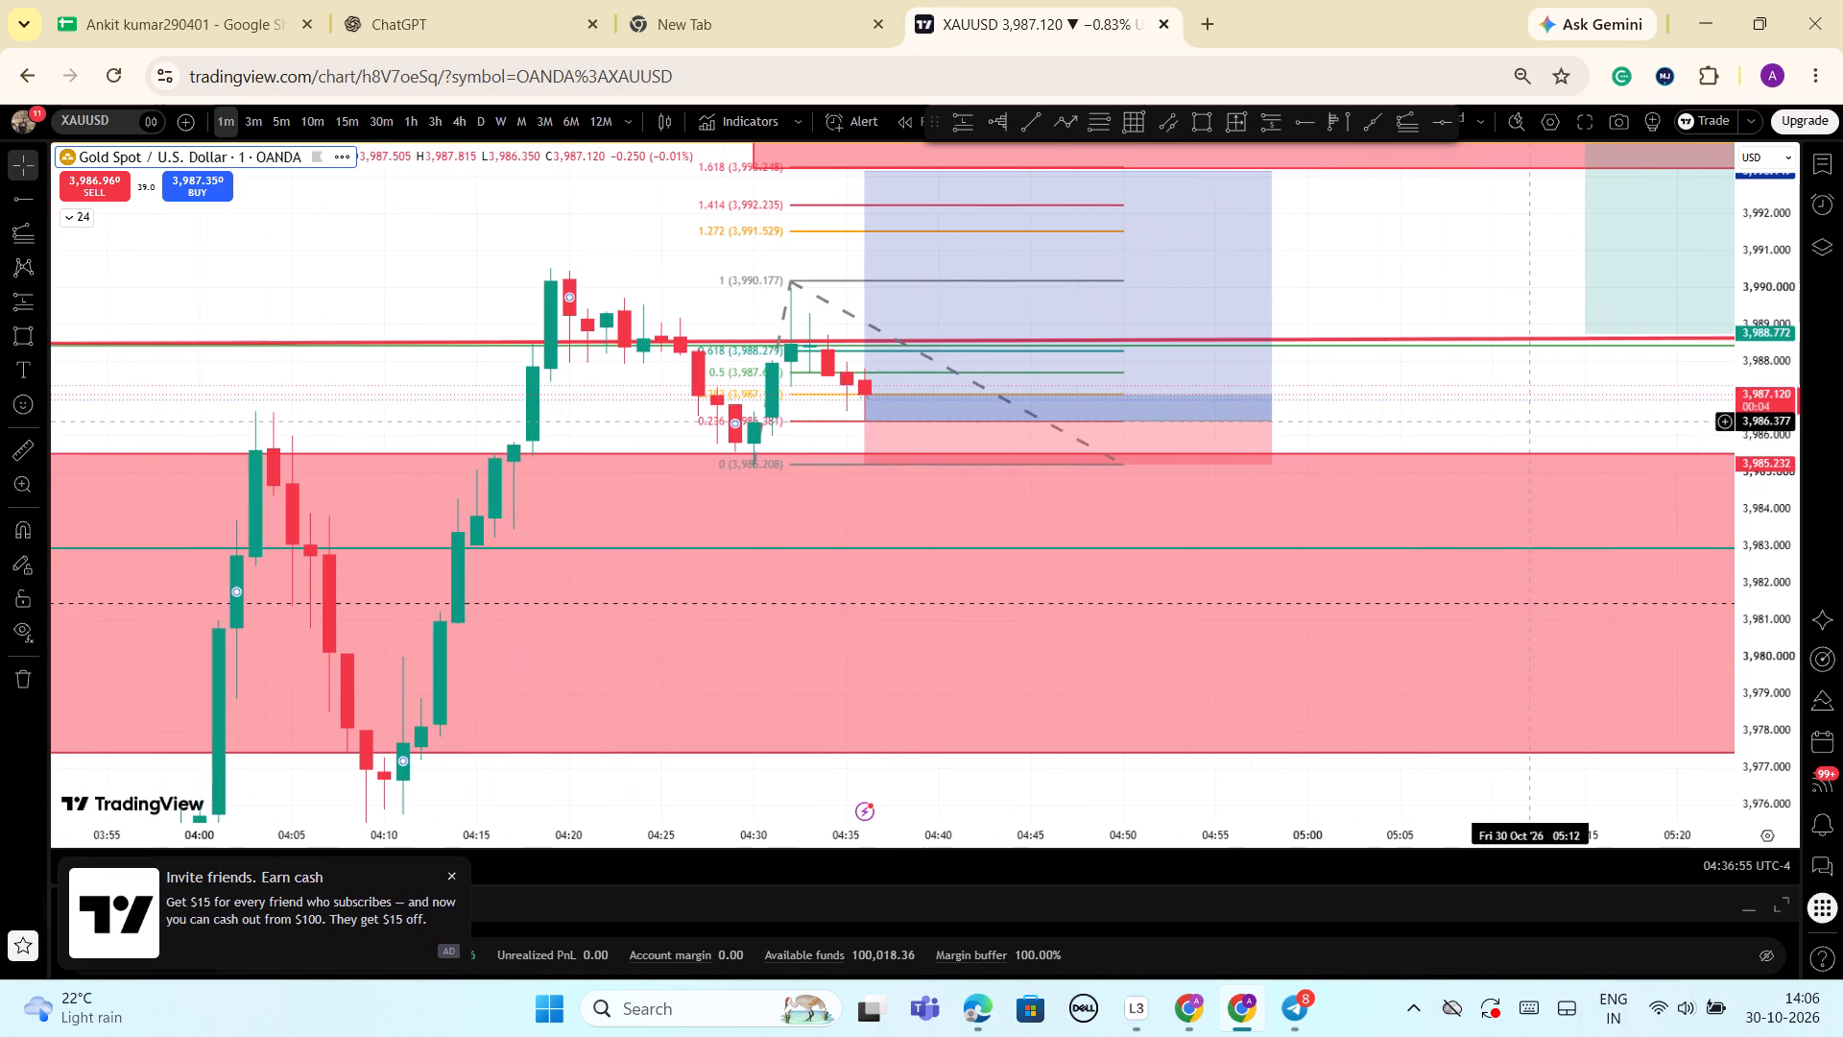
pyautogui.moveTo(1761, 495); pyautogui.dragTo(1777, 362)
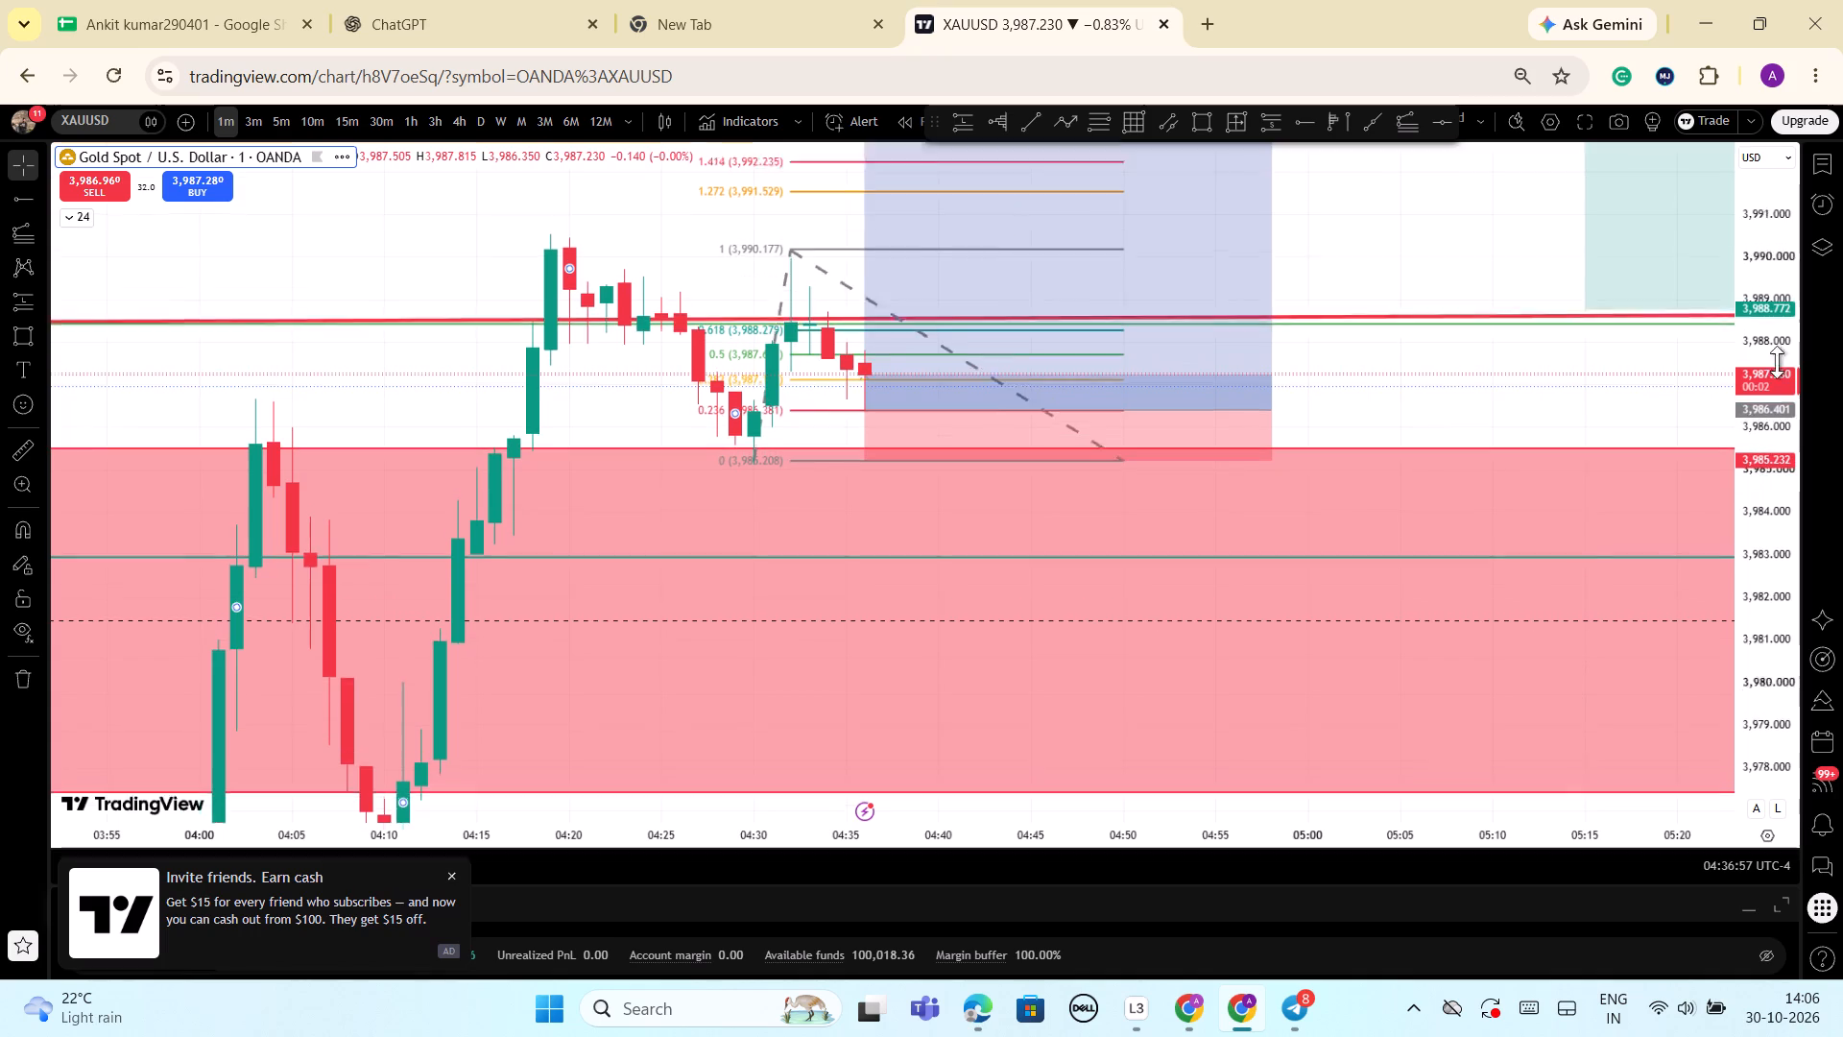
pyautogui.moveTo(1777, 362); pyautogui.dragTo(1802, 194)
pyautogui.moveTo(1406, 315); pyautogui.dragTo(1499, 371)
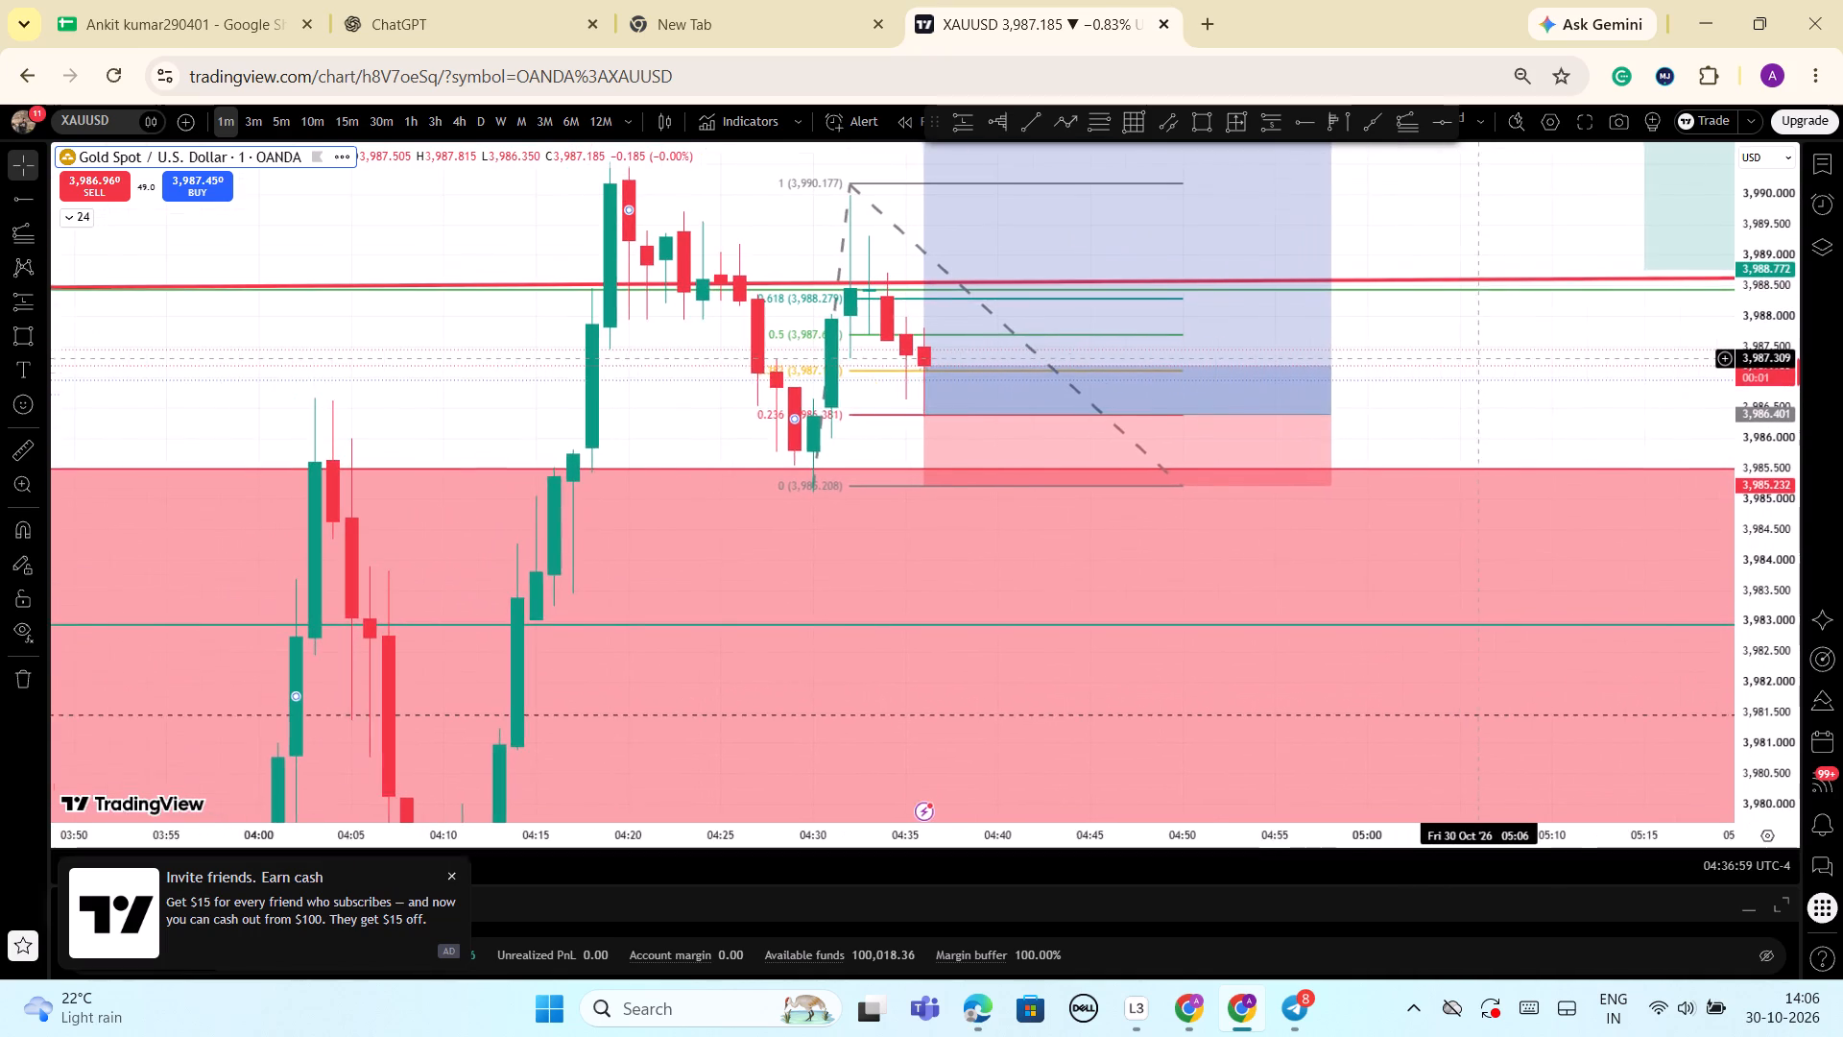
pyautogui.moveTo(1499, 371); pyautogui.dragTo(1506, 374)
pyautogui.scroll(-2, 1454, 338)
pyautogui.moveTo(1793, 331); pyautogui.dragTo(1769, 446)
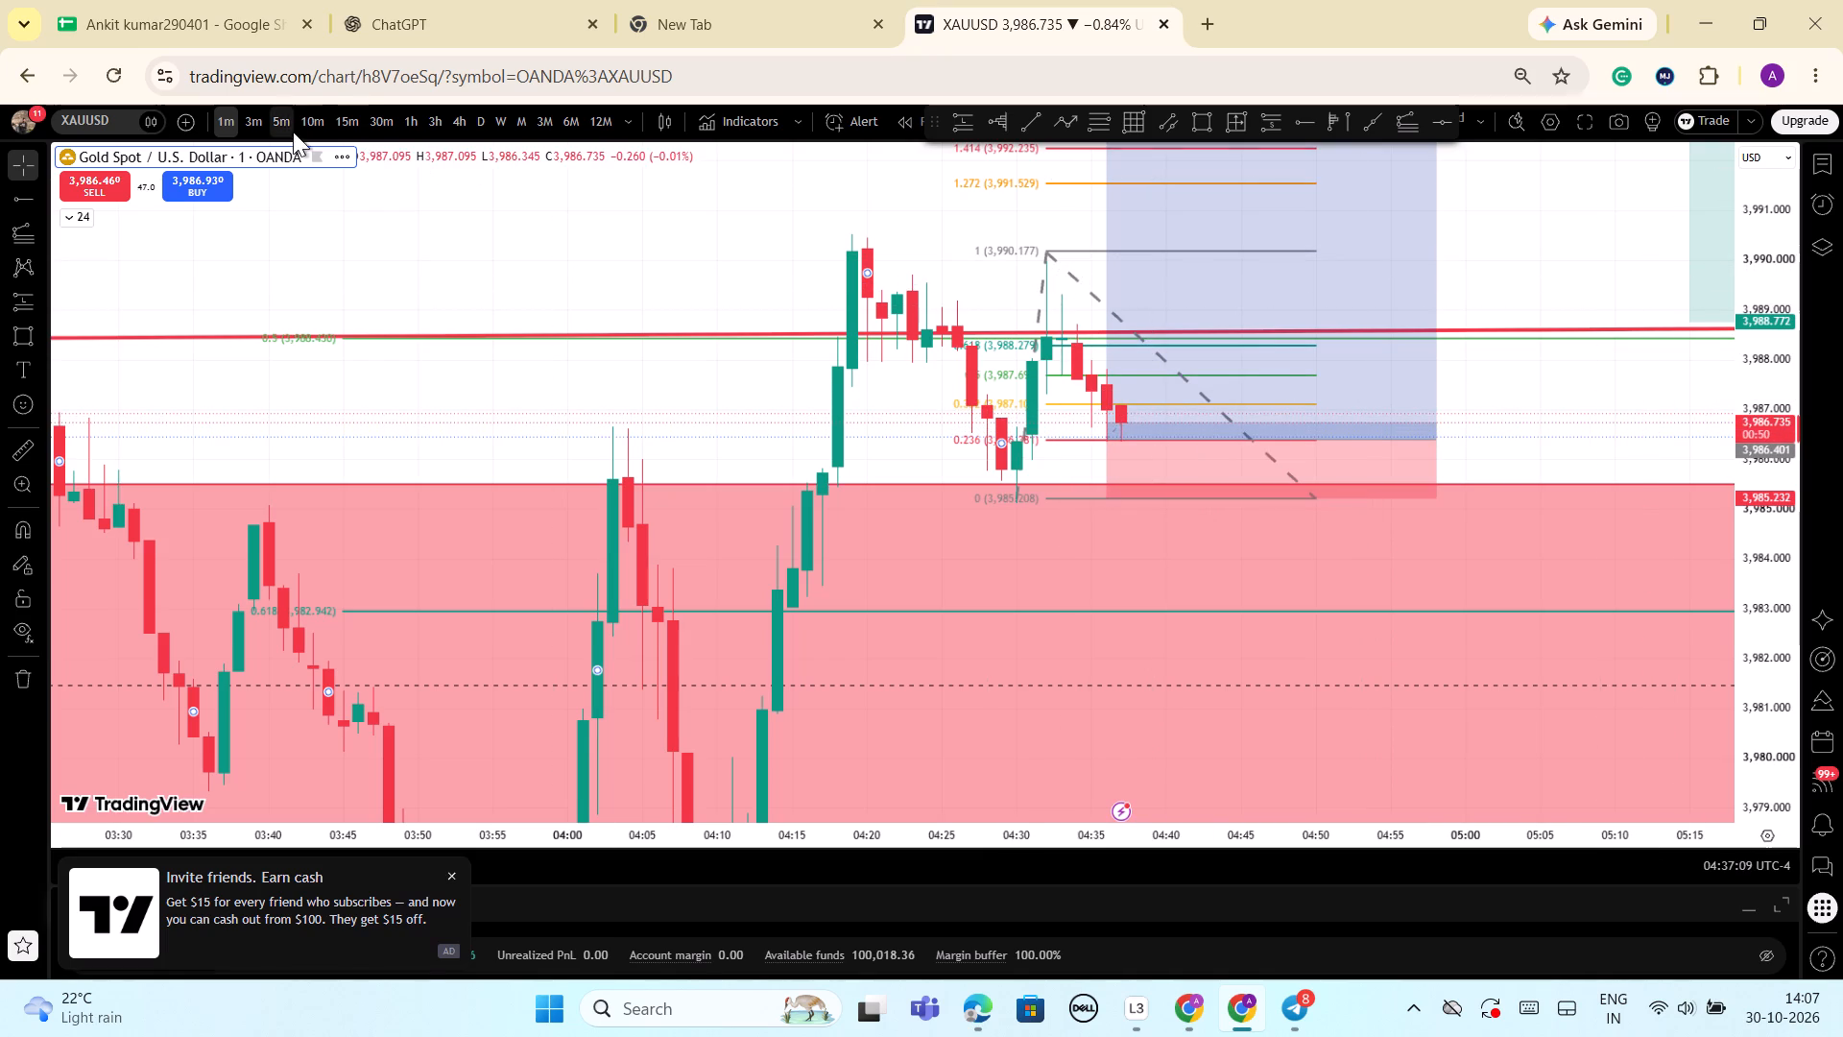
# Switch the chart to the 3-minute timeframe and examine the 30 October decline and rebound around the long position, trend line and Fibonacci levels.
pyautogui.click(259, 125)
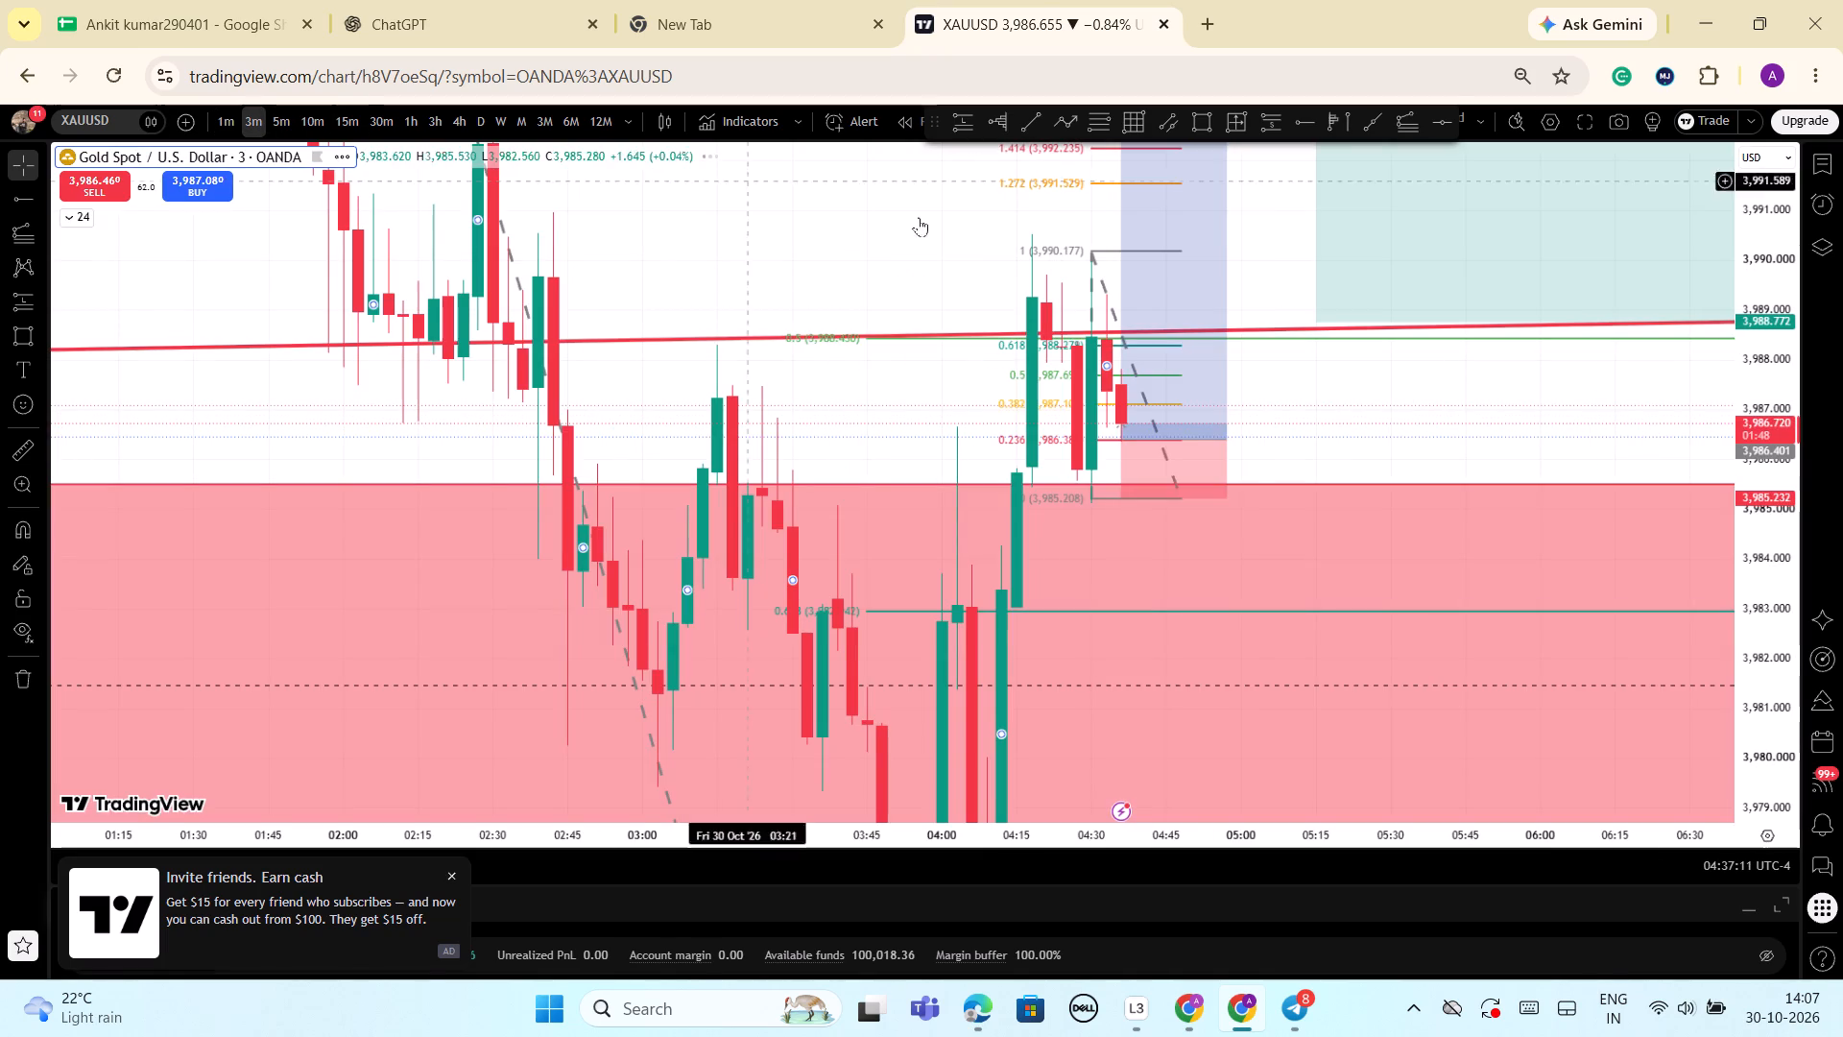
pyautogui.moveTo(1831, 341); pyautogui.dragTo(1823, 435)
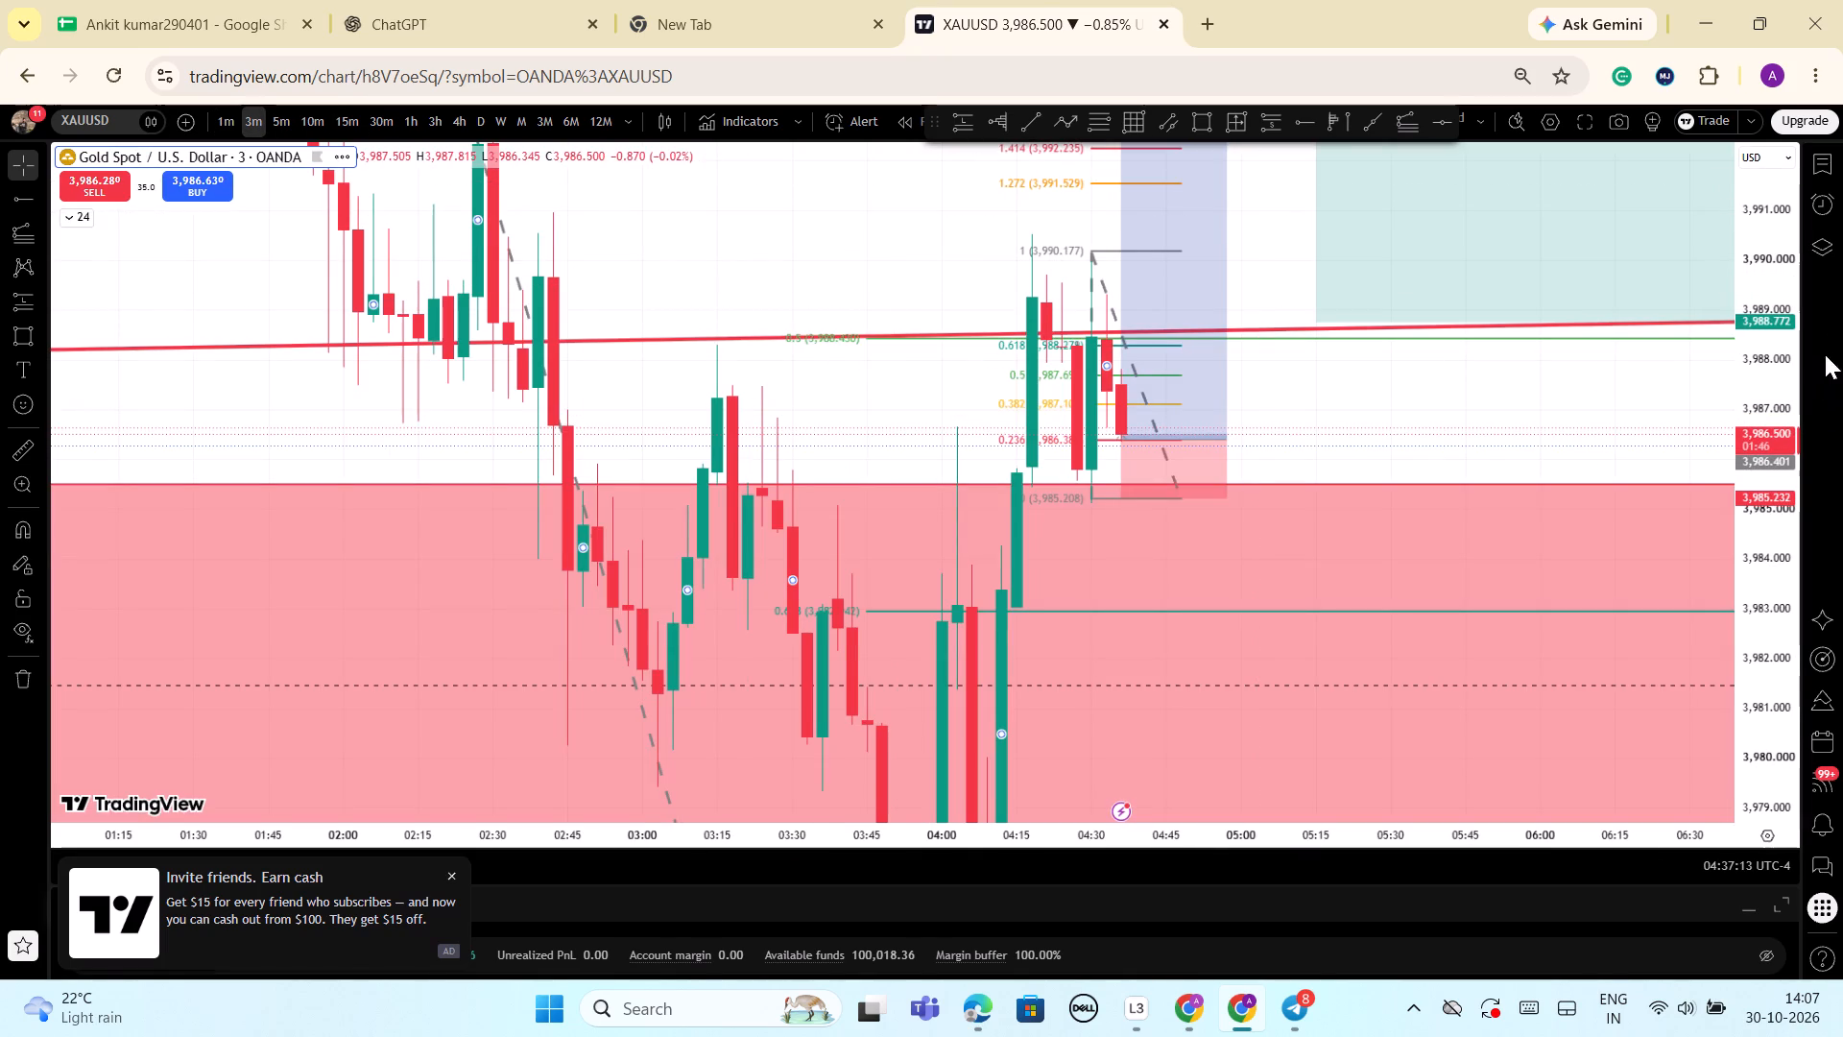
pyautogui.moveTo(1771, 325); pyautogui.dragTo(1770, 475)
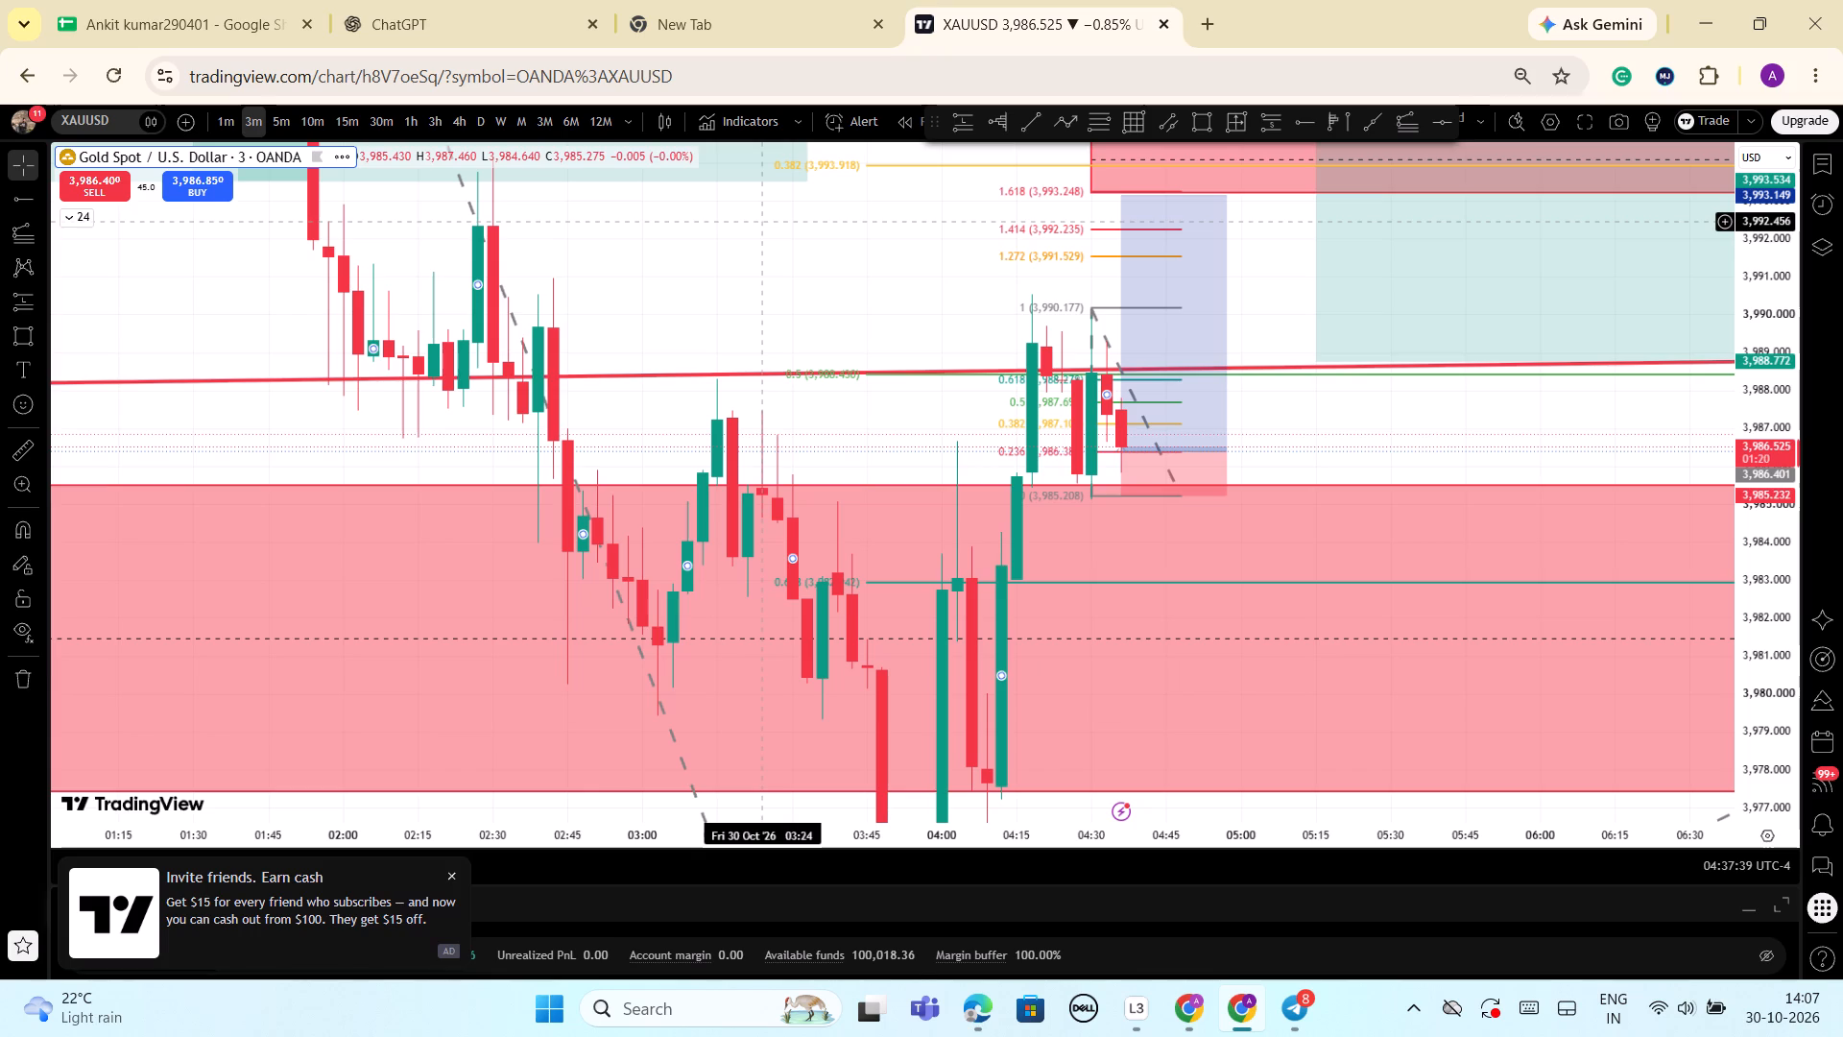
pyautogui.scroll(-1, 763, 221)
pyautogui.scroll(1, 763, 221)
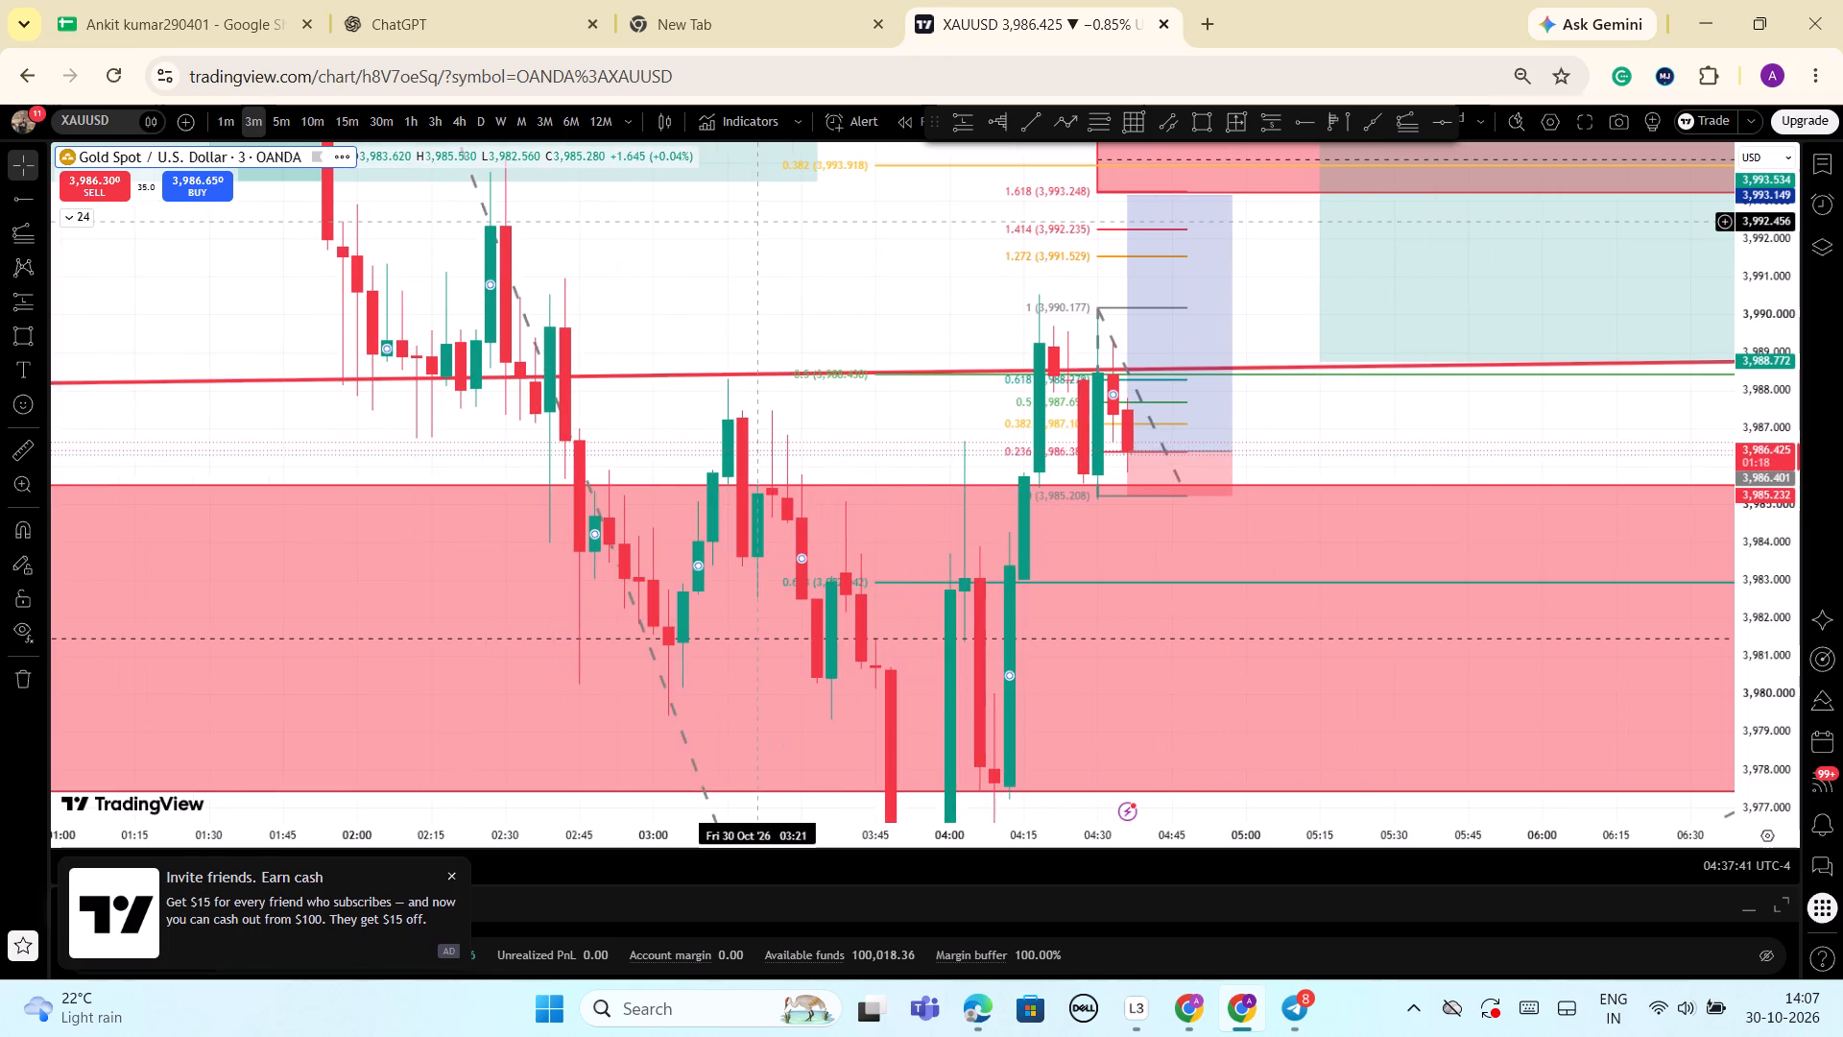
pyautogui.scroll(4, 763, 221)
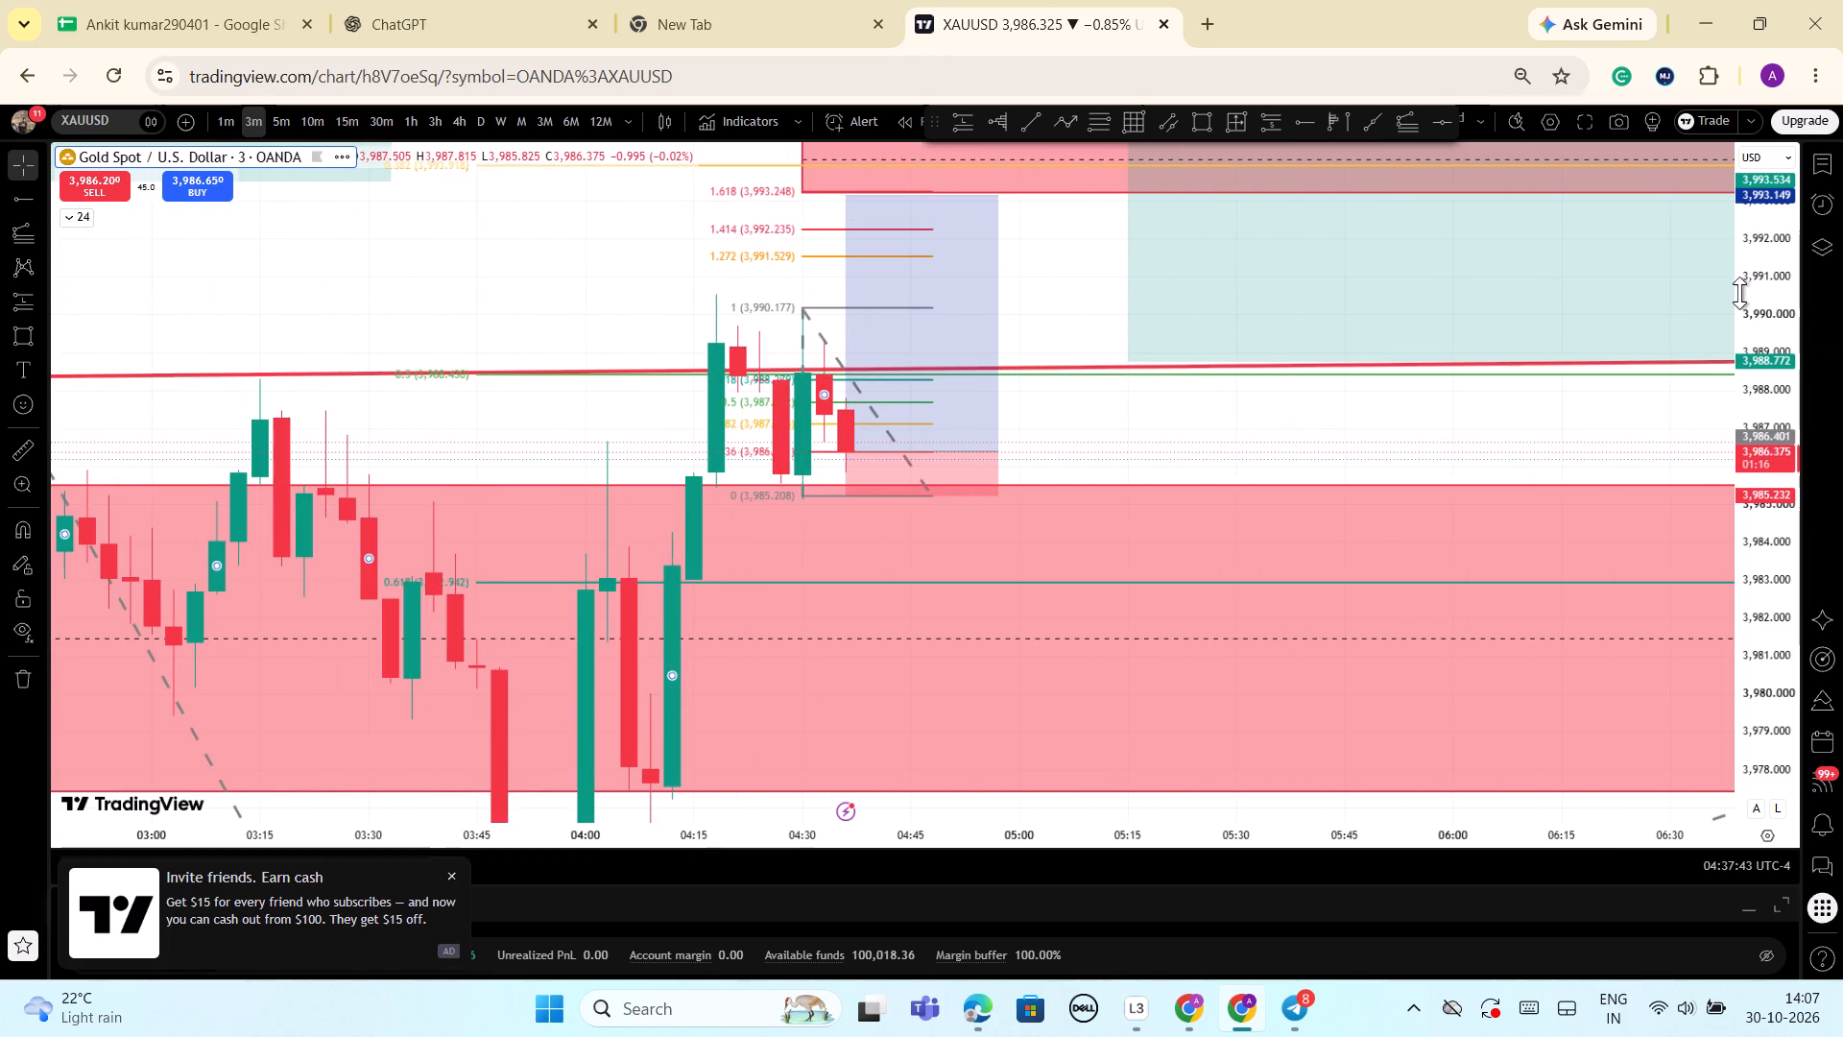
pyautogui.moveTo(1757, 278); pyautogui.dragTo(1767, 461)
pyautogui.scroll(-4, 1558, 448)
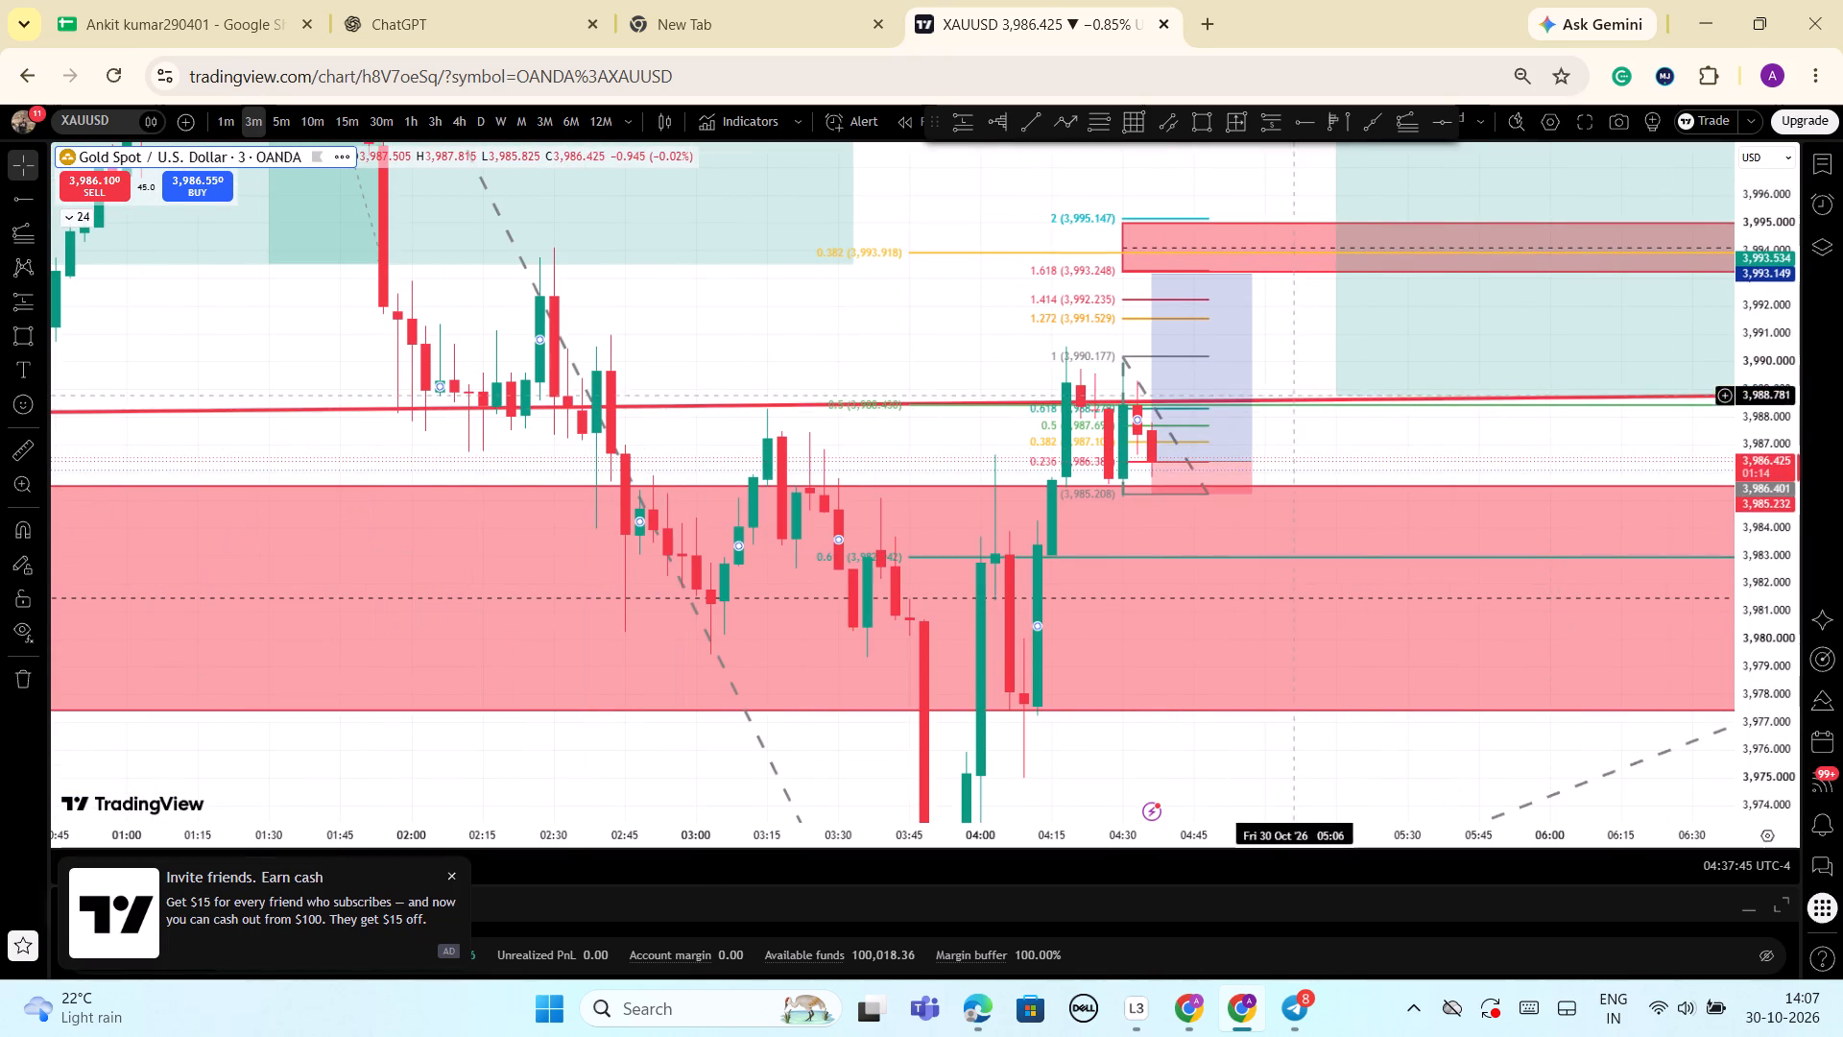
pyautogui.moveTo(1407, 440); pyautogui.dragTo(1433, 454)
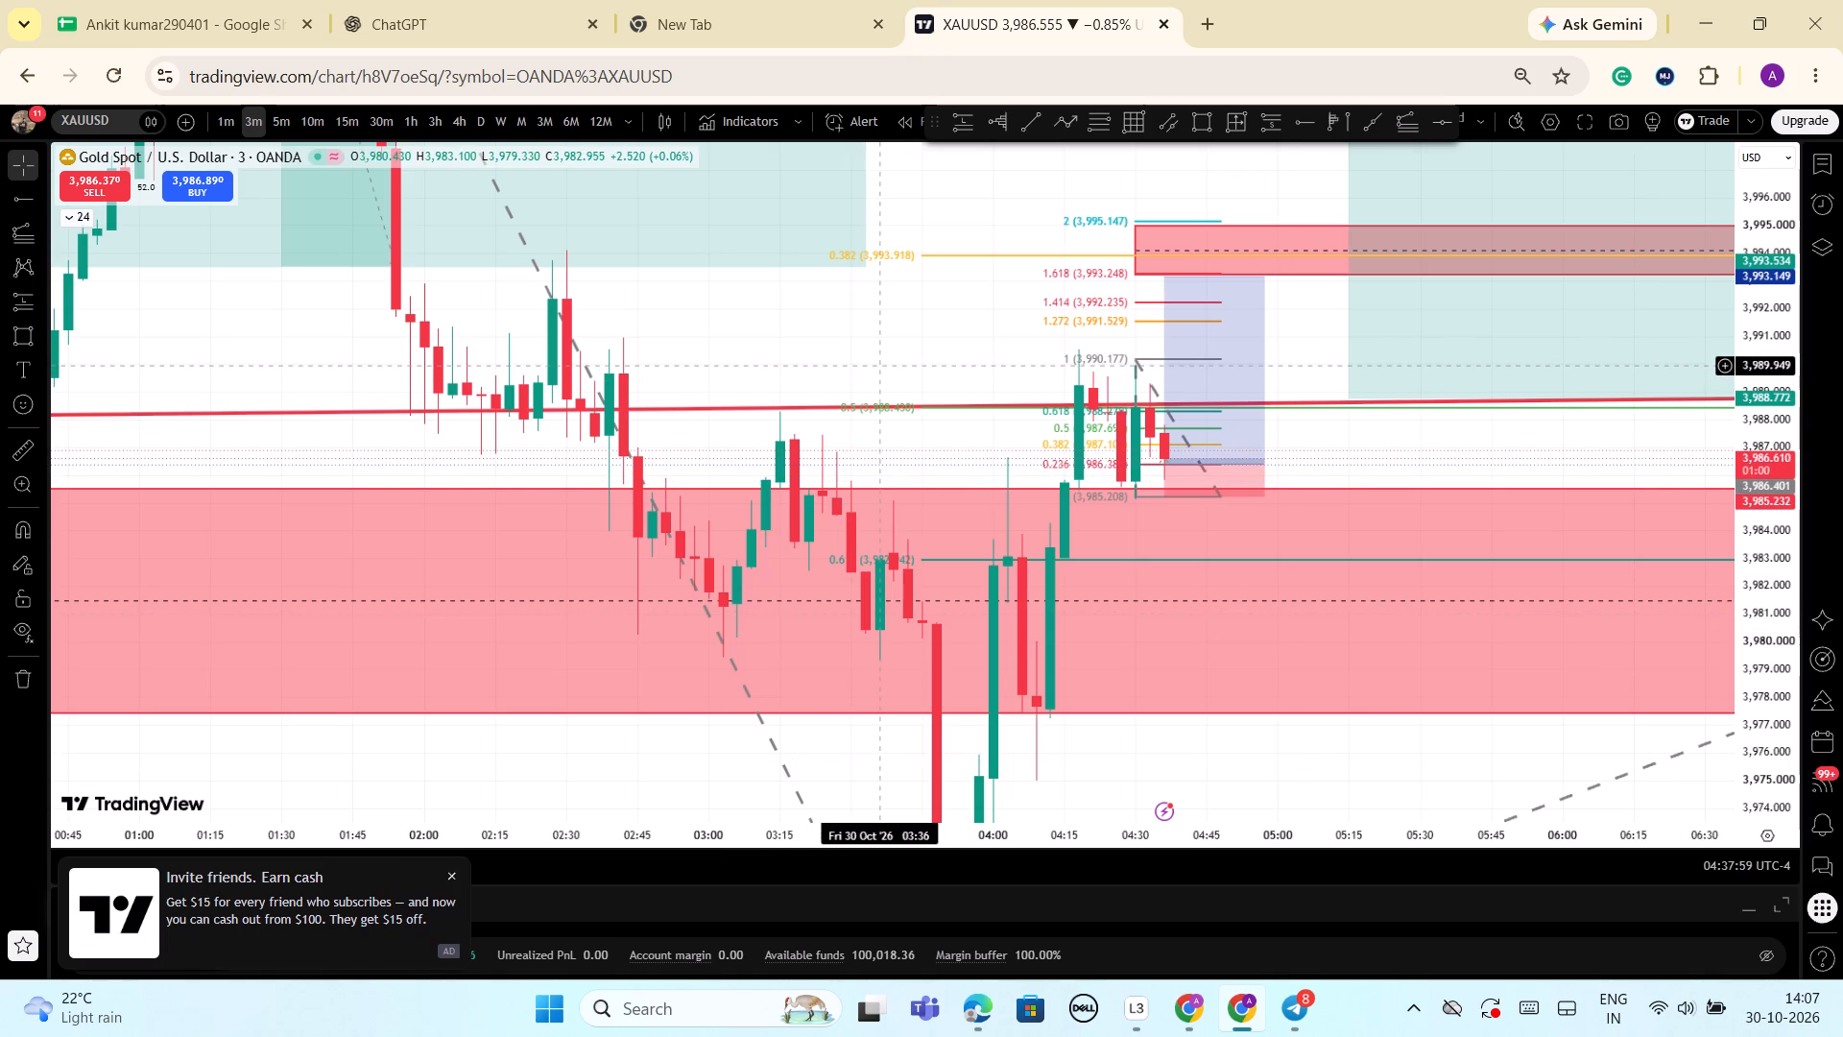
pyautogui.scroll(-3, 1262, 469)
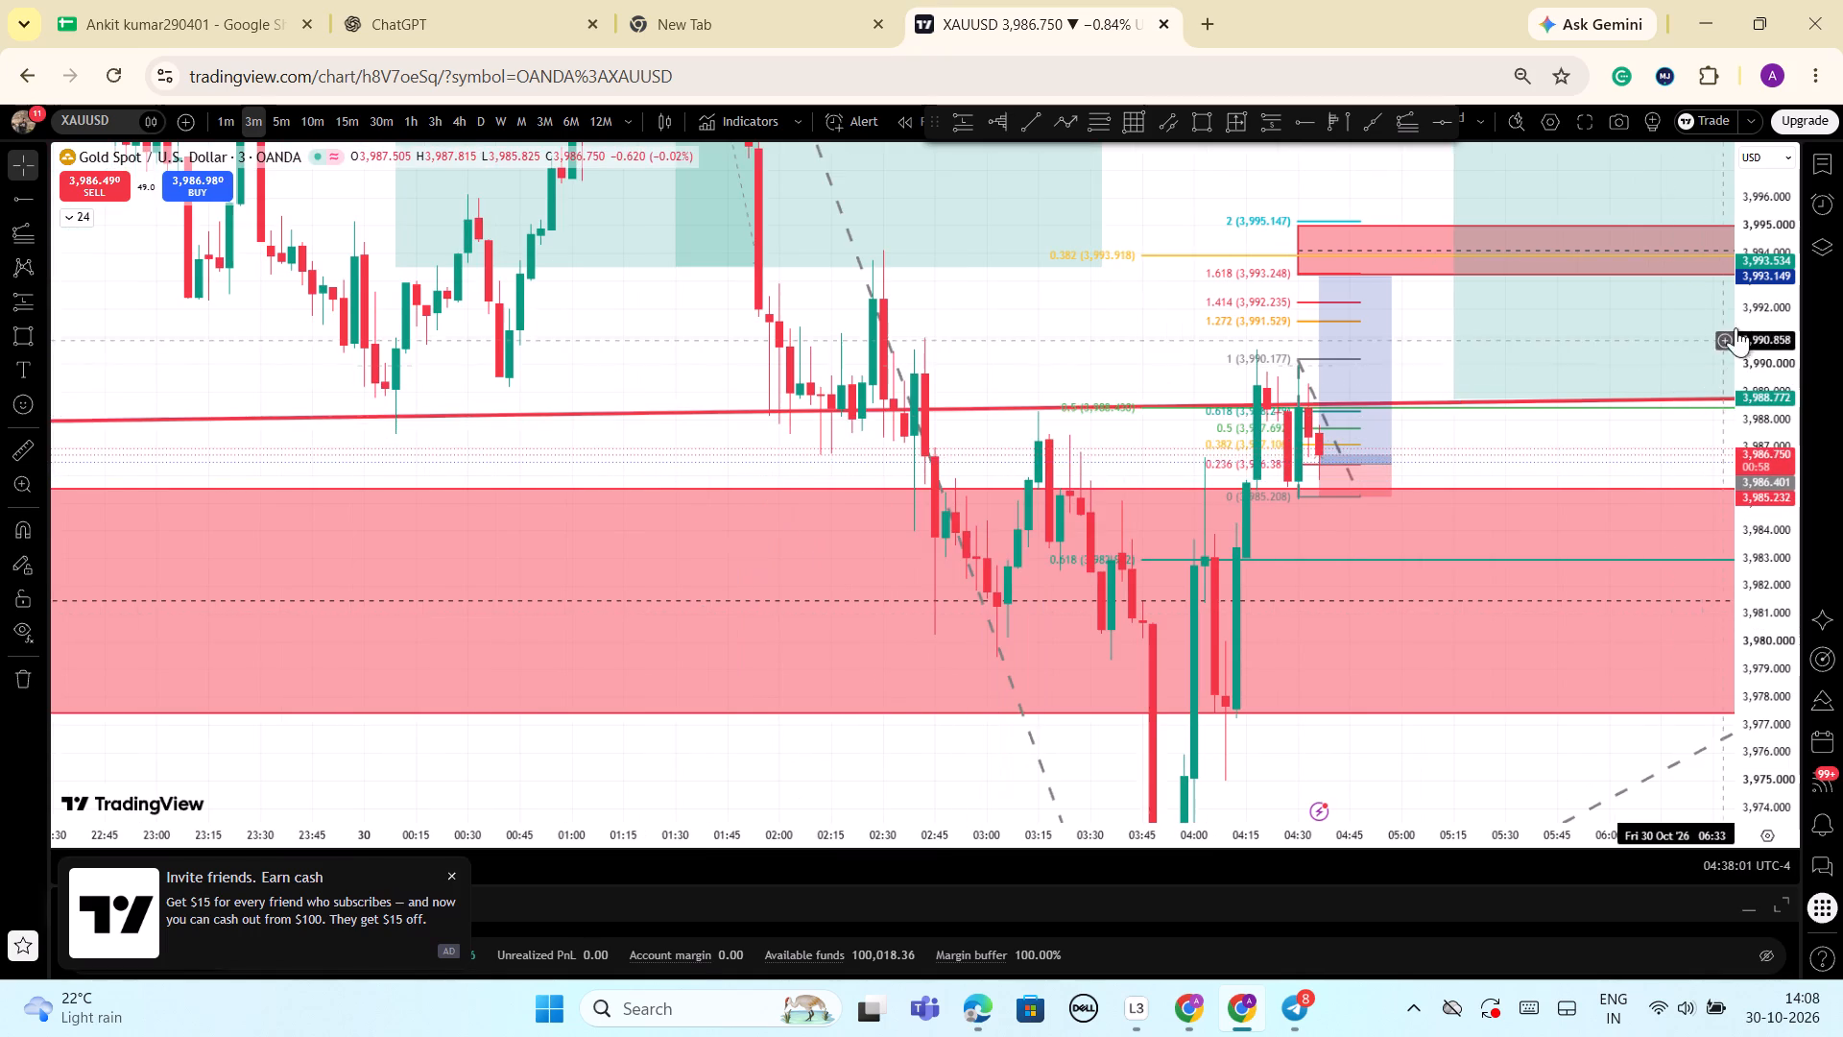
pyautogui.moveTo(1741, 319); pyautogui.dragTo(1735, 685)
pyautogui.scroll(-3, 1126, 538)
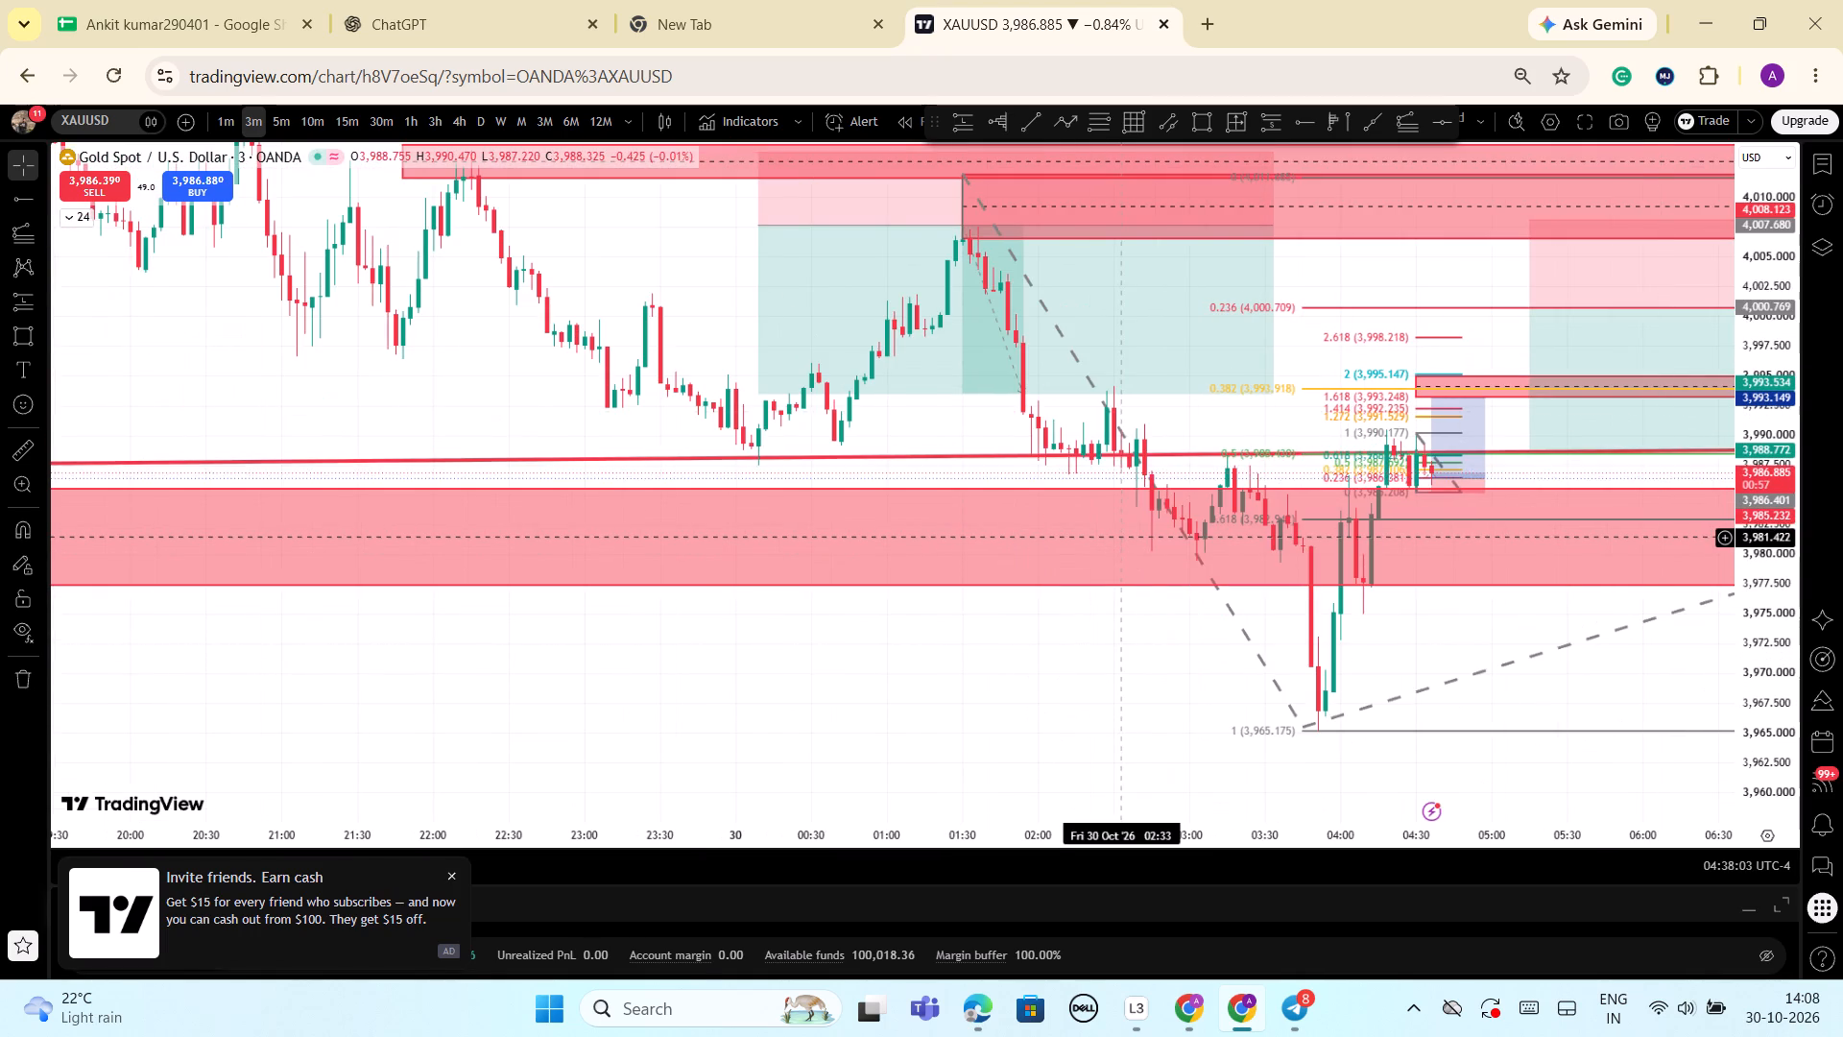
pyautogui.scroll(2, 816, 334)
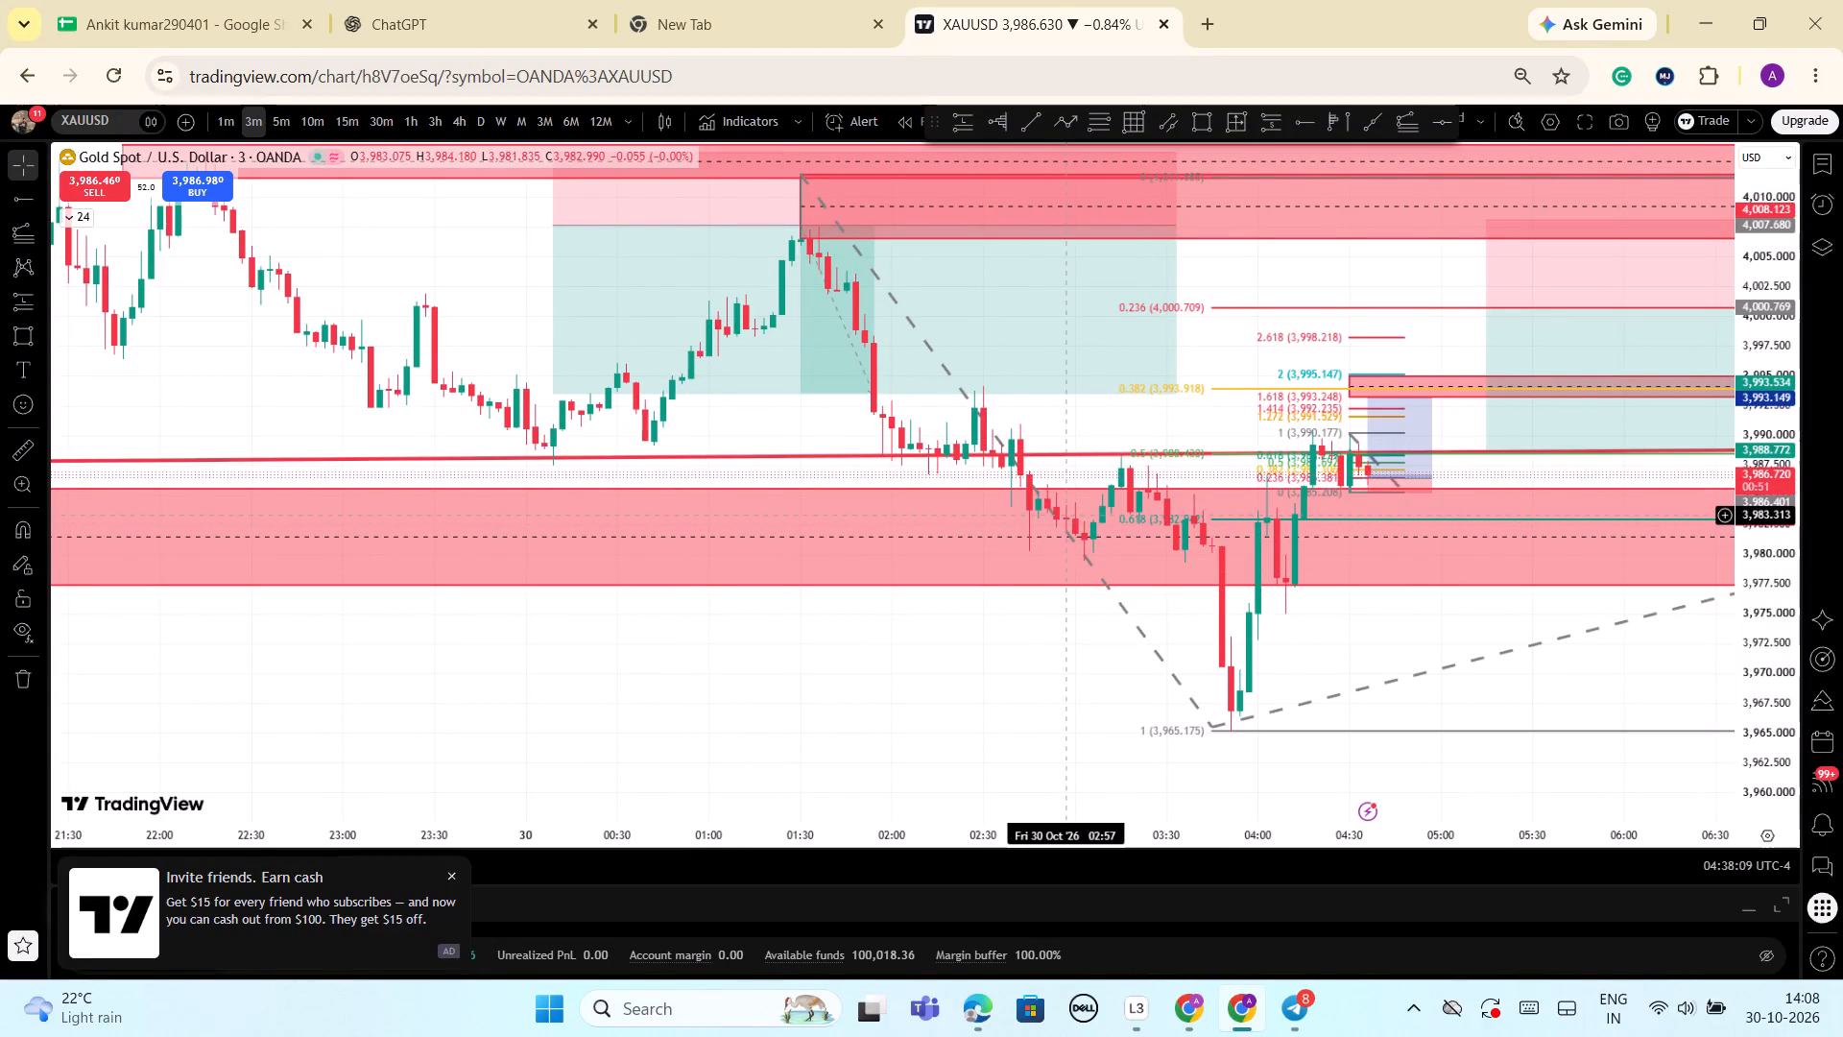
pyautogui.scroll(5, 1387, 515)
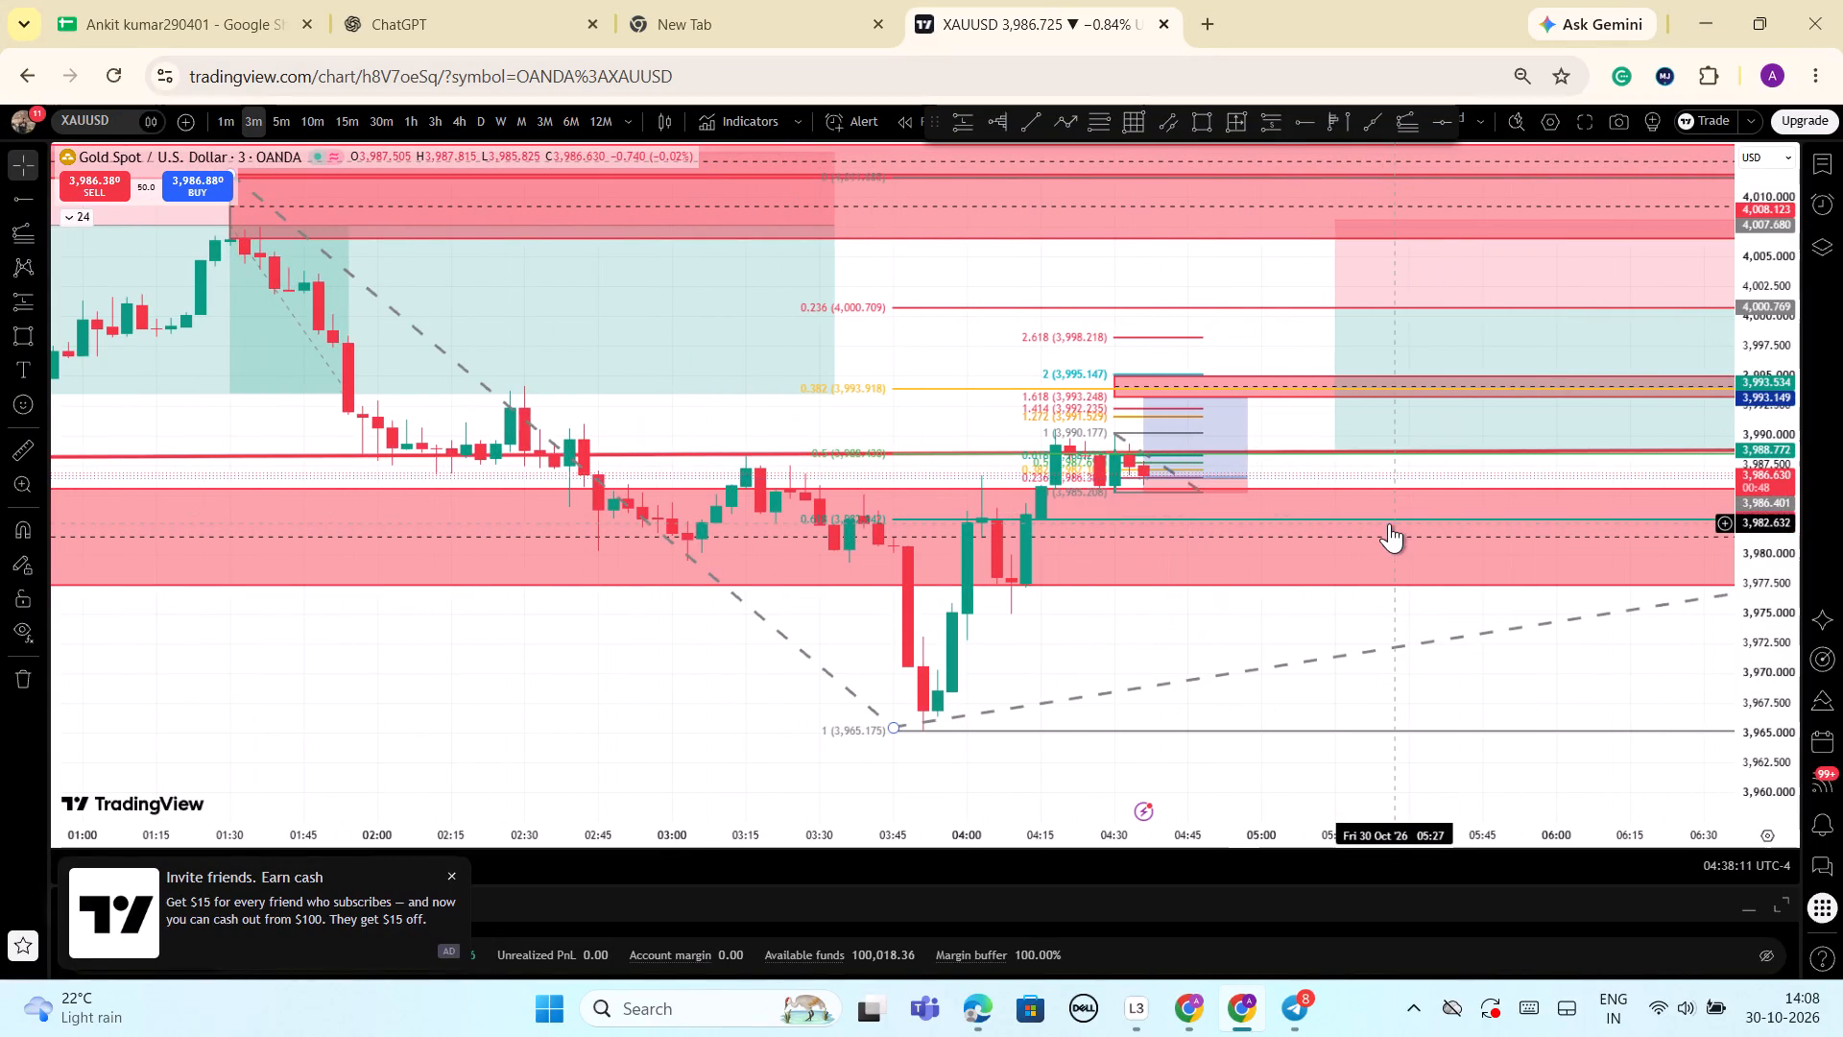
pyautogui.moveTo(1763, 767); pyautogui.dragTo(1711, 486)
pyautogui.scroll(3, 1041, 534)
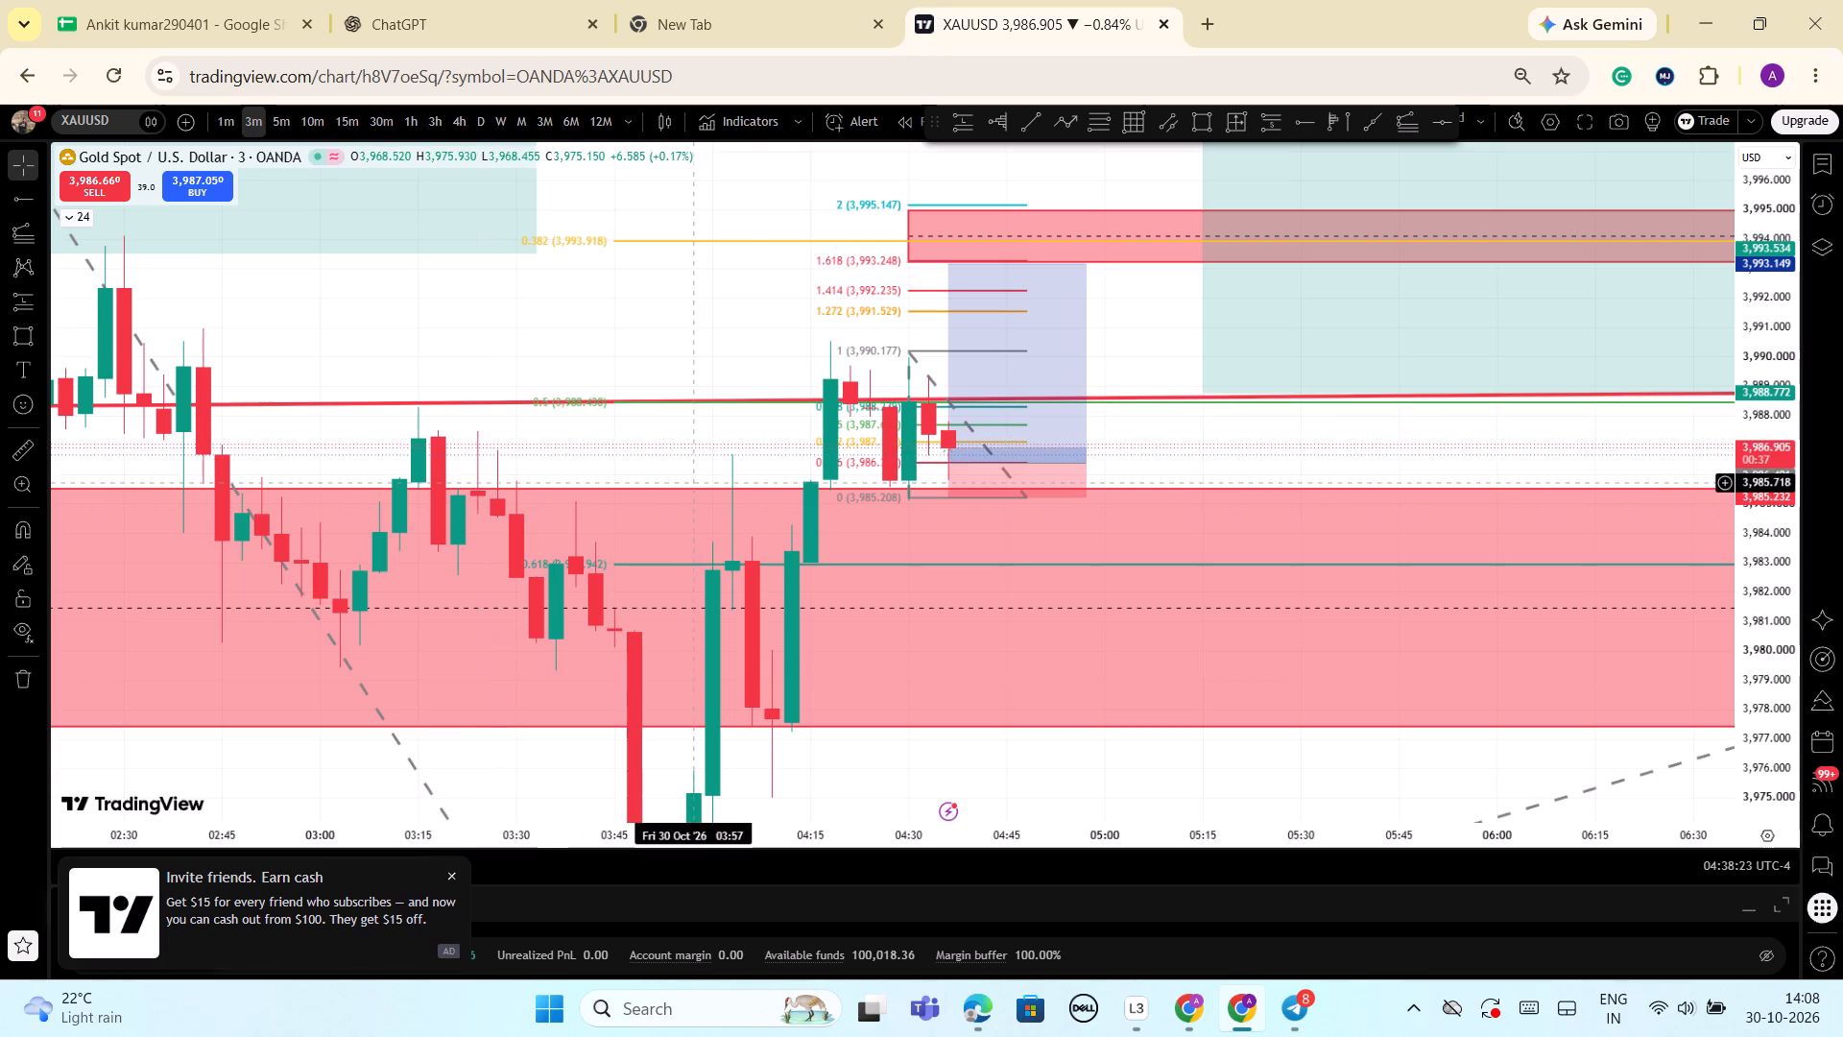
# Examine the 3-minute candles around the long position, the small Fibonacci extension levels and the red zone below the trend line.
pyautogui.scroll(-1, 899, 602)
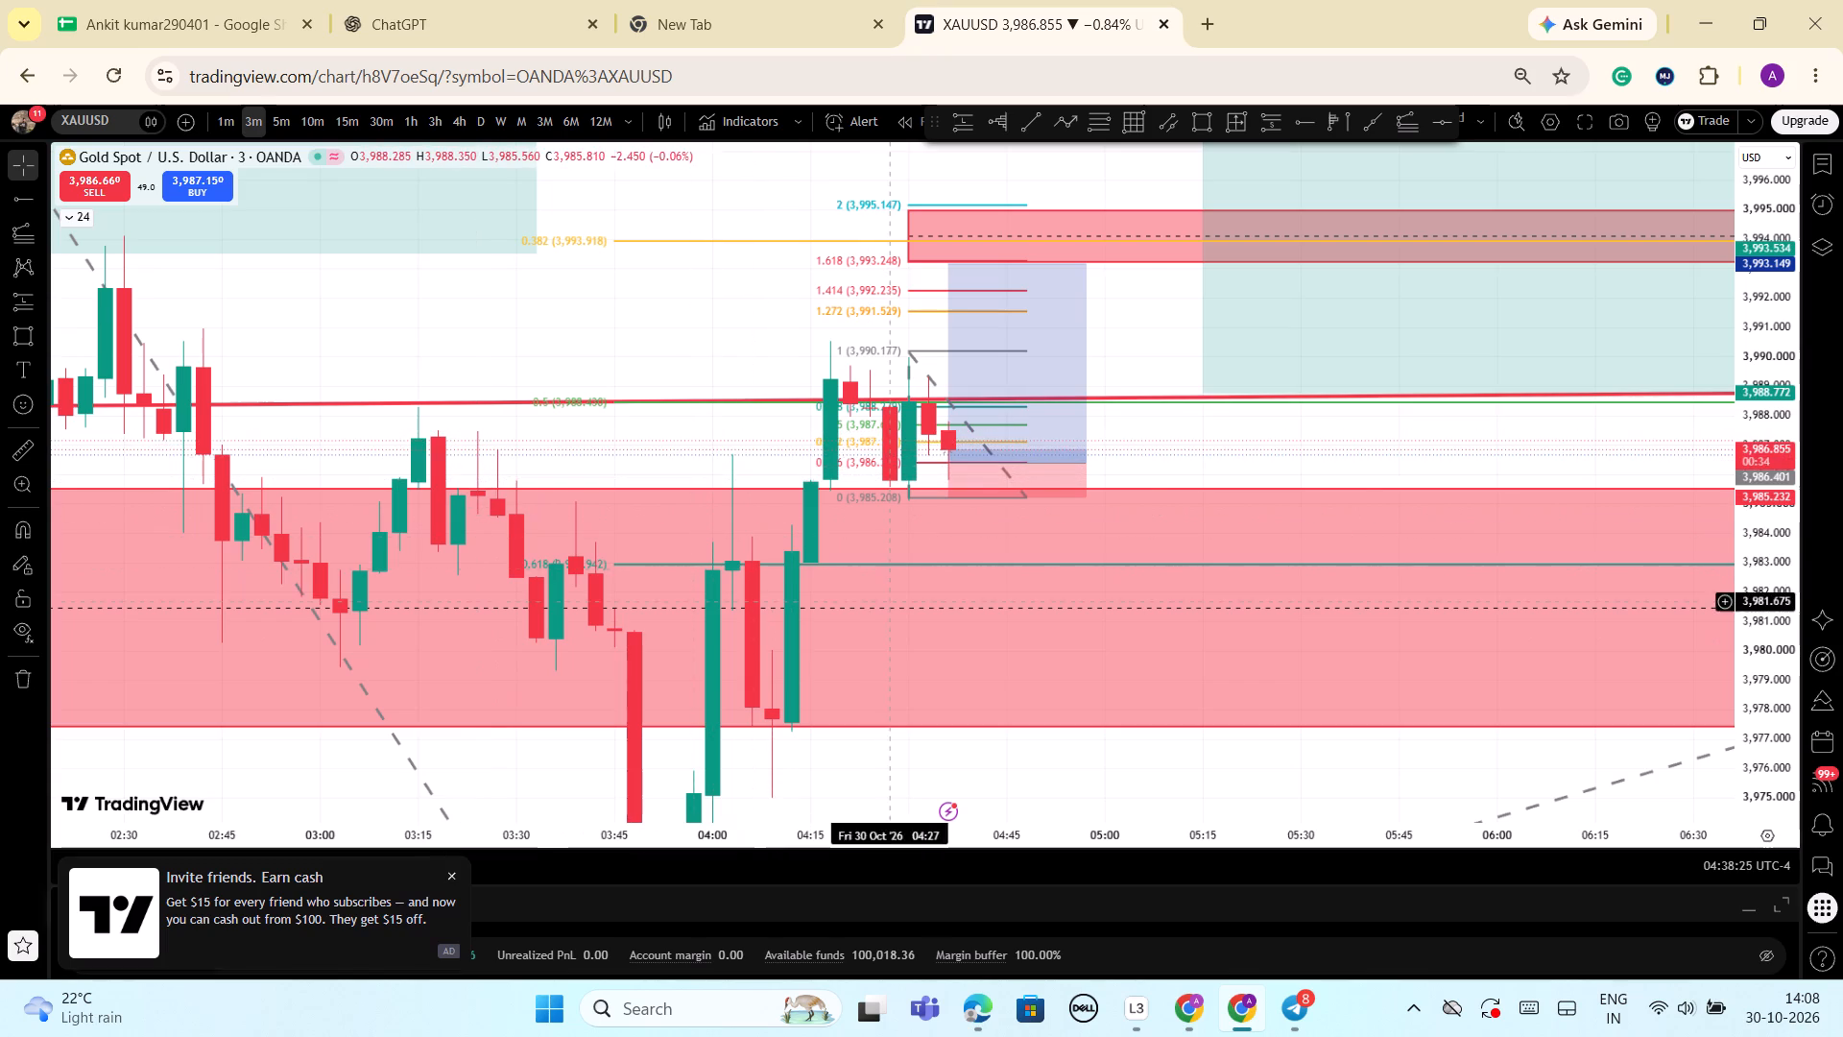
pyautogui.moveTo(1374, 458); pyautogui.dragTo(1400, 402)
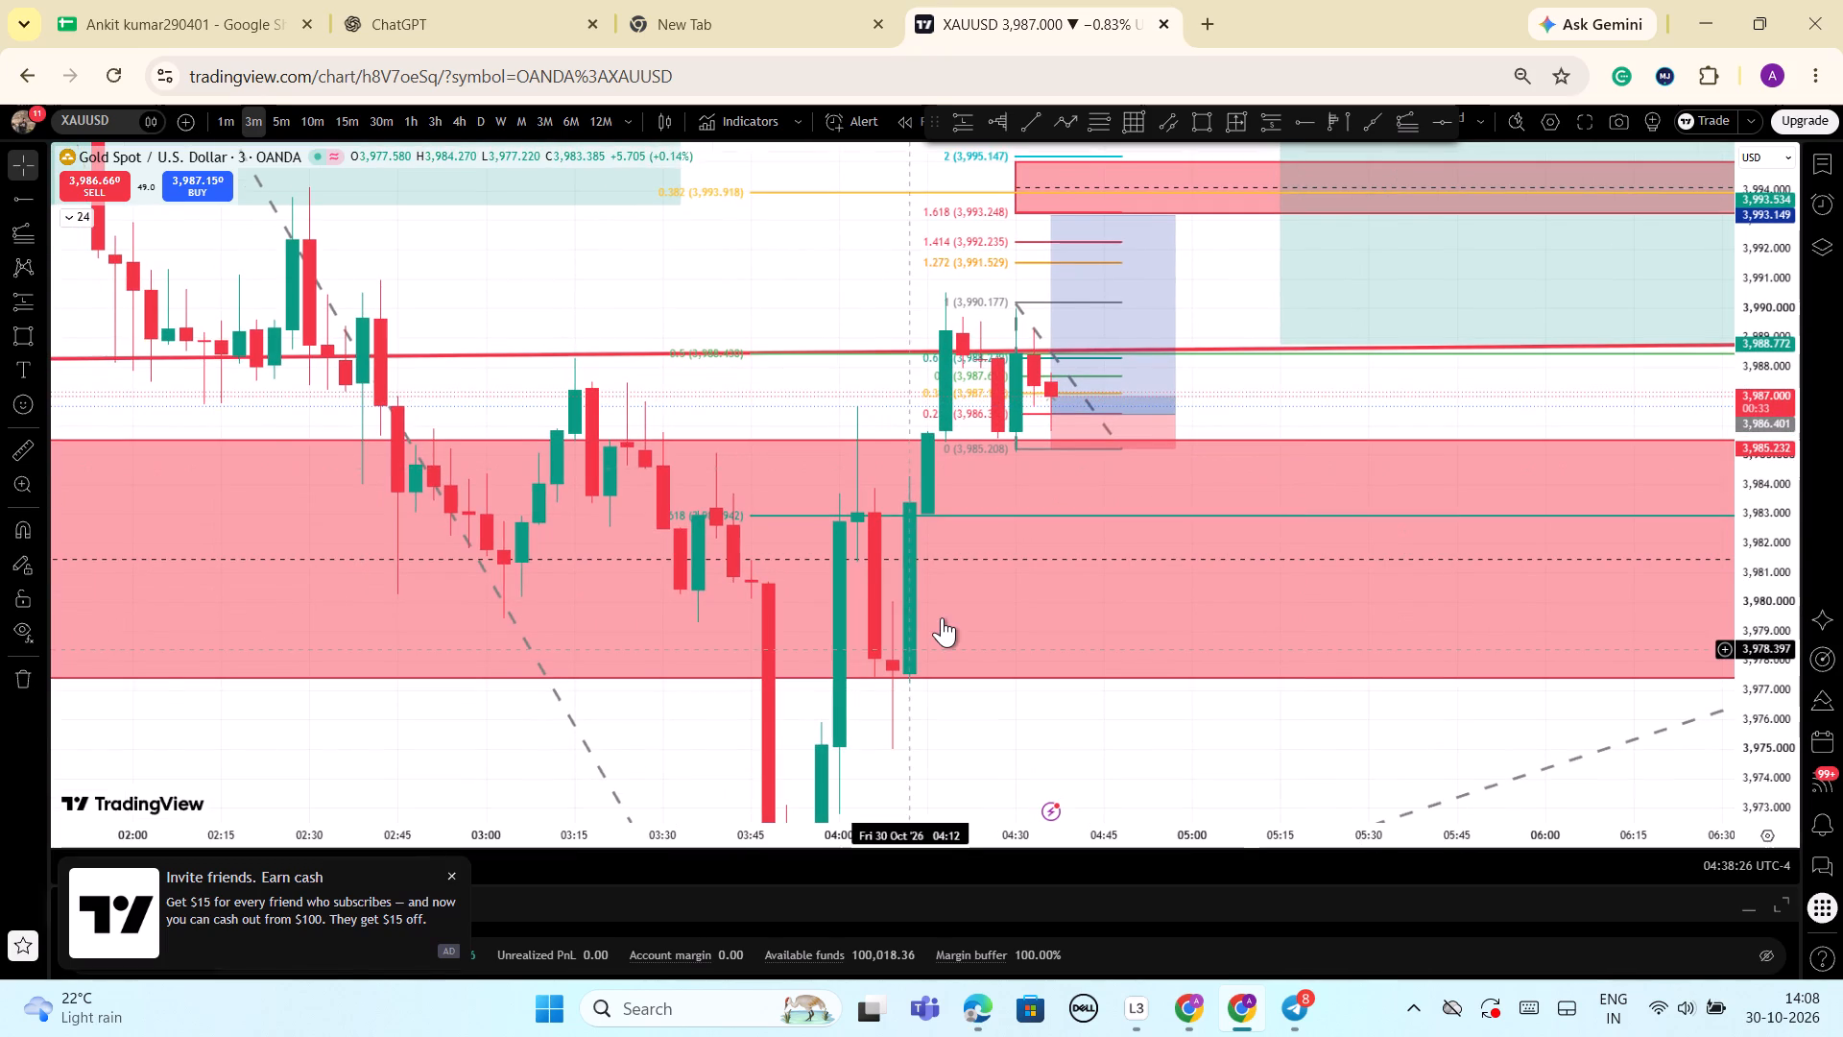
pyautogui.scroll(1, 1381, 736)
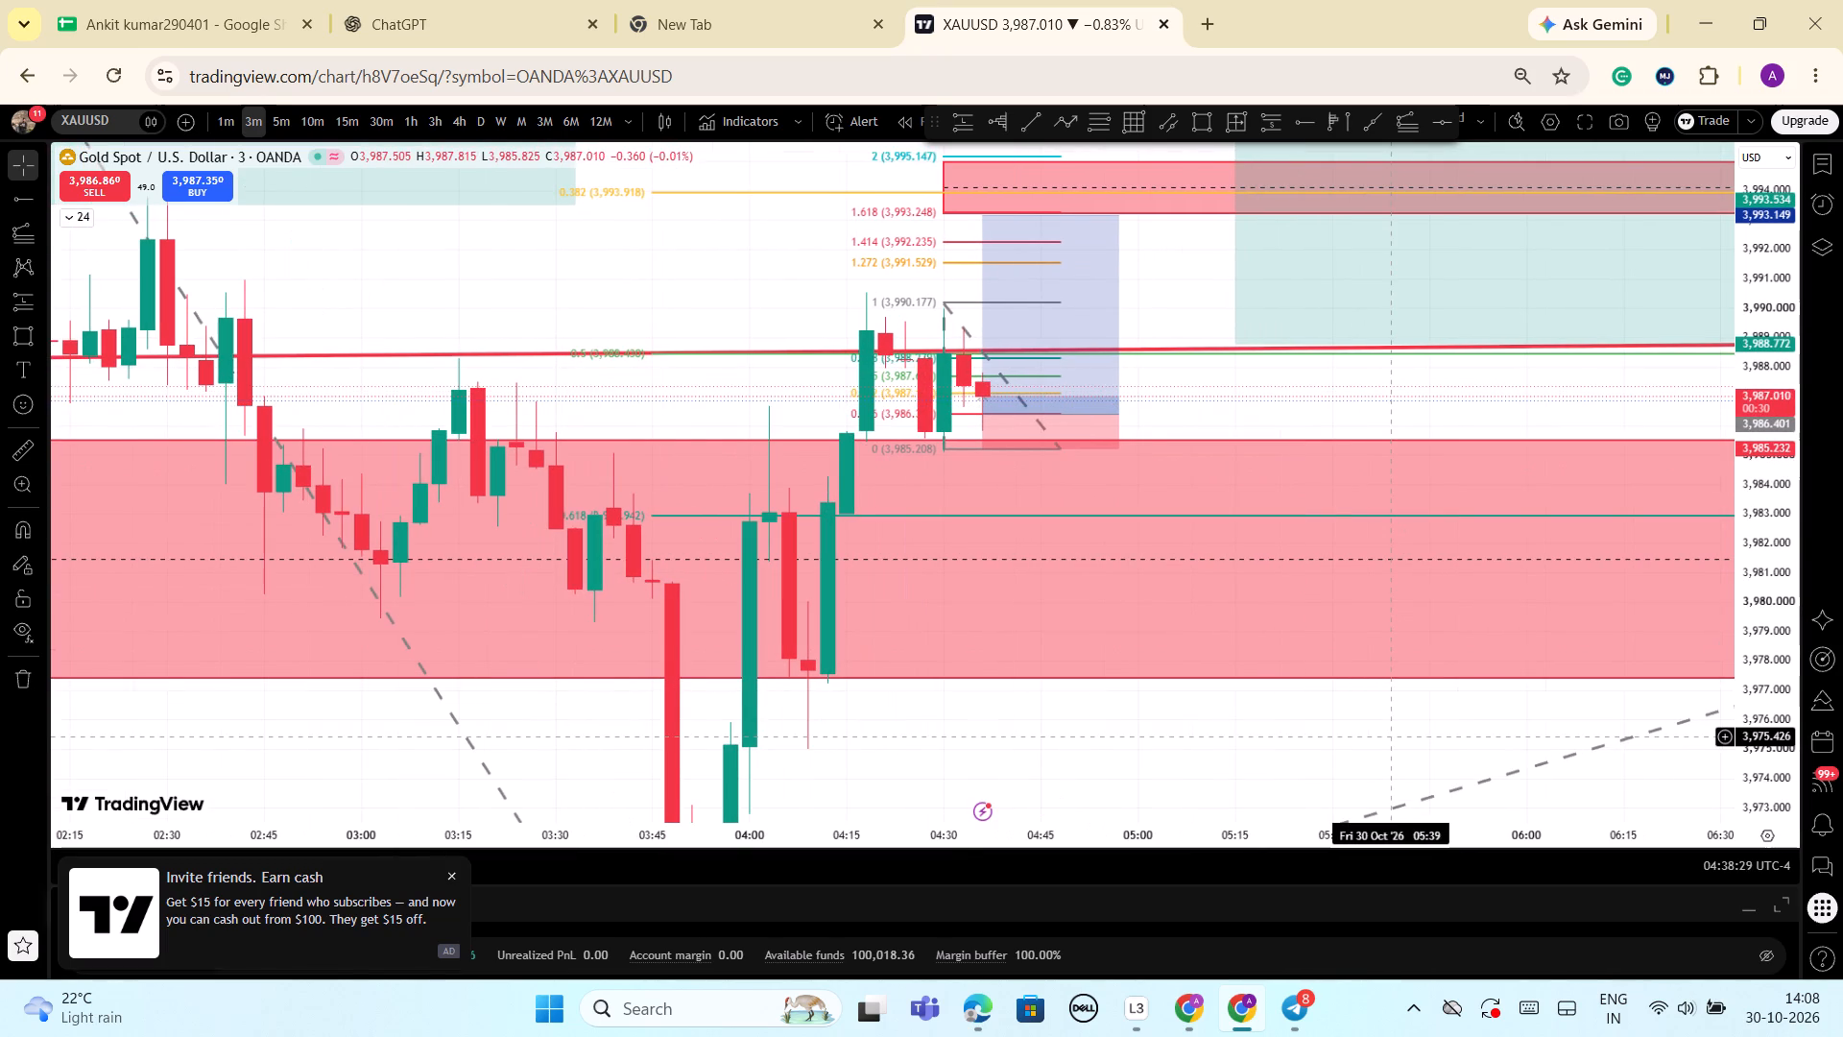
pyautogui.scroll(3, 1381, 736)
pyautogui.scroll(-1, 1381, 736)
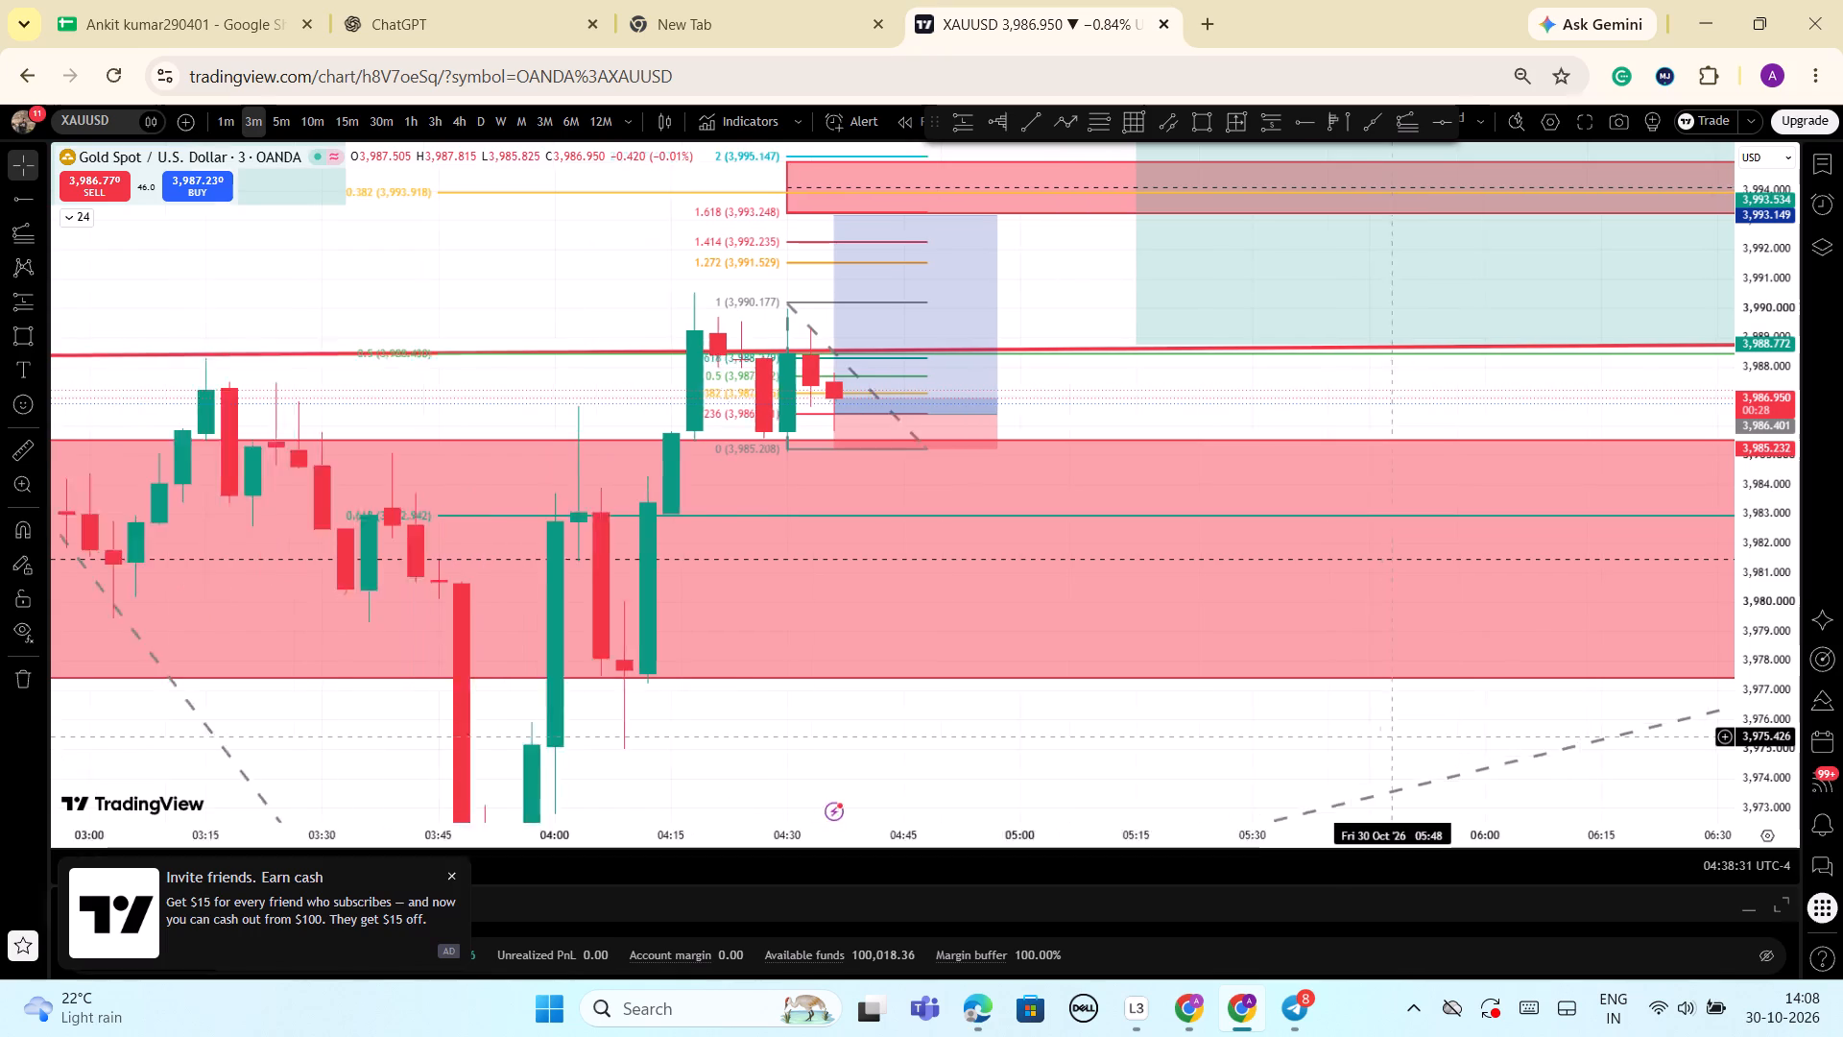
pyautogui.scroll(-1, 1381, 736)
pyautogui.moveTo(1789, 733); pyautogui.dragTo(1737, 545)
pyautogui.scroll(3, 1729, 546)
pyautogui.moveTo(1265, 324); pyautogui.dragTo(1386, 312)
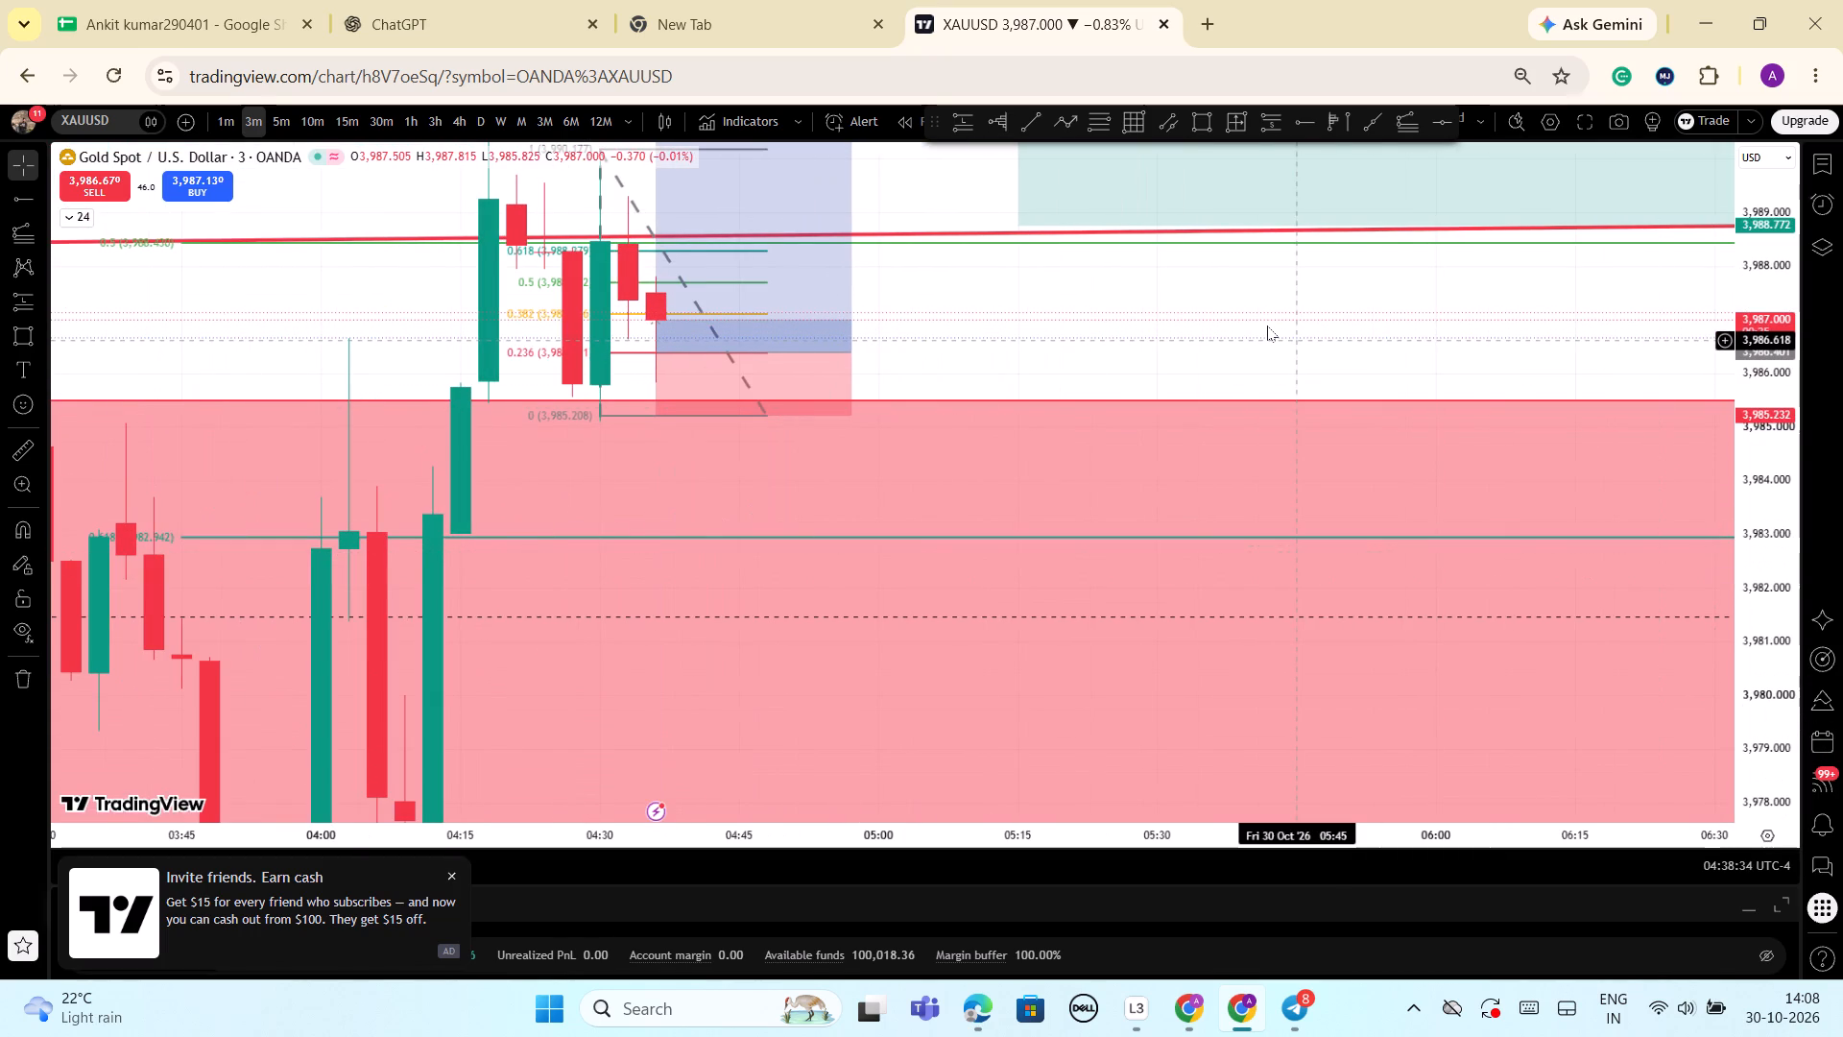
pyautogui.moveTo(1755, 255); pyautogui.dragTo(1787, 544)
pyautogui.scroll(-4, 1188, 505)
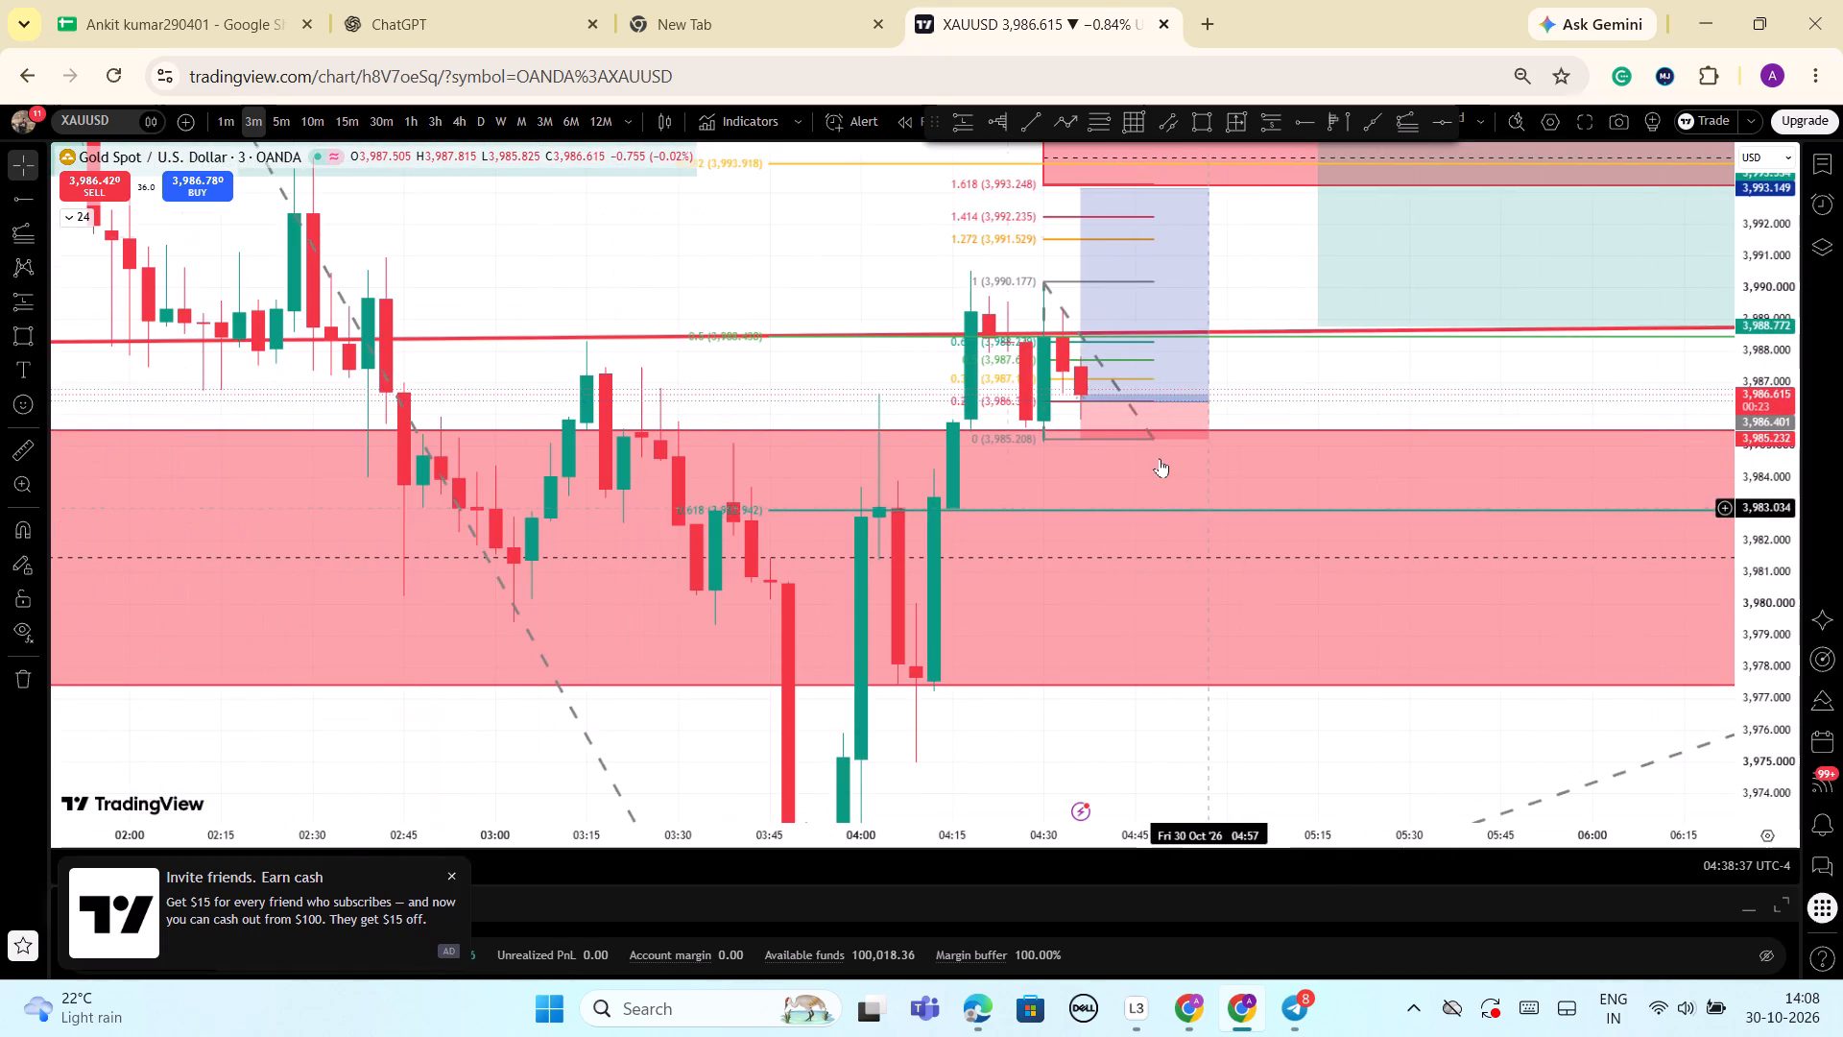
# Delete the small trend-based Fibonacci extension anchored at the 04:30 low.
pyautogui.click(1042, 279)
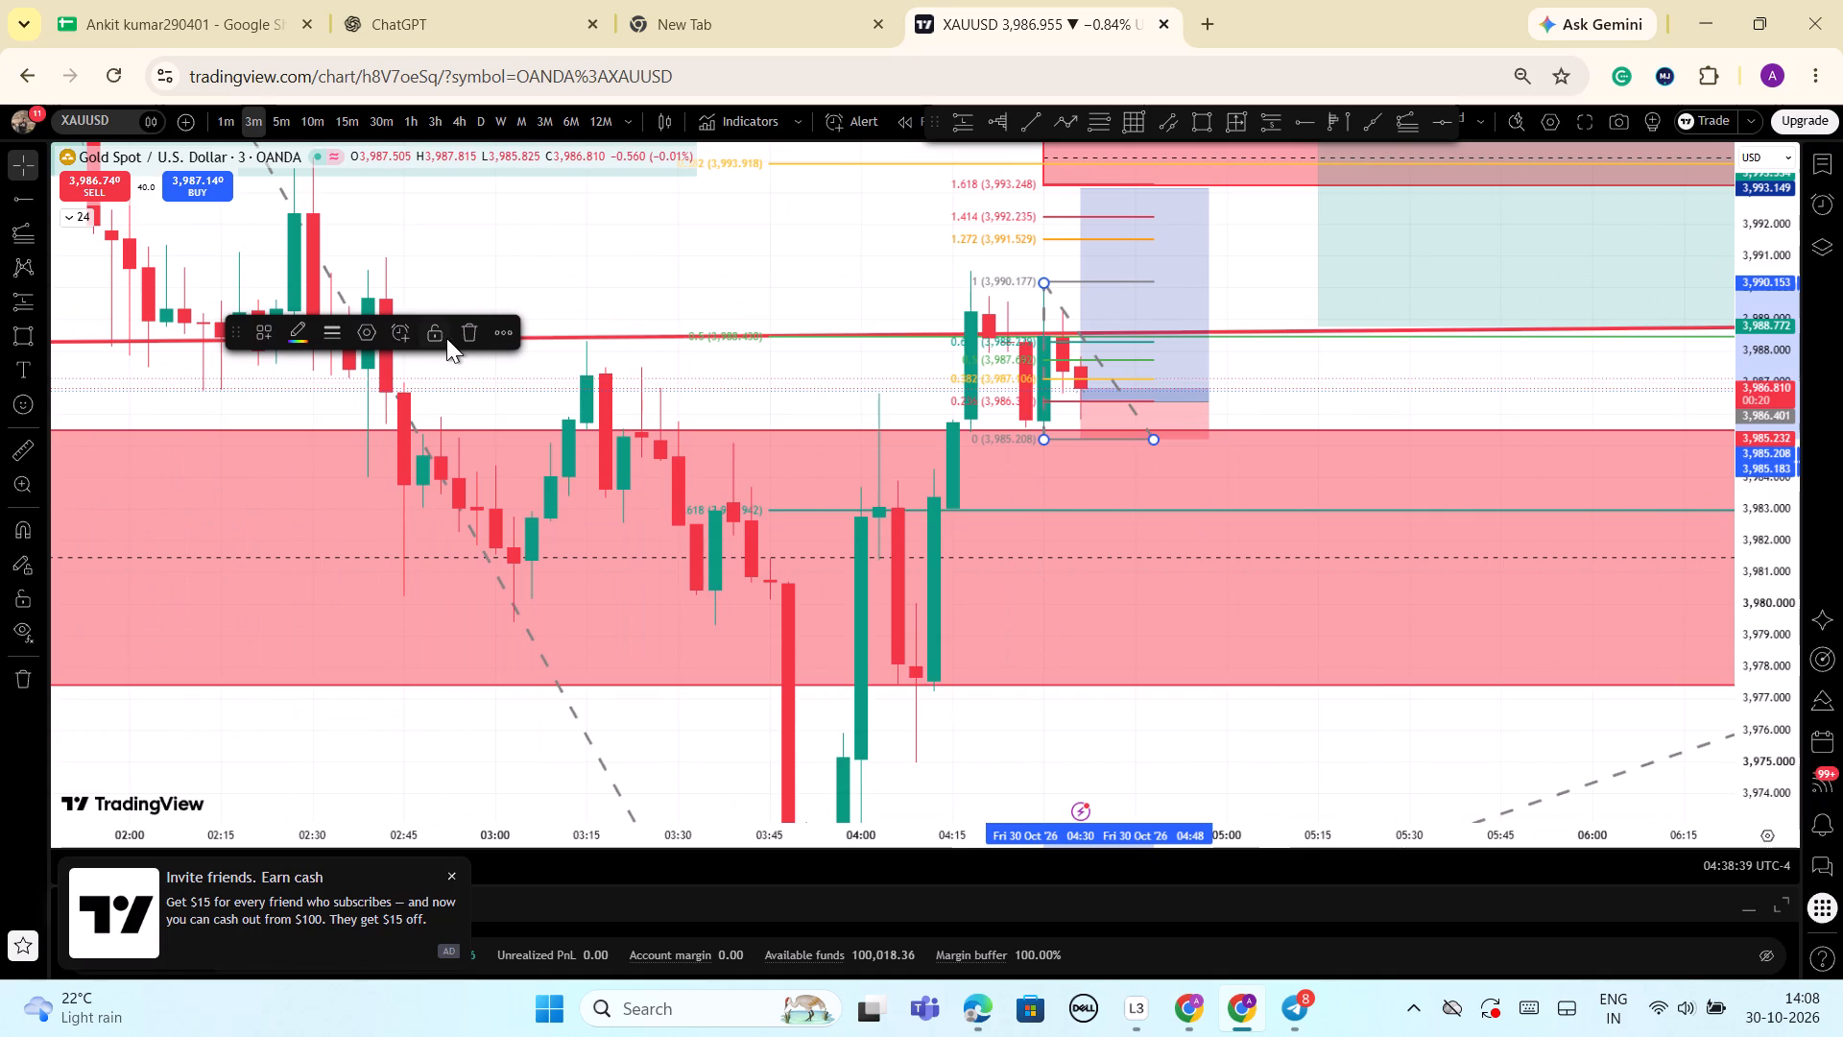
pyautogui.click(476, 329)
# Switch the chart to the 1-minute timeframe and examine the latest candles around the long position, trend line and red zone.
pyautogui.scroll(-2, 1047, 403)
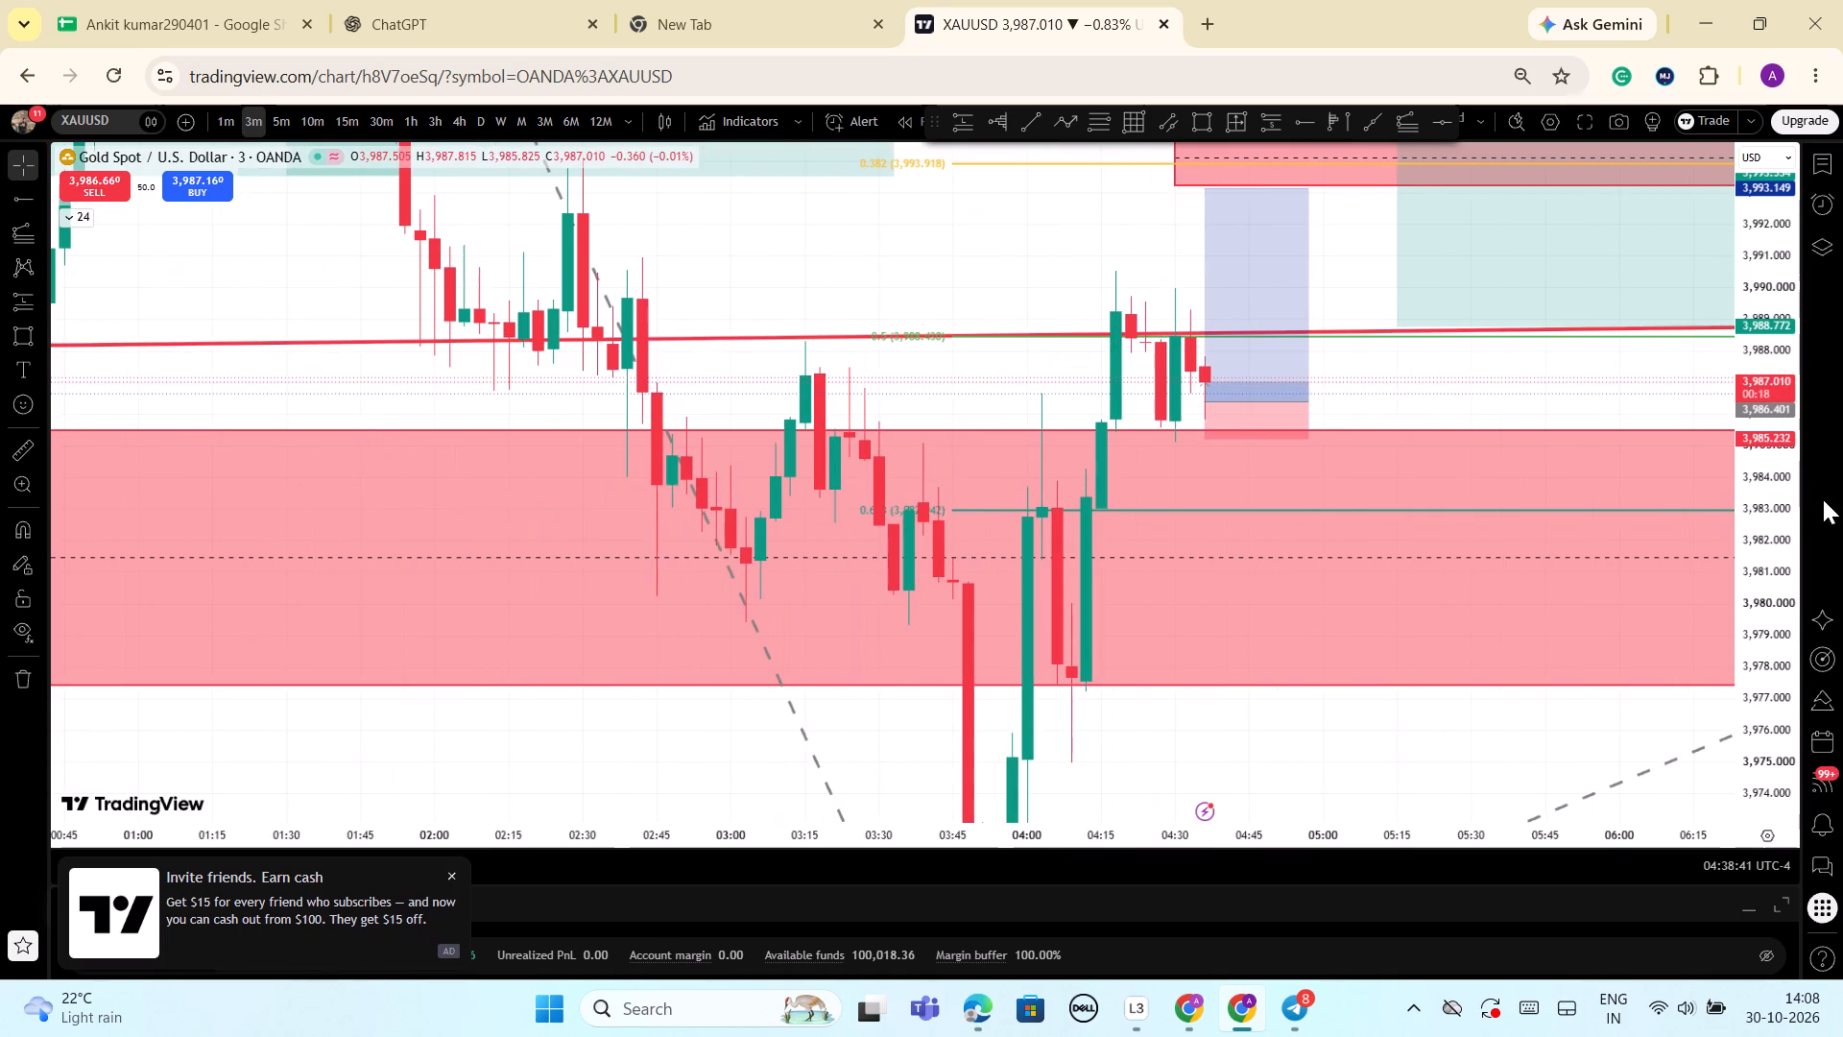
pyautogui.moveTo(1774, 506); pyautogui.dragTo(1749, 722)
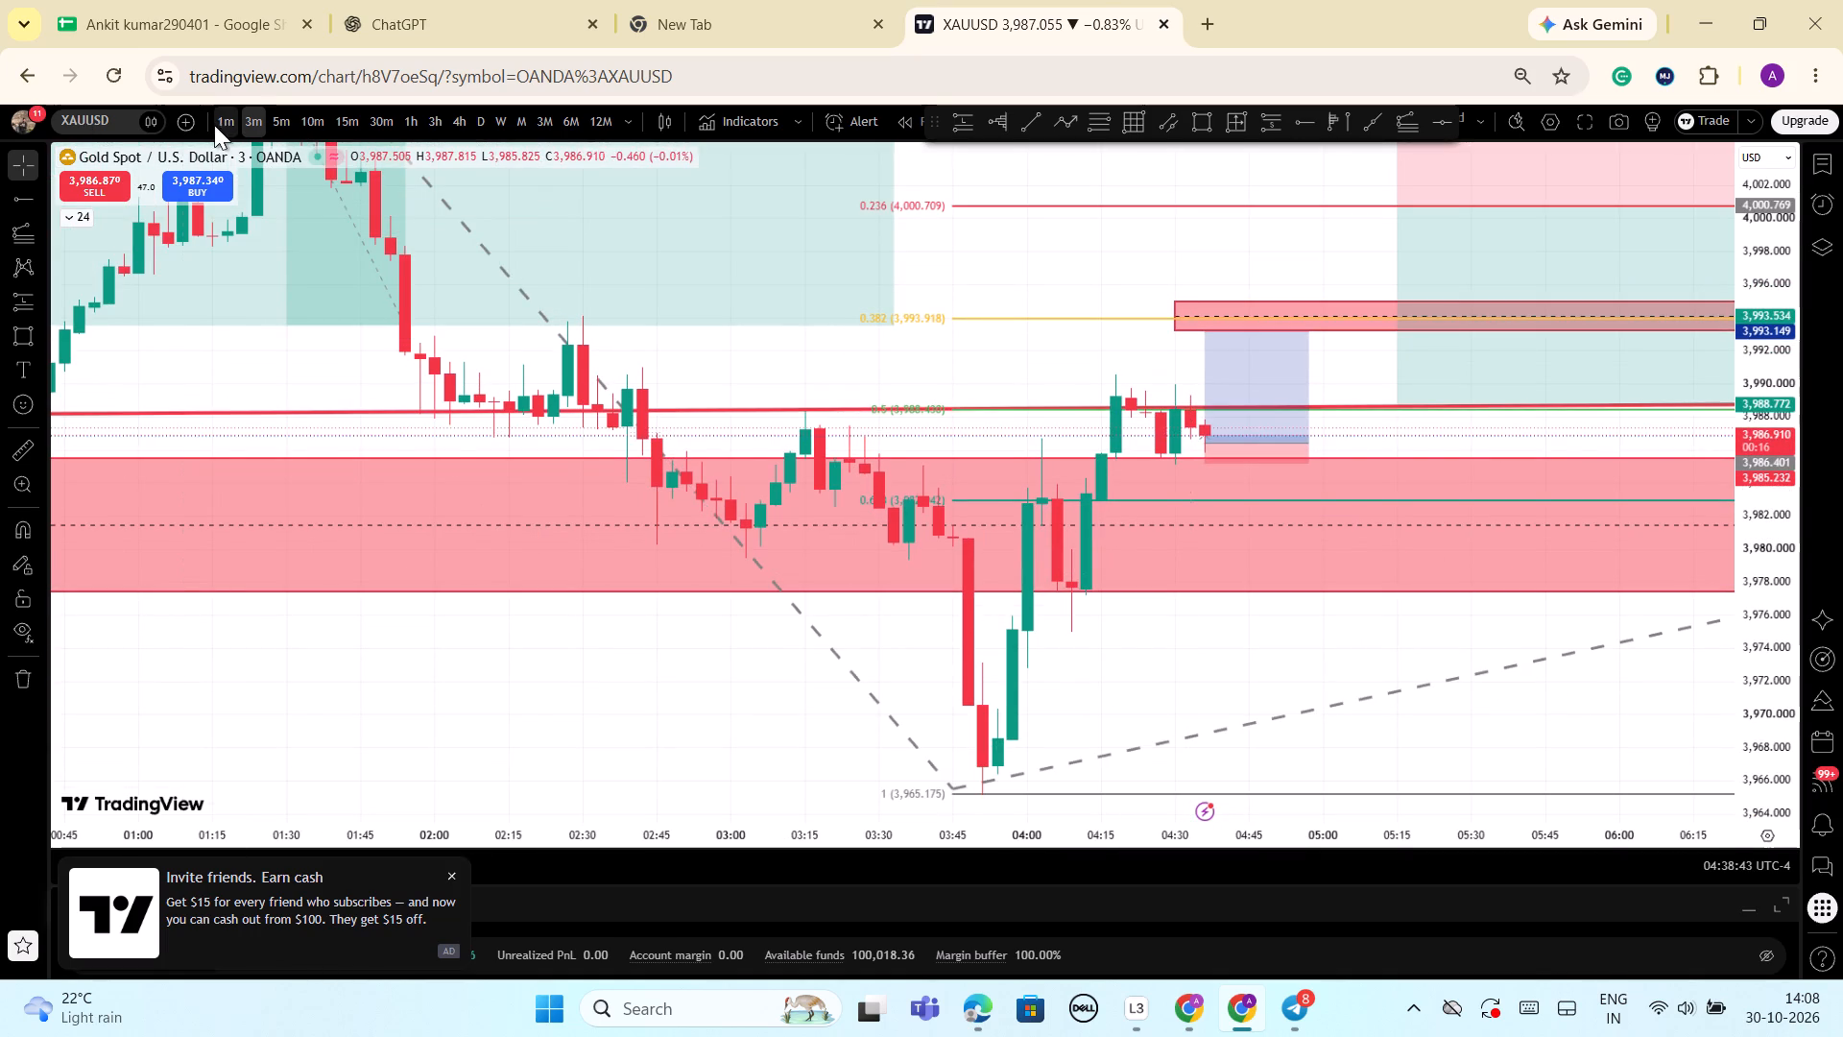
pyautogui.click(220, 124)
pyautogui.scroll(-4, 1318, 375)
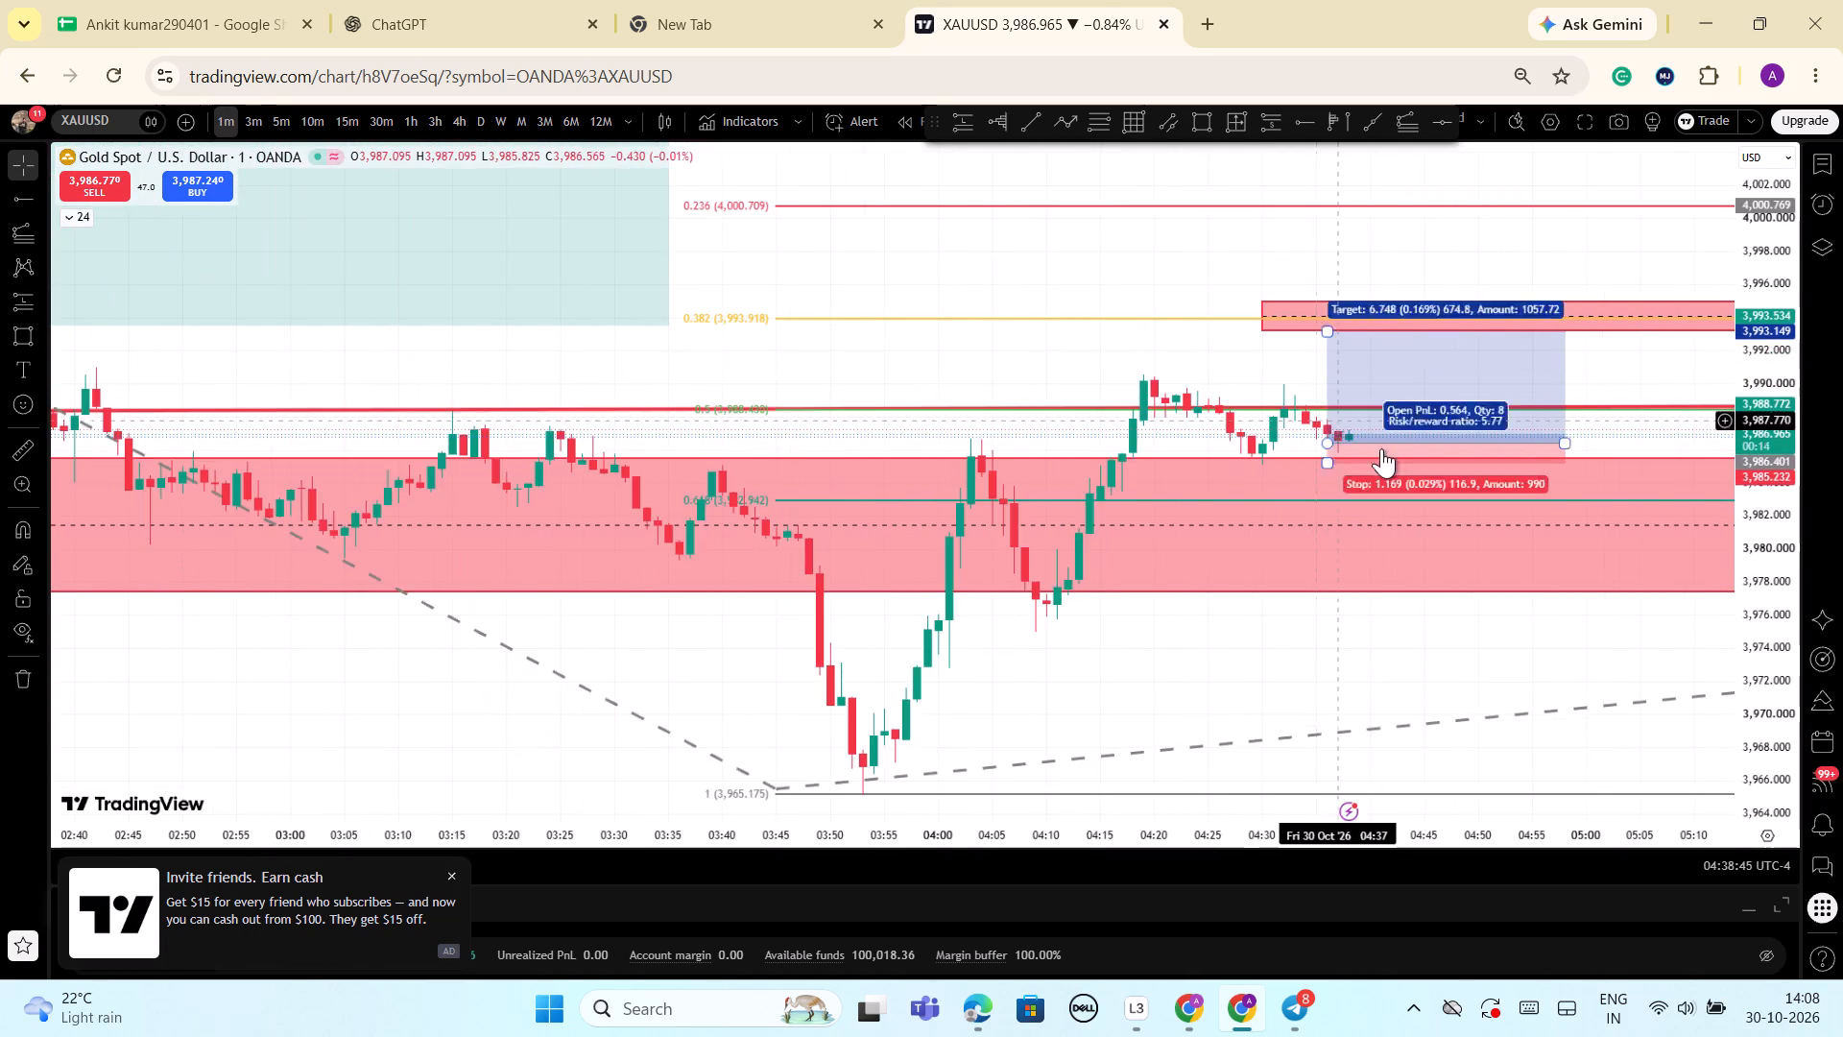
pyautogui.scroll(-1, 1381, 448)
pyautogui.moveTo(1772, 742); pyautogui.dragTo(1760, 435)
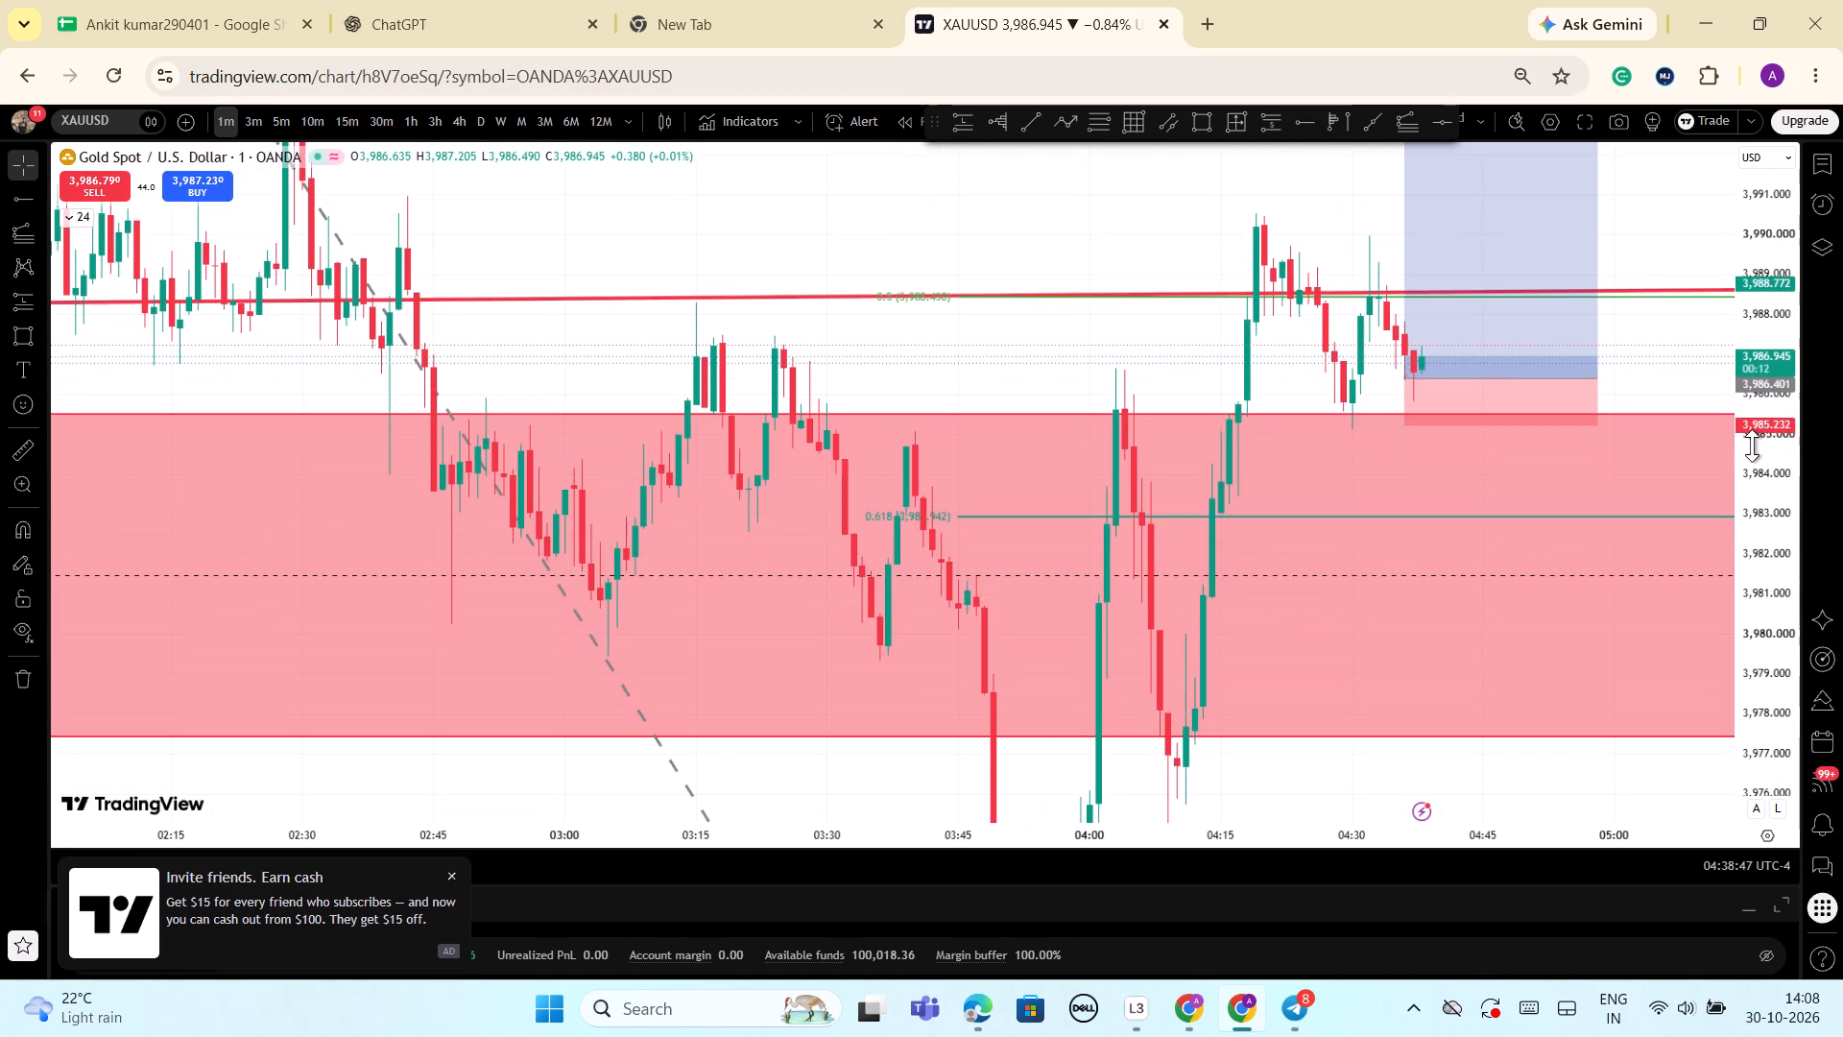
pyautogui.scroll(4, 1752, 446)
pyautogui.scroll(-3, 1752, 446)
pyautogui.moveTo(1764, 385); pyautogui.dragTo(1724, 576)
pyautogui.scroll(4, 1717, 579)
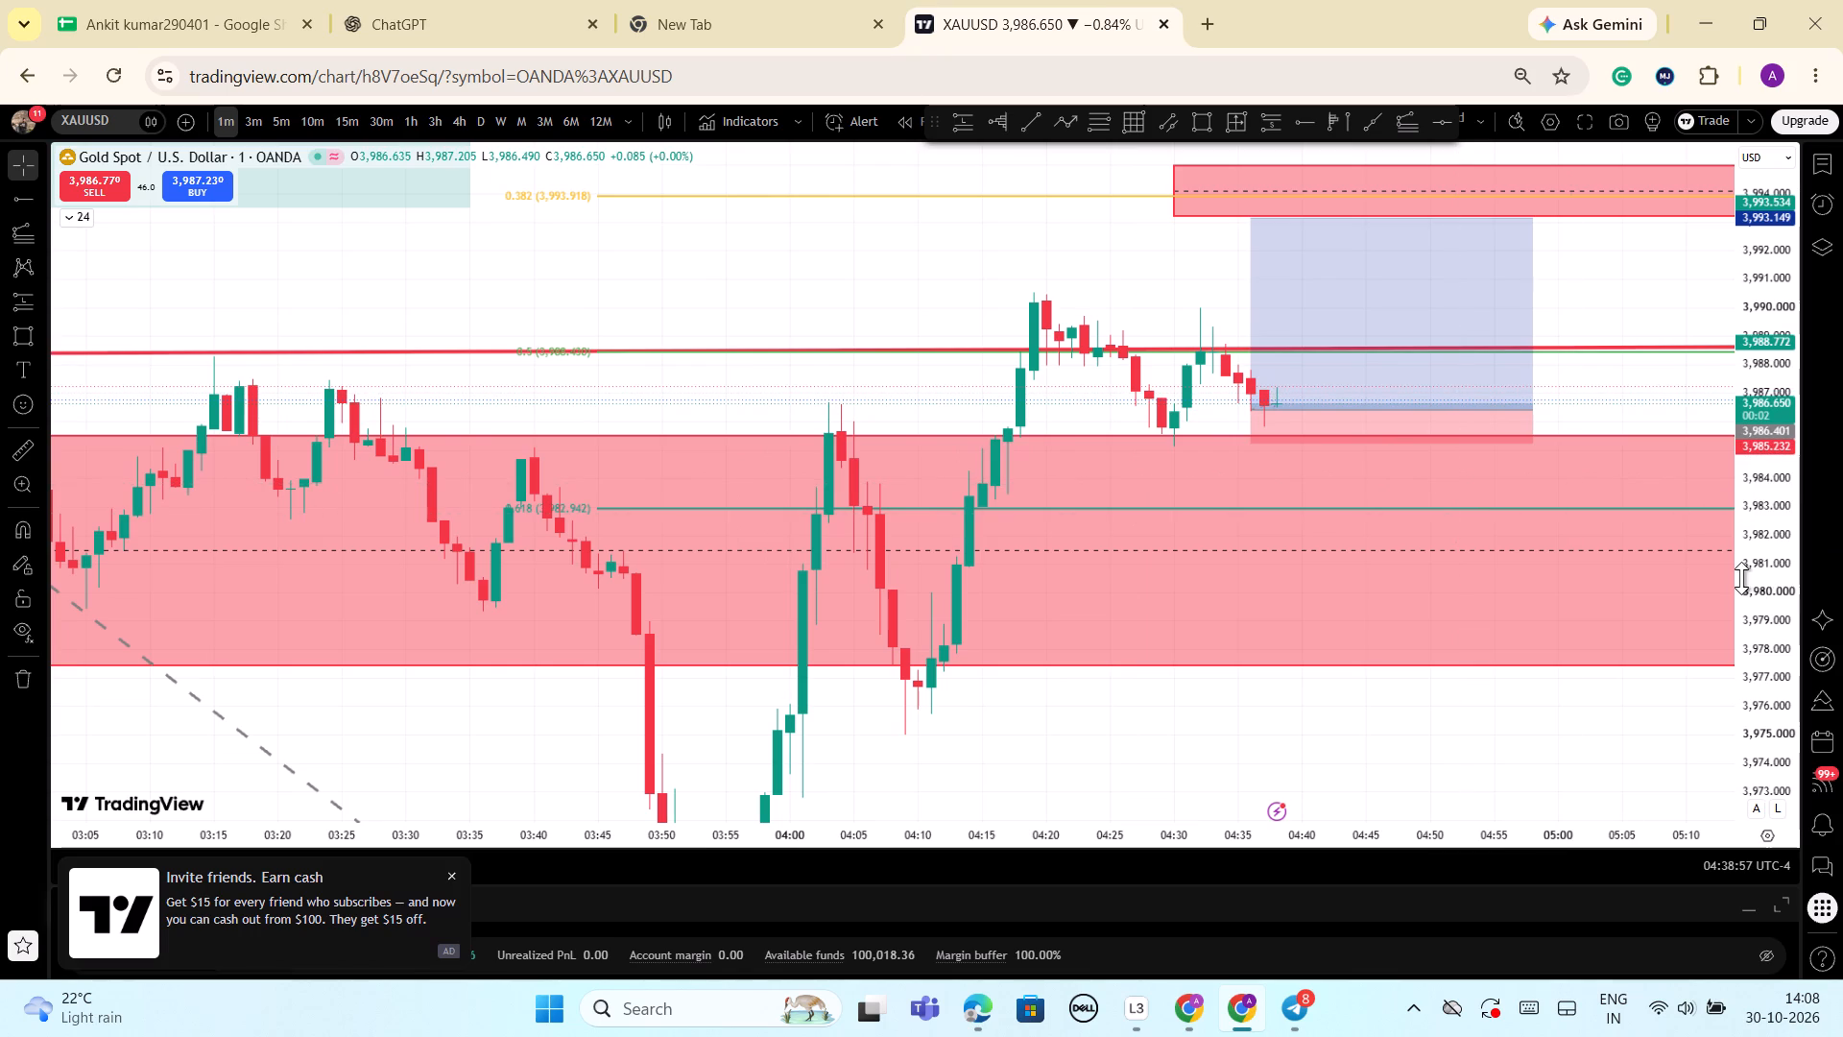
pyautogui.scroll(-2, 1650, 550)
pyautogui.moveTo(1782, 759); pyautogui.dragTo(1748, 601)
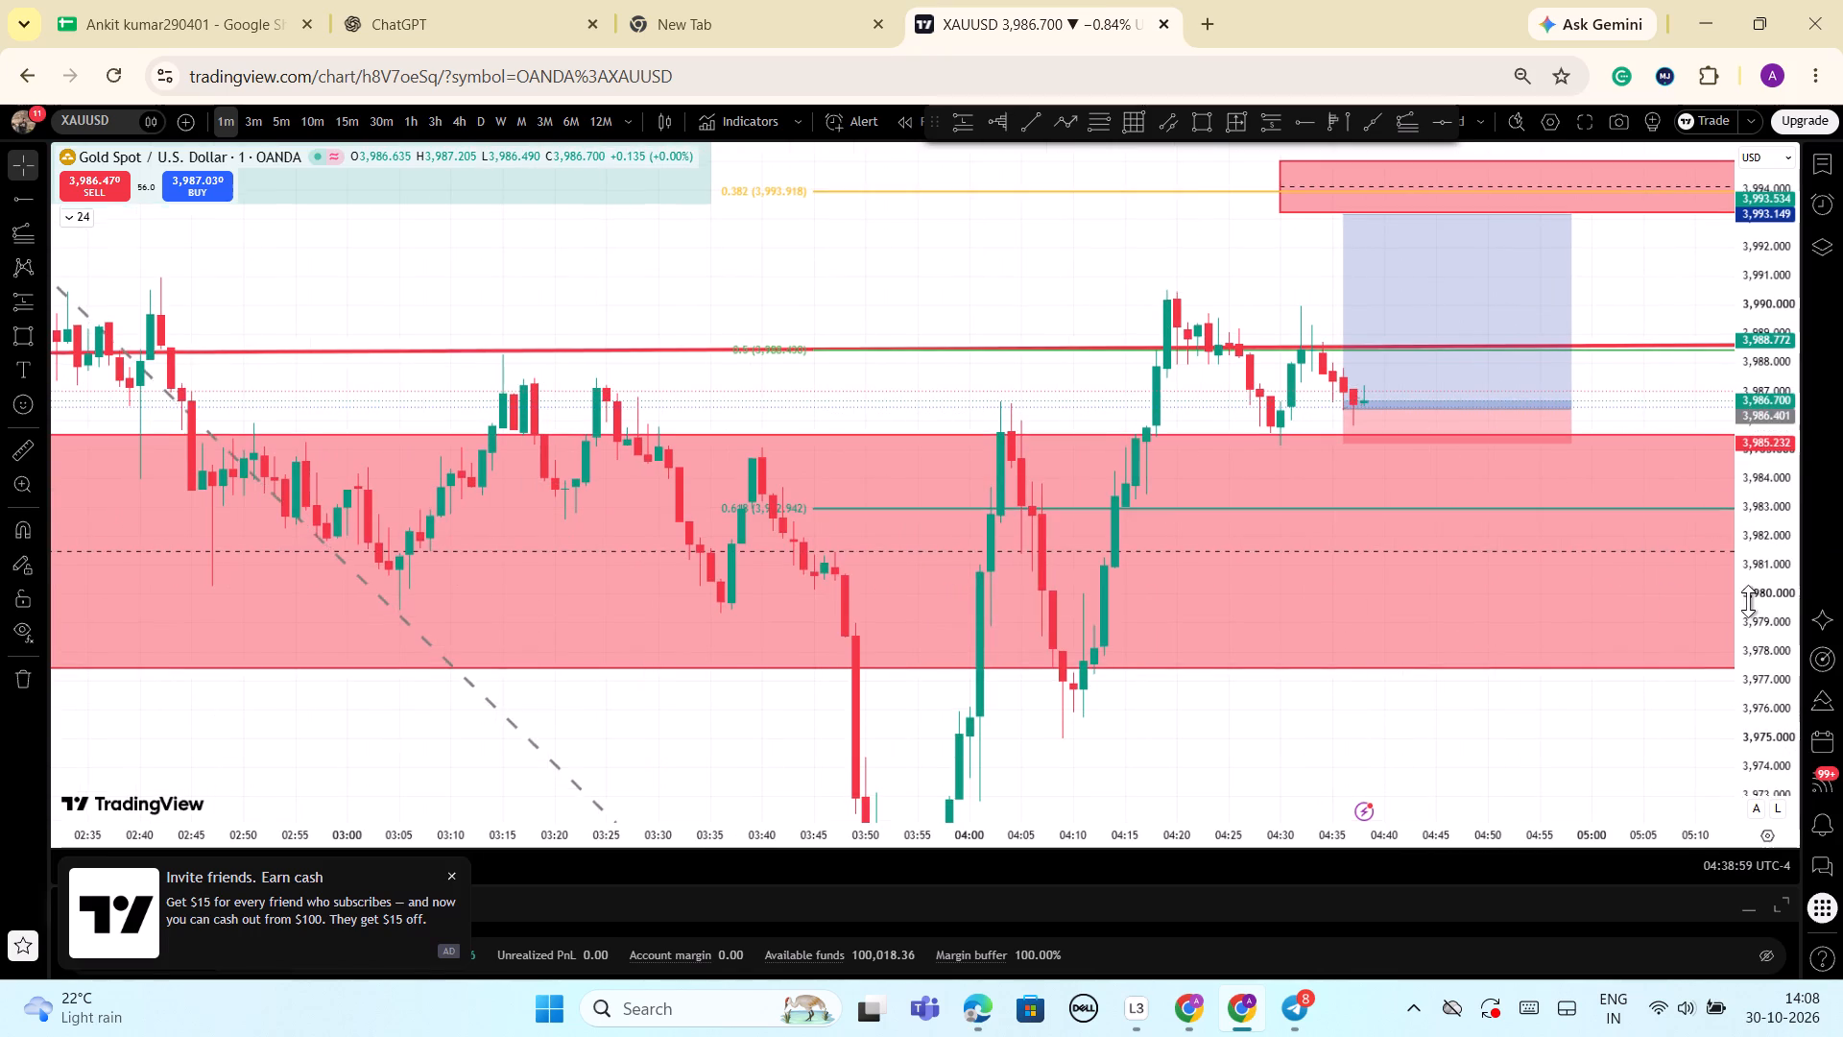
pyautogui.moveTo(1748, 601); pyautogui.dragTo(1677, 682)
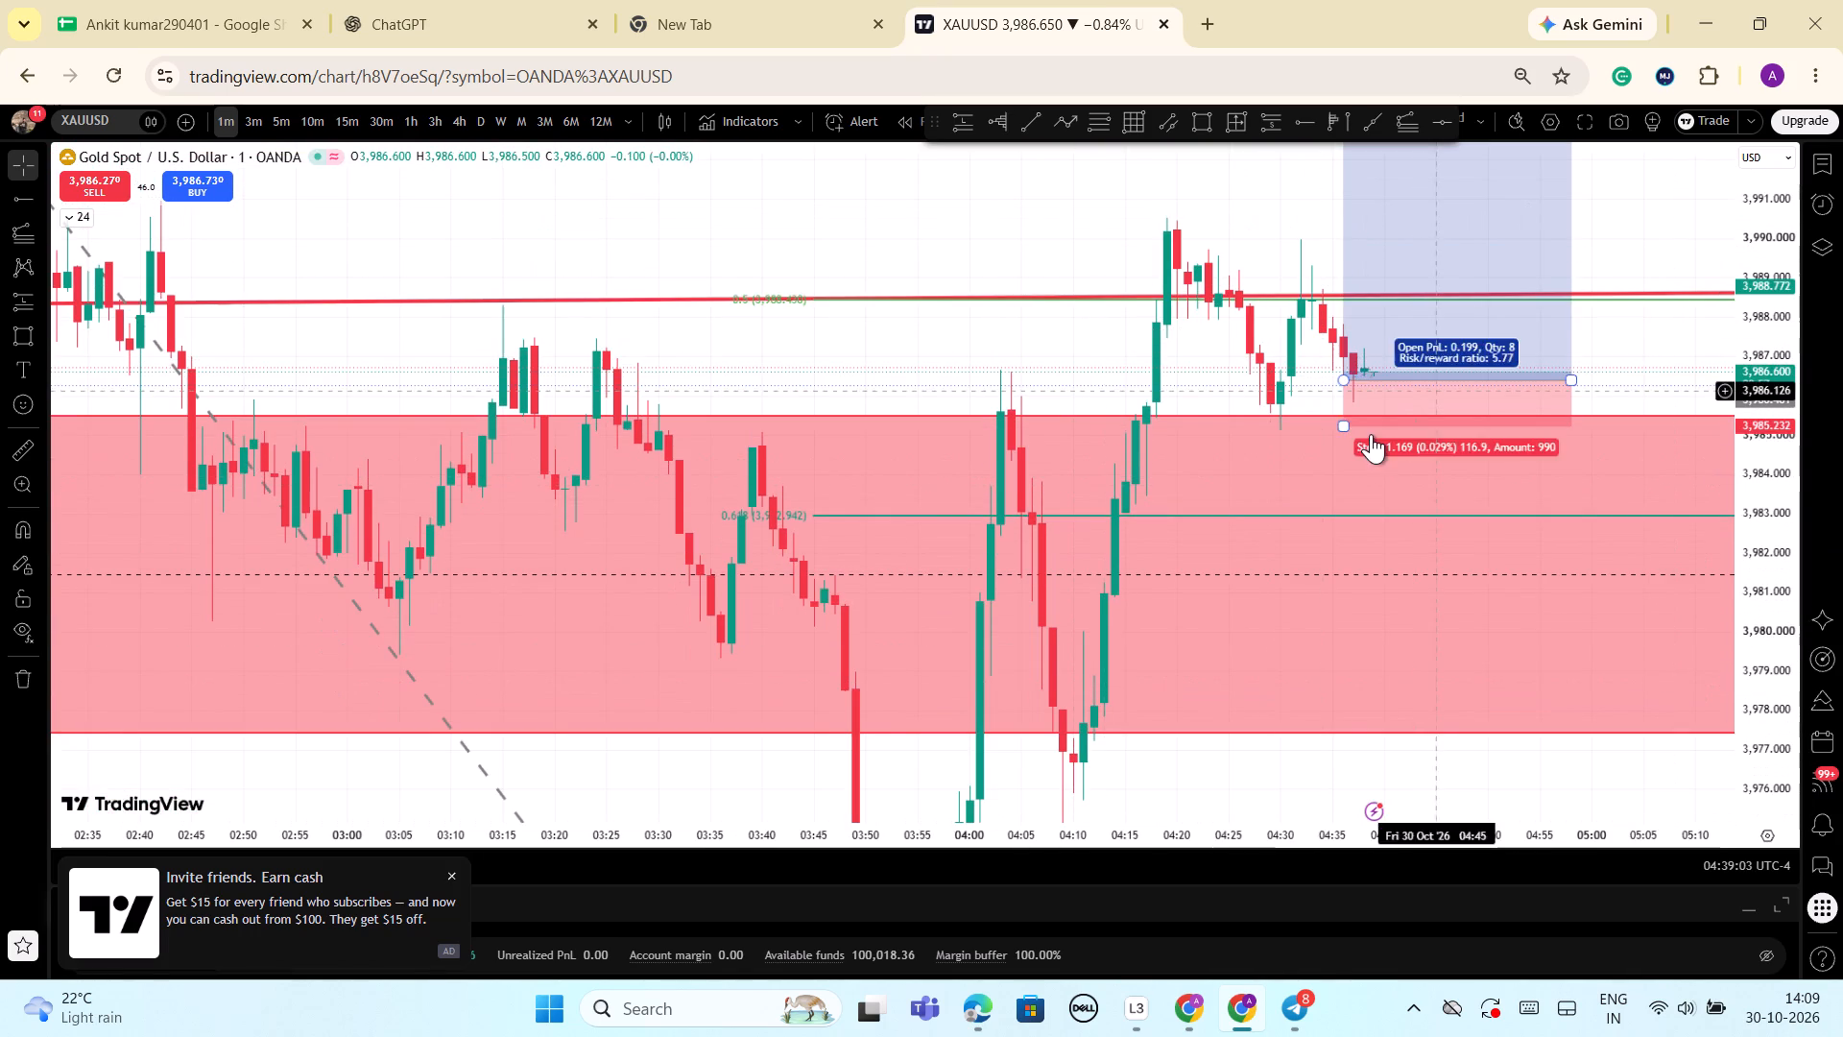
pyautogui.scroll(1, 1286, 458)
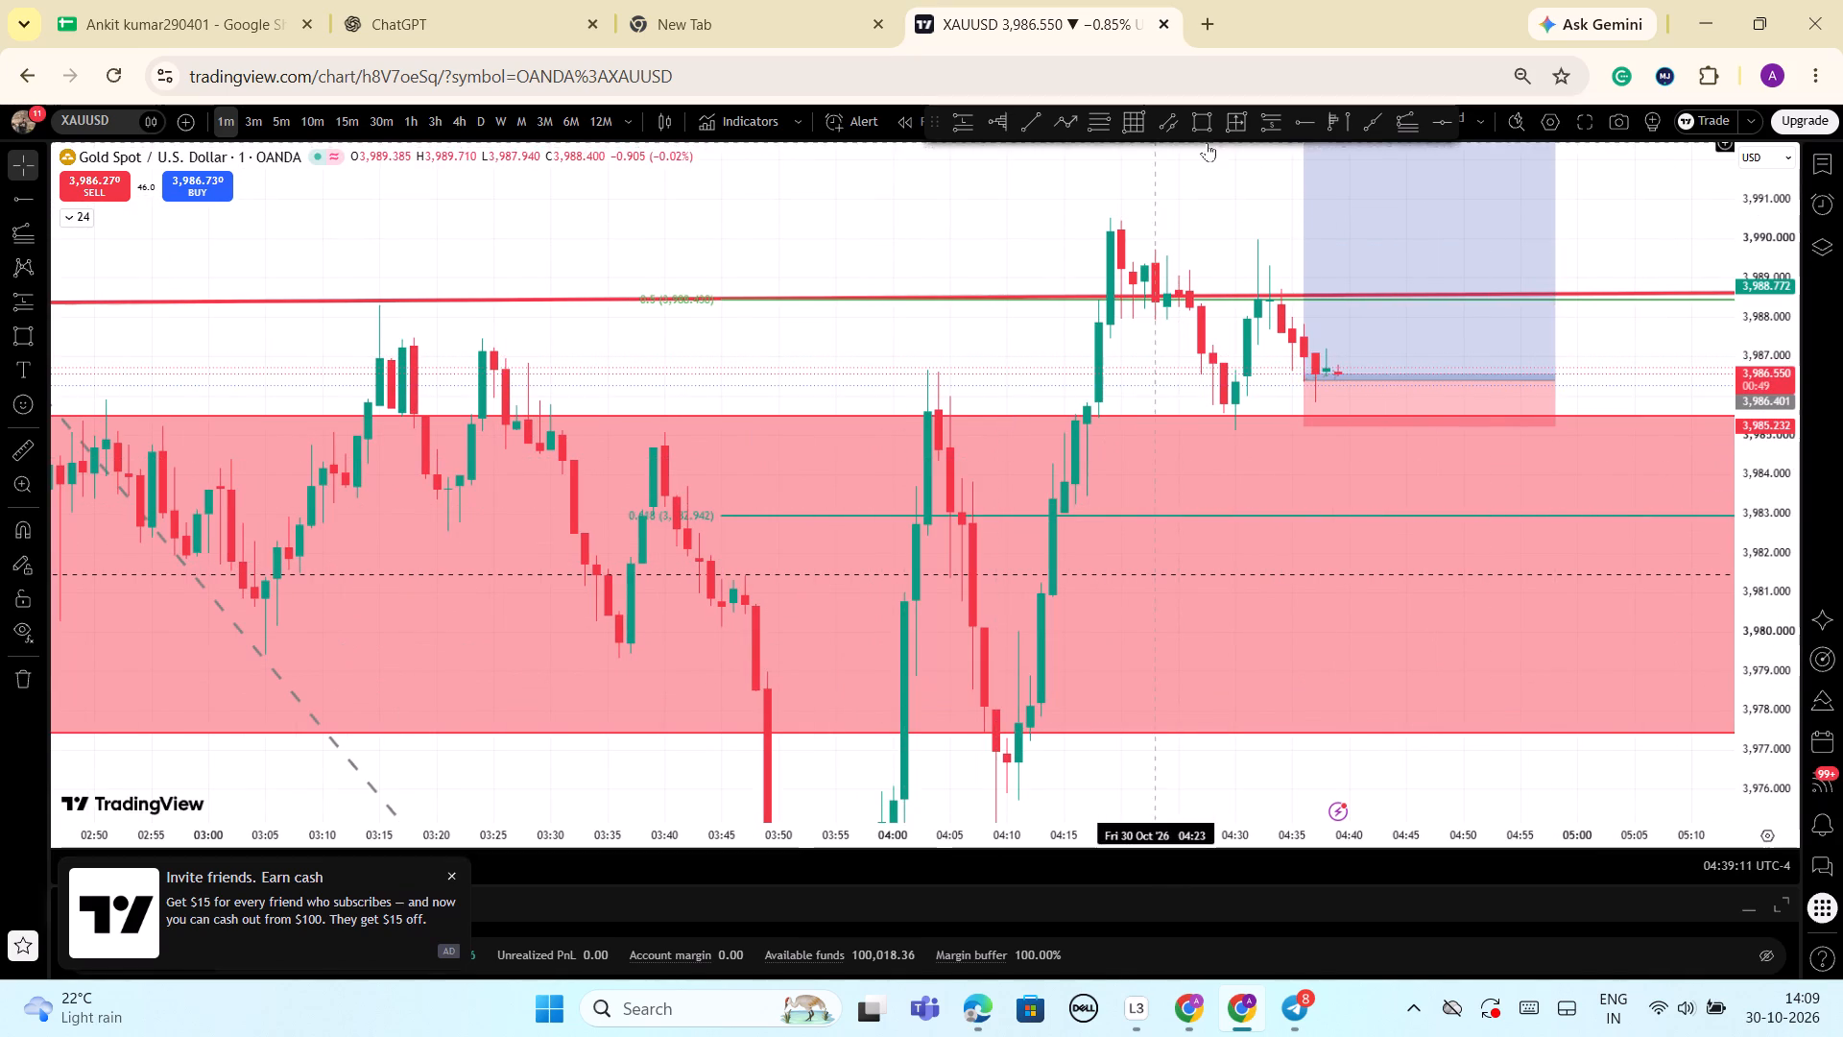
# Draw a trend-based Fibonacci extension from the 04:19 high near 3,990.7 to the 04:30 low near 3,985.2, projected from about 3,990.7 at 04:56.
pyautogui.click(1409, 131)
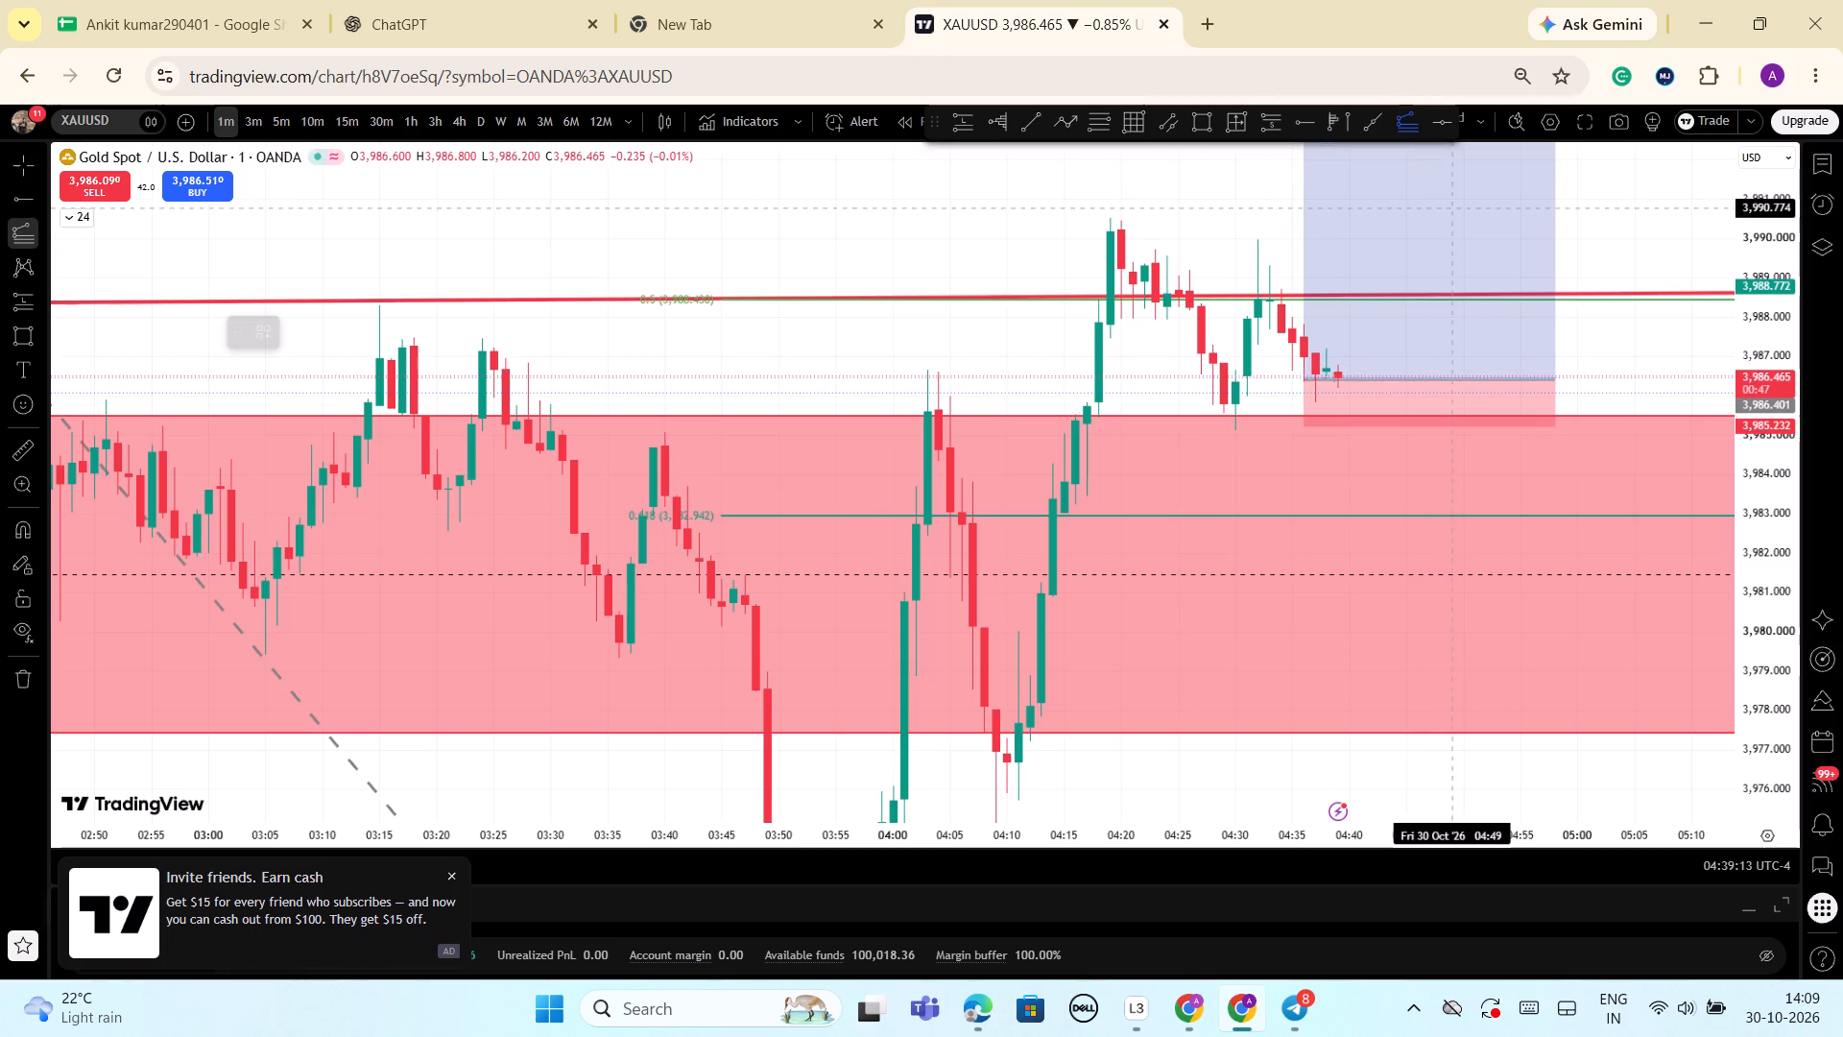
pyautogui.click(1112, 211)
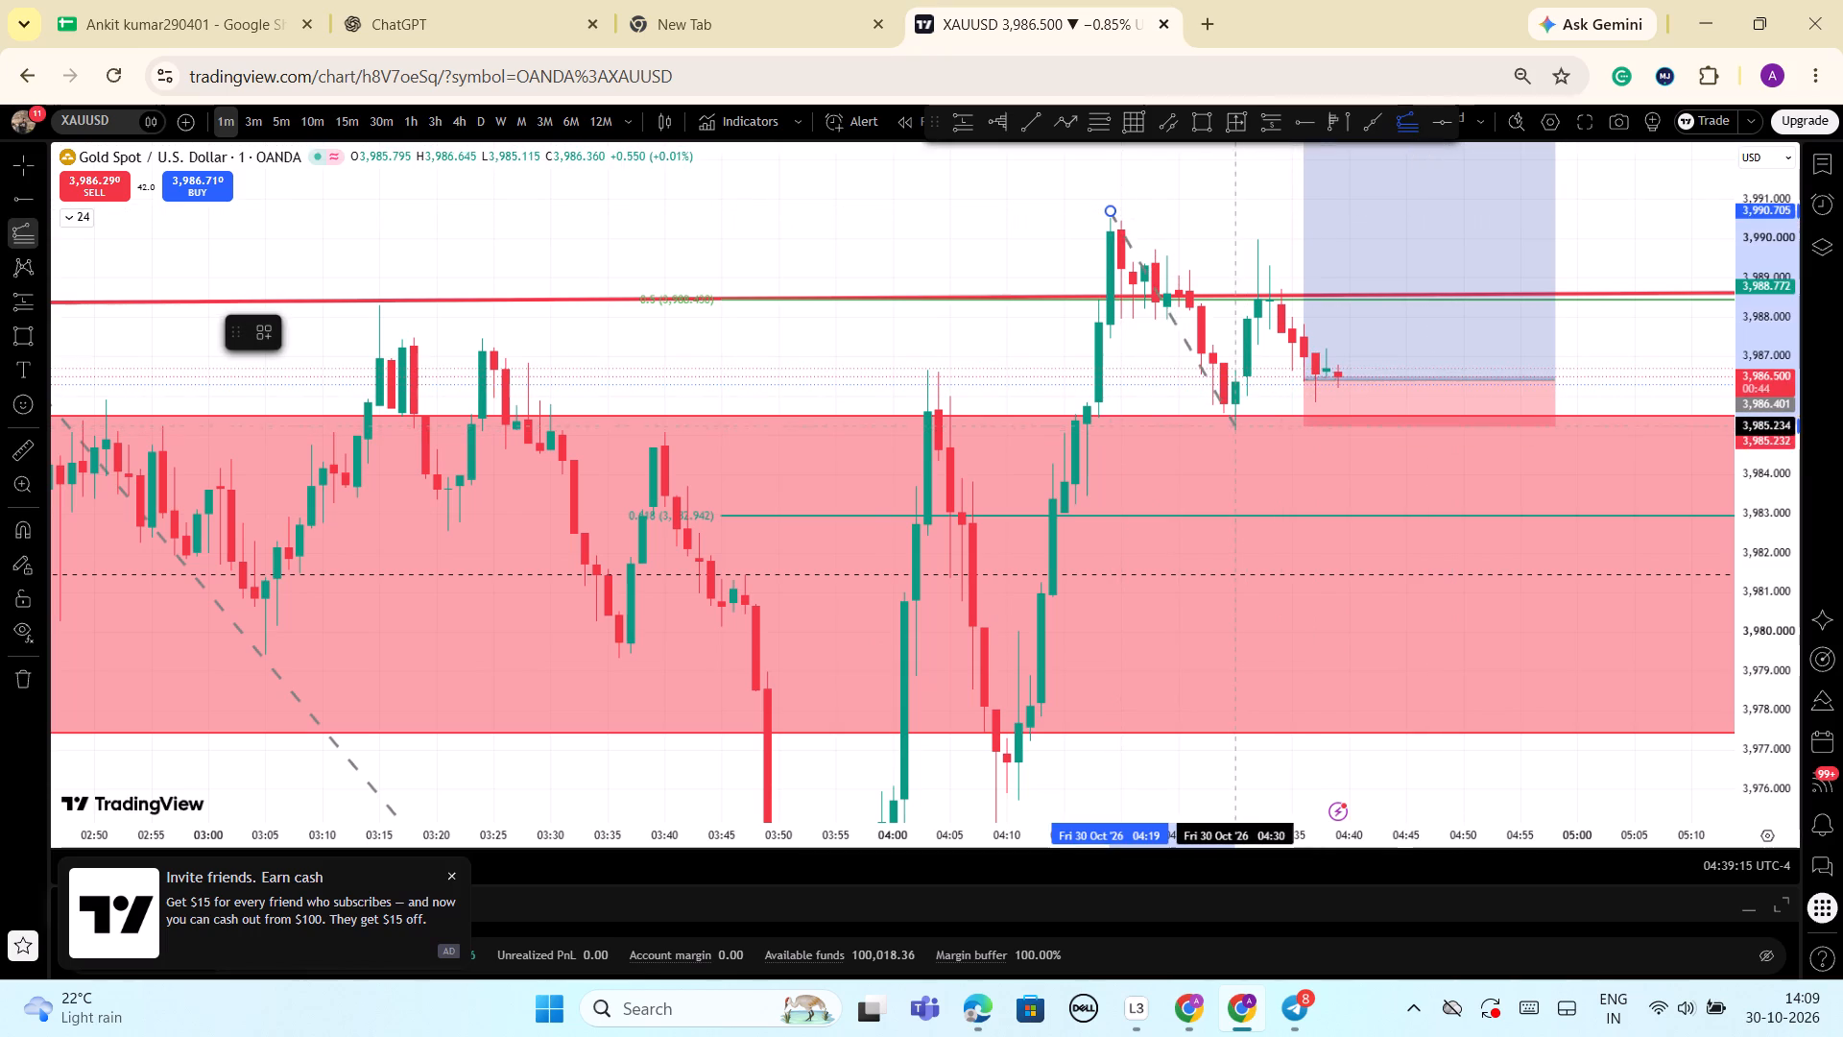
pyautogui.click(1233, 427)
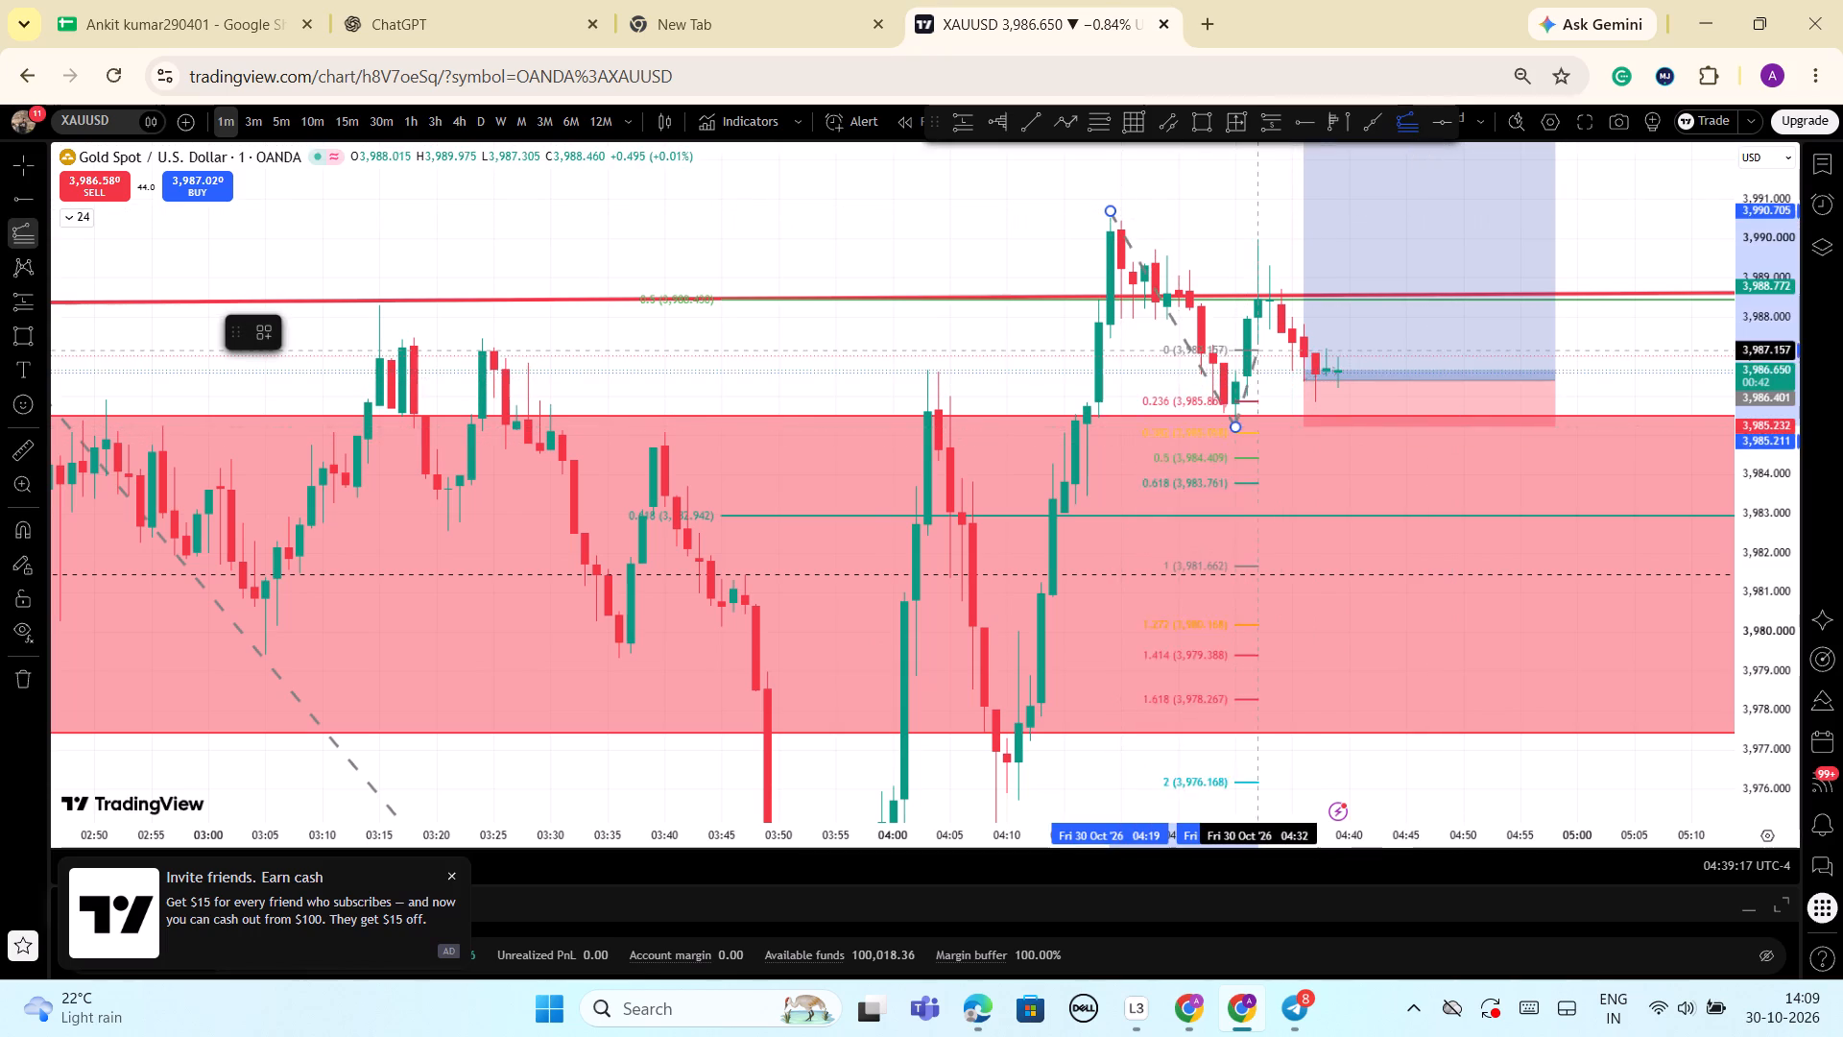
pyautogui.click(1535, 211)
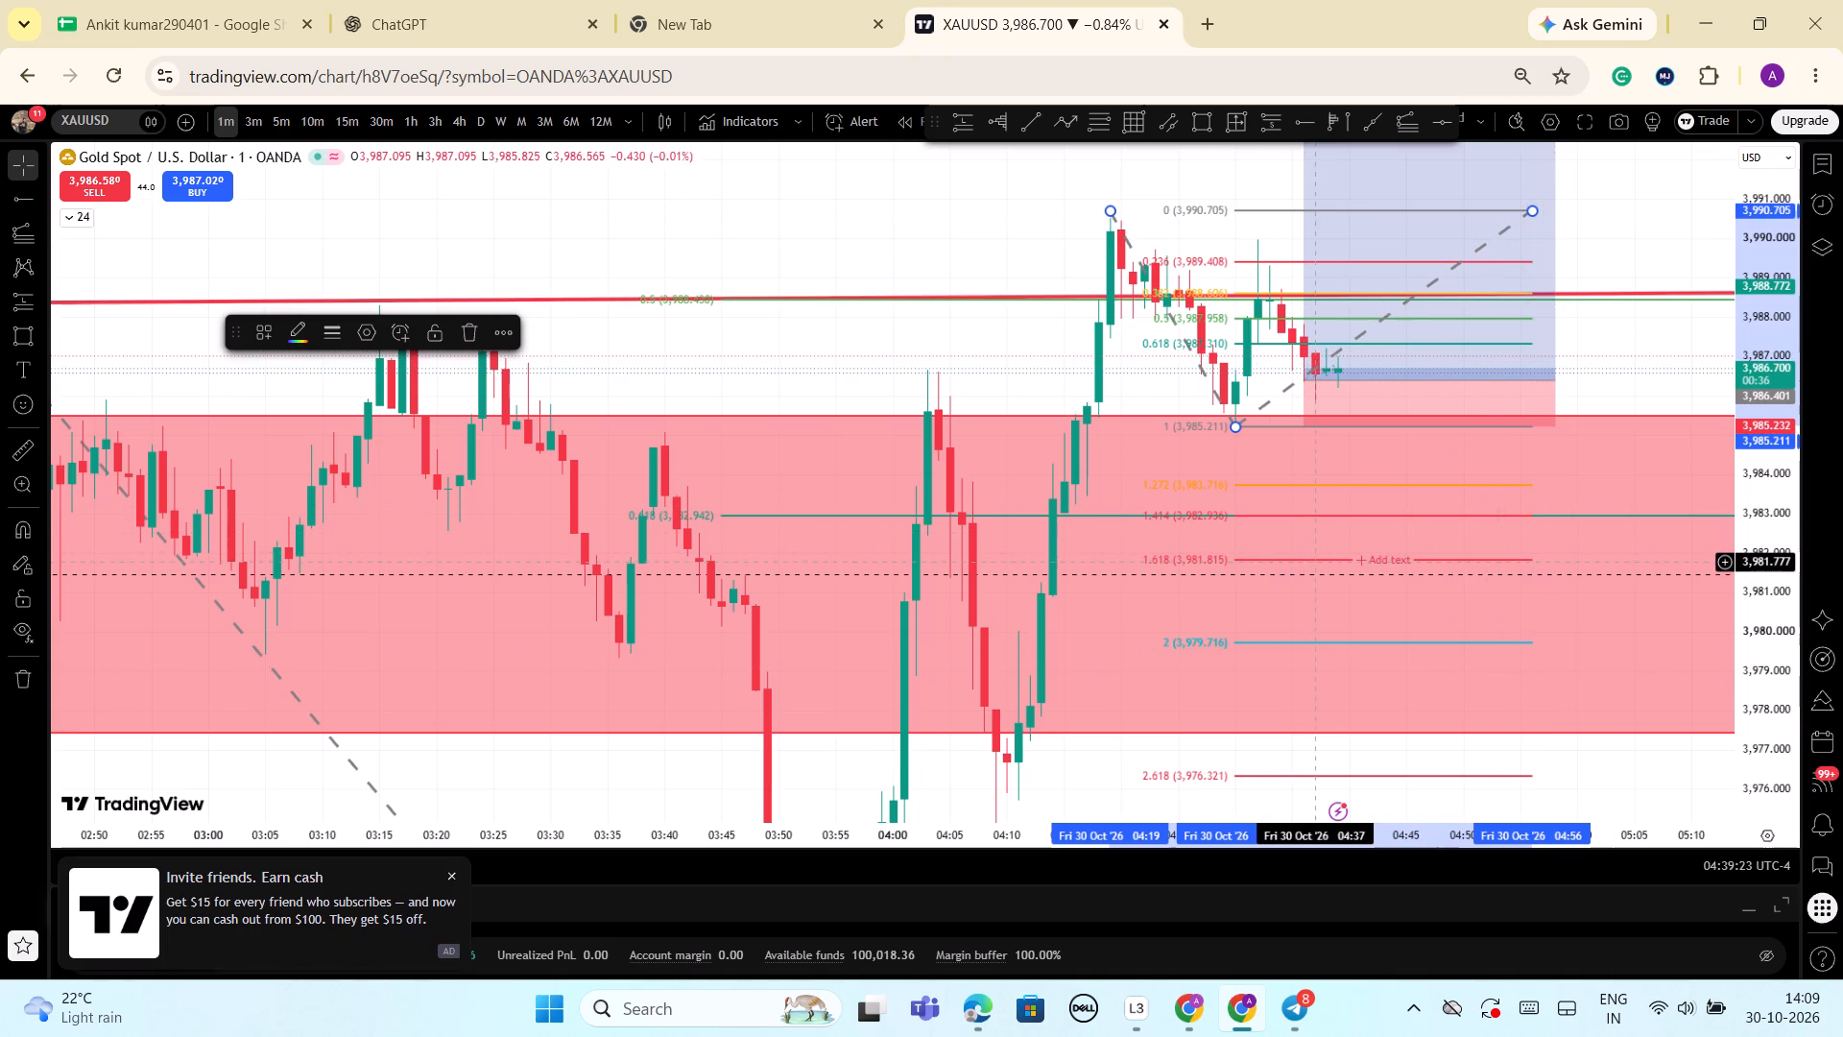
# Delete the long position placed at 04:36.
pyautogui.click(1546, 349)
pyautogui.click(534, 329)
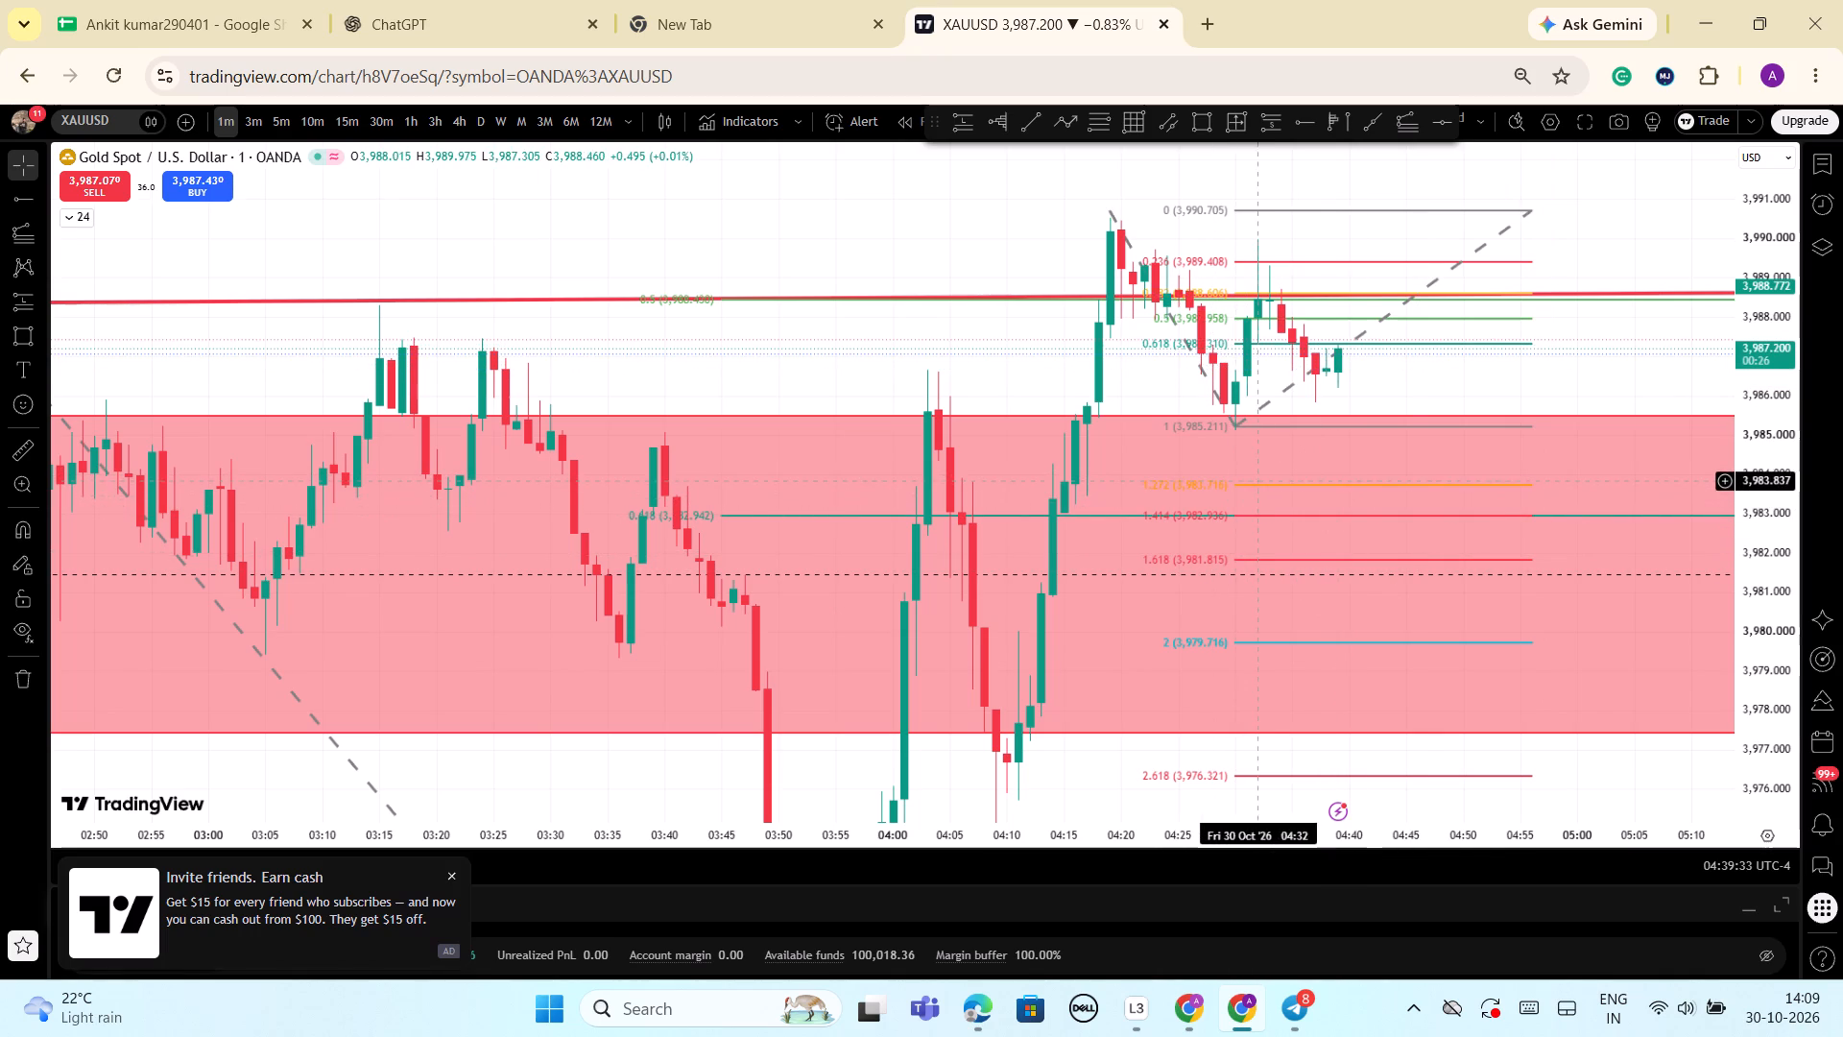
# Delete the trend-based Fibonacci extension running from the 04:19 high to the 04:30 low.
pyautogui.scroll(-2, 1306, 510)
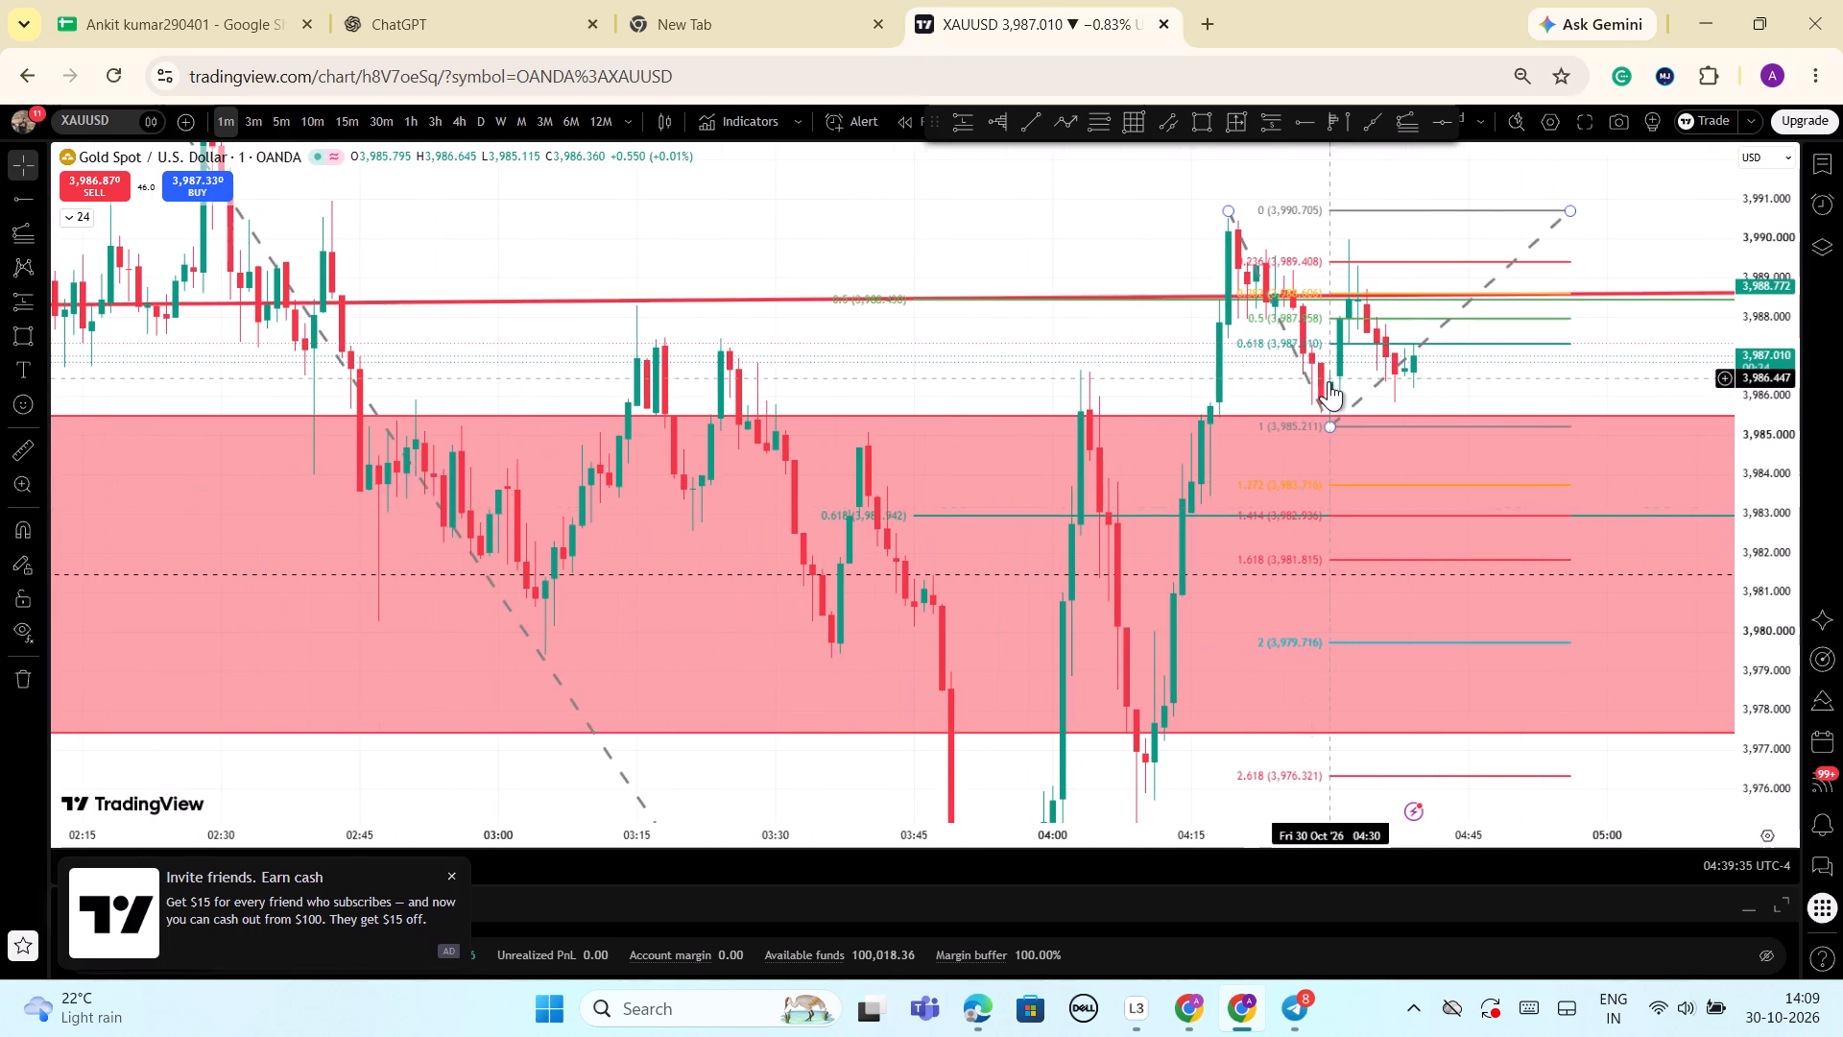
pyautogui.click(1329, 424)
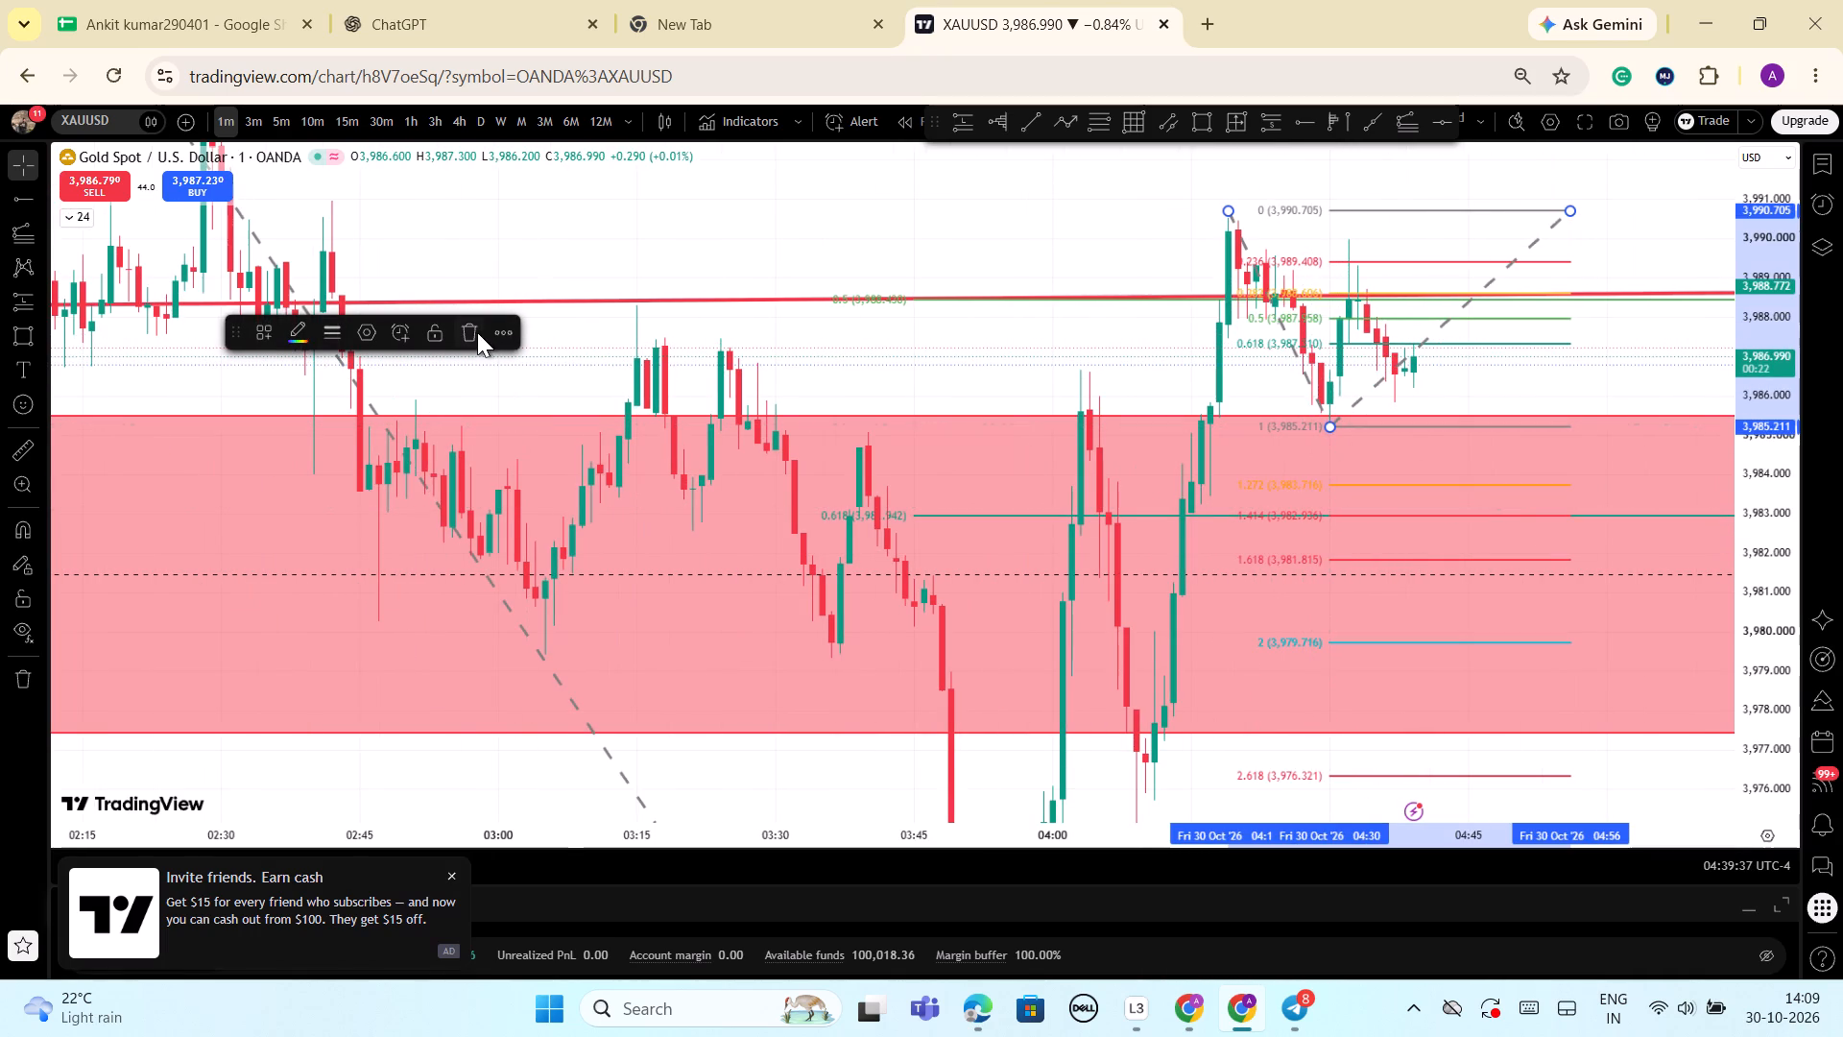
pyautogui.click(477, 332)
# Delete the large Fibonacci extension whose dashed trend line runs from 01:30 down to the 03:45 point near 3,965.
pyautogui.scroll(-2, 1444, 366)
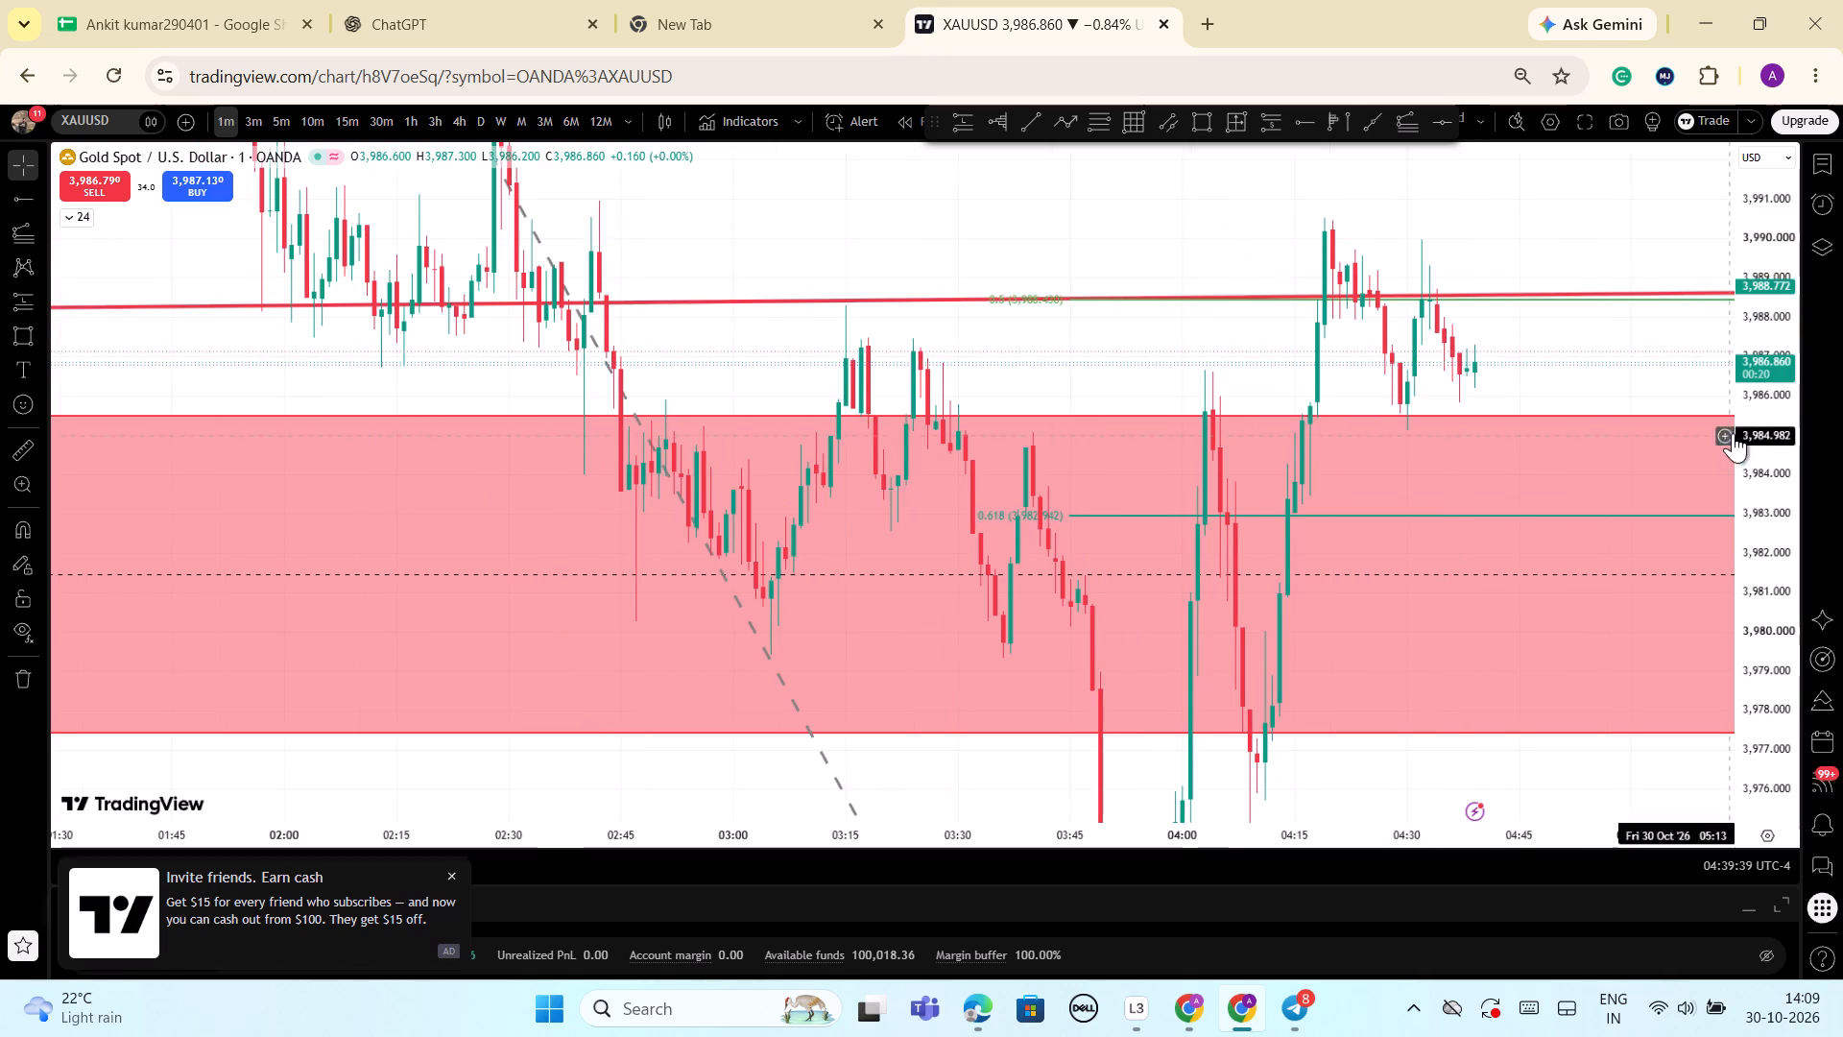
pyautogui.moveTo(1760, 423); pyautogui.dragTo(1754, 563)
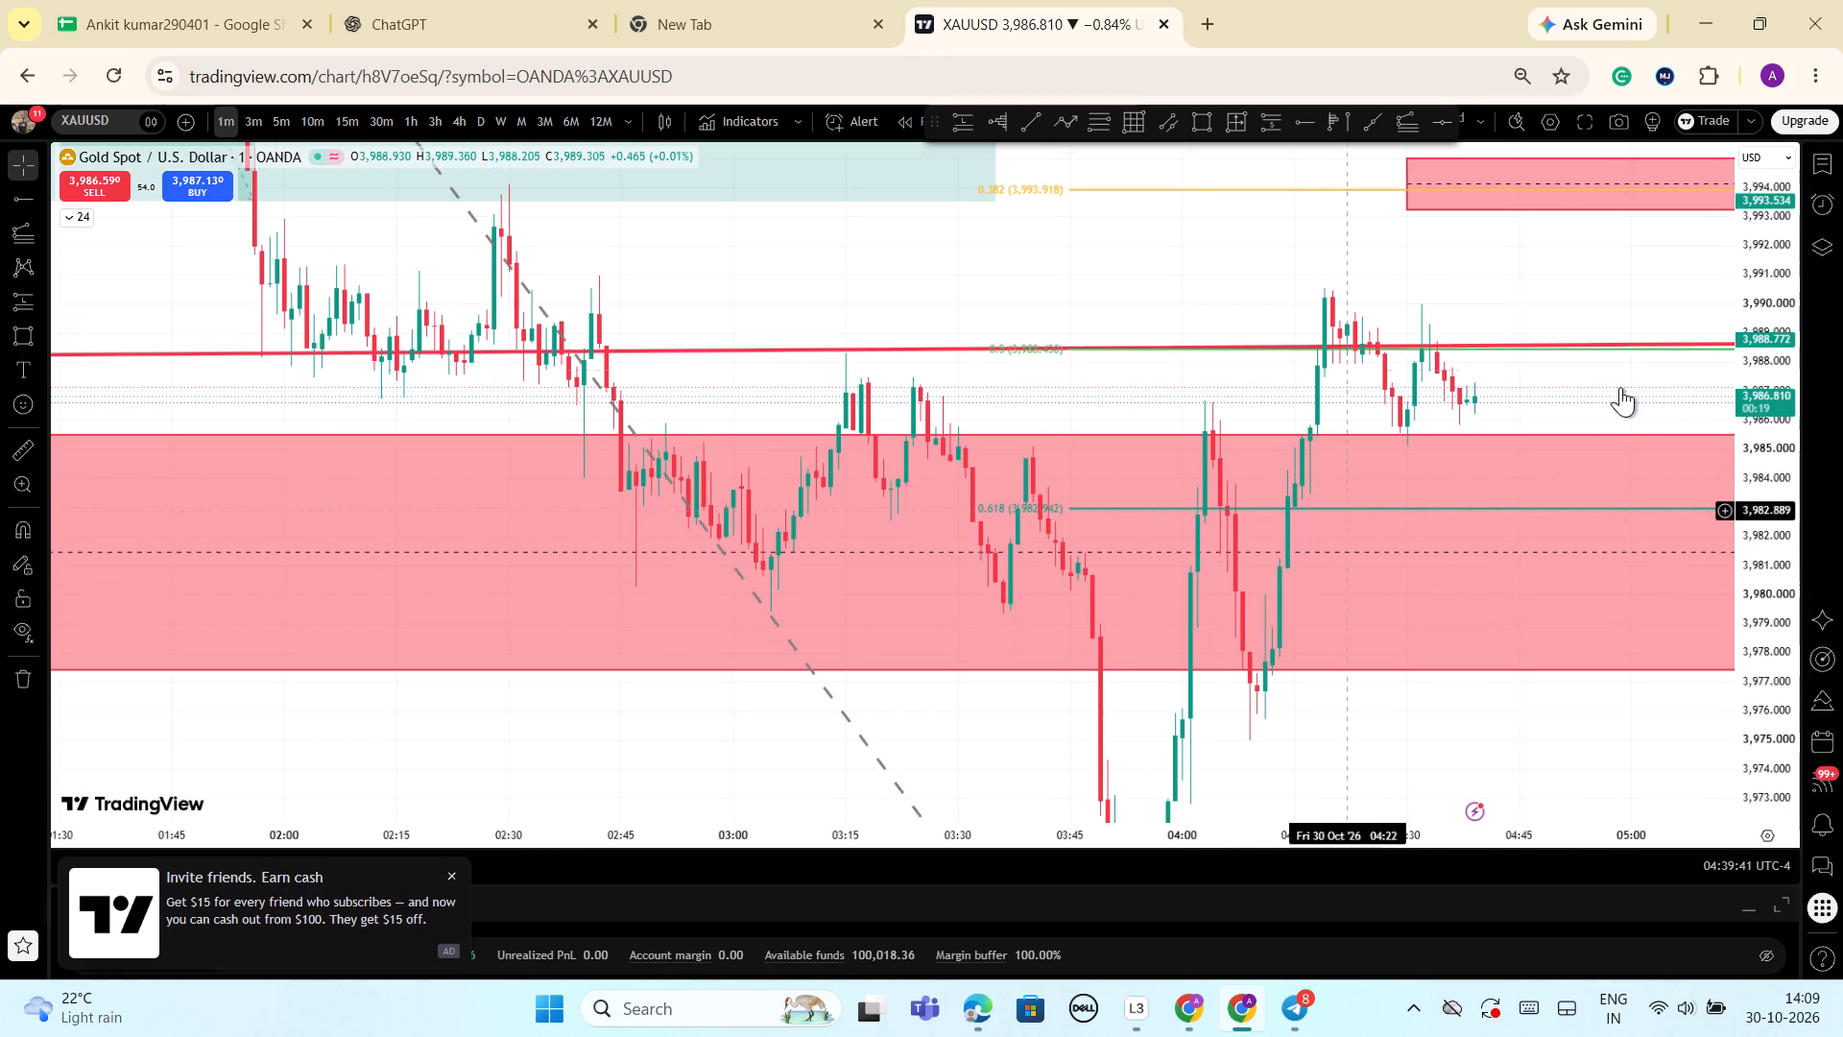
pyautogui.moveTo(1760, 267); pyautogui.dragTo(1772, 583)
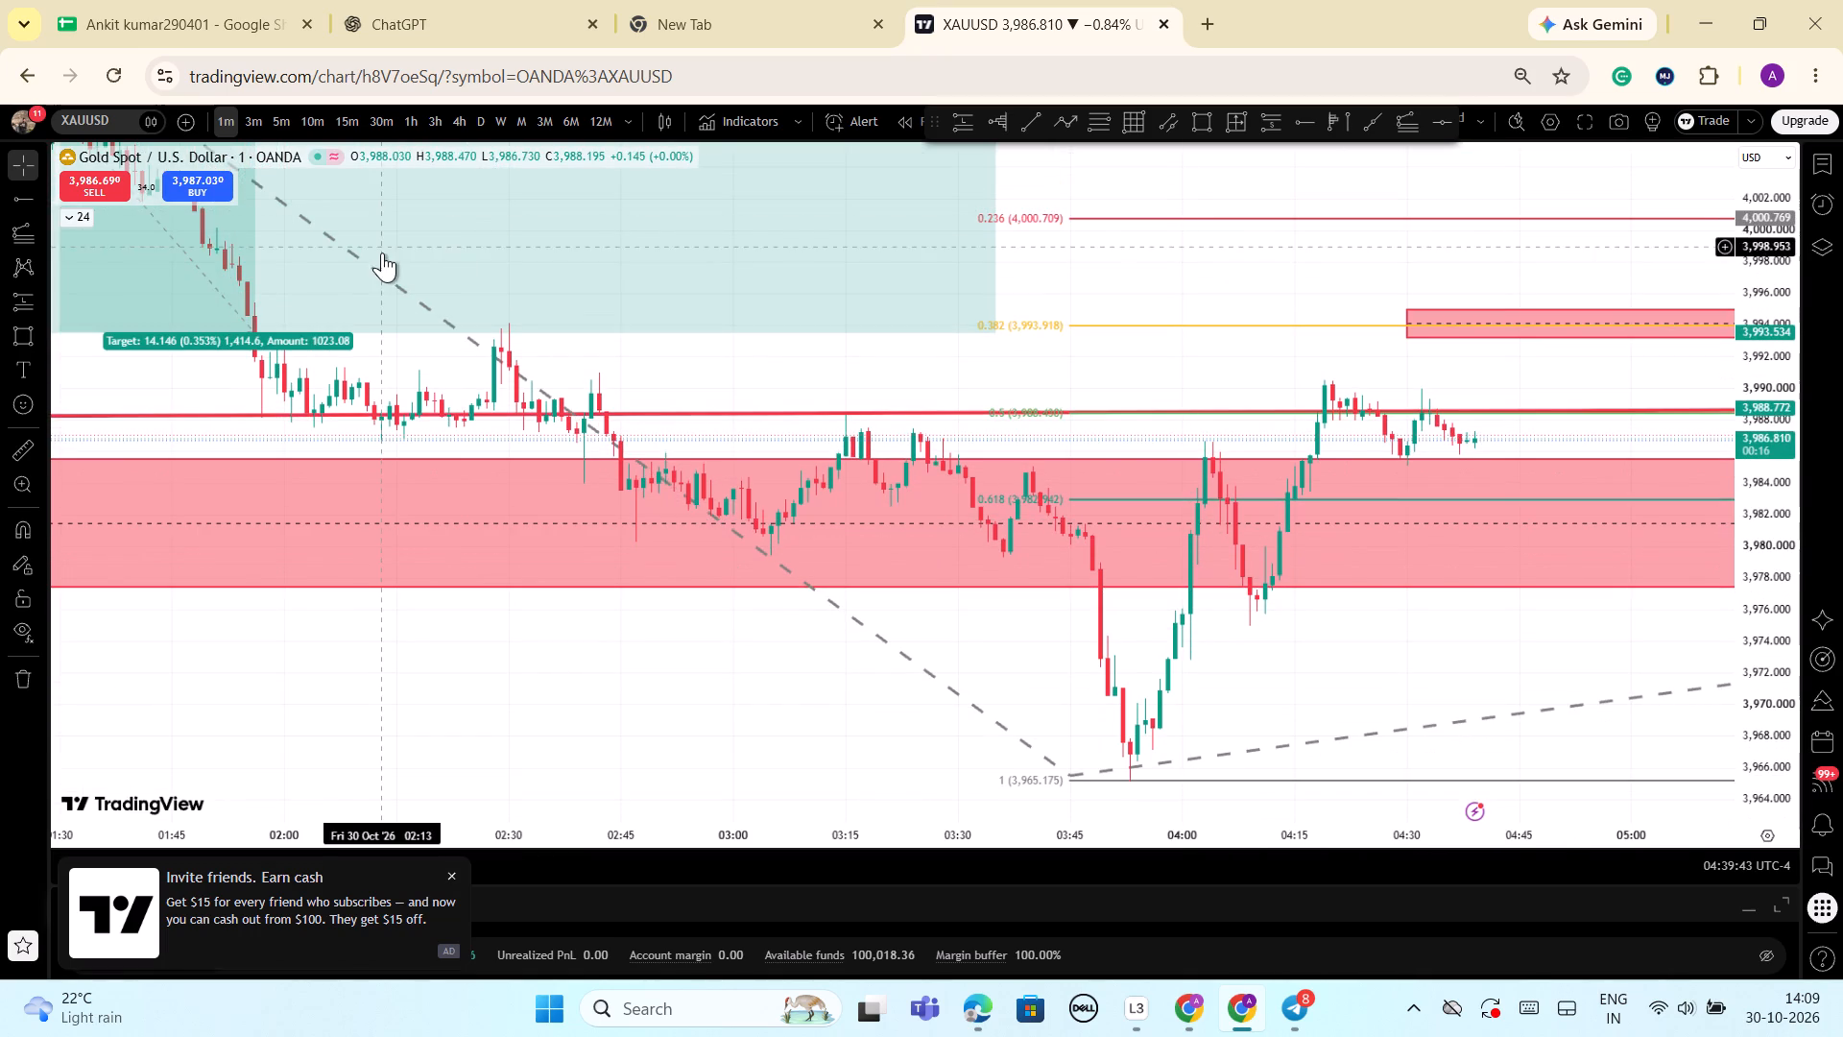
pyautogui.click(470, 341)
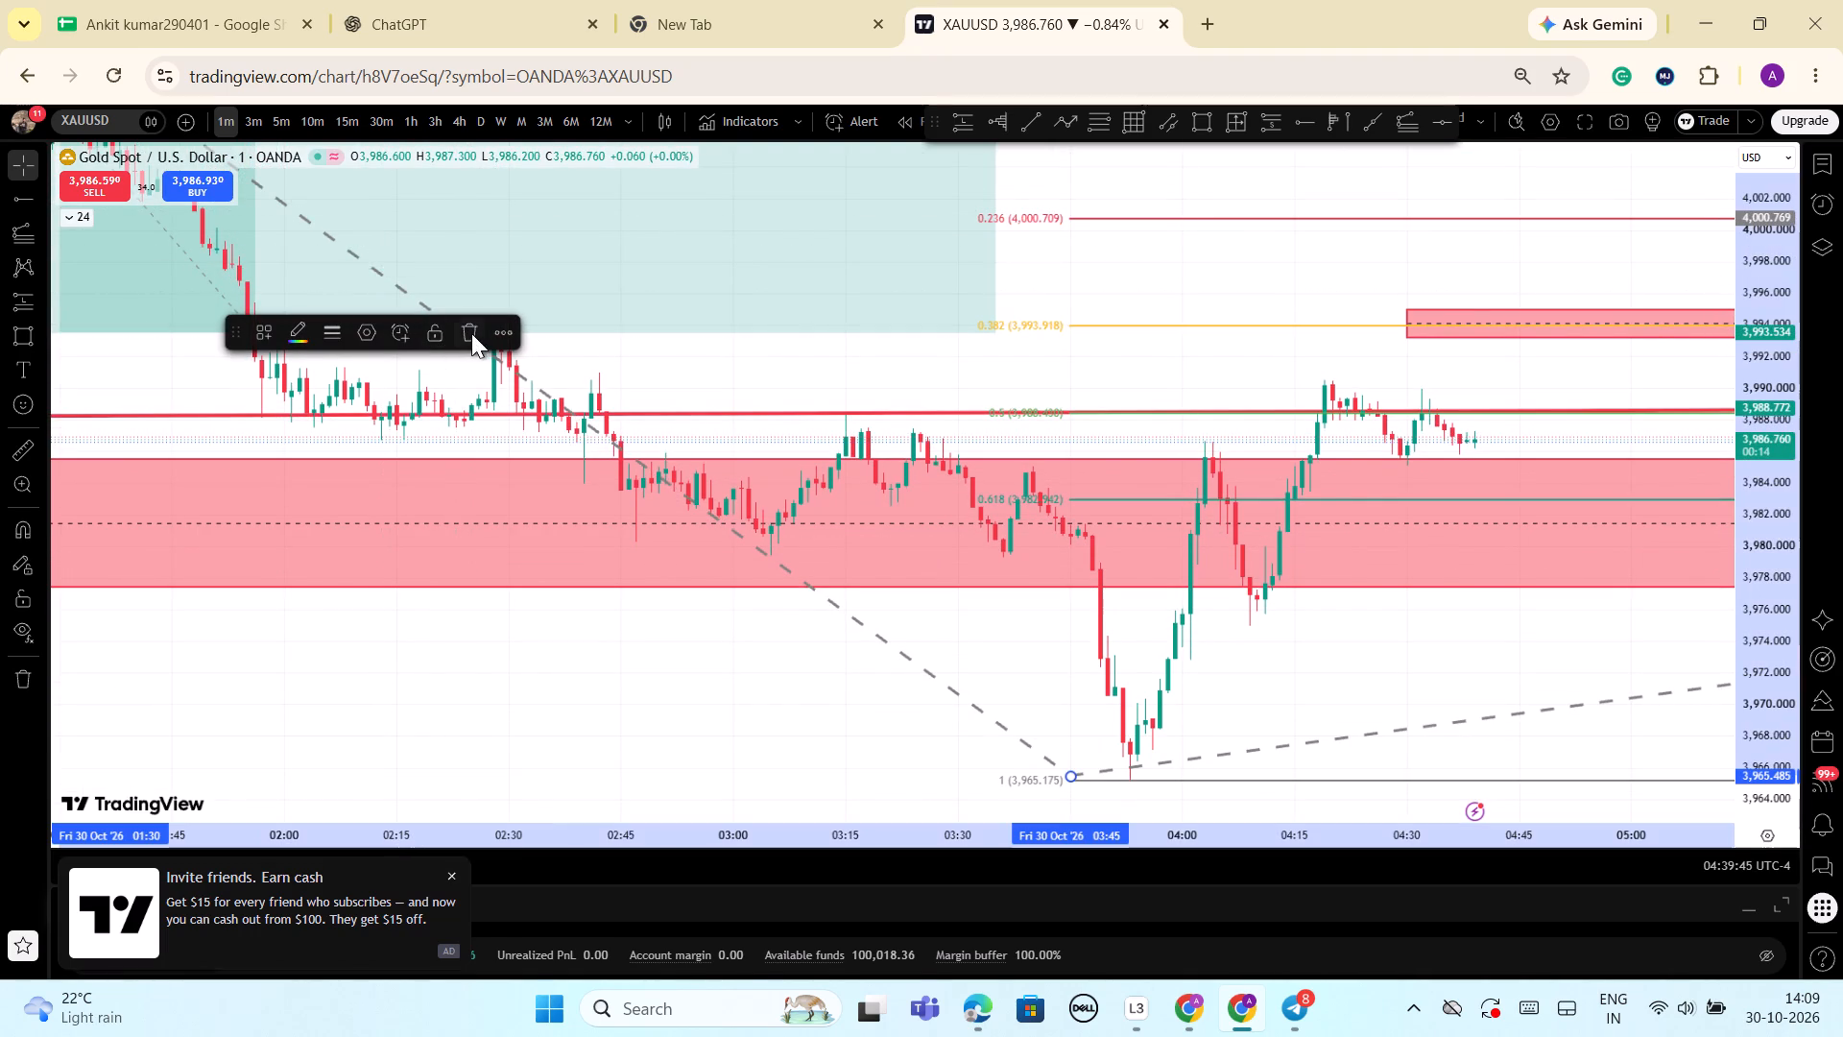
pyautogui.click(471, 333)
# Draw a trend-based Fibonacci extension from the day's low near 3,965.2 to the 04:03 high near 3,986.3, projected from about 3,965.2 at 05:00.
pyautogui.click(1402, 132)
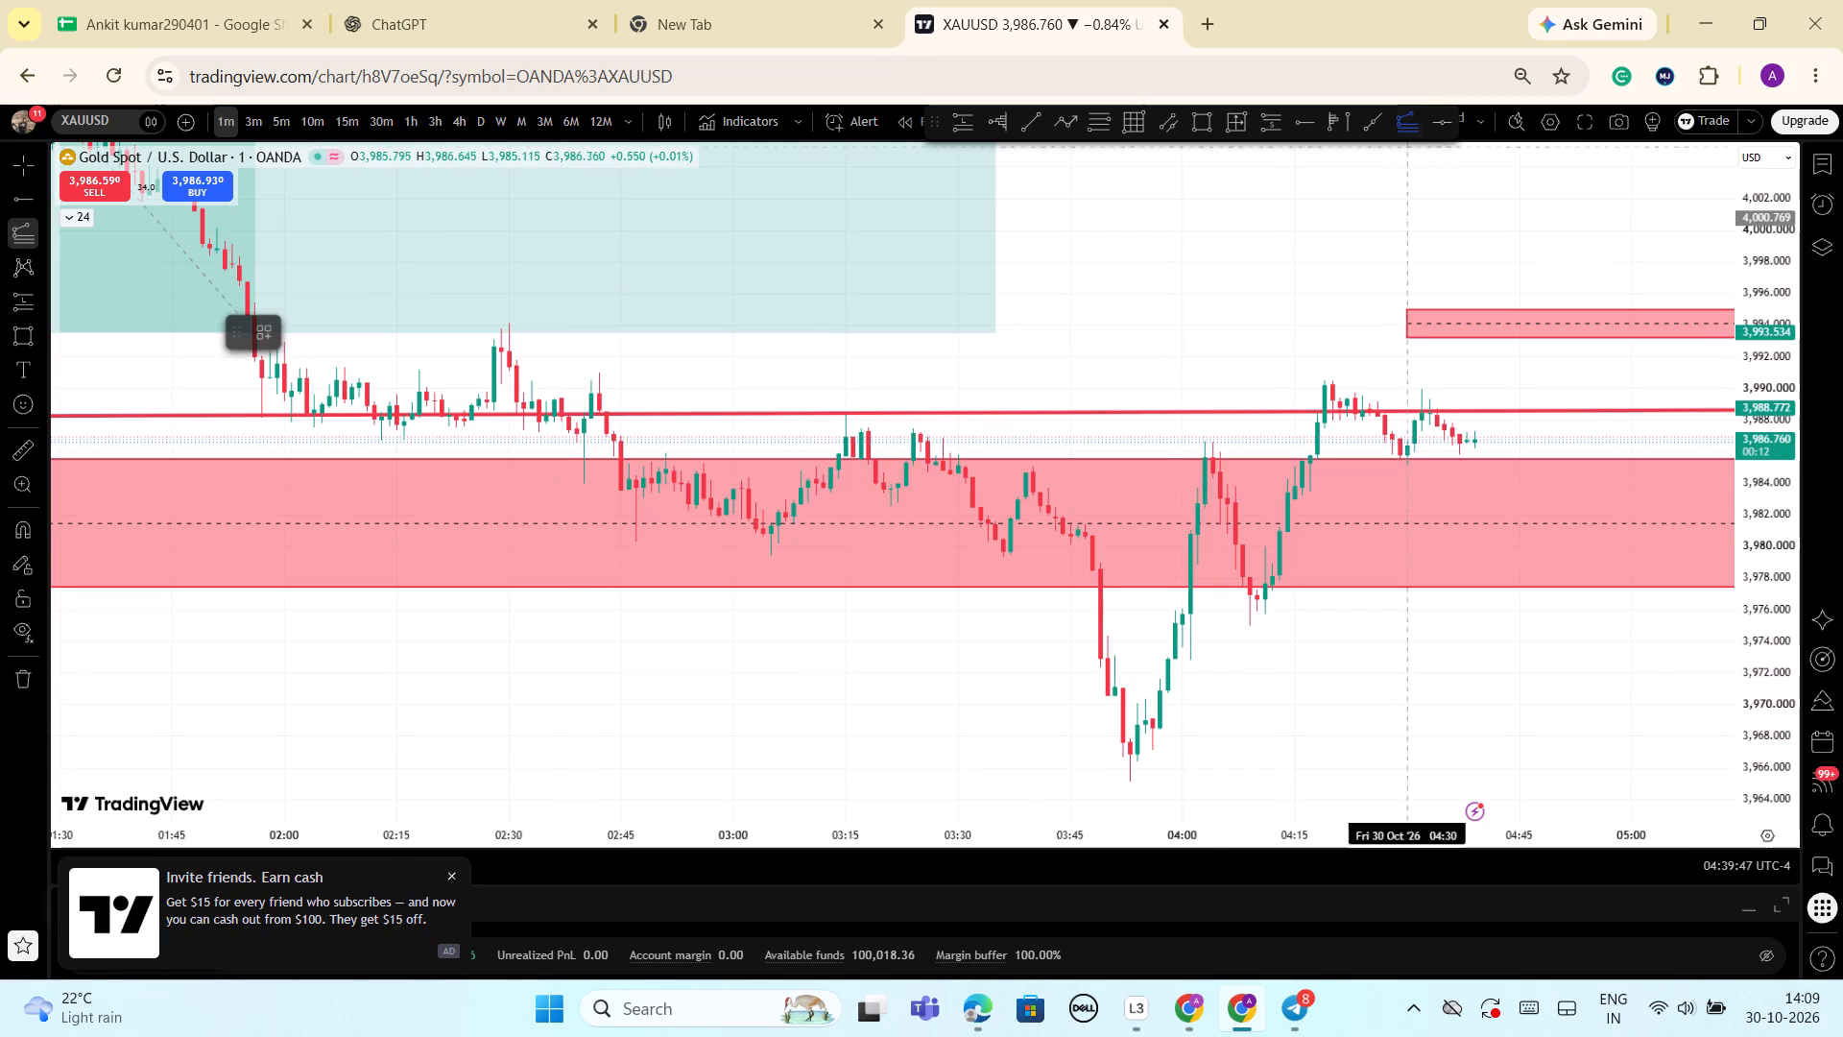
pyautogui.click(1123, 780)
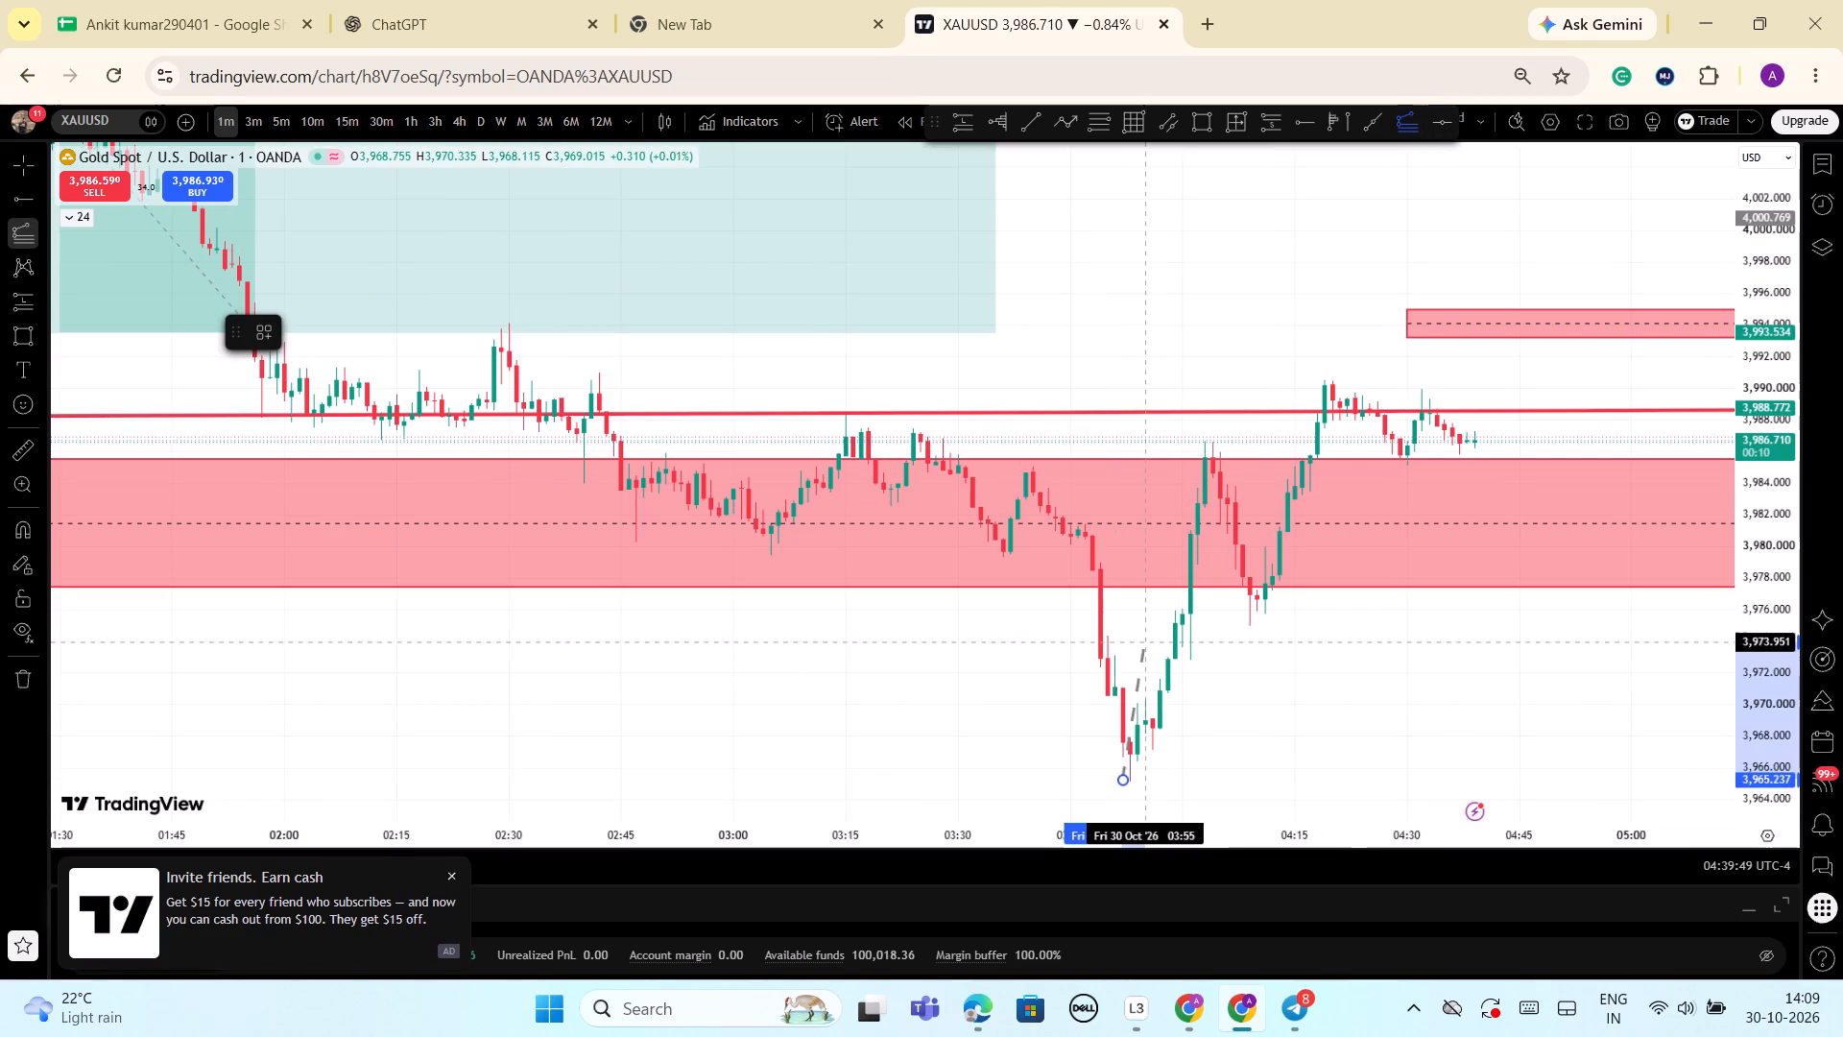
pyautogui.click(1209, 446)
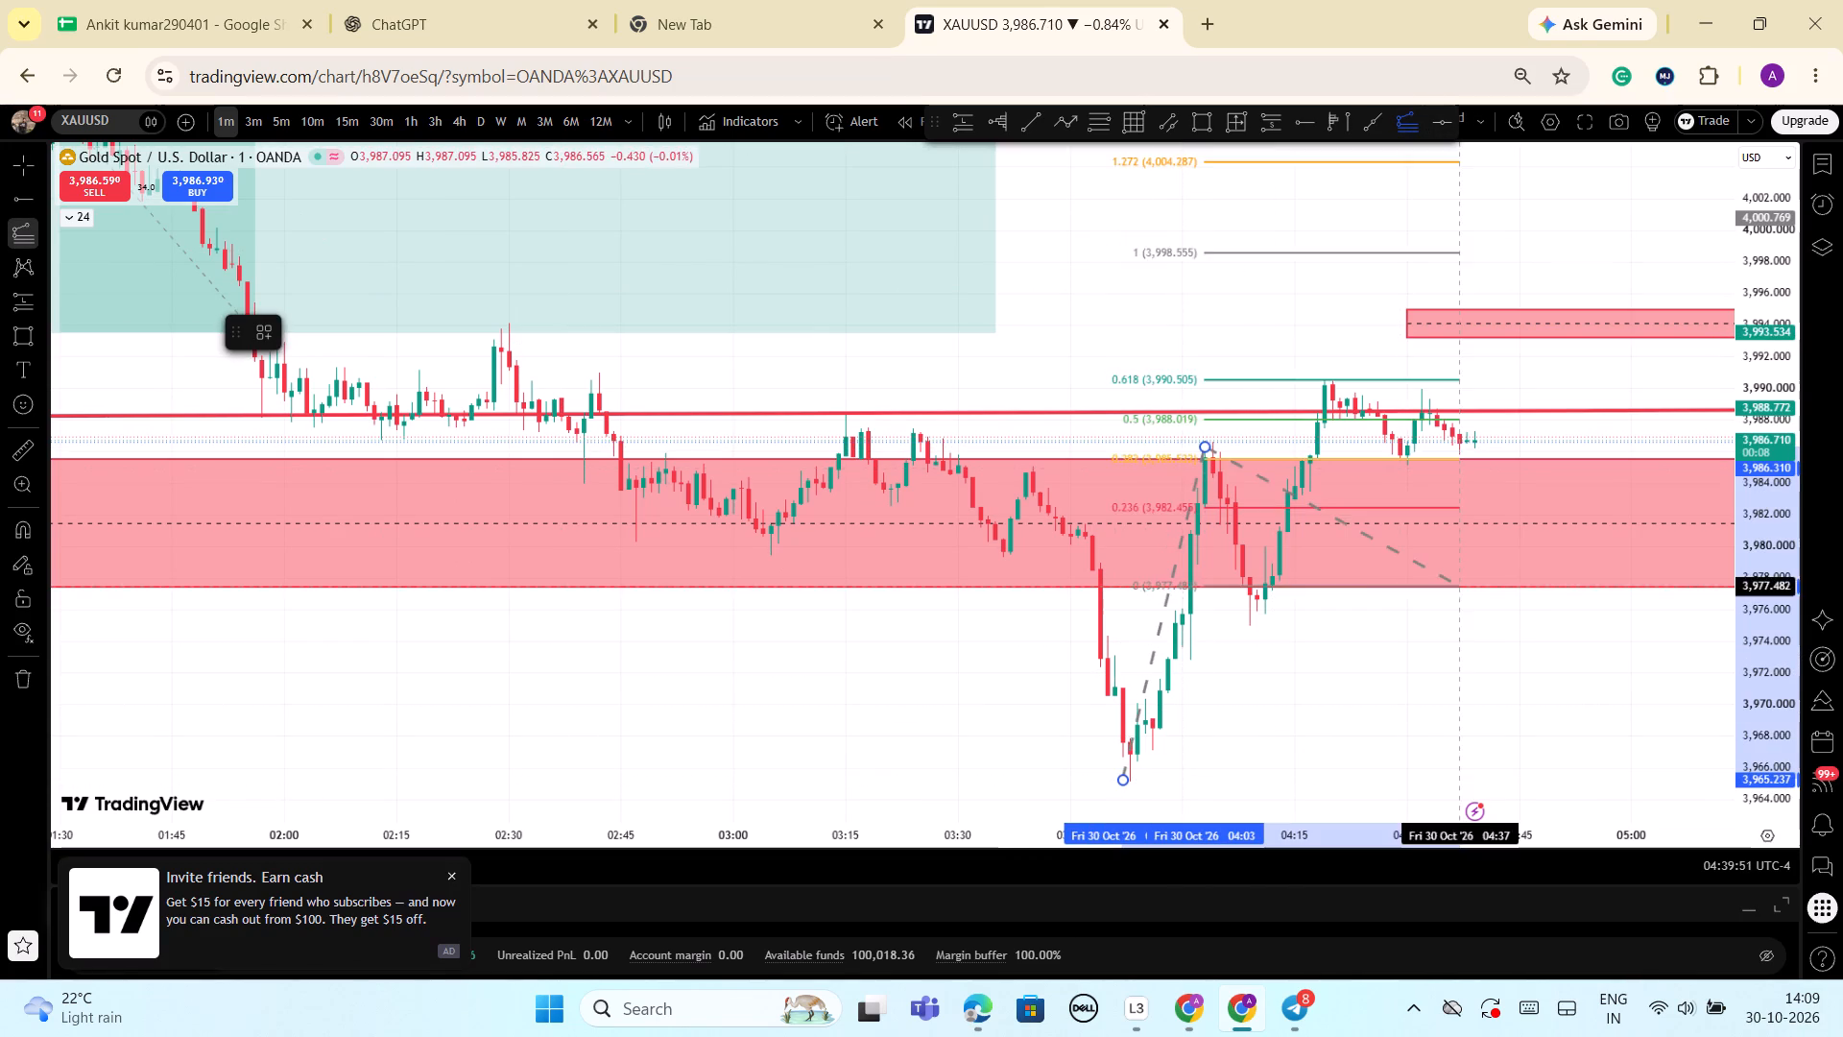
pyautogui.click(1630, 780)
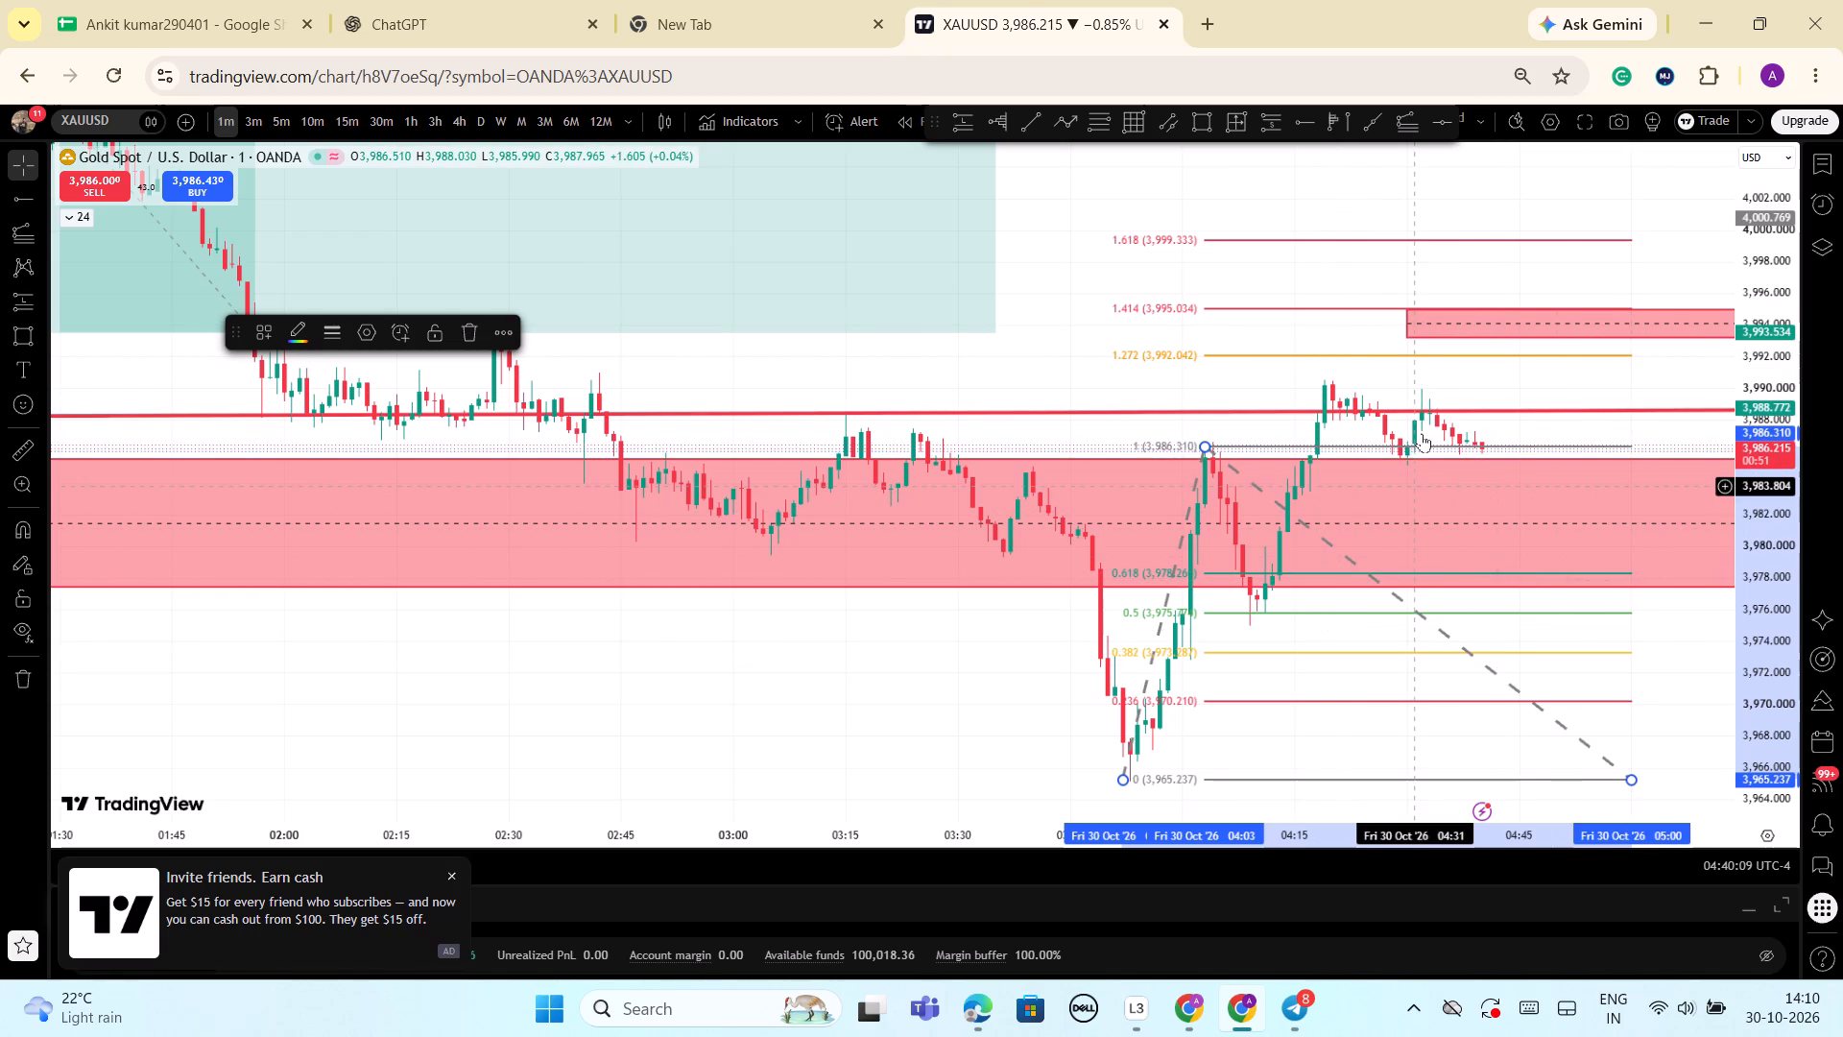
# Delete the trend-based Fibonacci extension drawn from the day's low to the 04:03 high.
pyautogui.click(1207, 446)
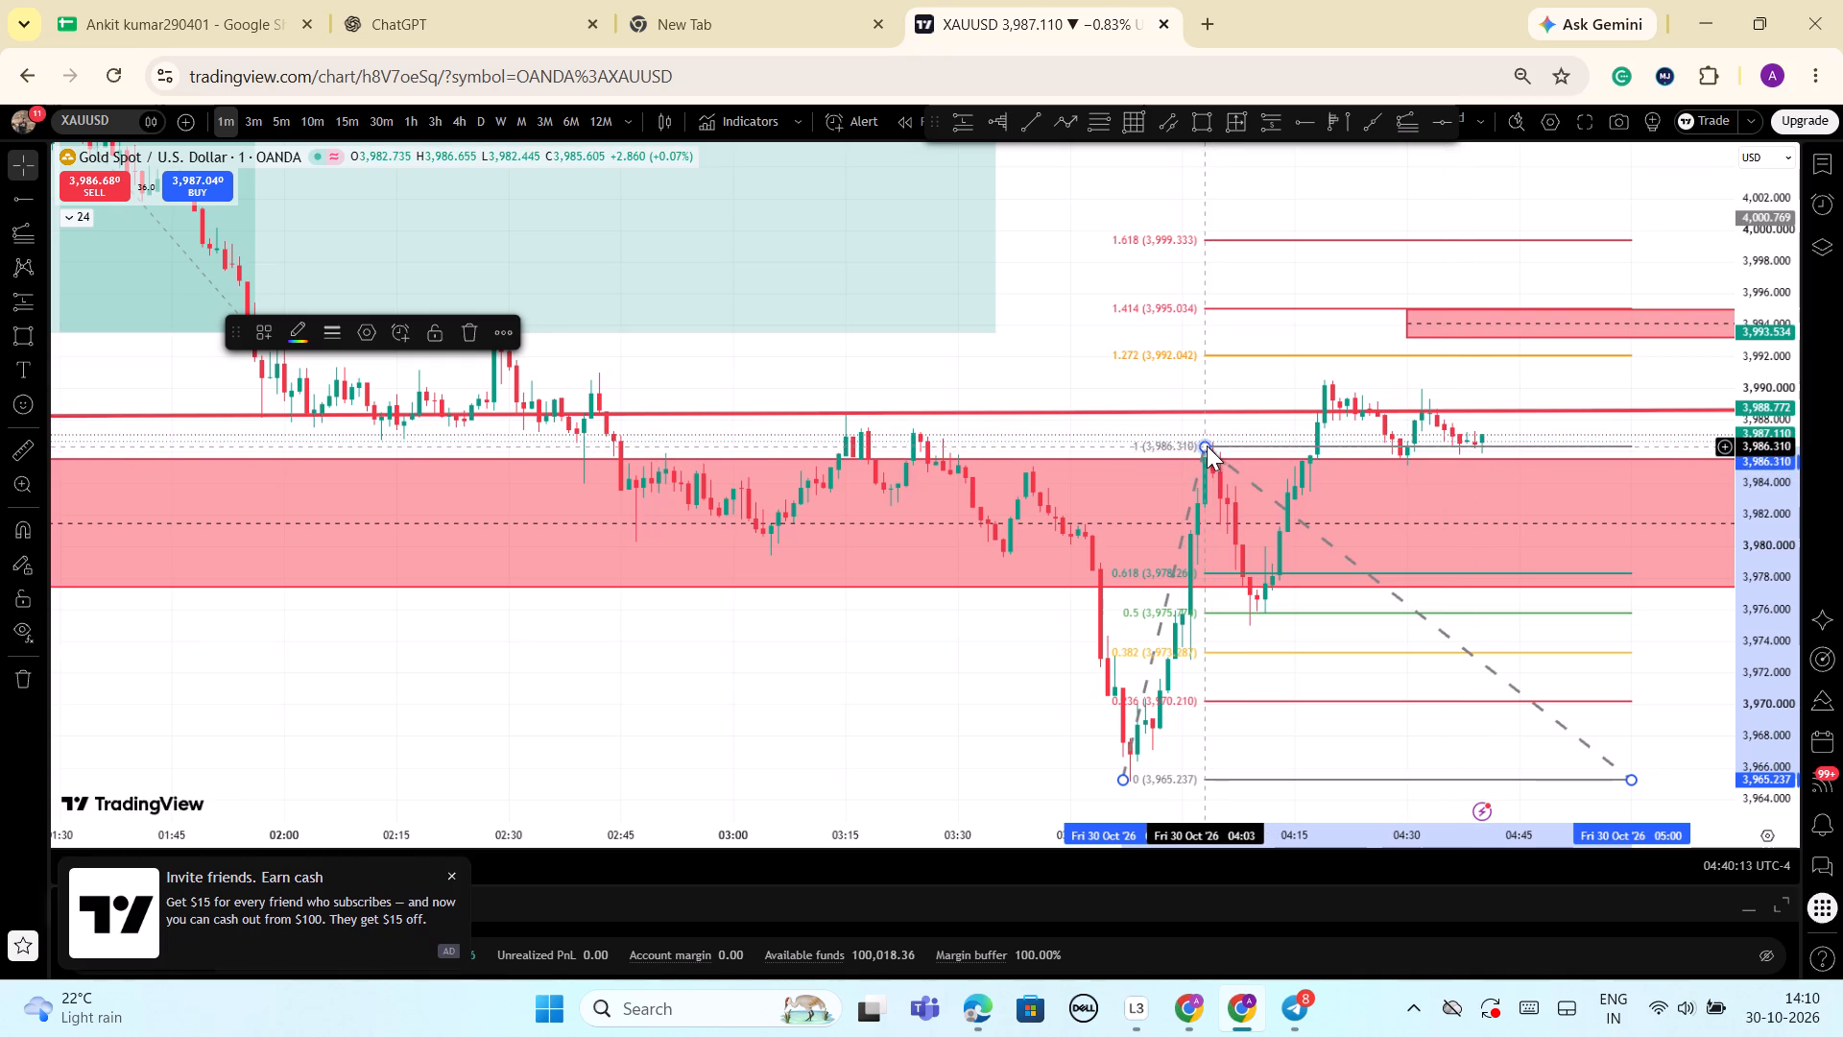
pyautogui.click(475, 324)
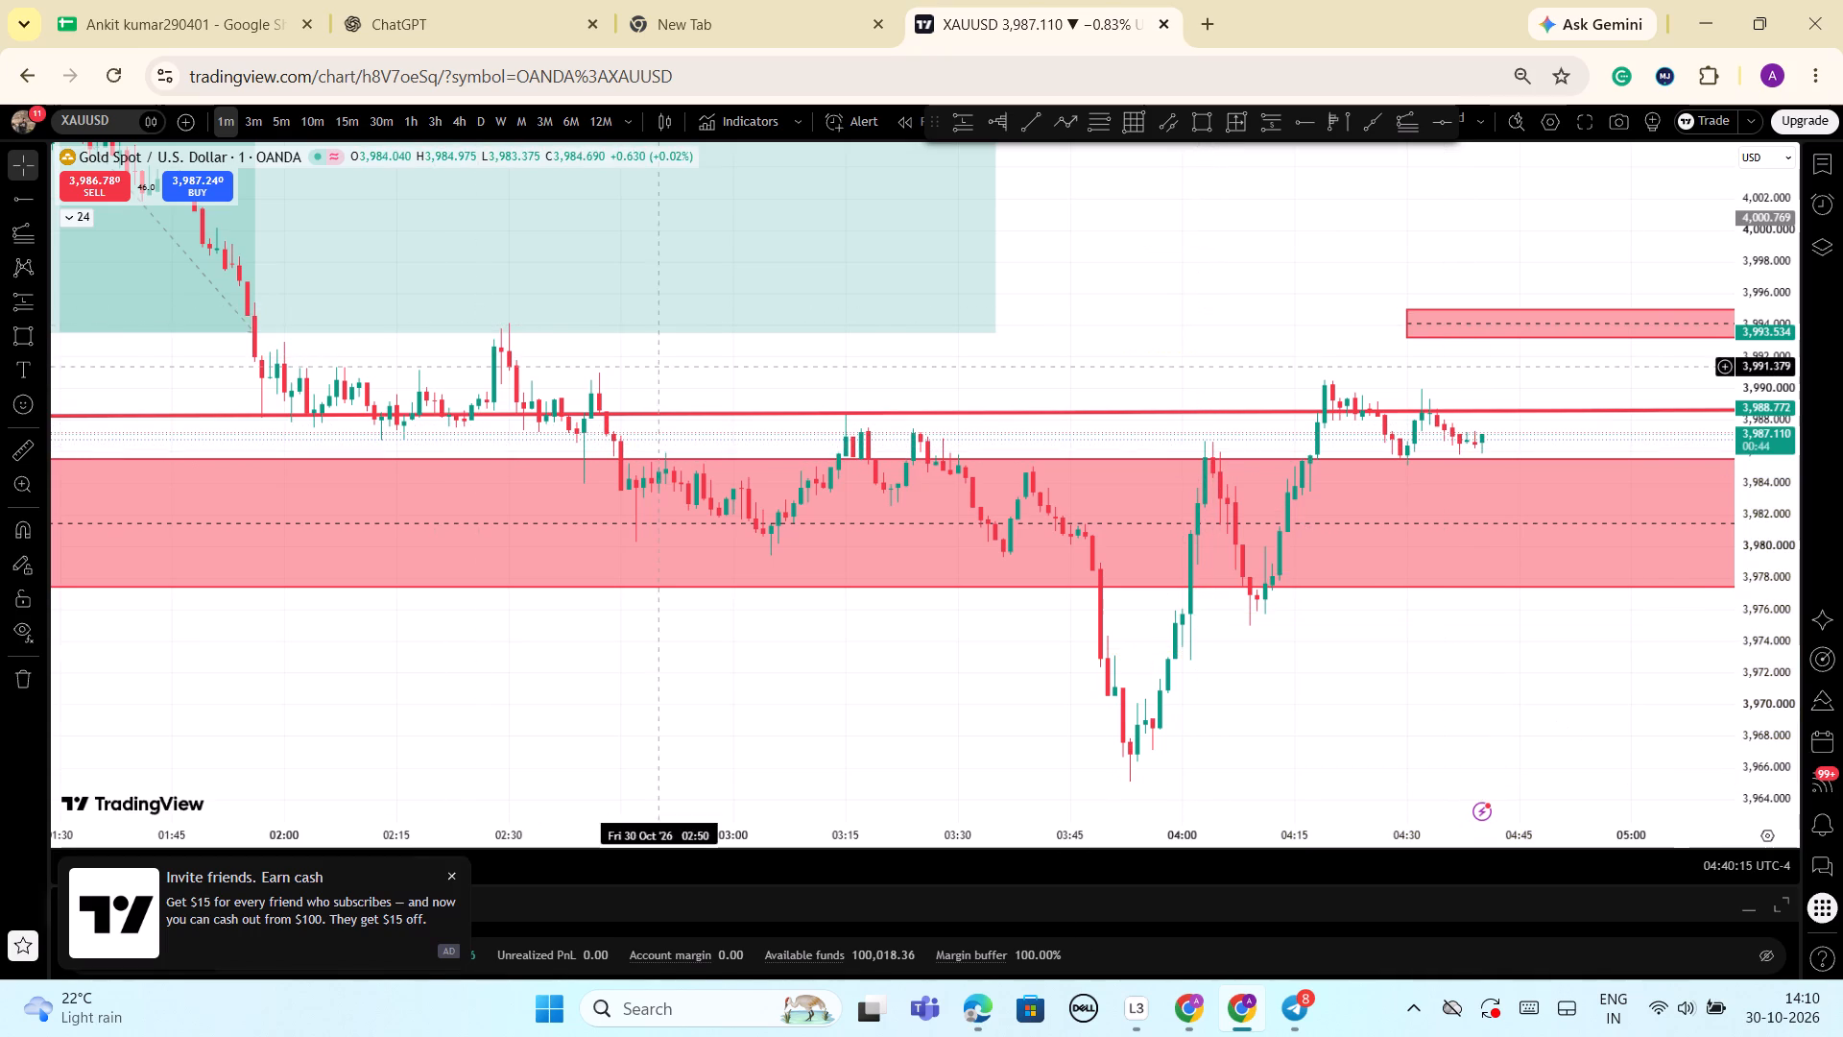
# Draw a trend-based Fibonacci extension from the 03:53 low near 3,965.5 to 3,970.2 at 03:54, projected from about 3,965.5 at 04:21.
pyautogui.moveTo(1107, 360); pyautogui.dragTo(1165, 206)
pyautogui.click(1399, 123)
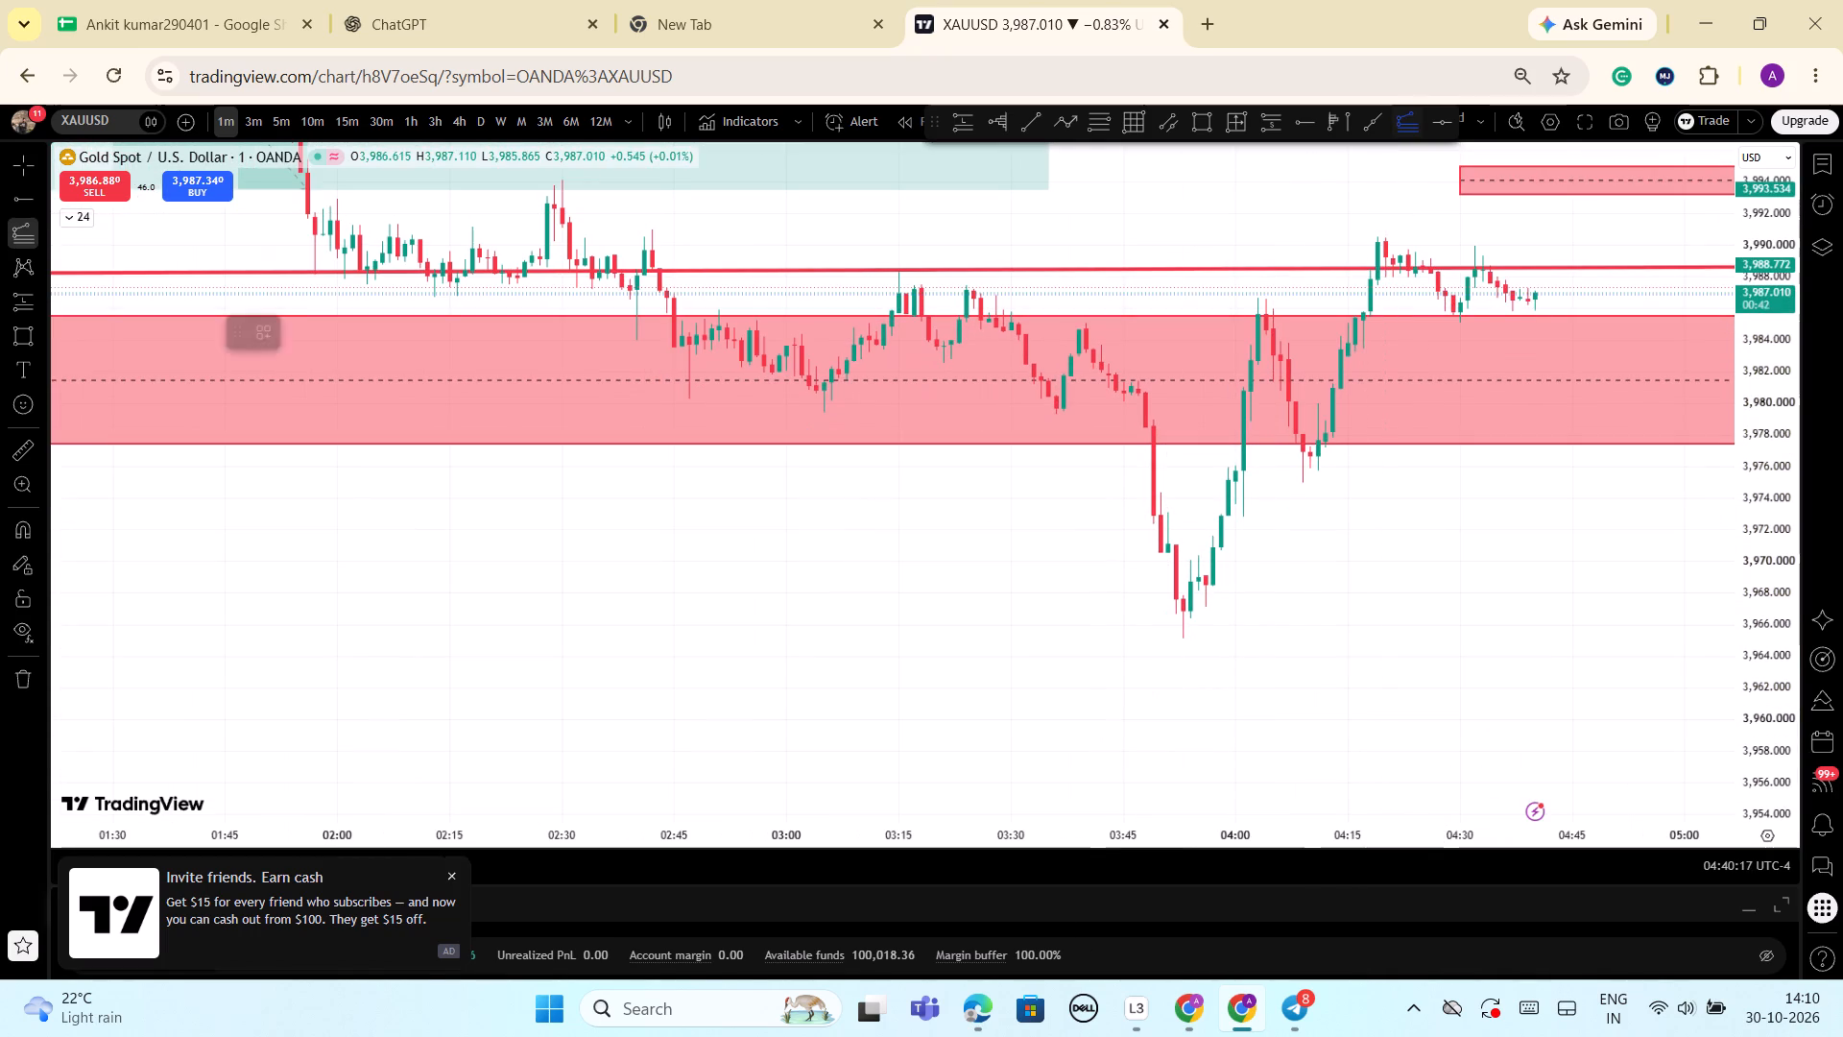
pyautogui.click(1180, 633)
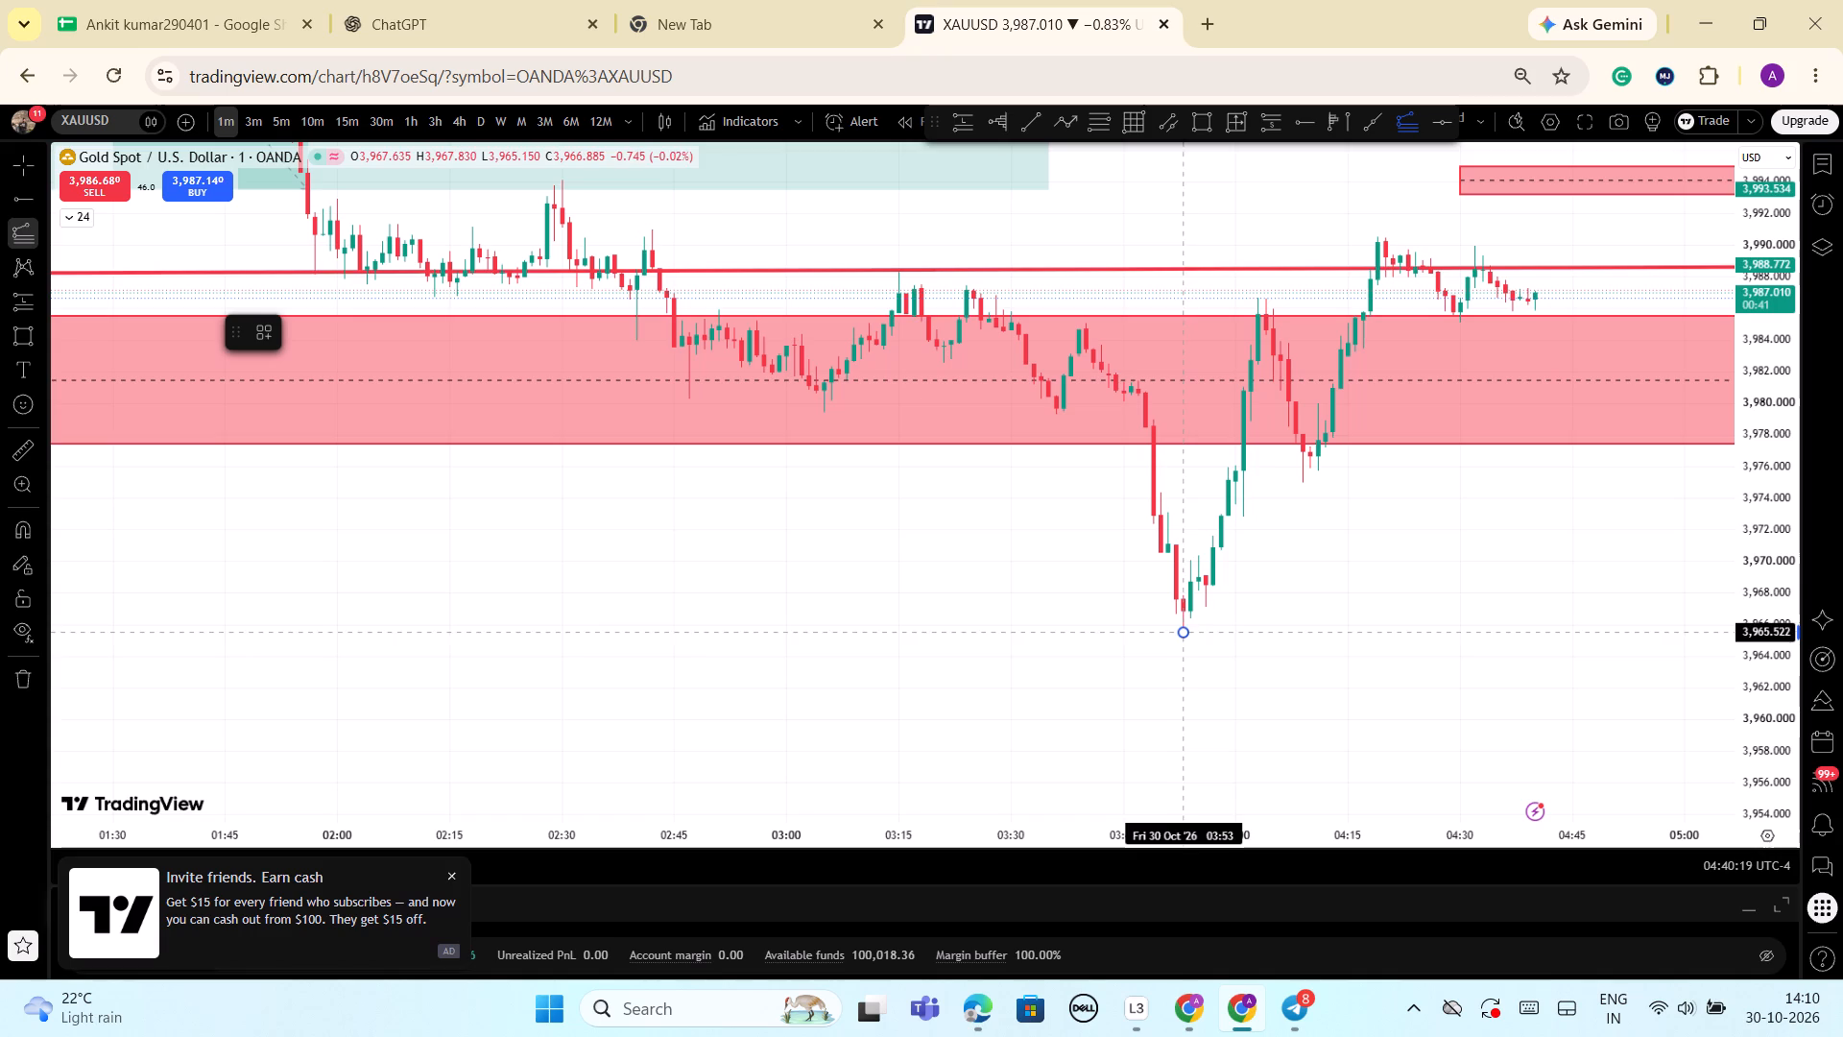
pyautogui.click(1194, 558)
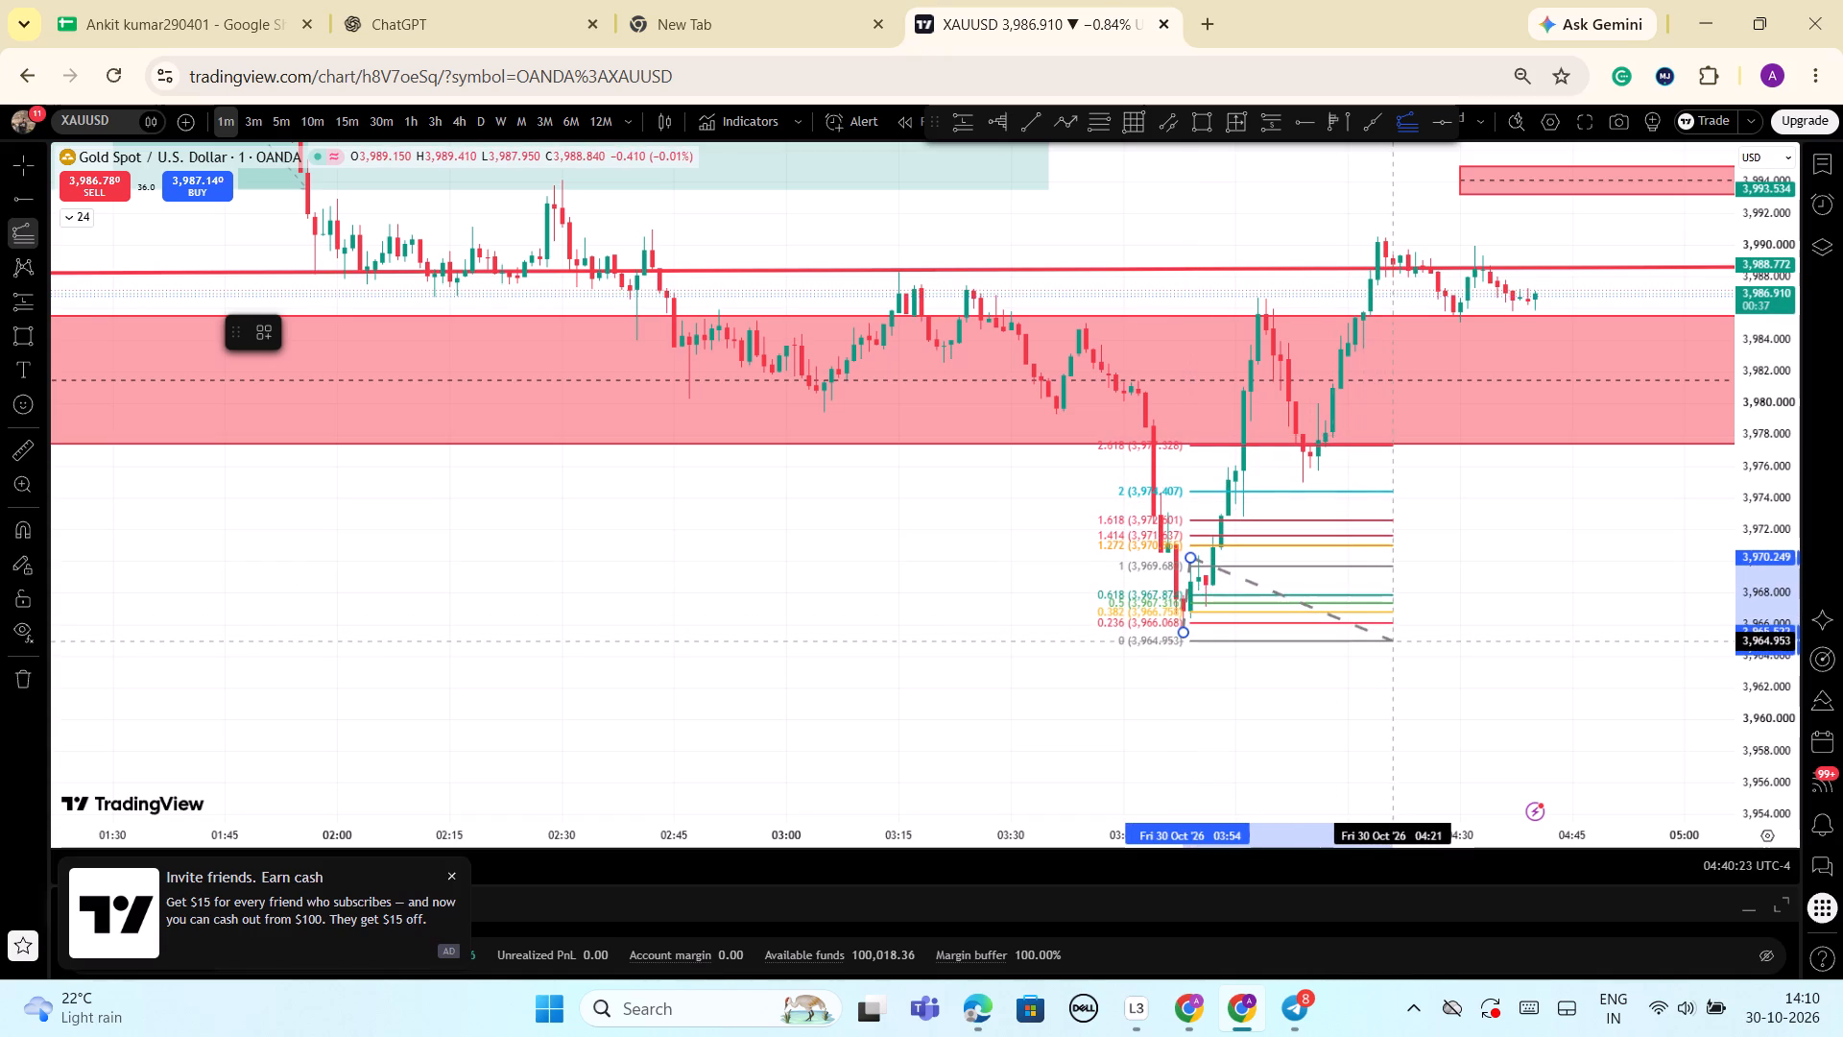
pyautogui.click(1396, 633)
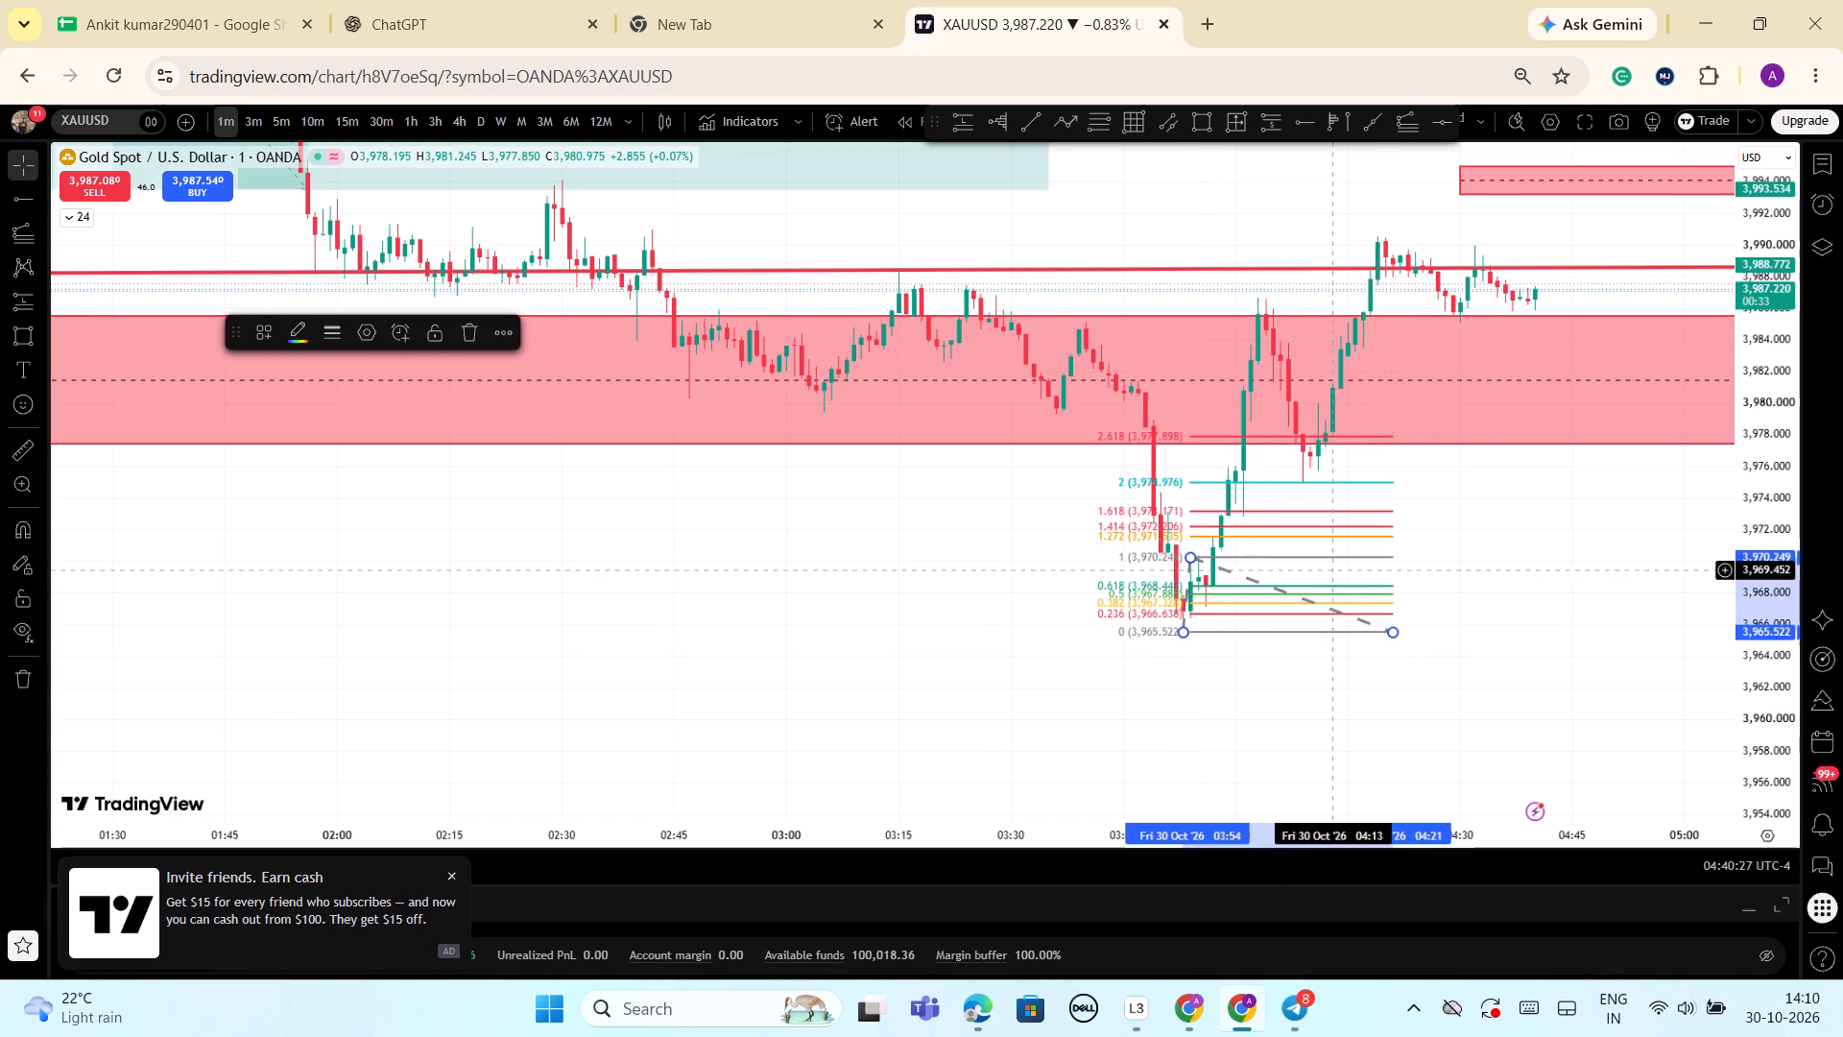
# Examine how the small extension's levels line up with the rally and pullback after the 03:53 low.
pyautogui.scroll(-1, 1452, 554)
pyautogui.moveTo(1784, 701); pyautogui.dragTo(1728, 455)
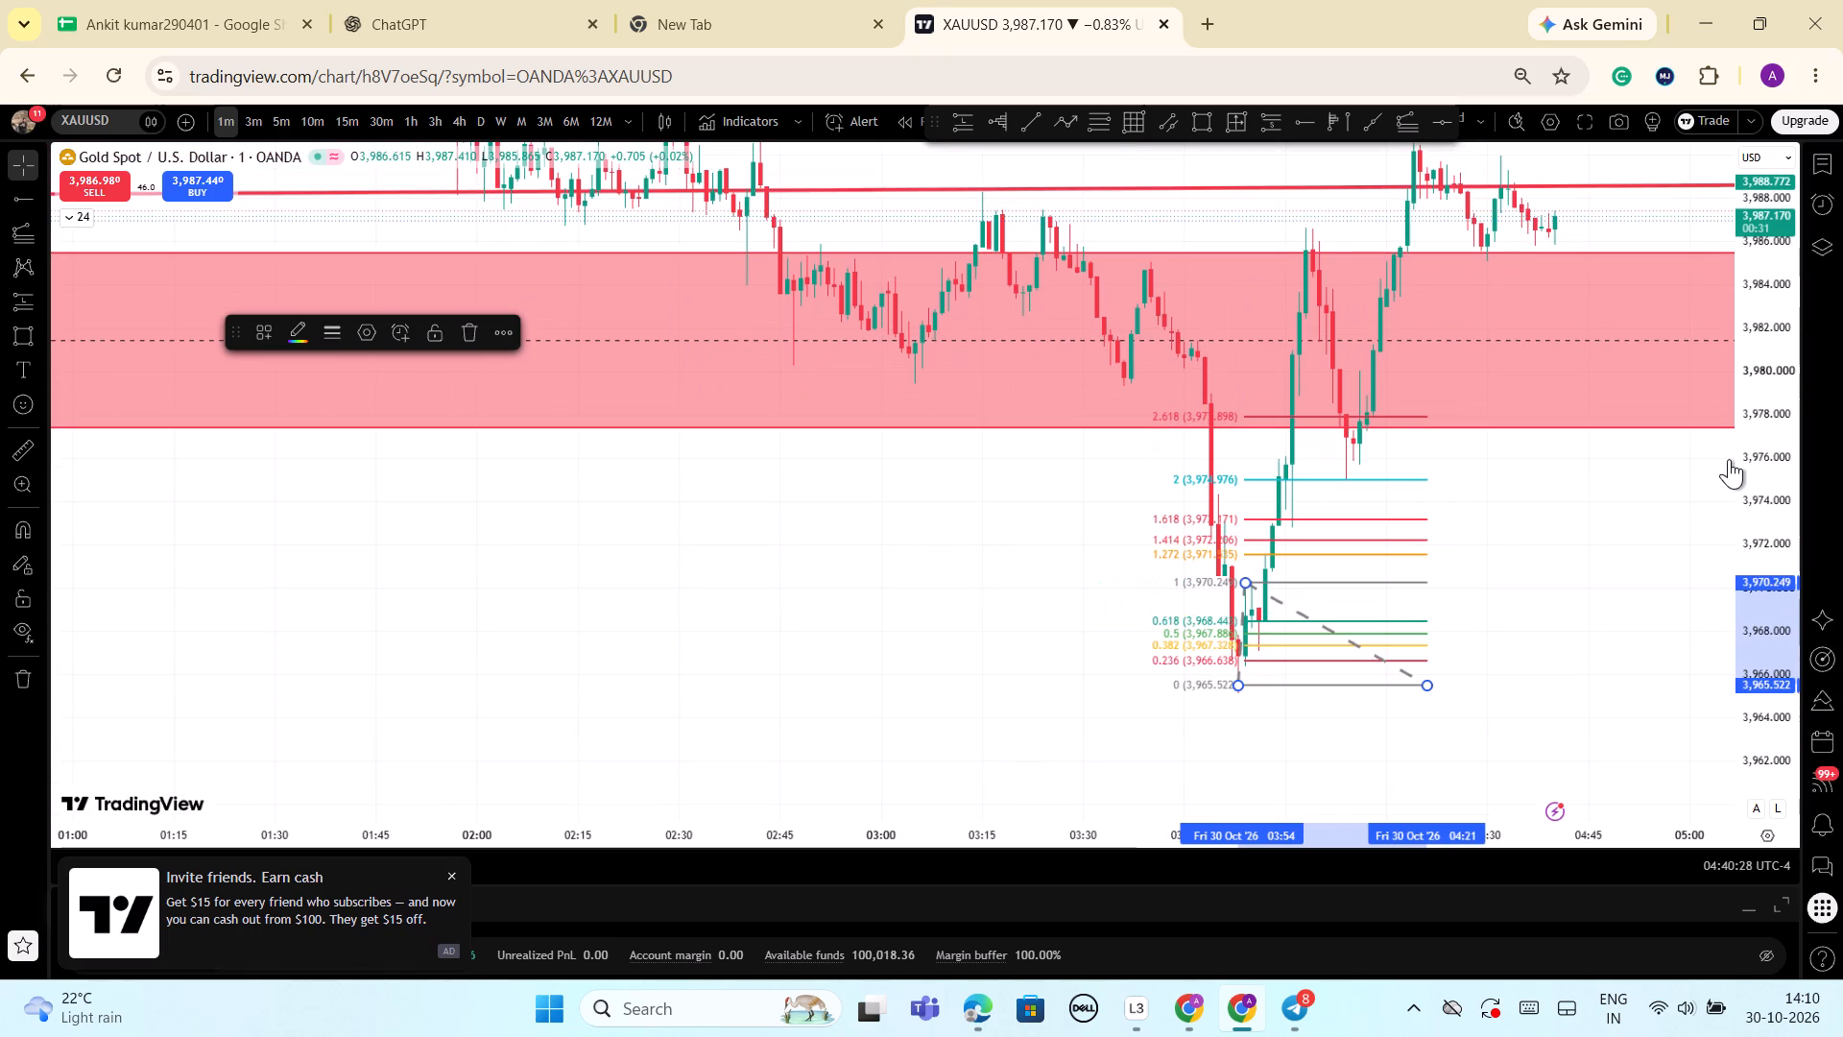
pyautogui.scroll(2, 1464, 478)
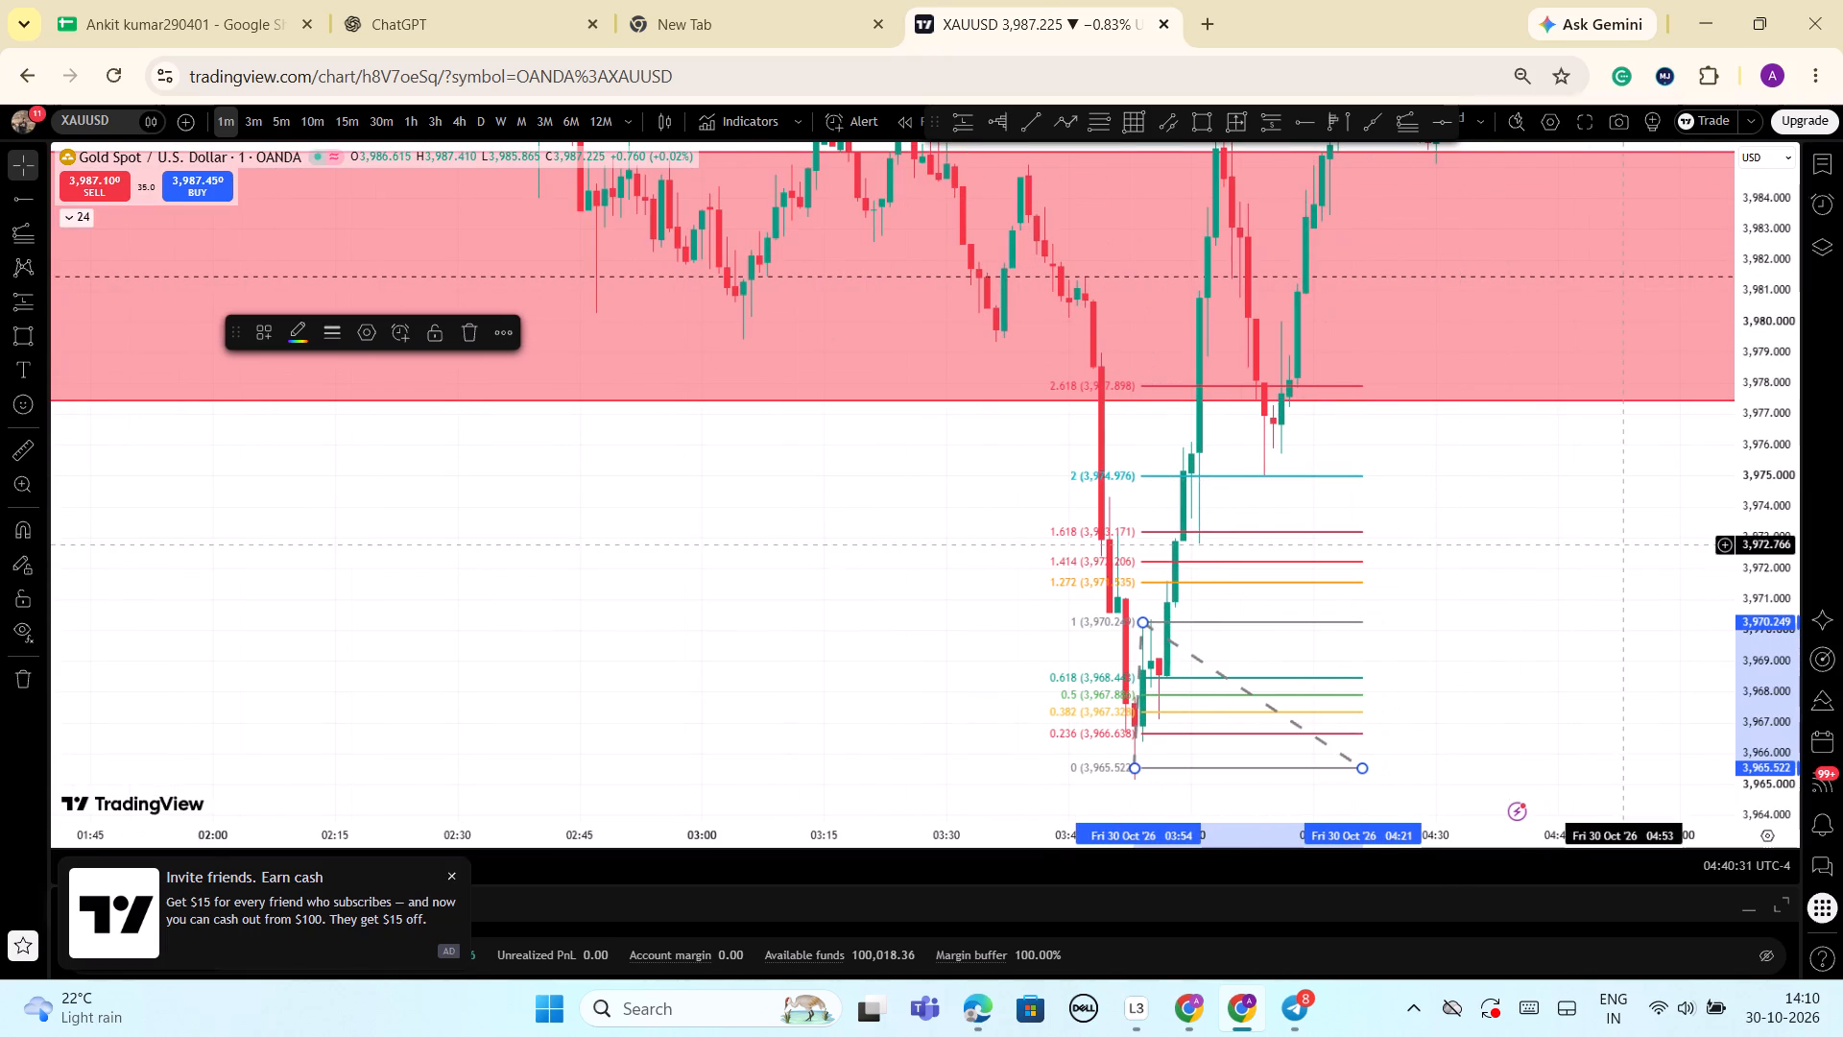
pyautogui.moveTo(1750, 626); pyautogui.dragTo(1747, 833)
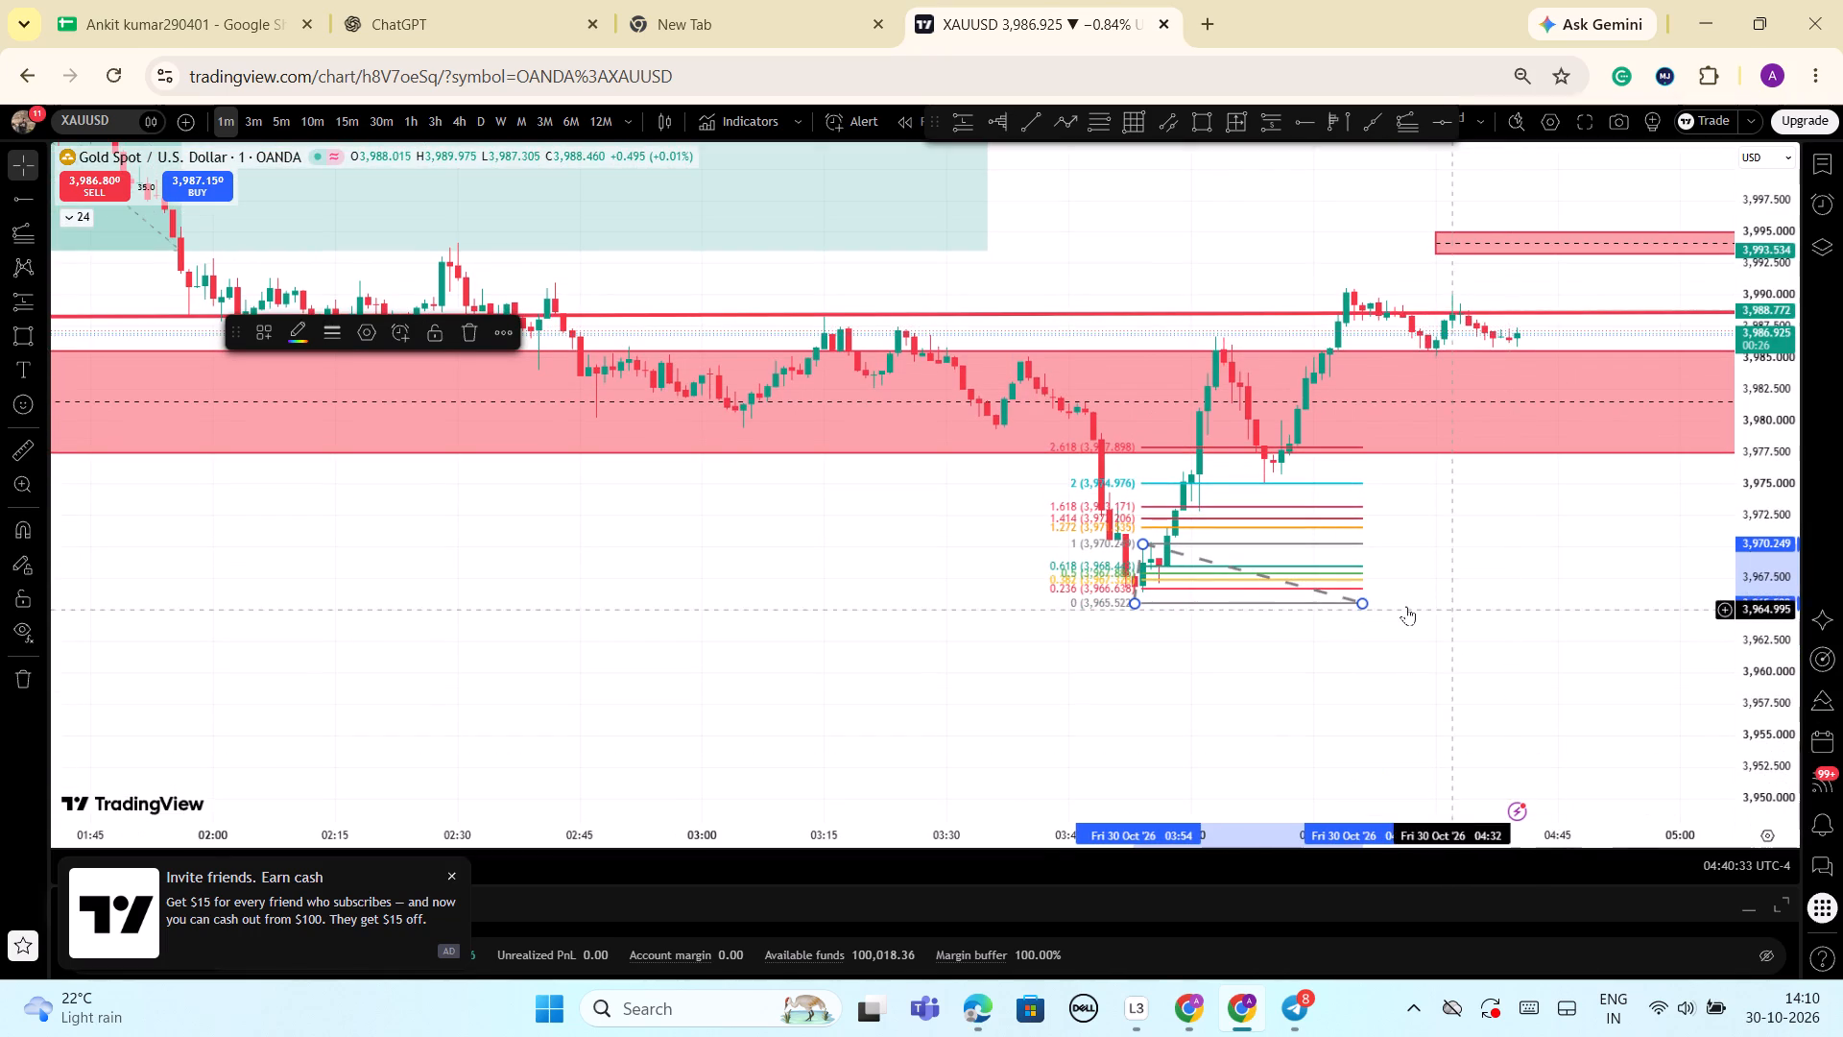
pyautogui.scroll(-2, 1493, 574)
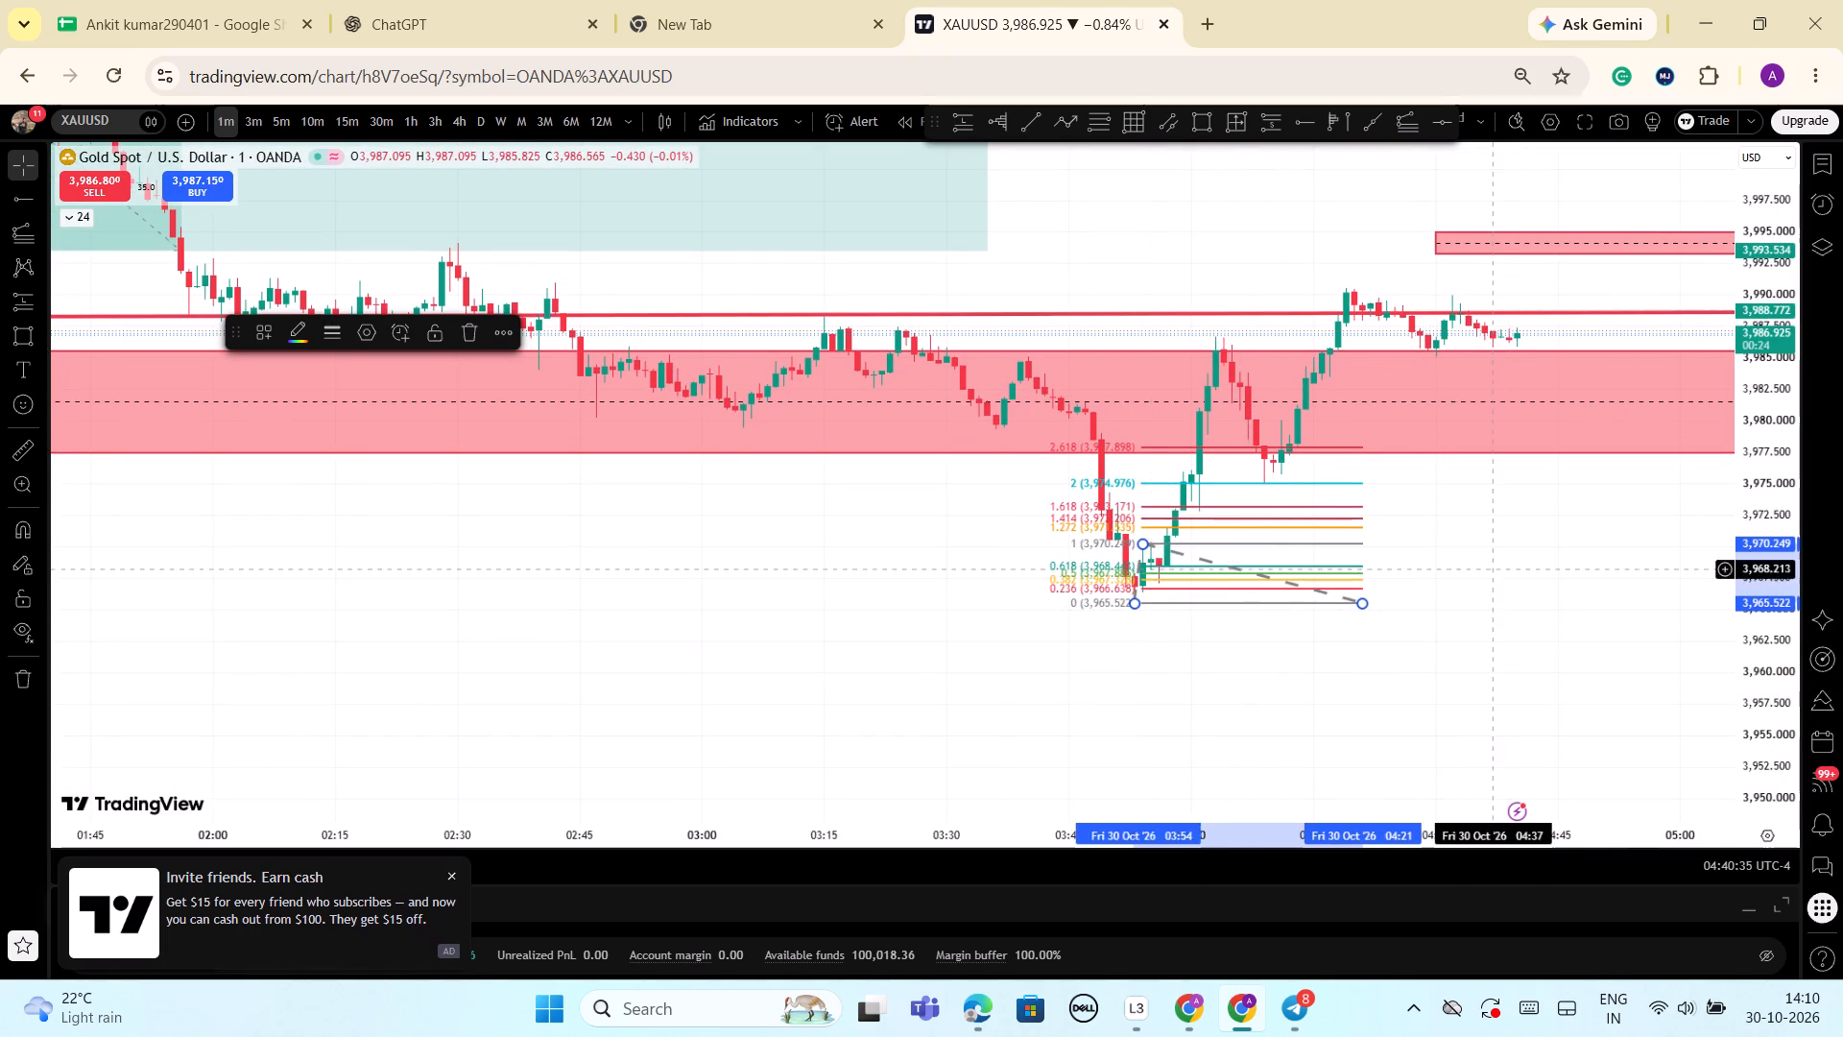
pyautogui.moveTo(1755, 786); pyautogui.dragTo(1758, 659)
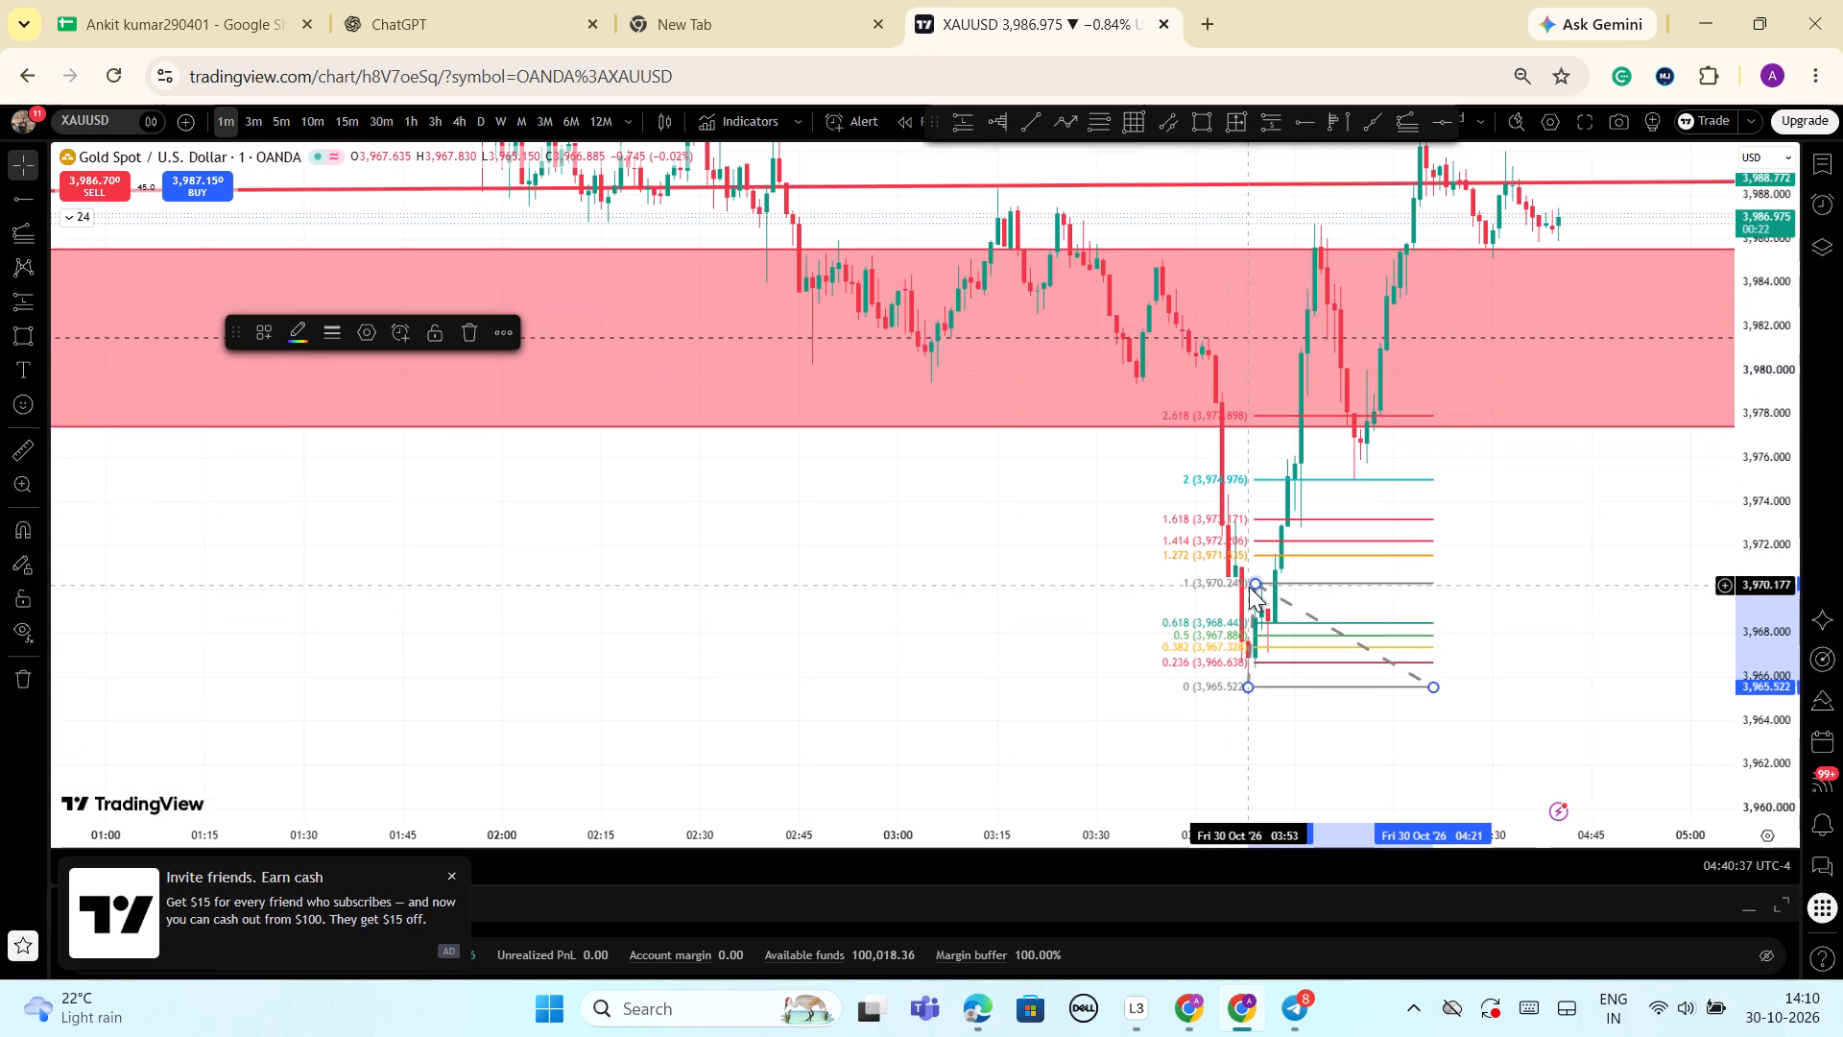
pyautogui.scroll(-1, 1430, 488)
pyautogui.moveTo(1760, 508); pyautogui.dragTo(1760, 629)
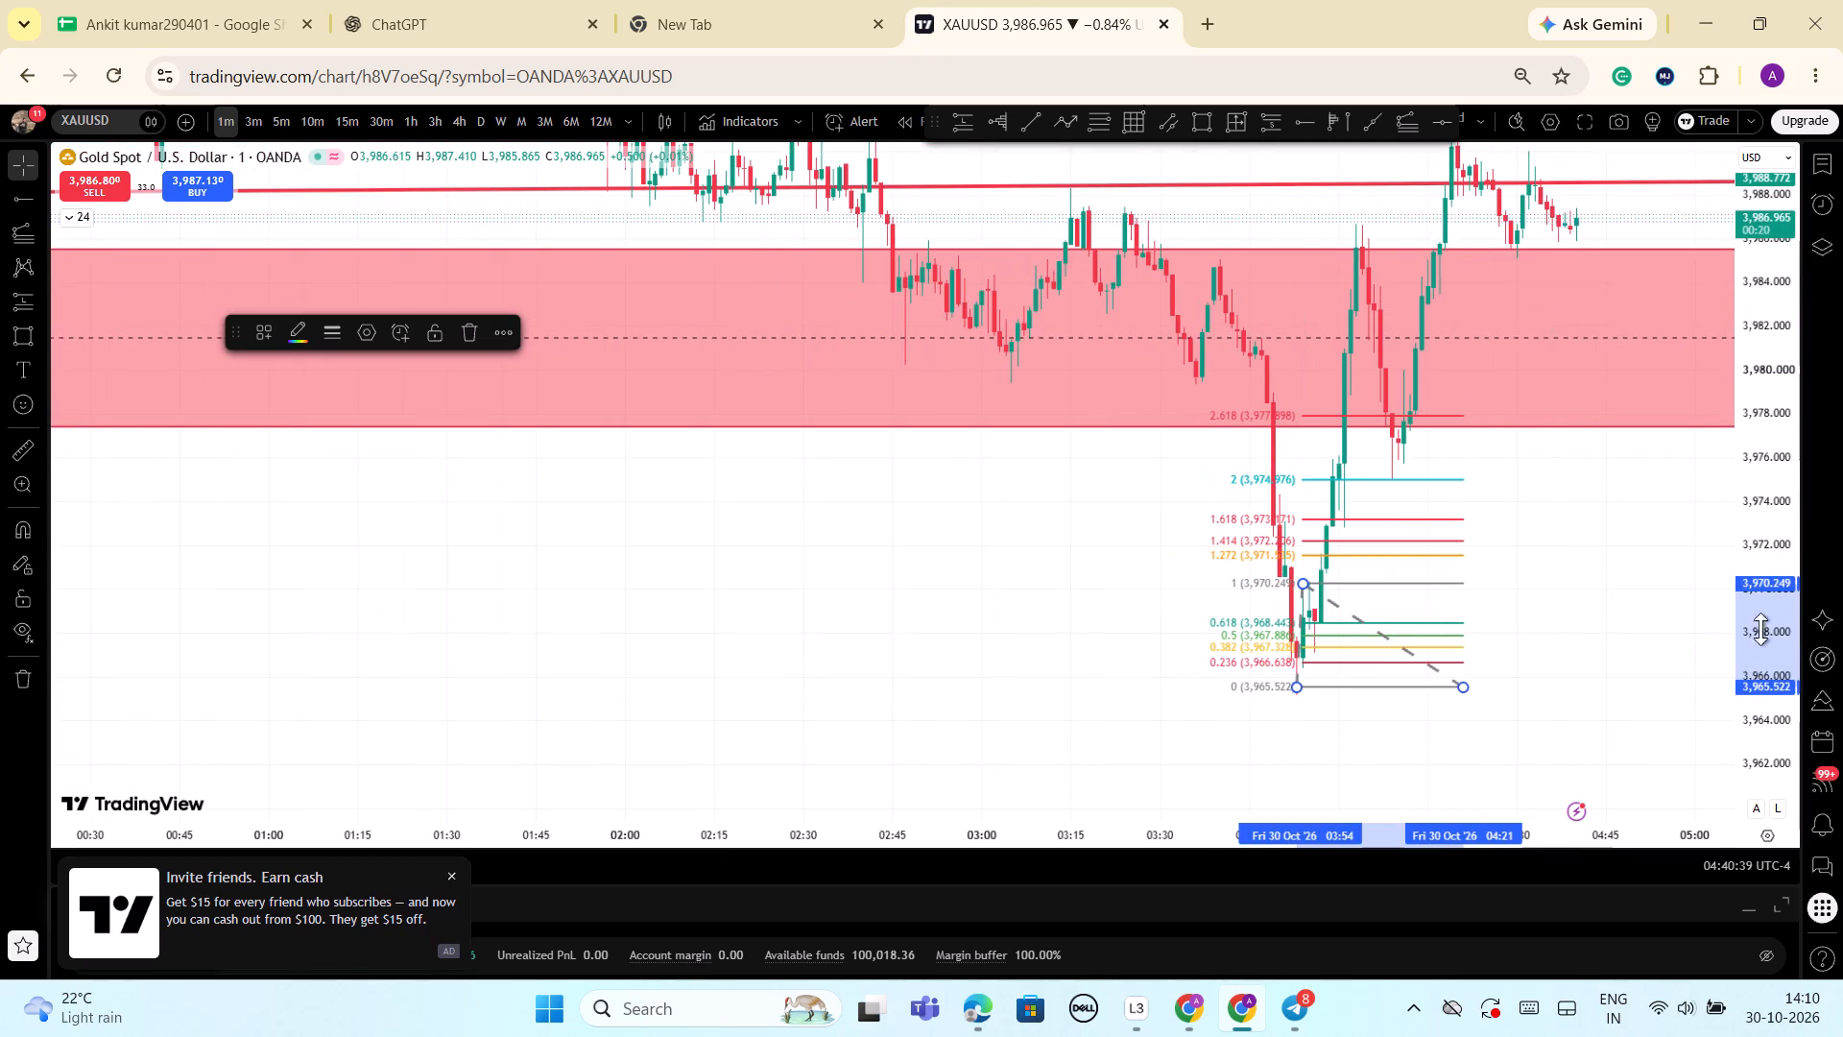
pyautogui.moveTo(1760, 629); pyautogui.dragTo(1739, 757)
pyautogui.scroll(-2, 1568, 705)
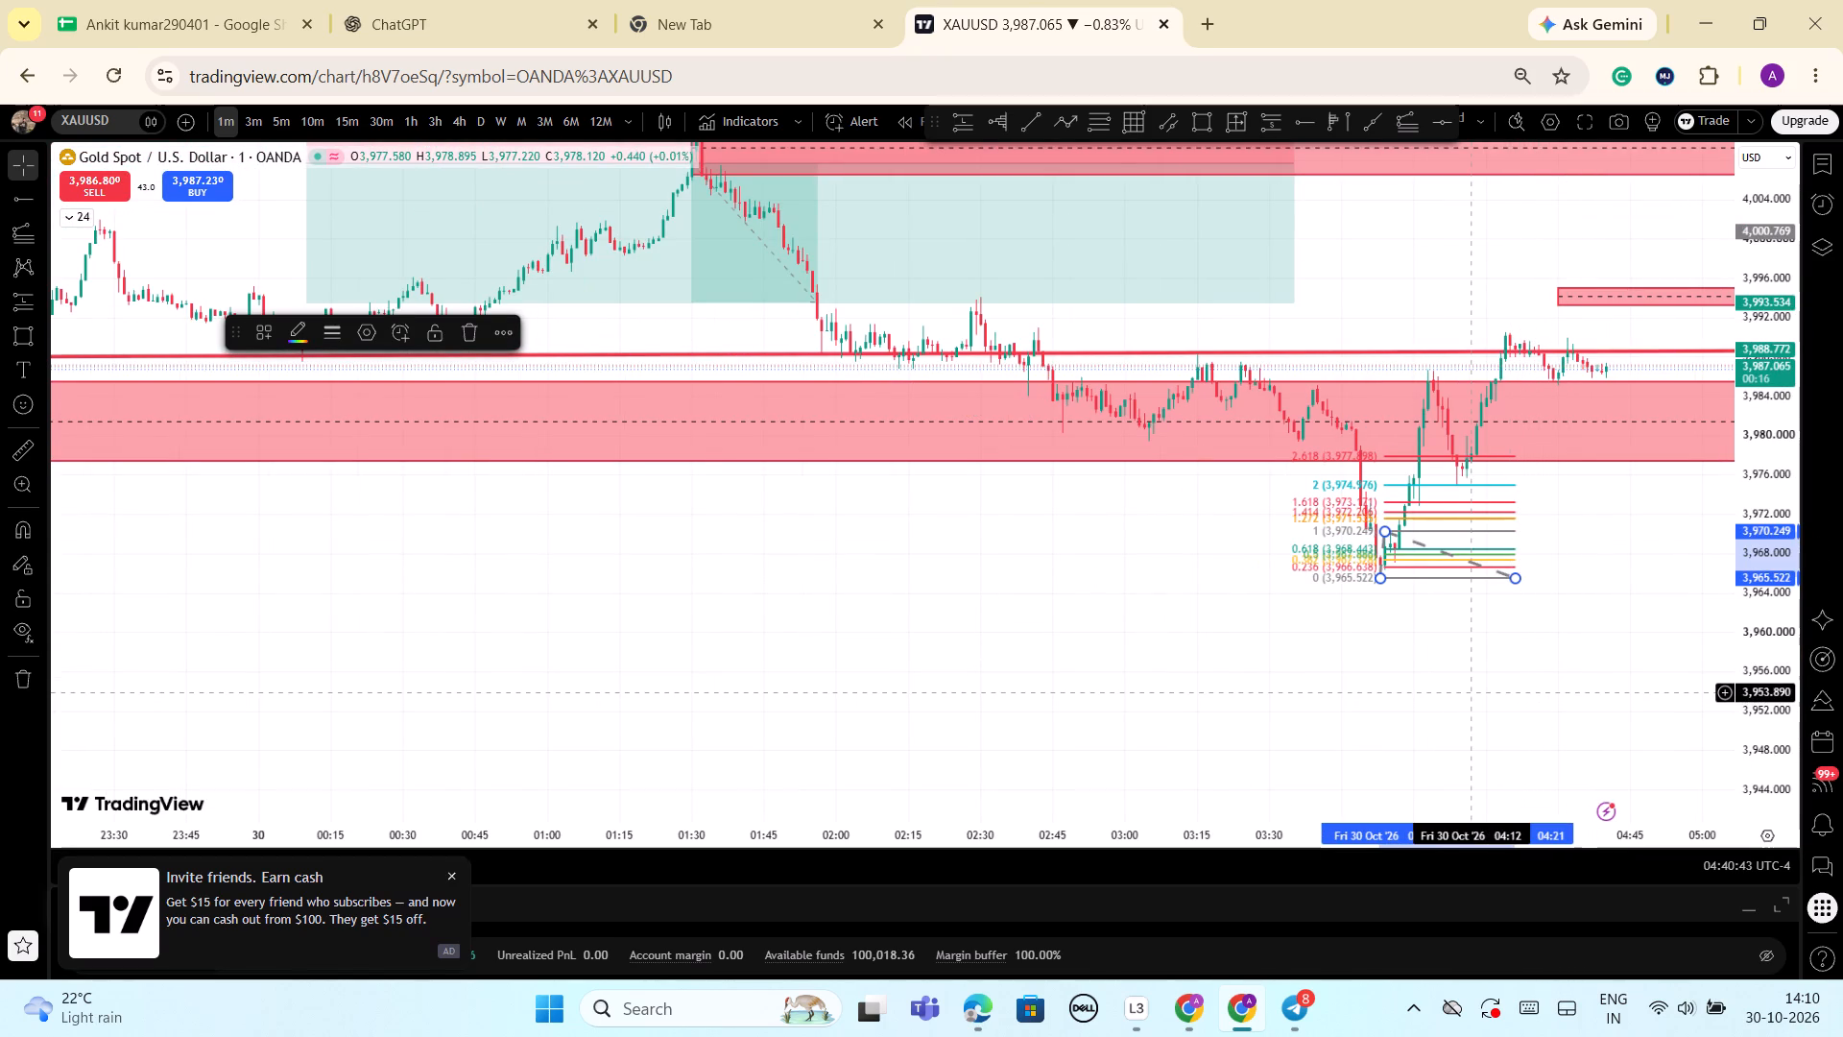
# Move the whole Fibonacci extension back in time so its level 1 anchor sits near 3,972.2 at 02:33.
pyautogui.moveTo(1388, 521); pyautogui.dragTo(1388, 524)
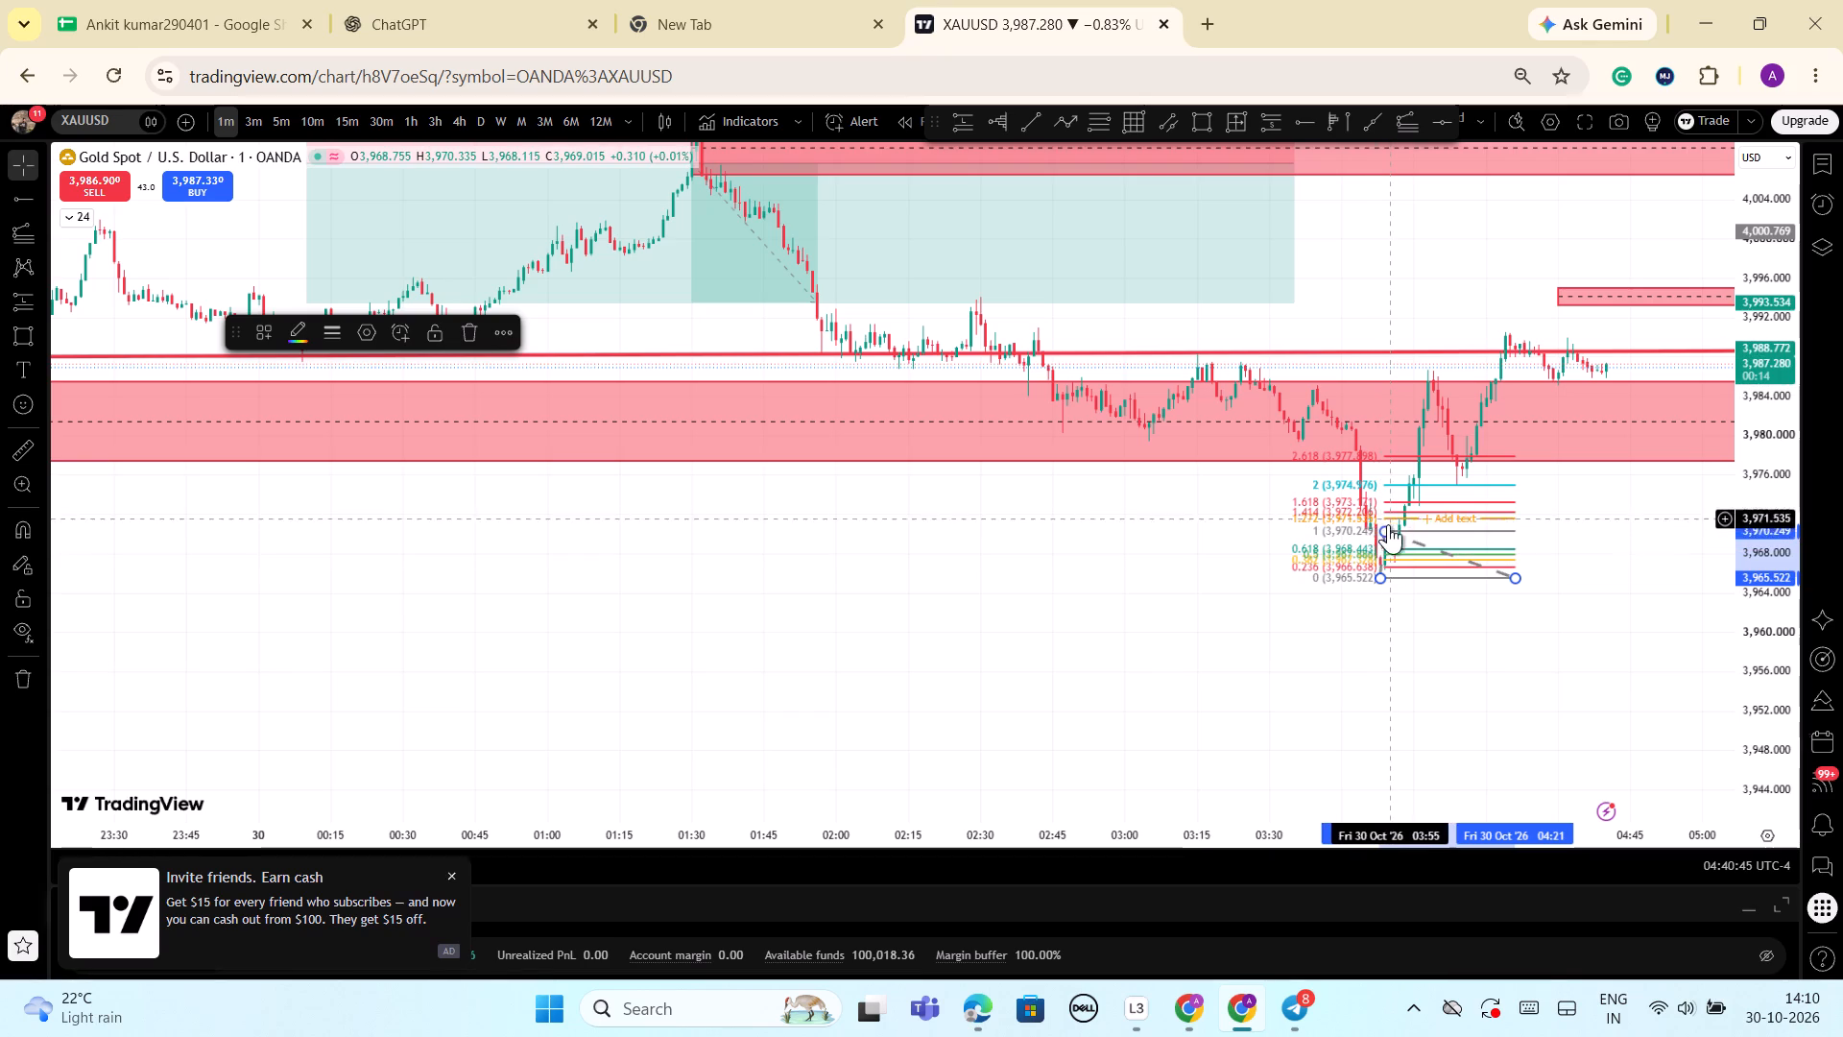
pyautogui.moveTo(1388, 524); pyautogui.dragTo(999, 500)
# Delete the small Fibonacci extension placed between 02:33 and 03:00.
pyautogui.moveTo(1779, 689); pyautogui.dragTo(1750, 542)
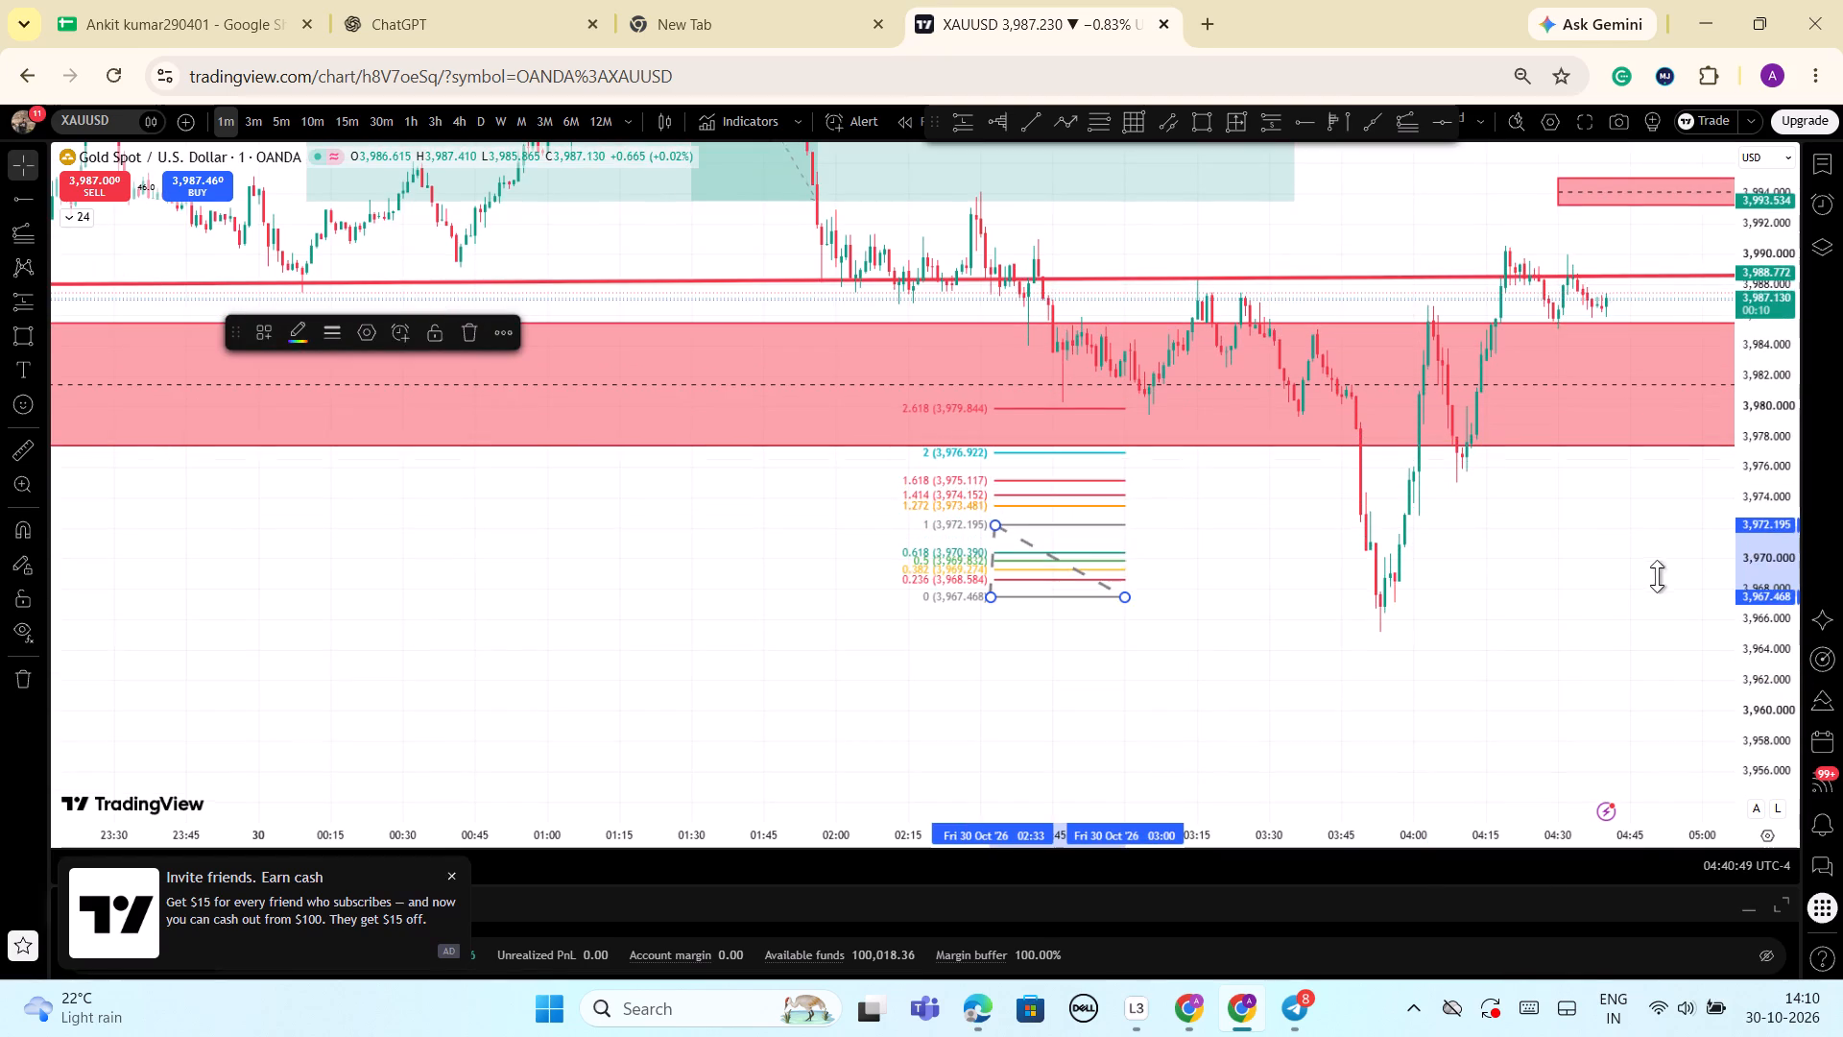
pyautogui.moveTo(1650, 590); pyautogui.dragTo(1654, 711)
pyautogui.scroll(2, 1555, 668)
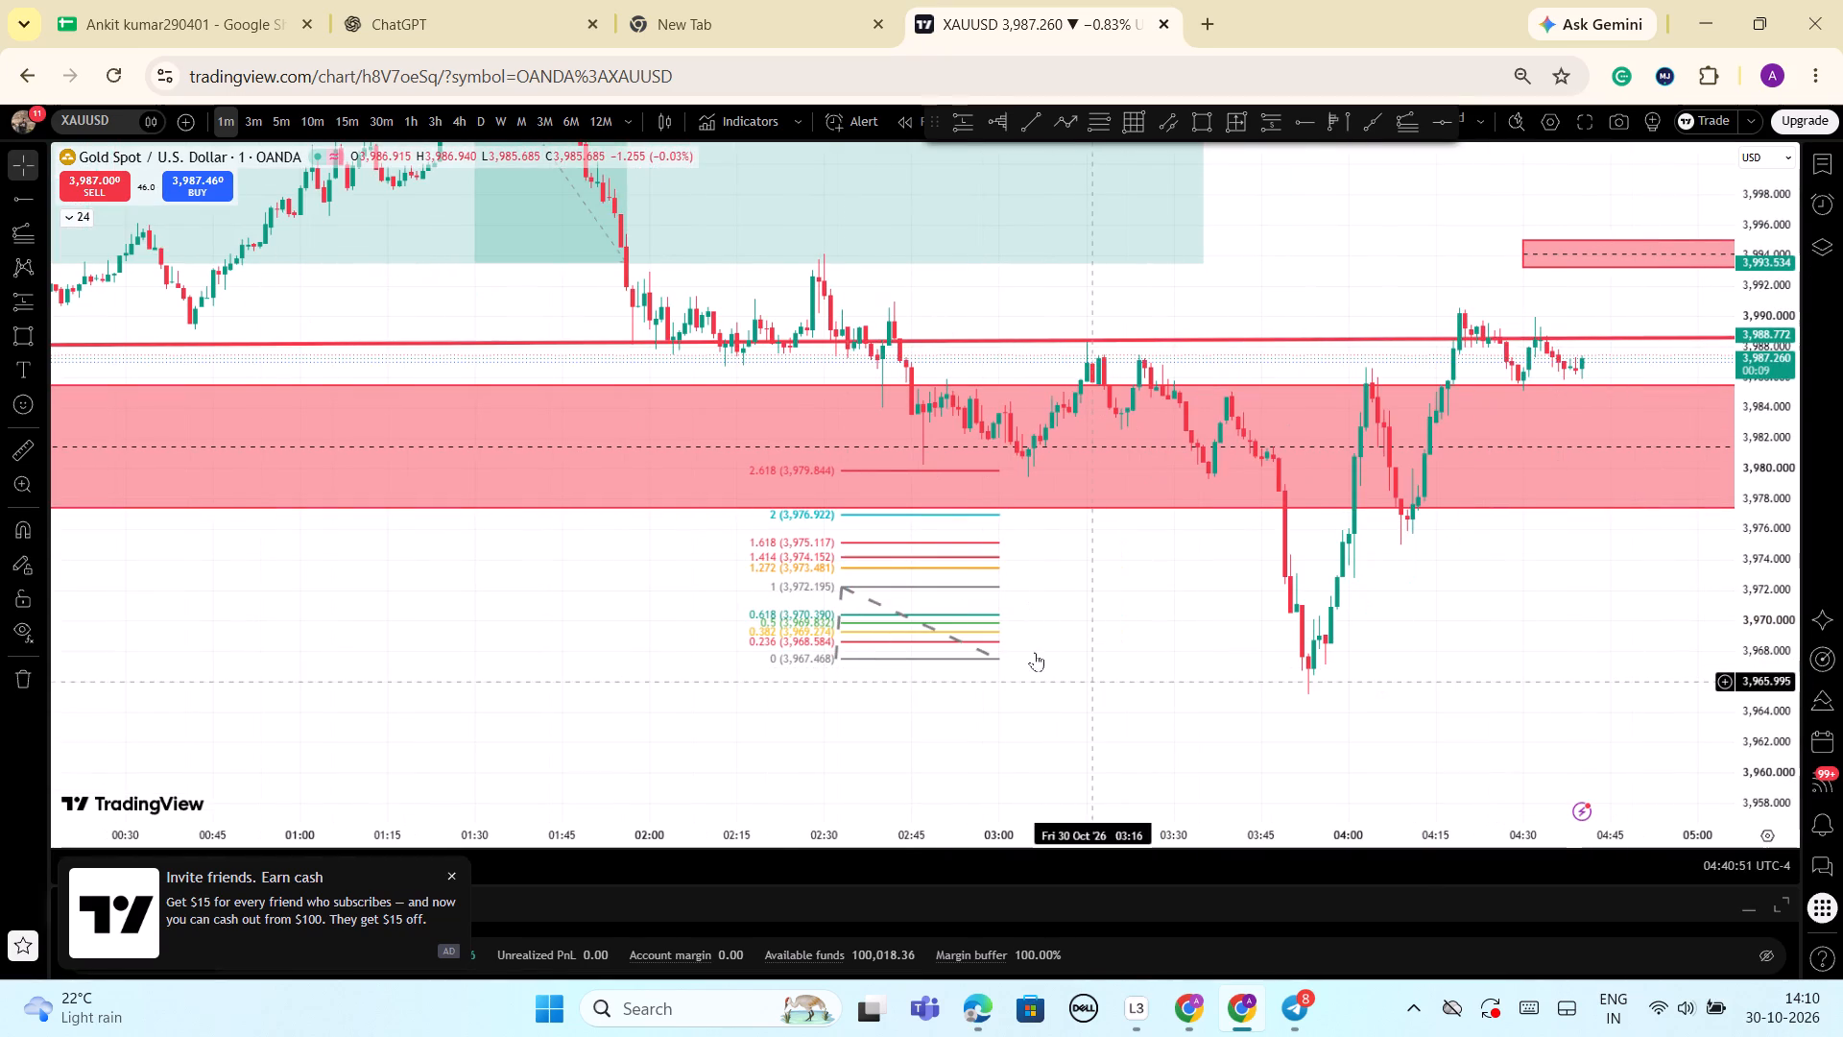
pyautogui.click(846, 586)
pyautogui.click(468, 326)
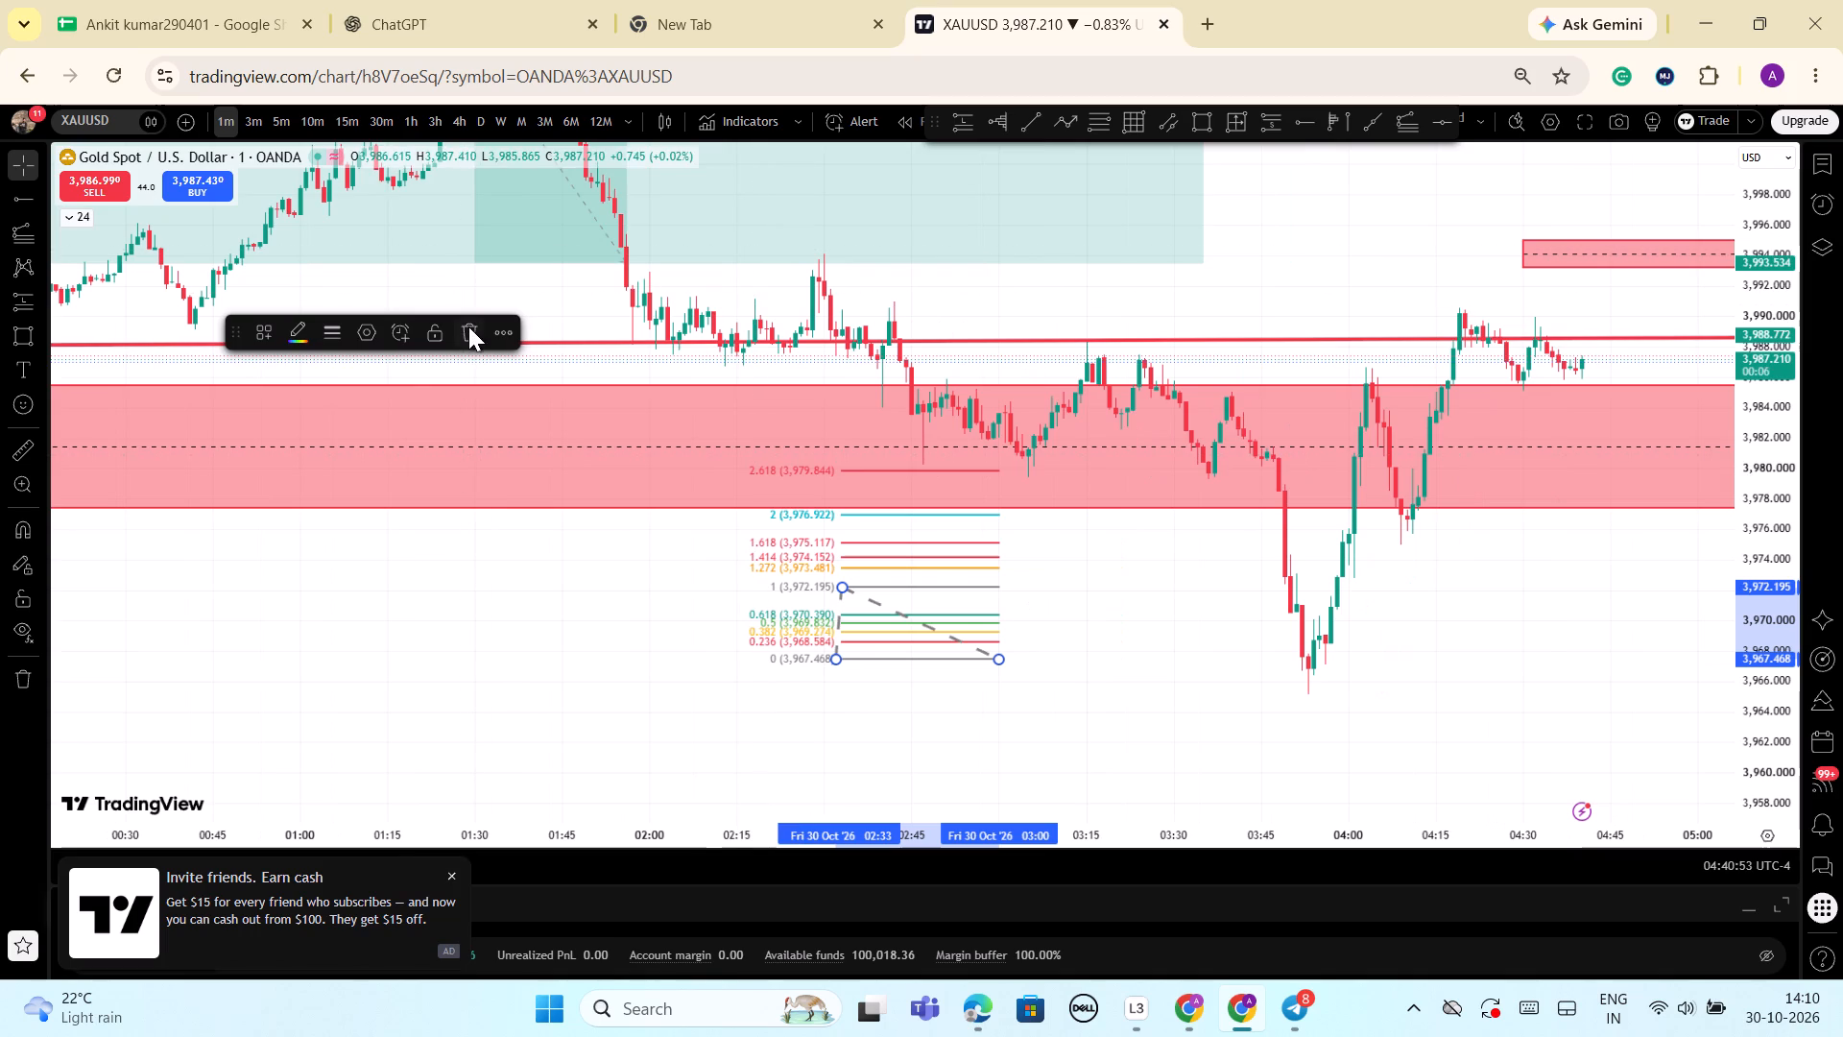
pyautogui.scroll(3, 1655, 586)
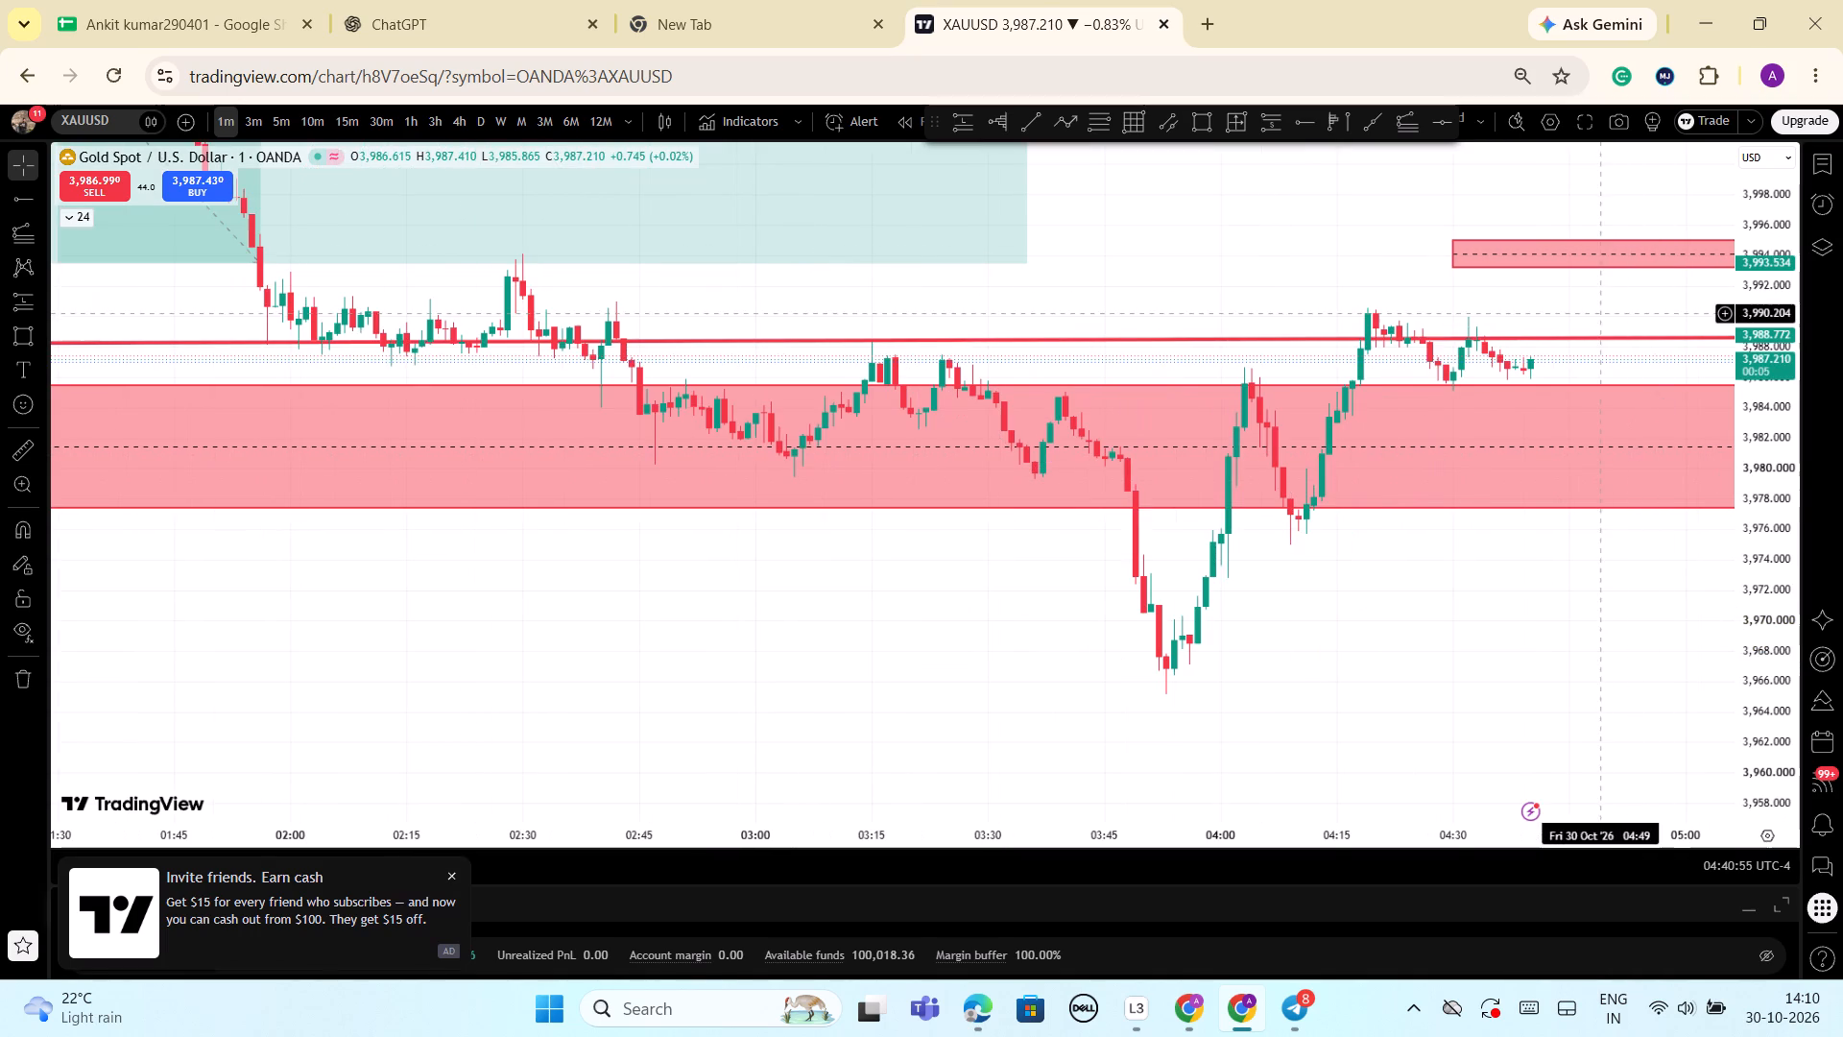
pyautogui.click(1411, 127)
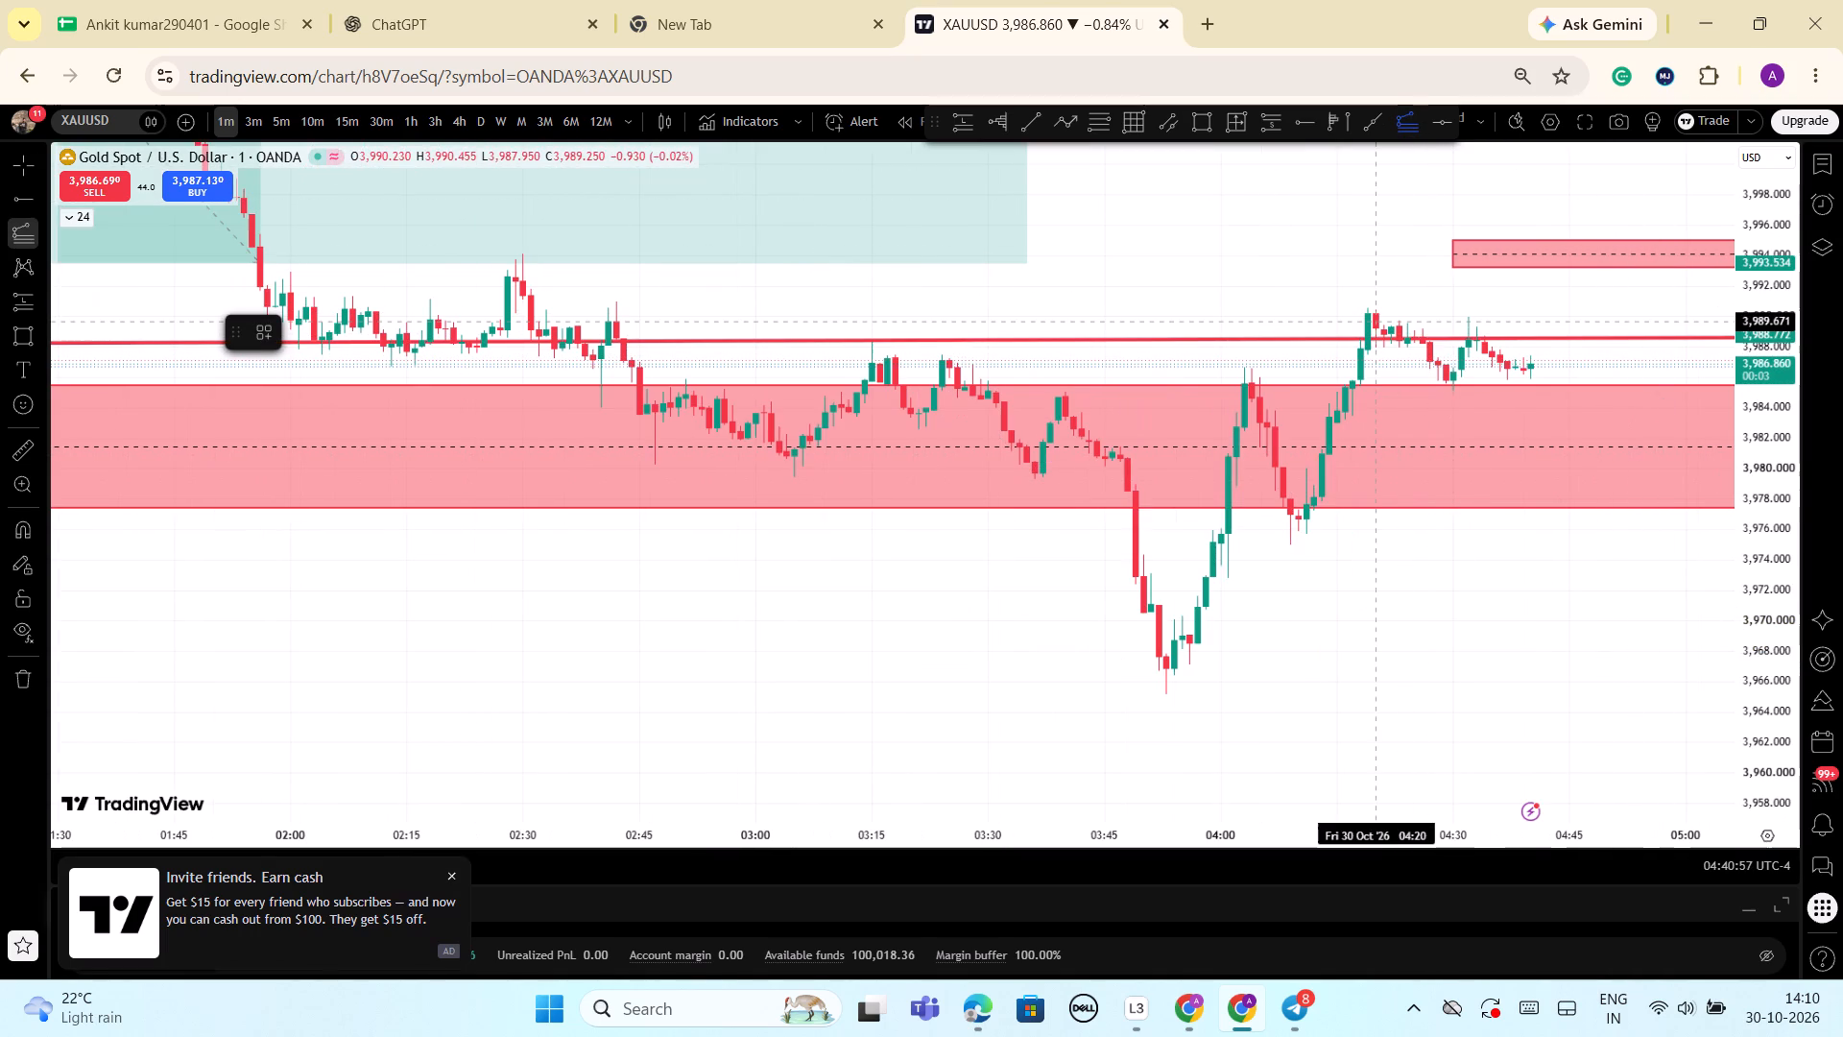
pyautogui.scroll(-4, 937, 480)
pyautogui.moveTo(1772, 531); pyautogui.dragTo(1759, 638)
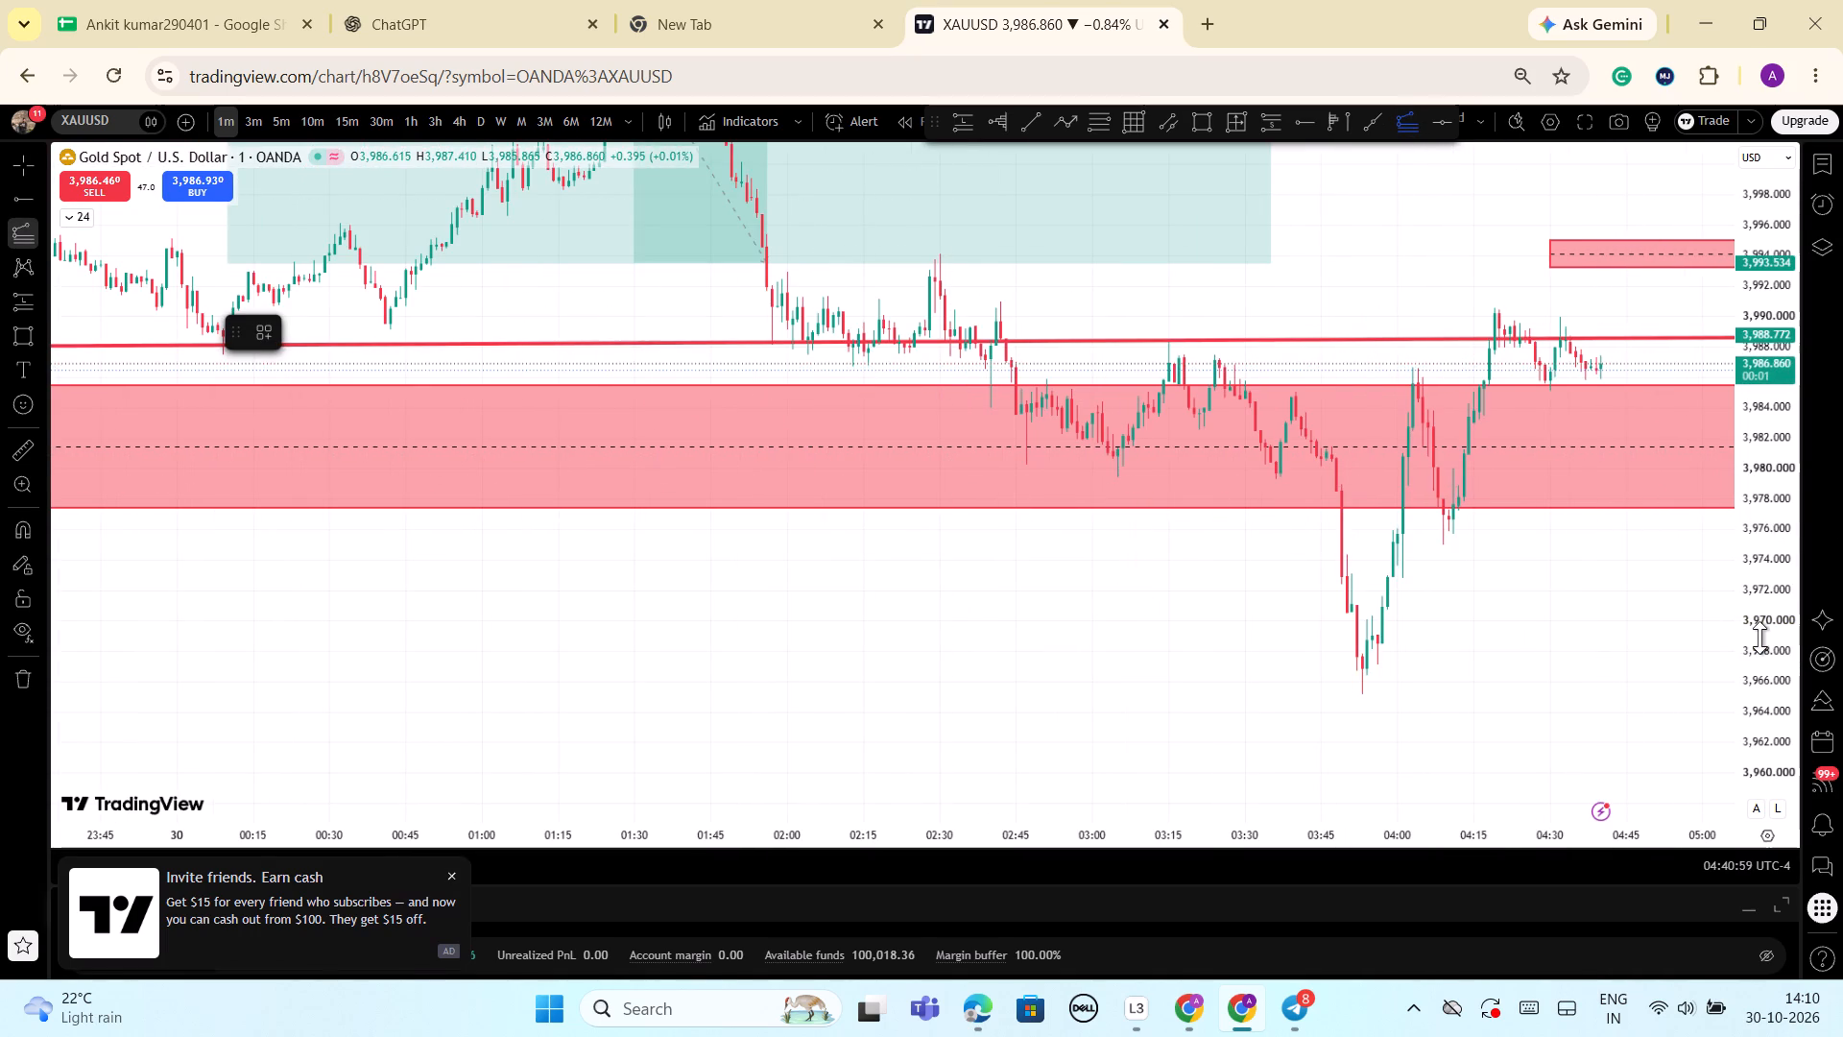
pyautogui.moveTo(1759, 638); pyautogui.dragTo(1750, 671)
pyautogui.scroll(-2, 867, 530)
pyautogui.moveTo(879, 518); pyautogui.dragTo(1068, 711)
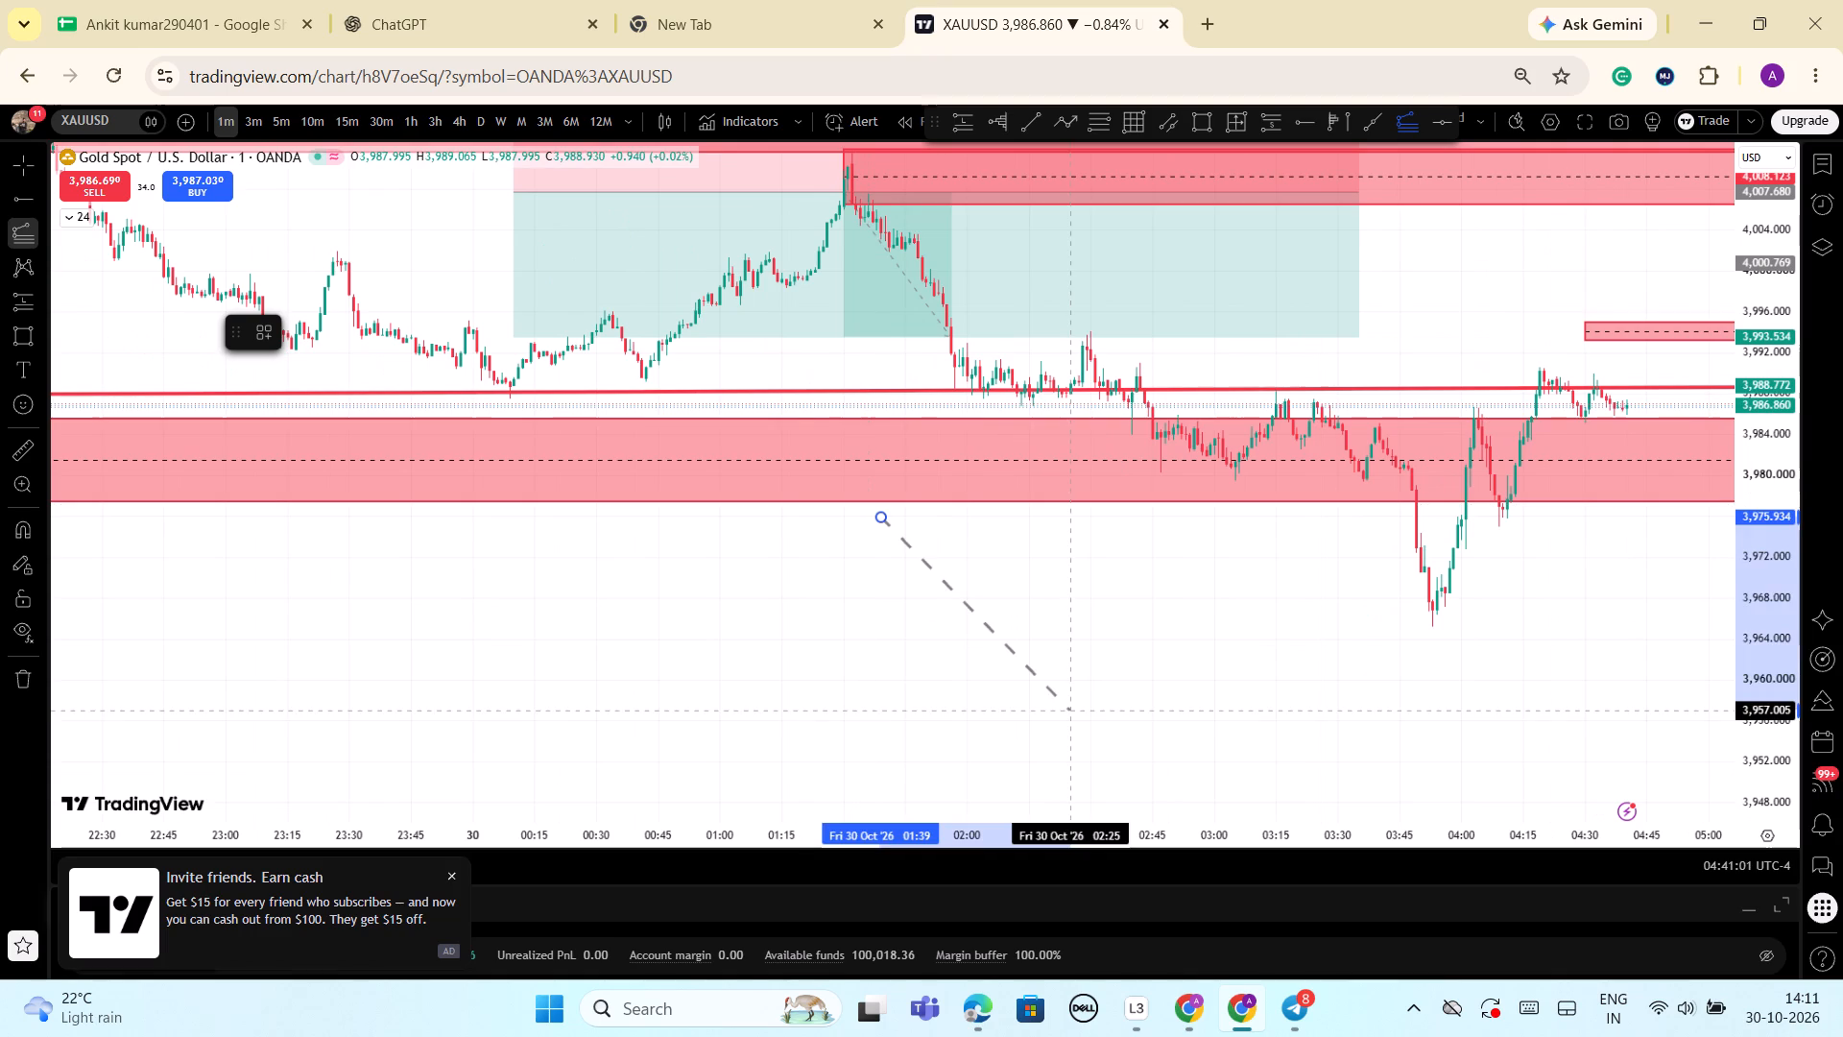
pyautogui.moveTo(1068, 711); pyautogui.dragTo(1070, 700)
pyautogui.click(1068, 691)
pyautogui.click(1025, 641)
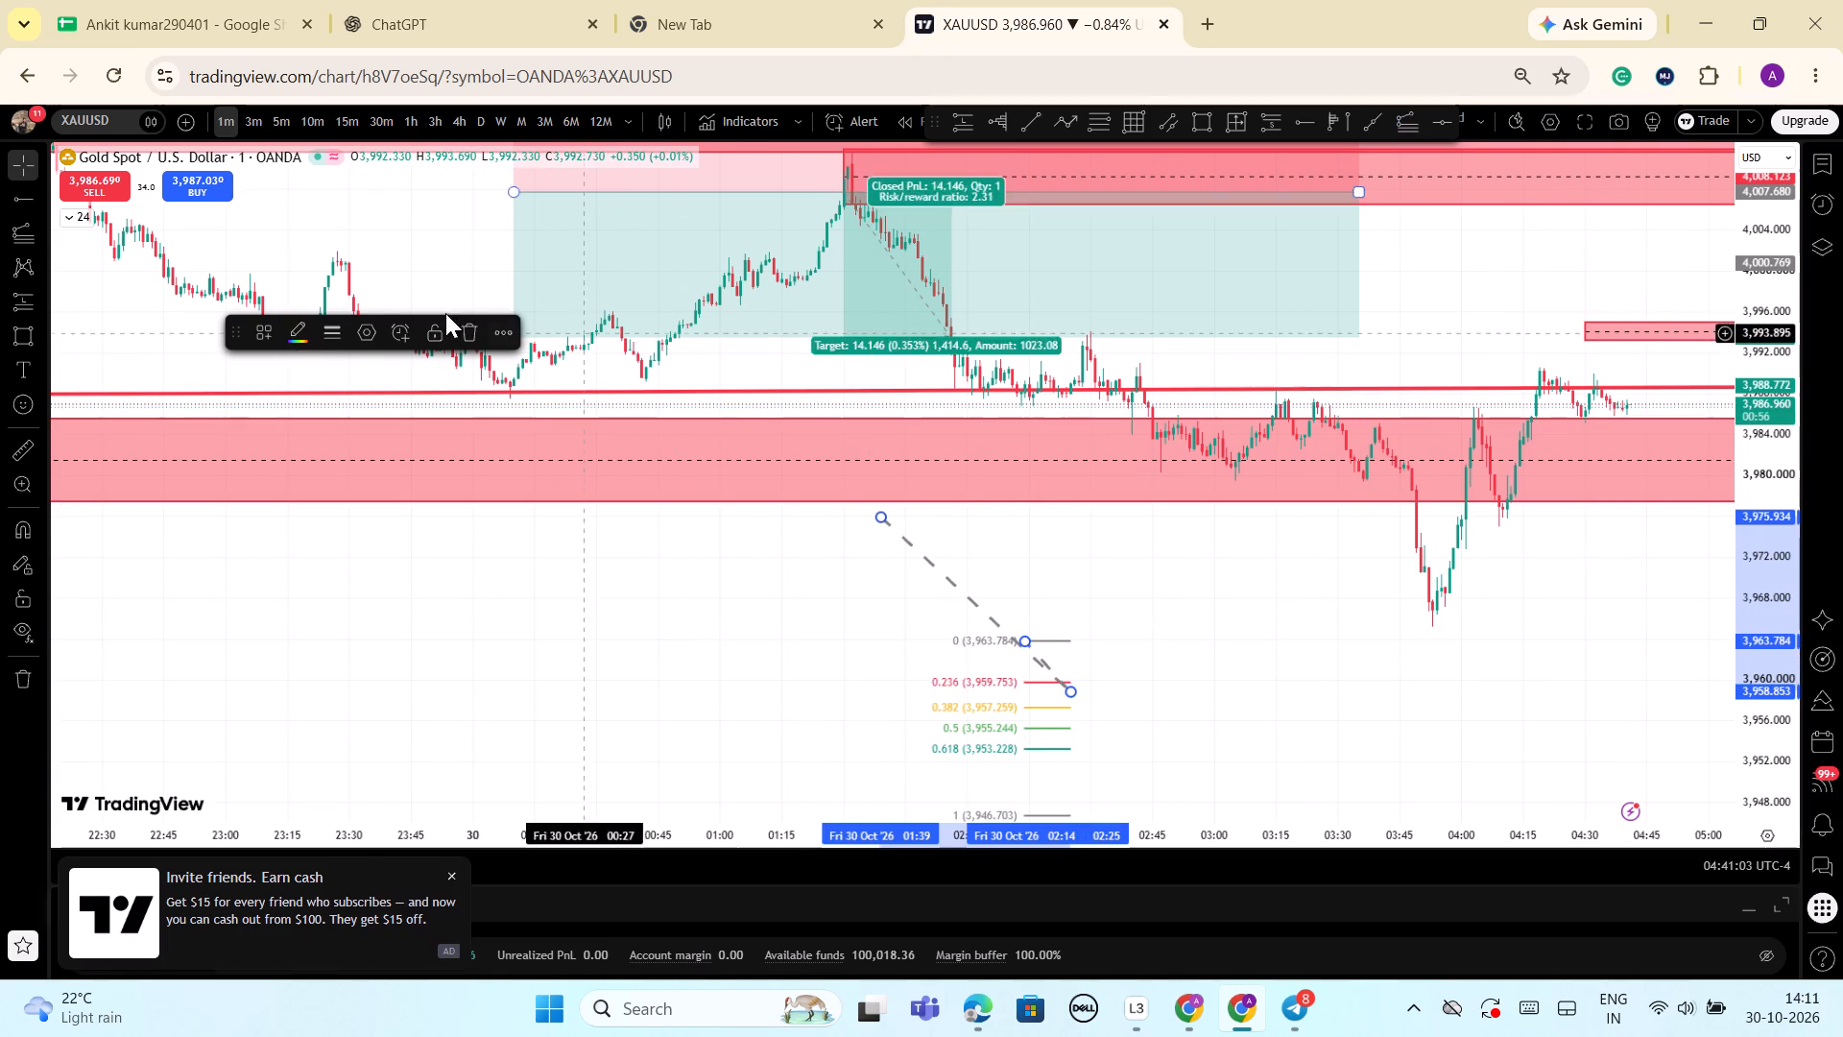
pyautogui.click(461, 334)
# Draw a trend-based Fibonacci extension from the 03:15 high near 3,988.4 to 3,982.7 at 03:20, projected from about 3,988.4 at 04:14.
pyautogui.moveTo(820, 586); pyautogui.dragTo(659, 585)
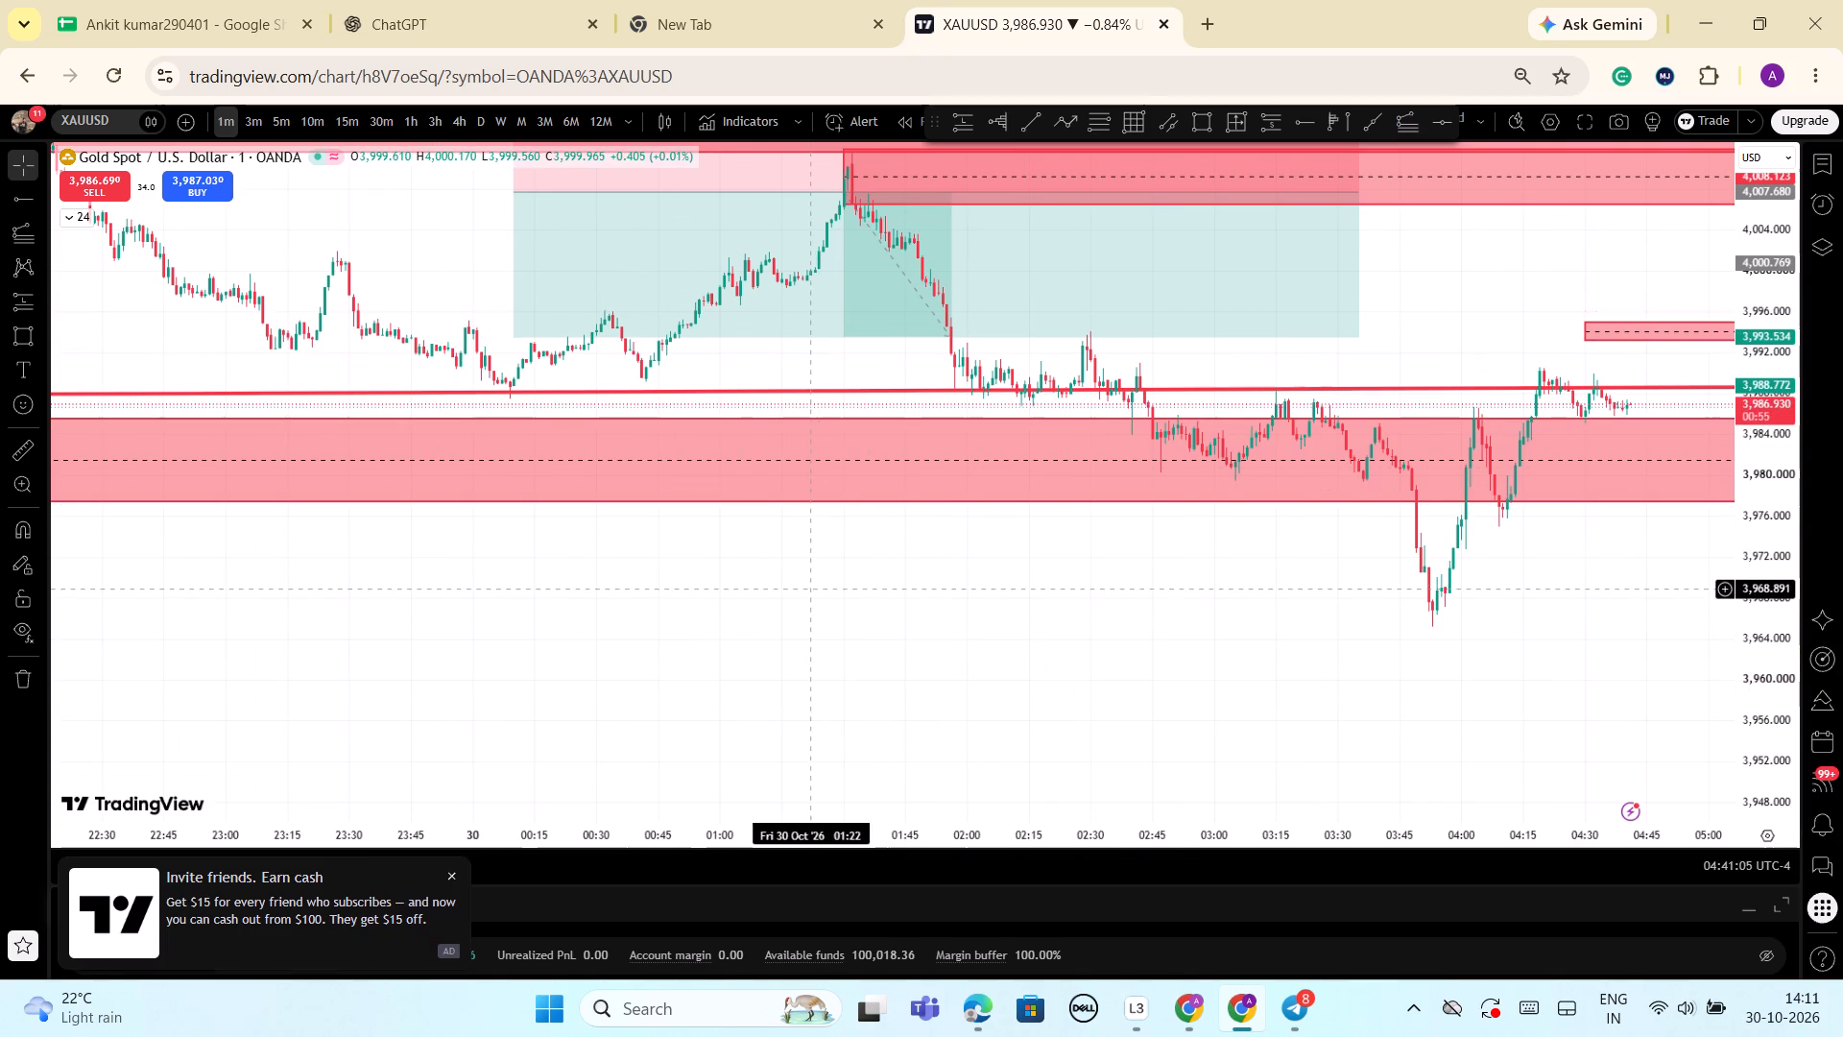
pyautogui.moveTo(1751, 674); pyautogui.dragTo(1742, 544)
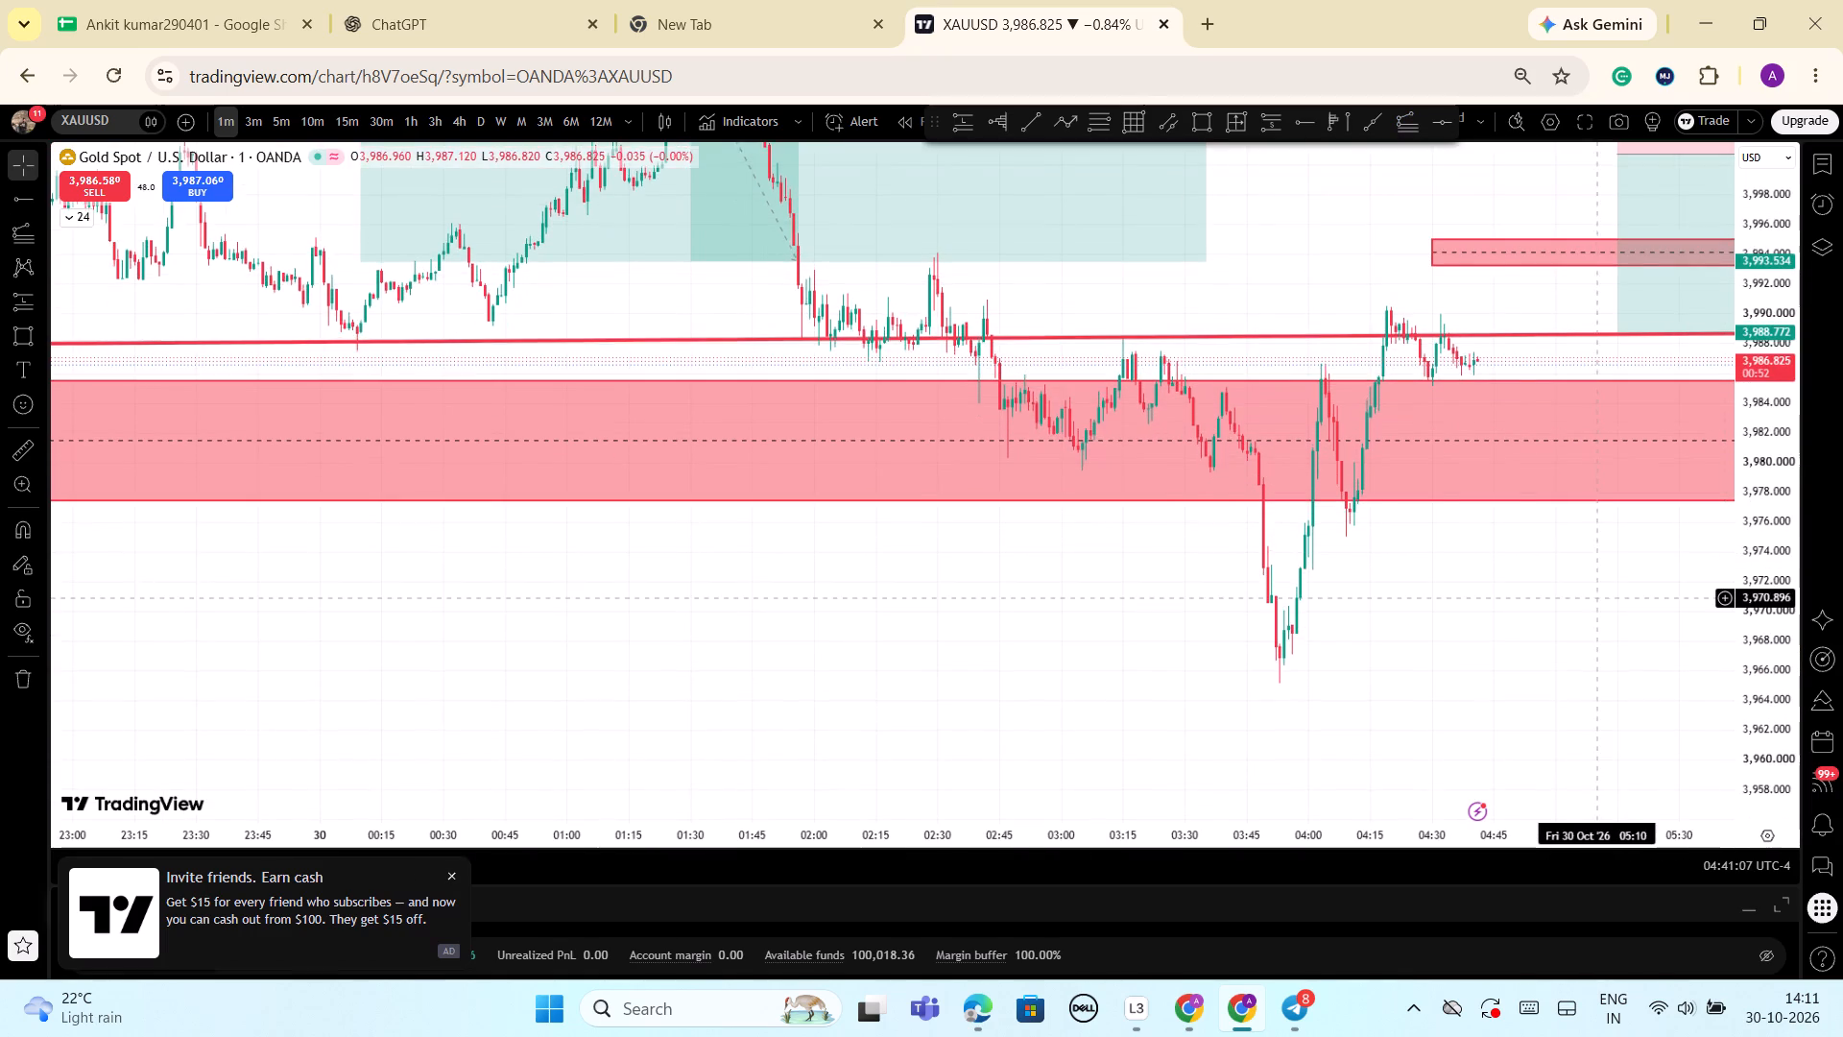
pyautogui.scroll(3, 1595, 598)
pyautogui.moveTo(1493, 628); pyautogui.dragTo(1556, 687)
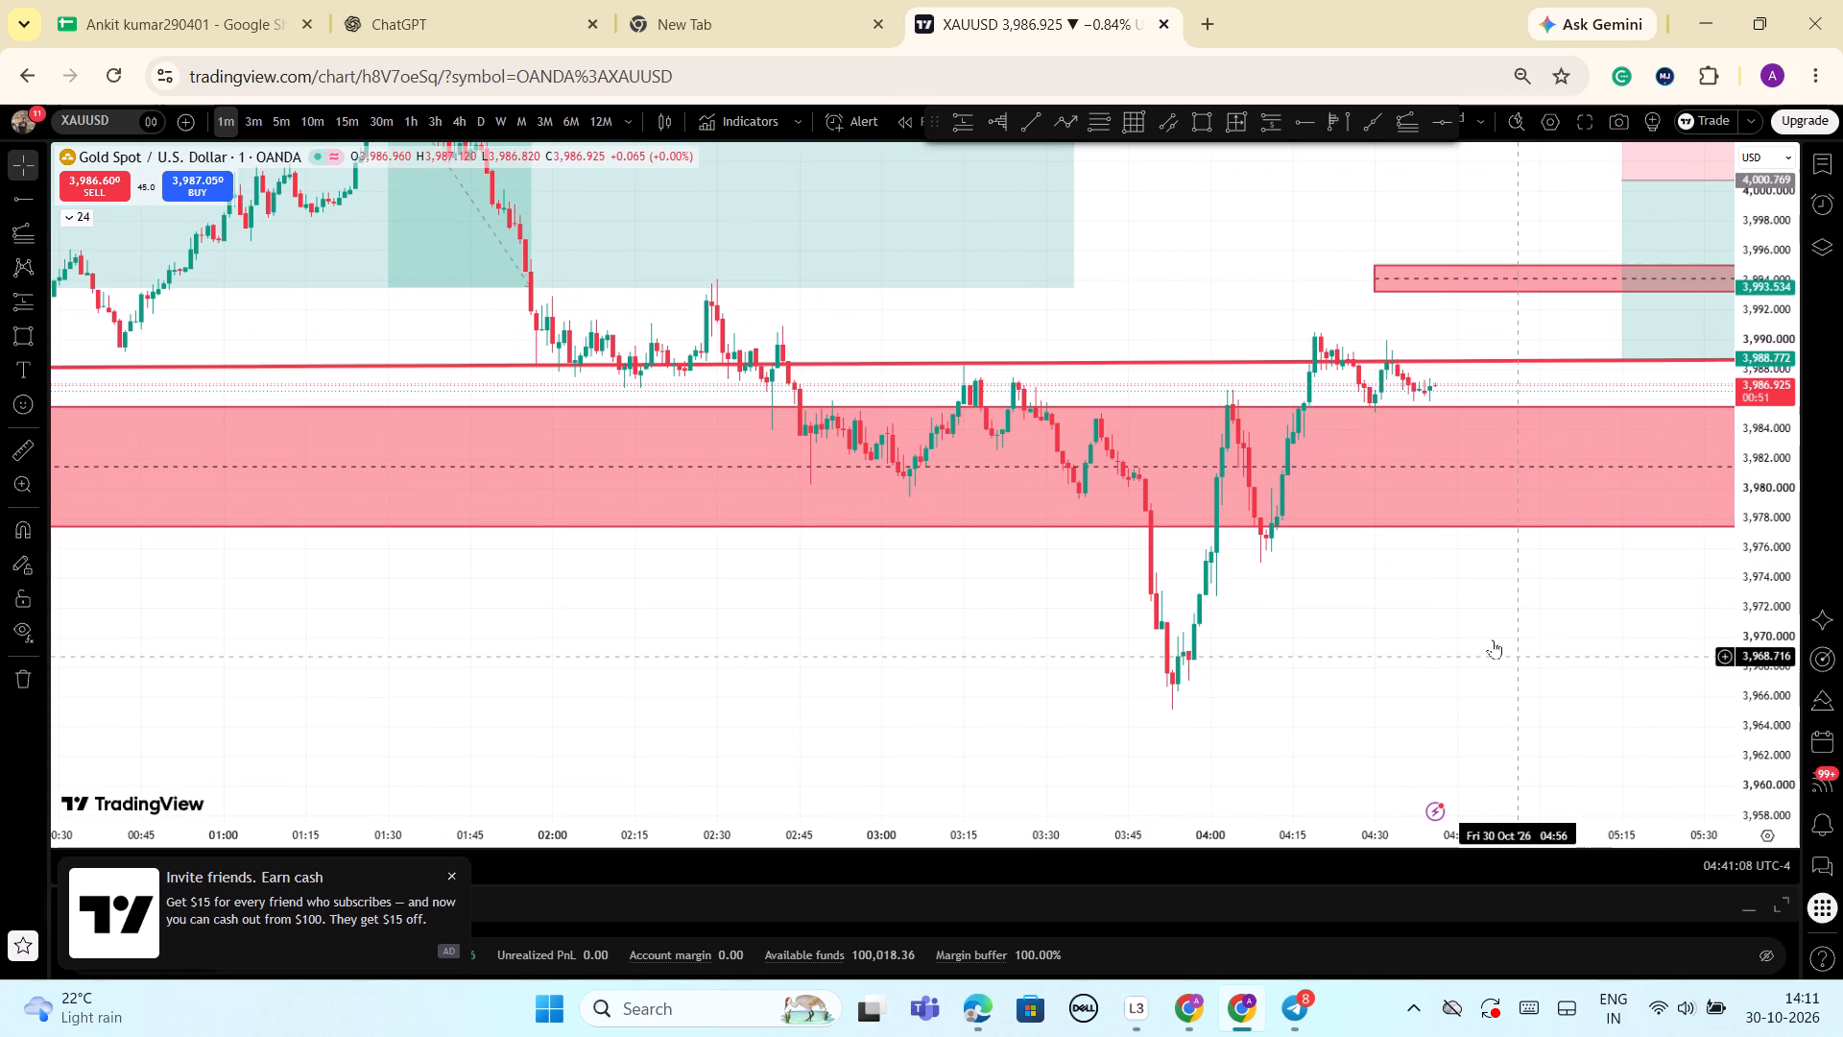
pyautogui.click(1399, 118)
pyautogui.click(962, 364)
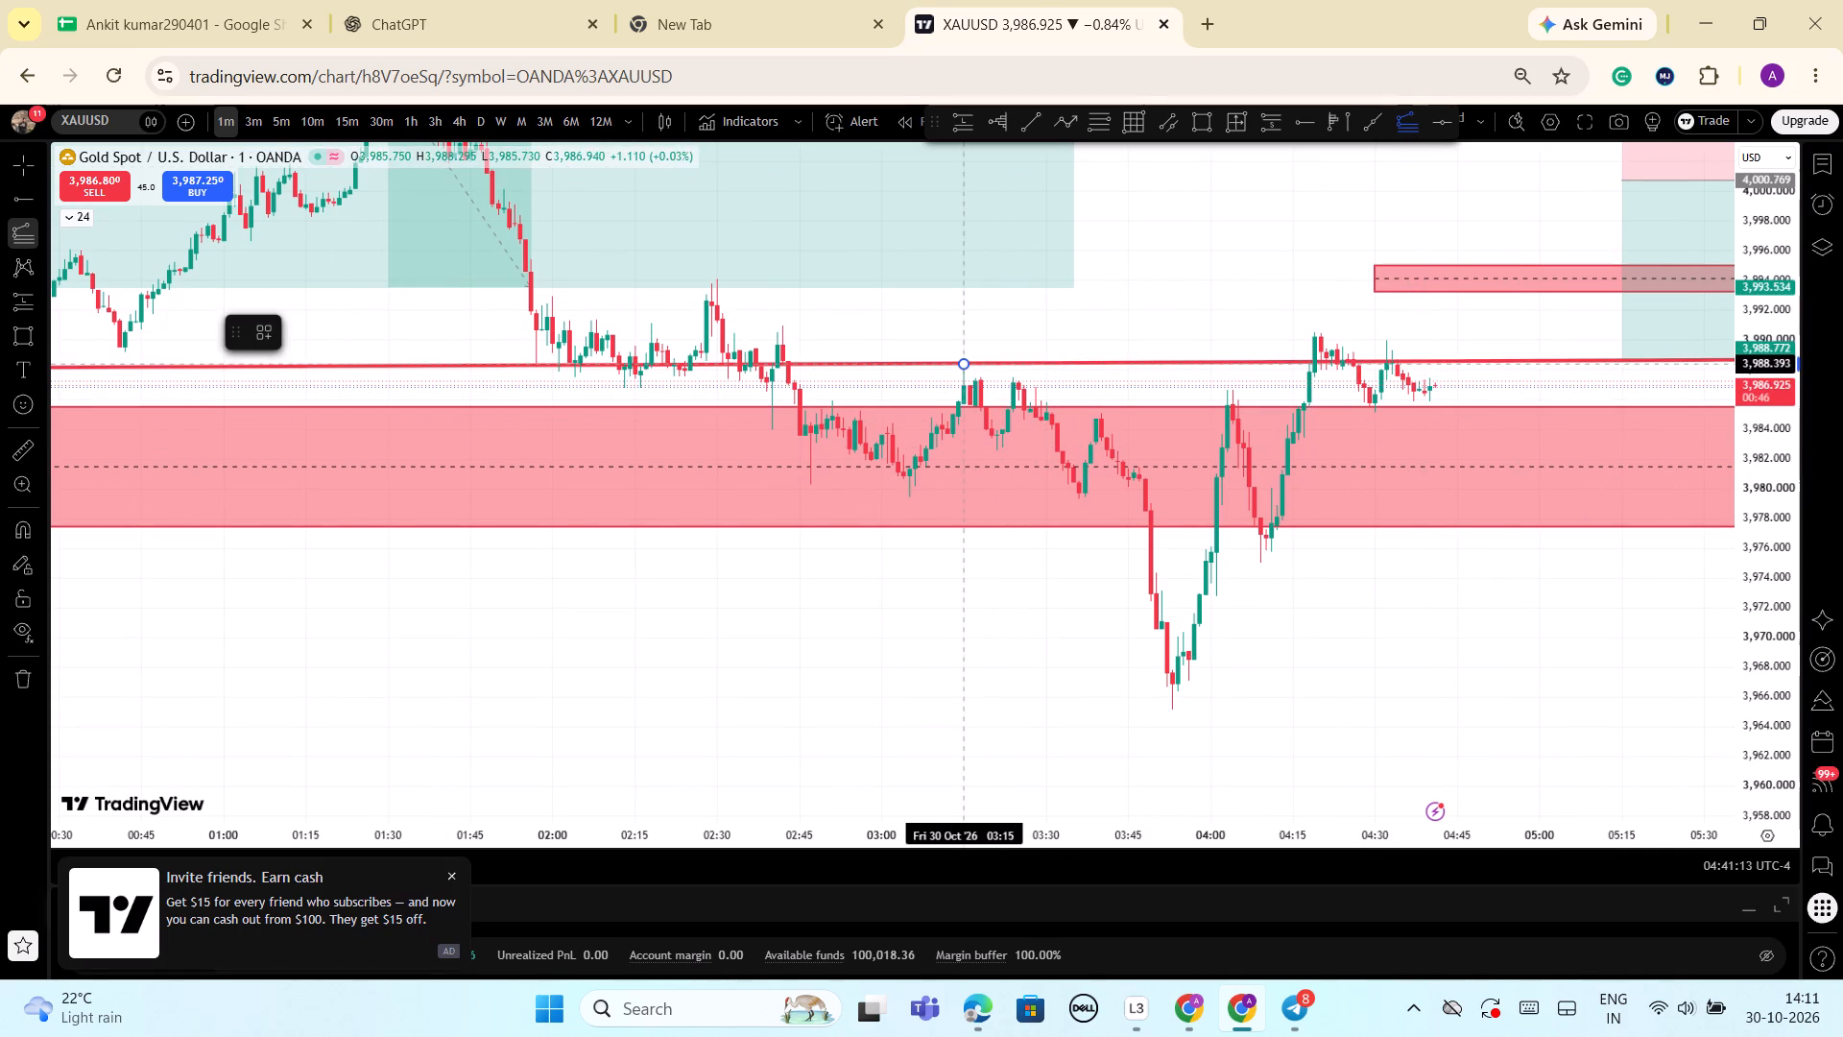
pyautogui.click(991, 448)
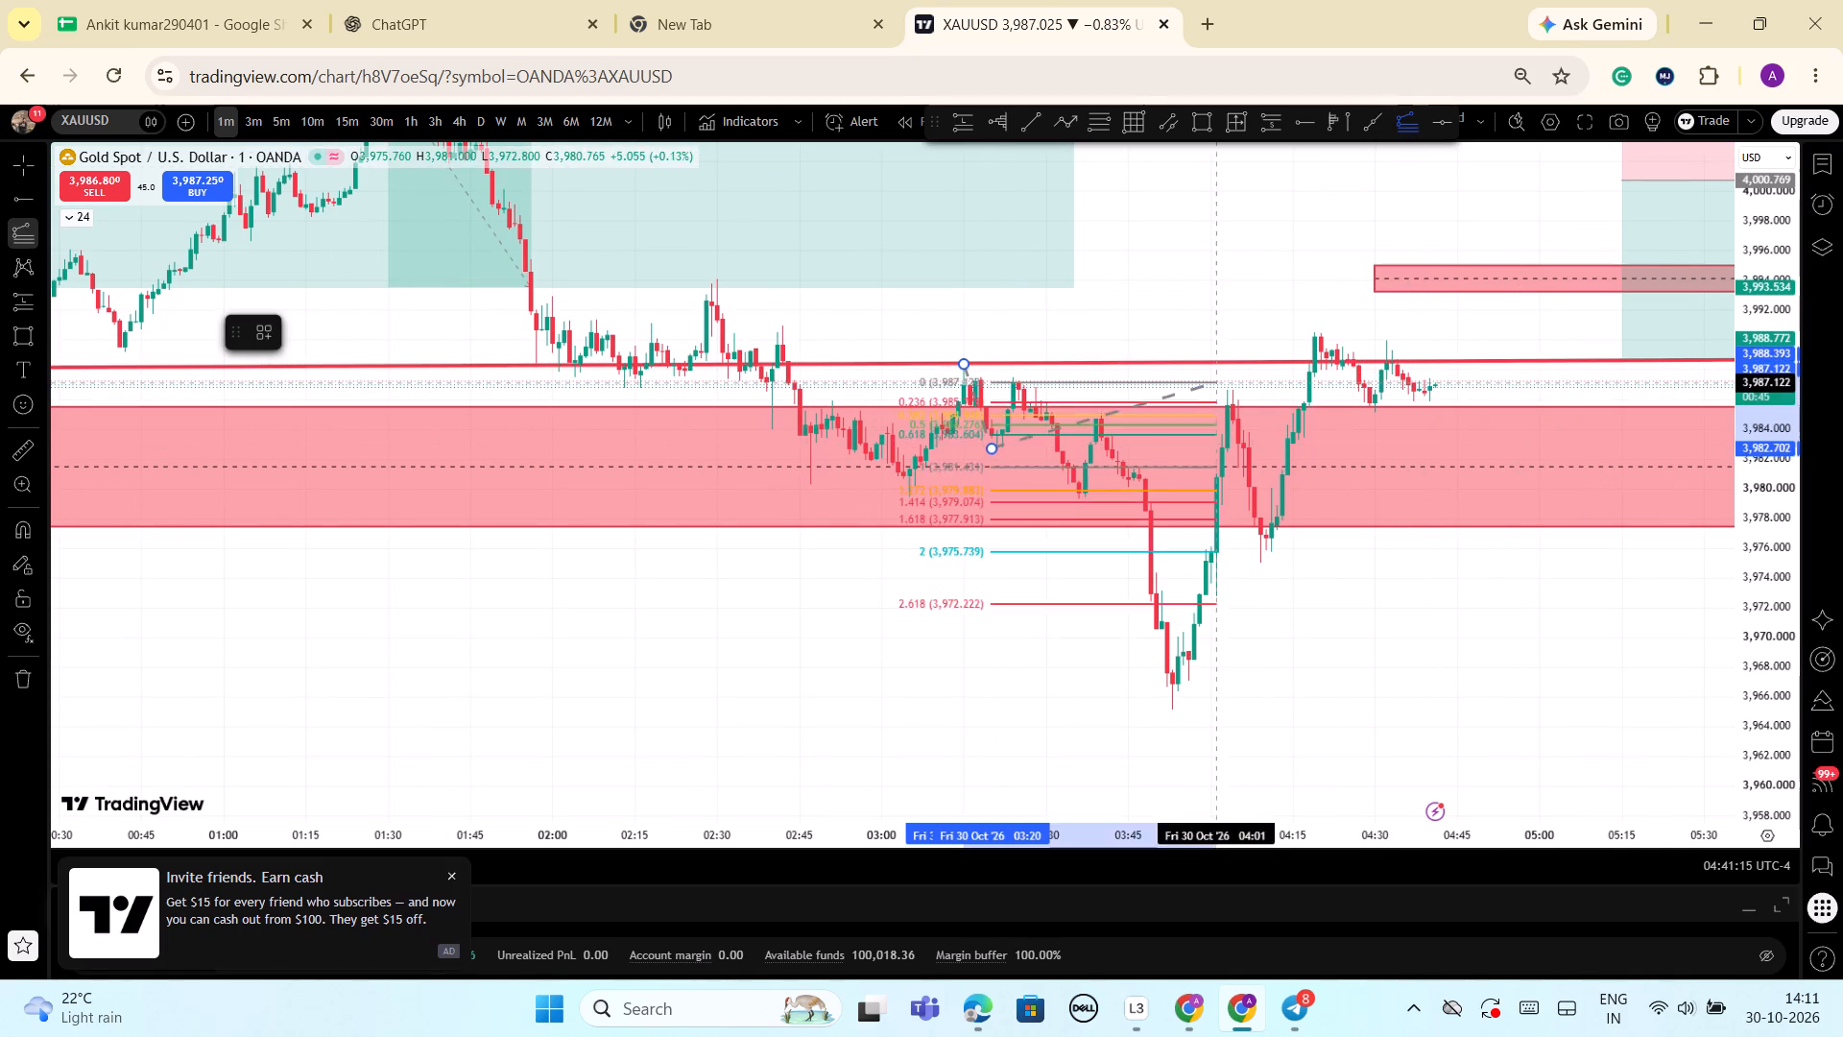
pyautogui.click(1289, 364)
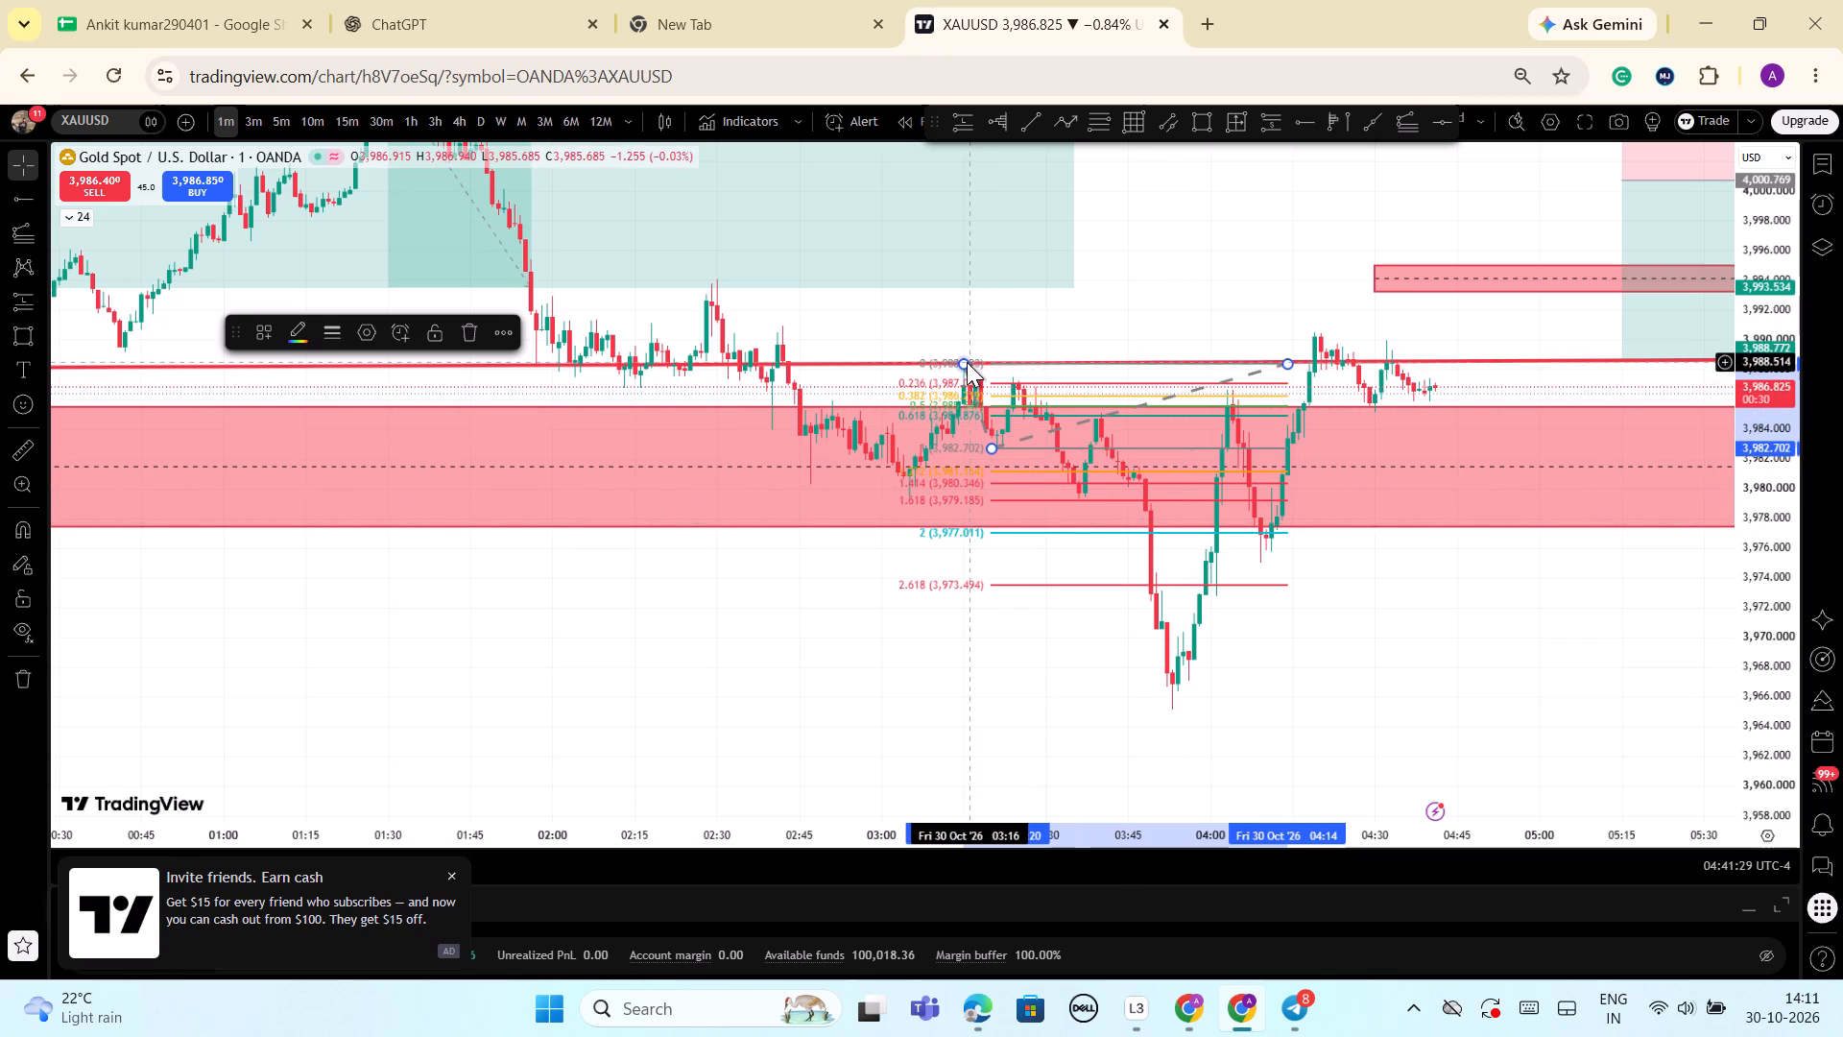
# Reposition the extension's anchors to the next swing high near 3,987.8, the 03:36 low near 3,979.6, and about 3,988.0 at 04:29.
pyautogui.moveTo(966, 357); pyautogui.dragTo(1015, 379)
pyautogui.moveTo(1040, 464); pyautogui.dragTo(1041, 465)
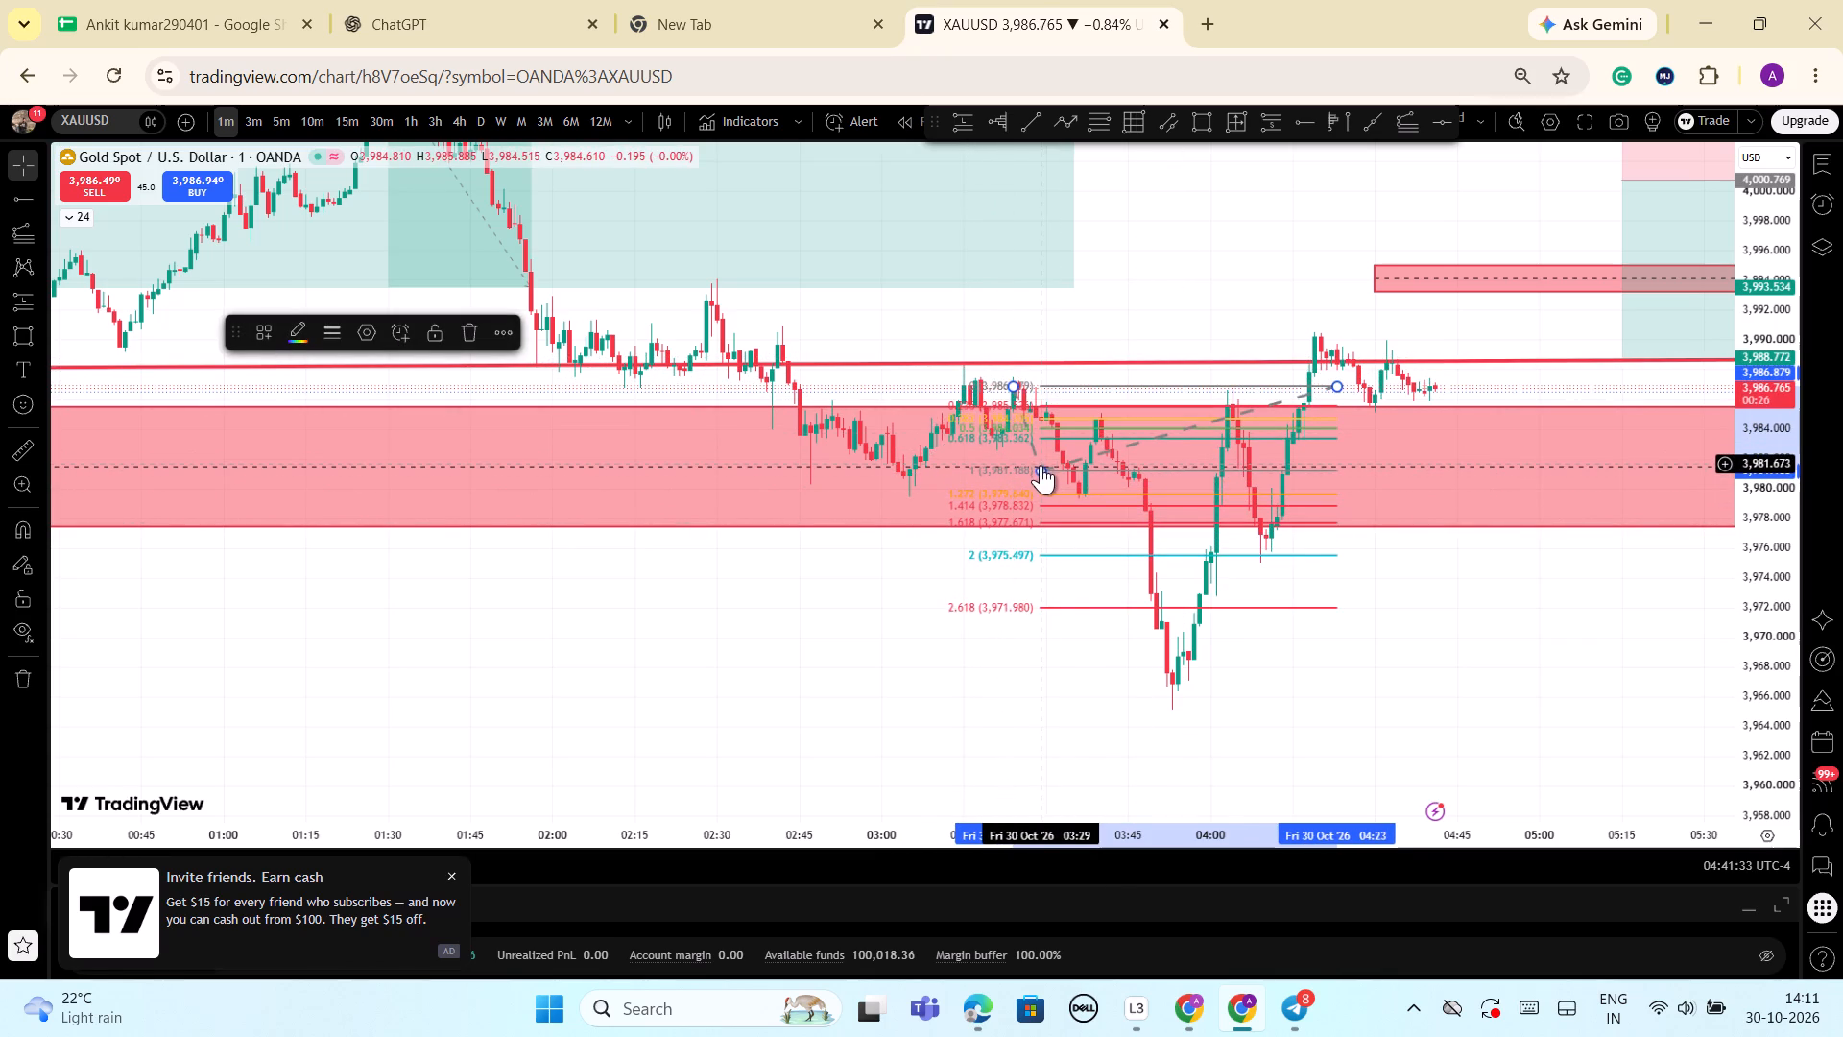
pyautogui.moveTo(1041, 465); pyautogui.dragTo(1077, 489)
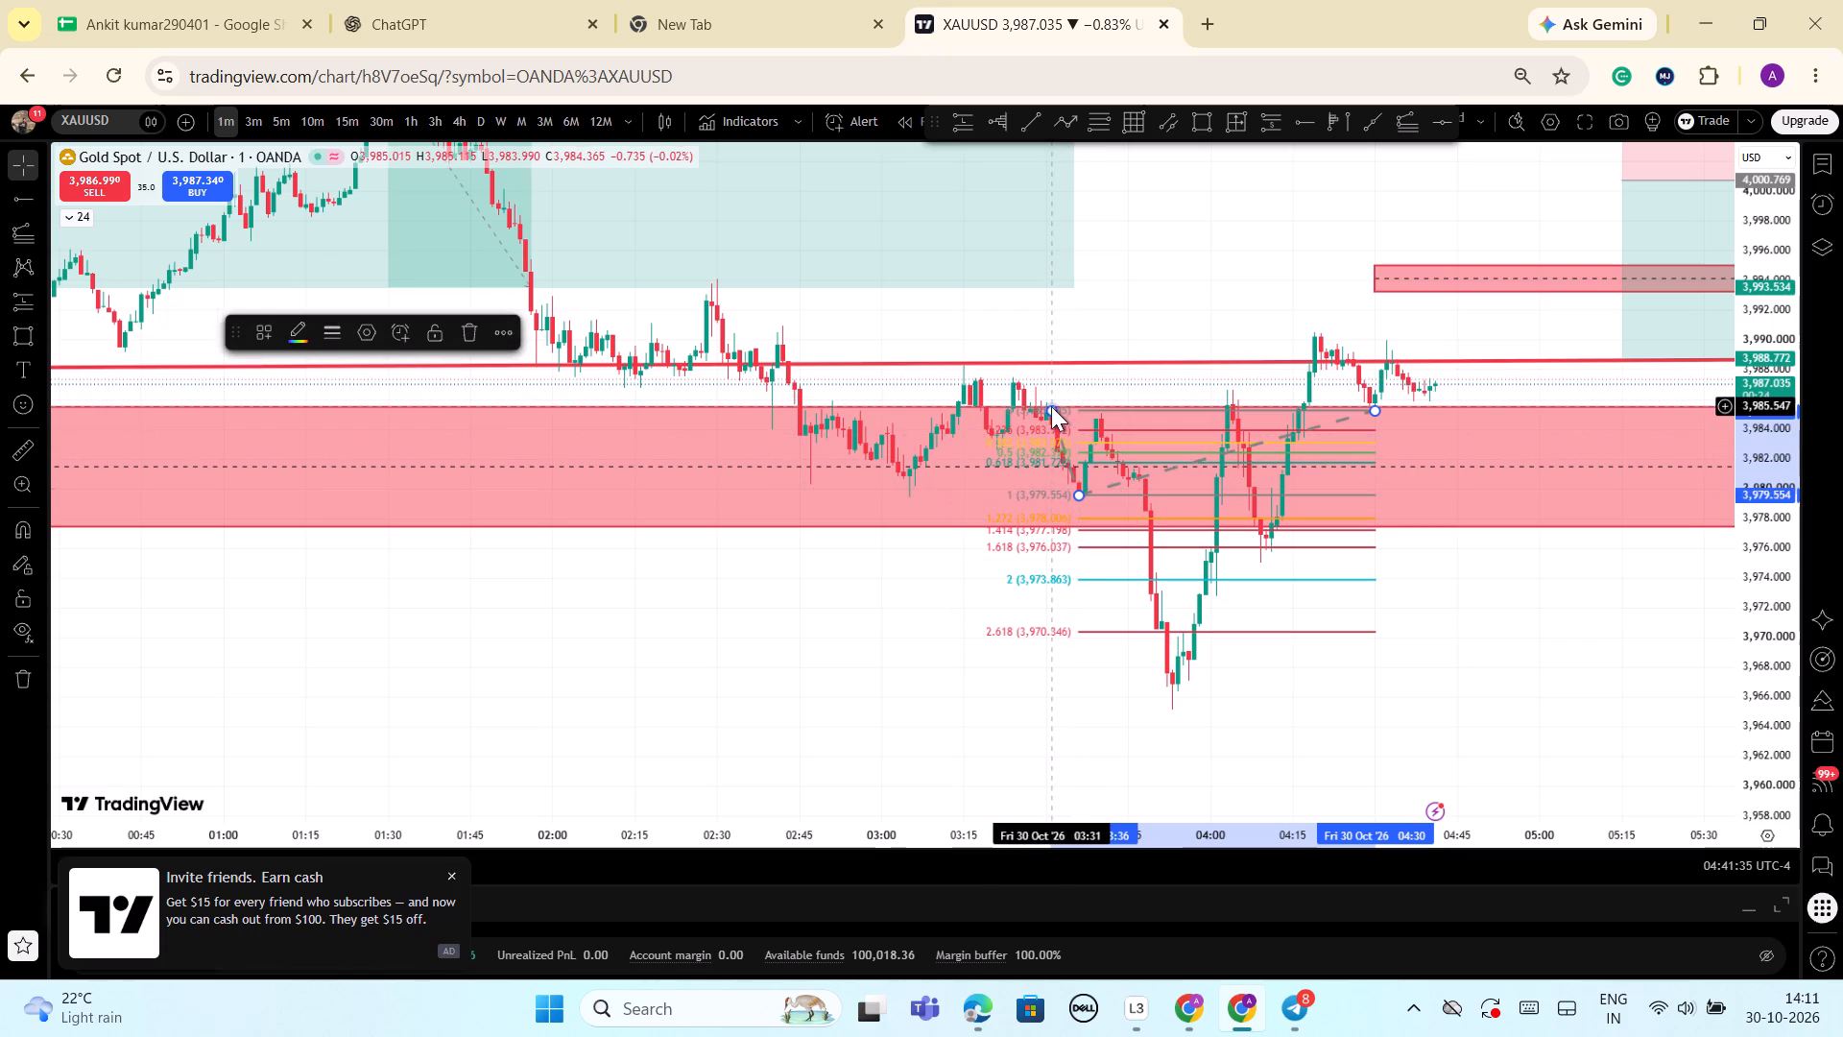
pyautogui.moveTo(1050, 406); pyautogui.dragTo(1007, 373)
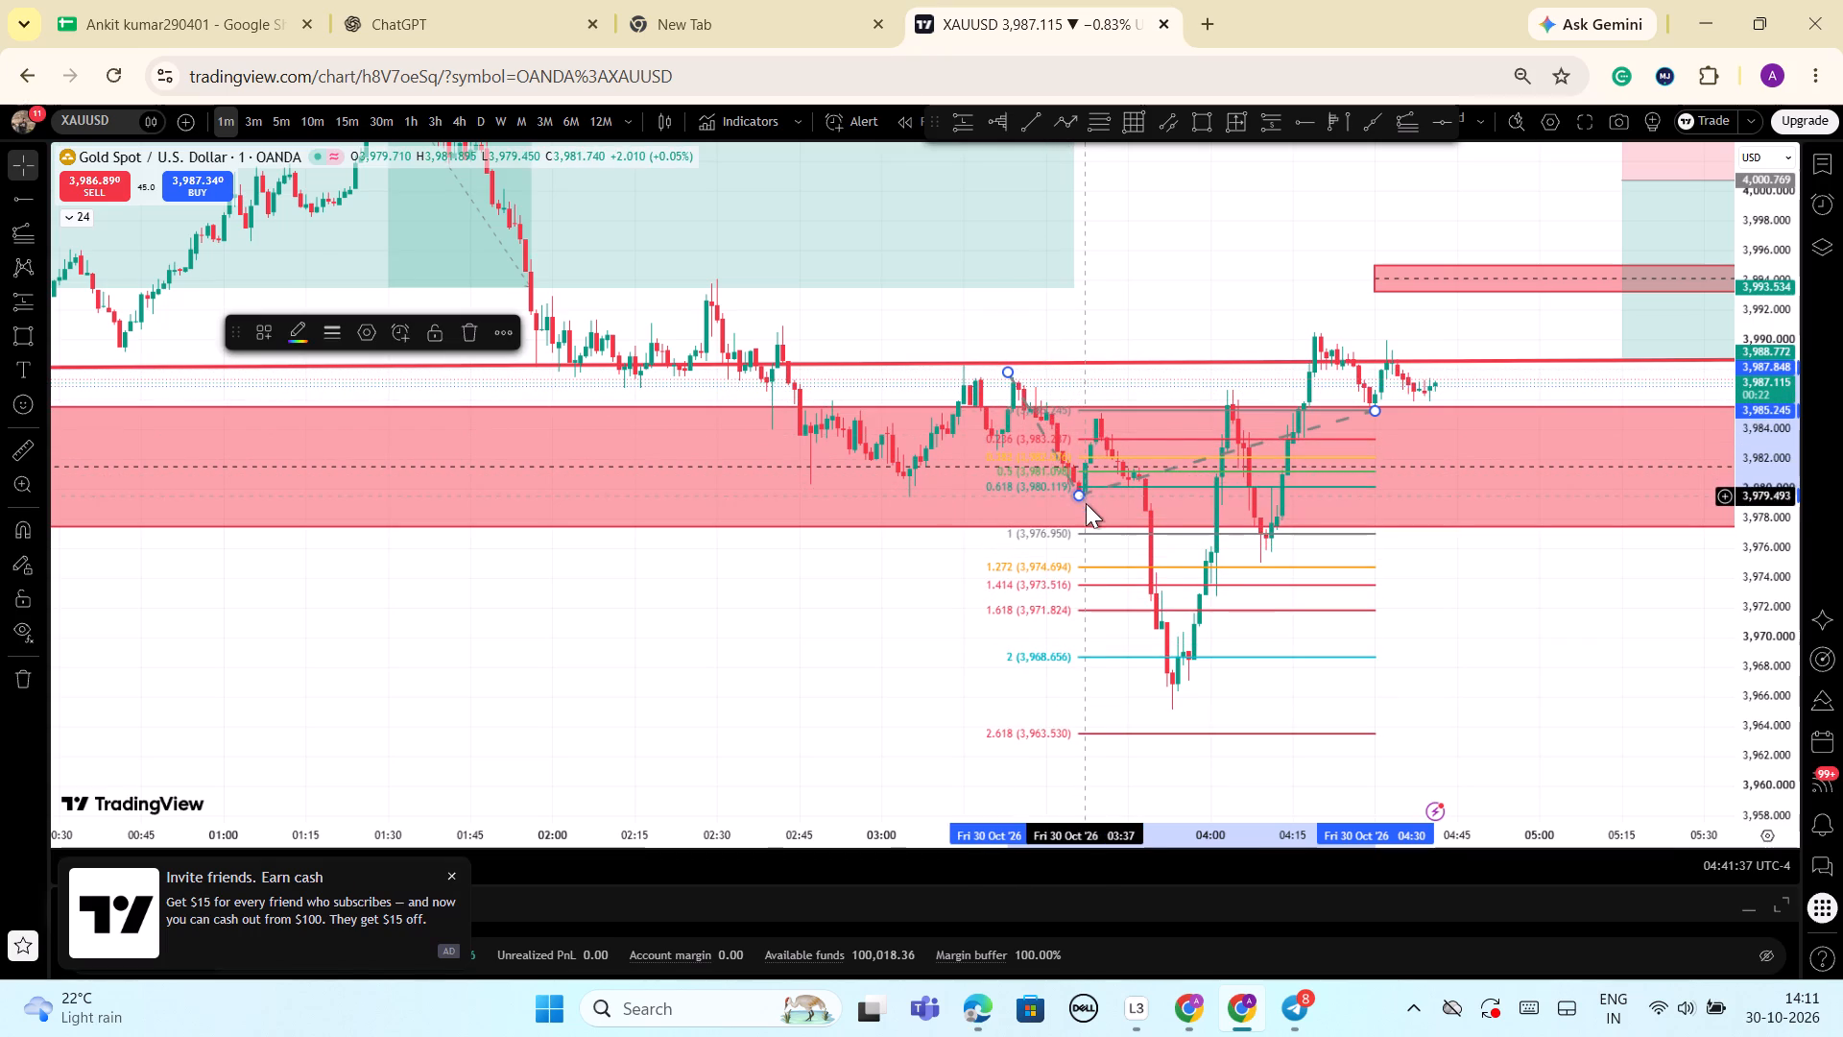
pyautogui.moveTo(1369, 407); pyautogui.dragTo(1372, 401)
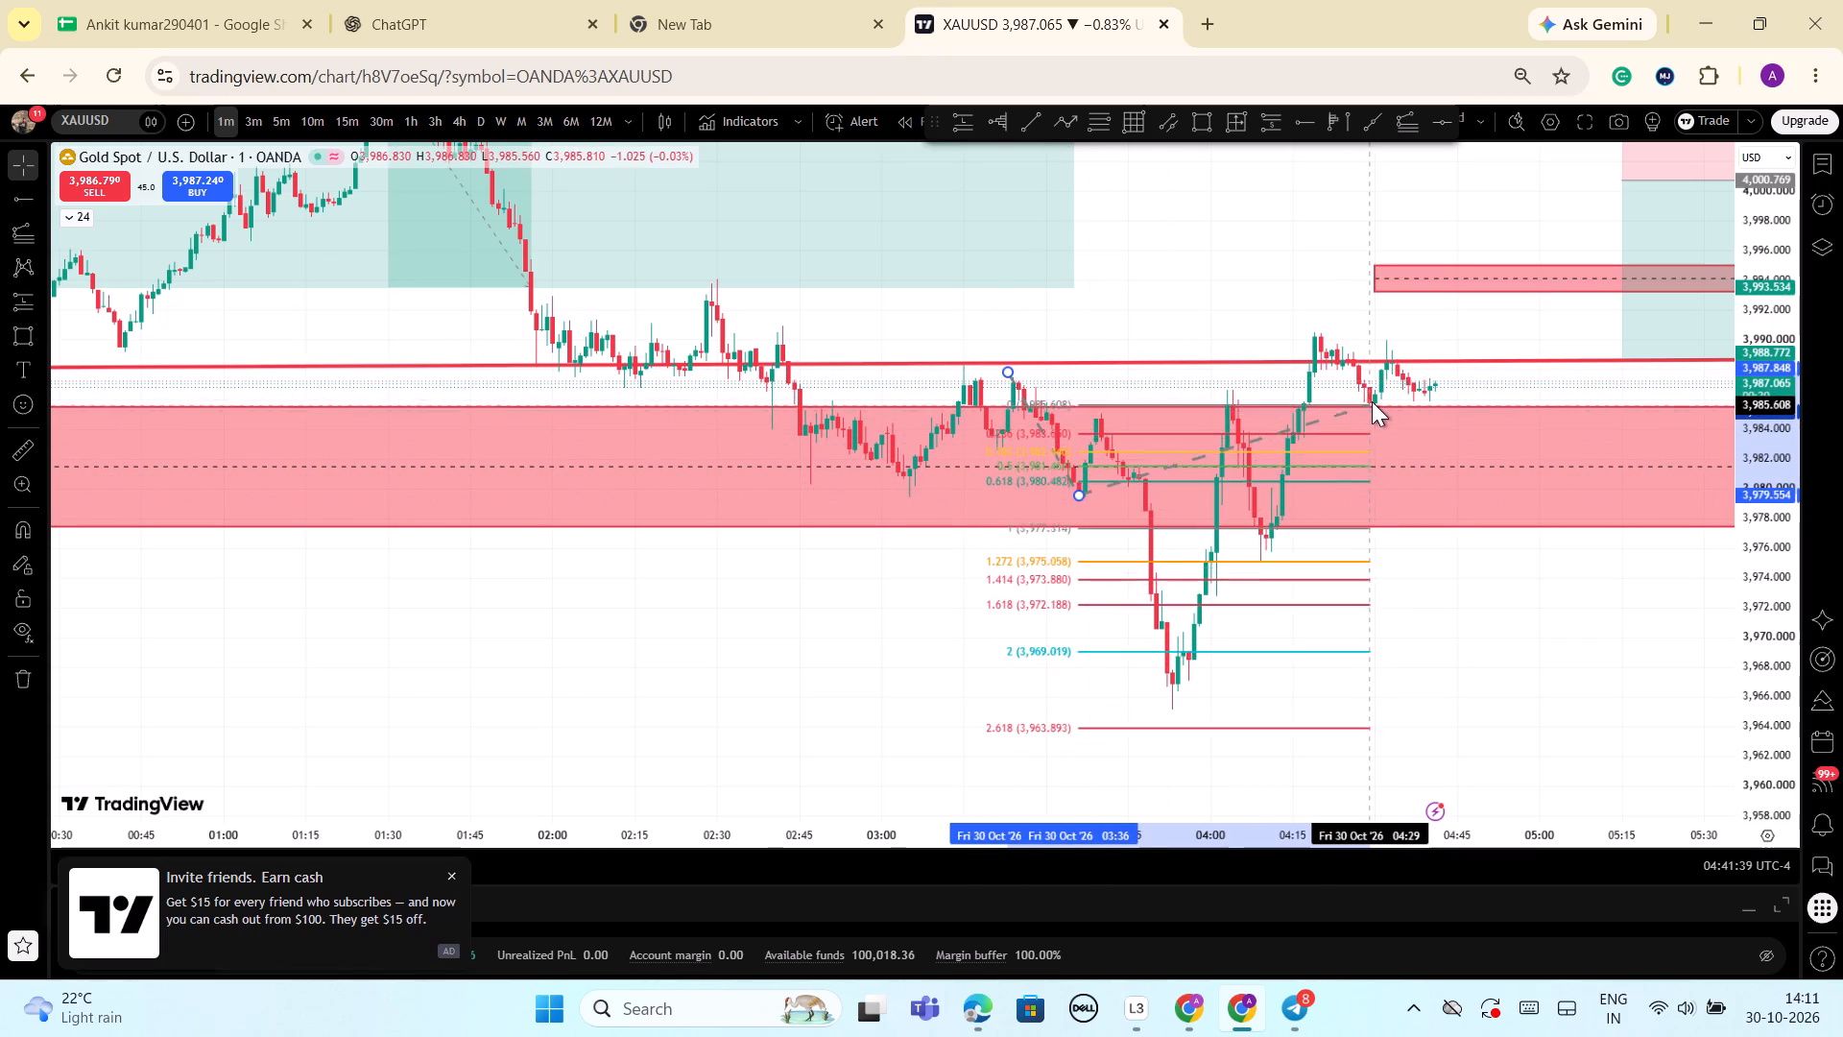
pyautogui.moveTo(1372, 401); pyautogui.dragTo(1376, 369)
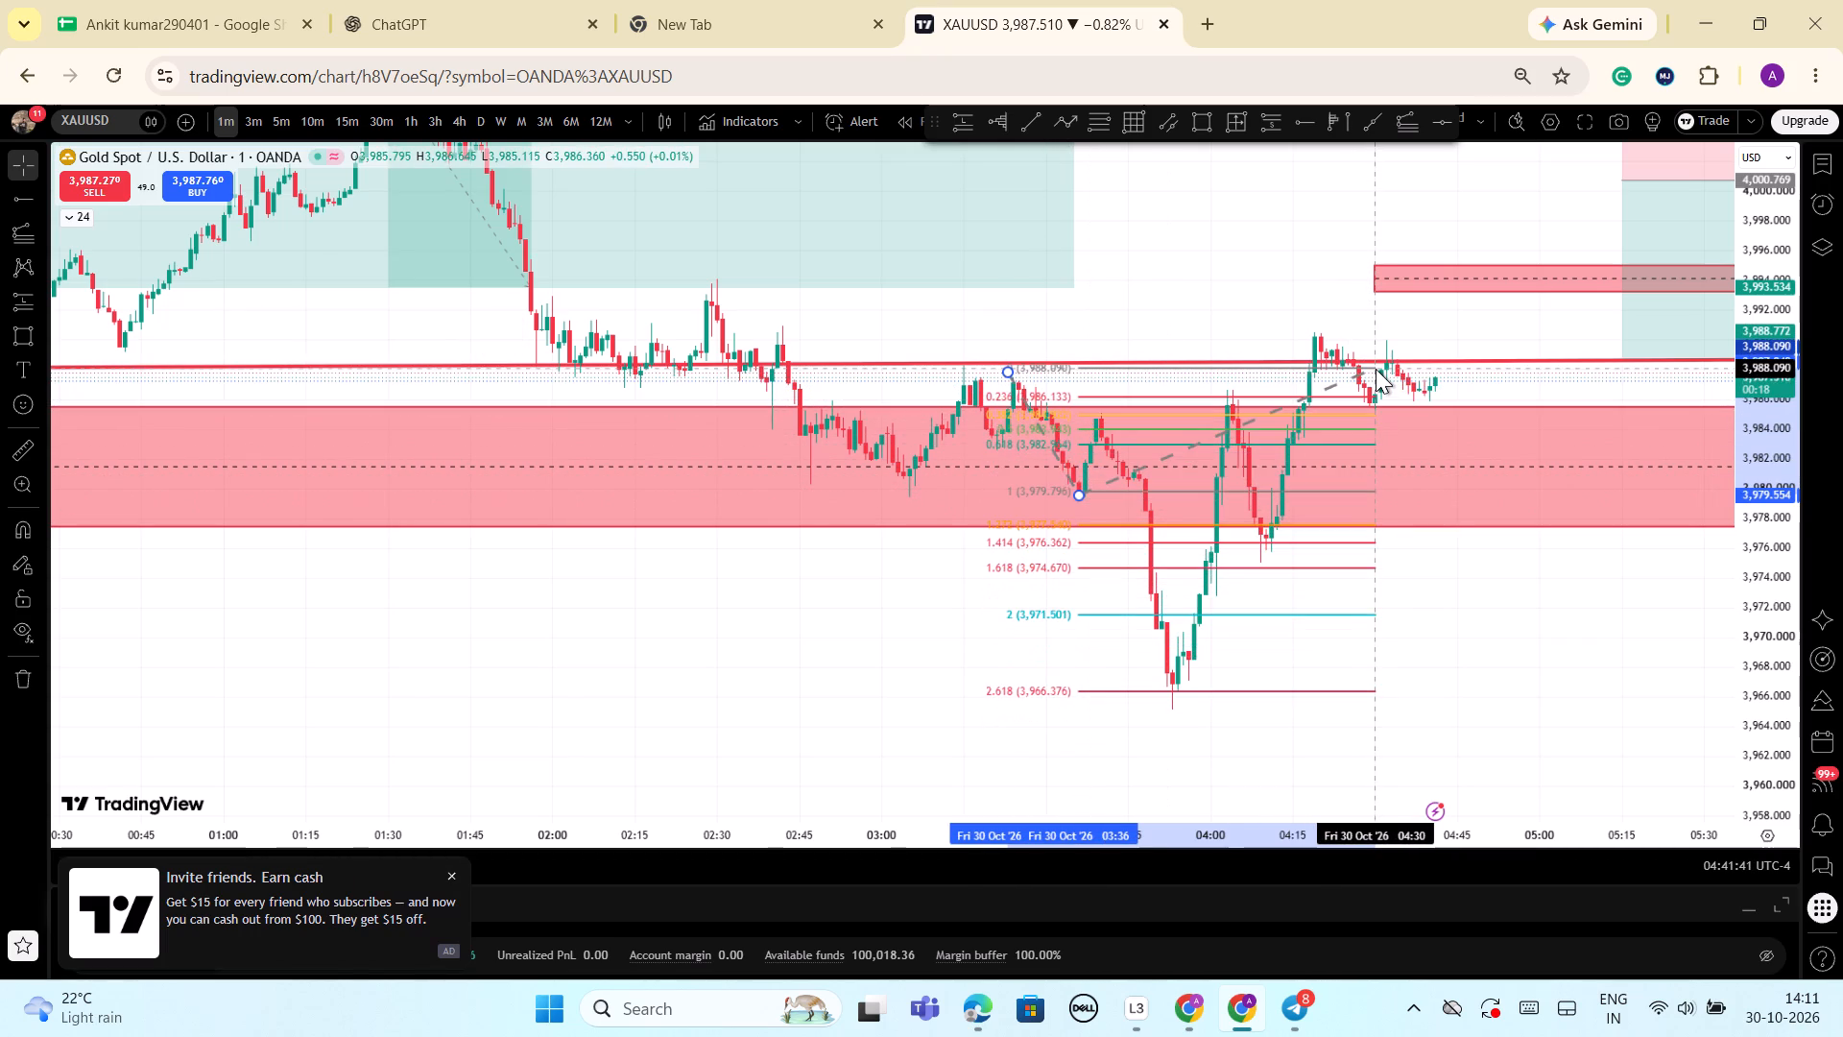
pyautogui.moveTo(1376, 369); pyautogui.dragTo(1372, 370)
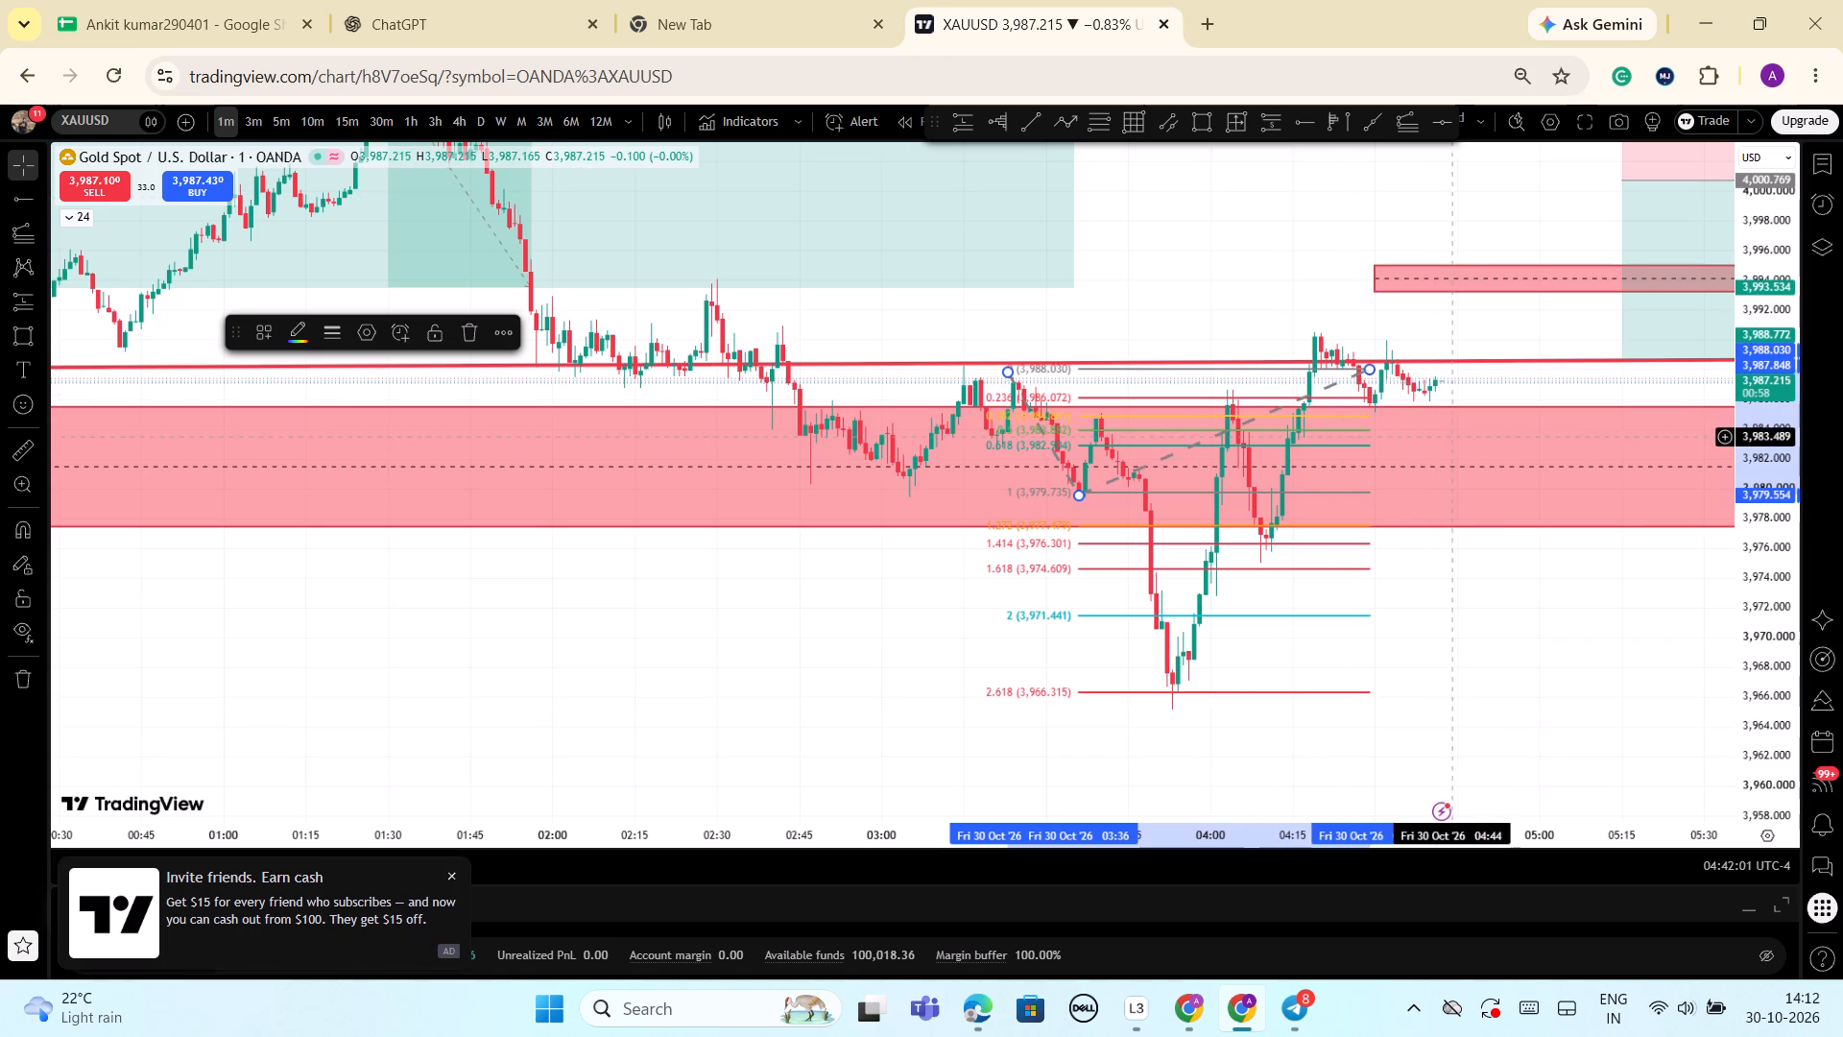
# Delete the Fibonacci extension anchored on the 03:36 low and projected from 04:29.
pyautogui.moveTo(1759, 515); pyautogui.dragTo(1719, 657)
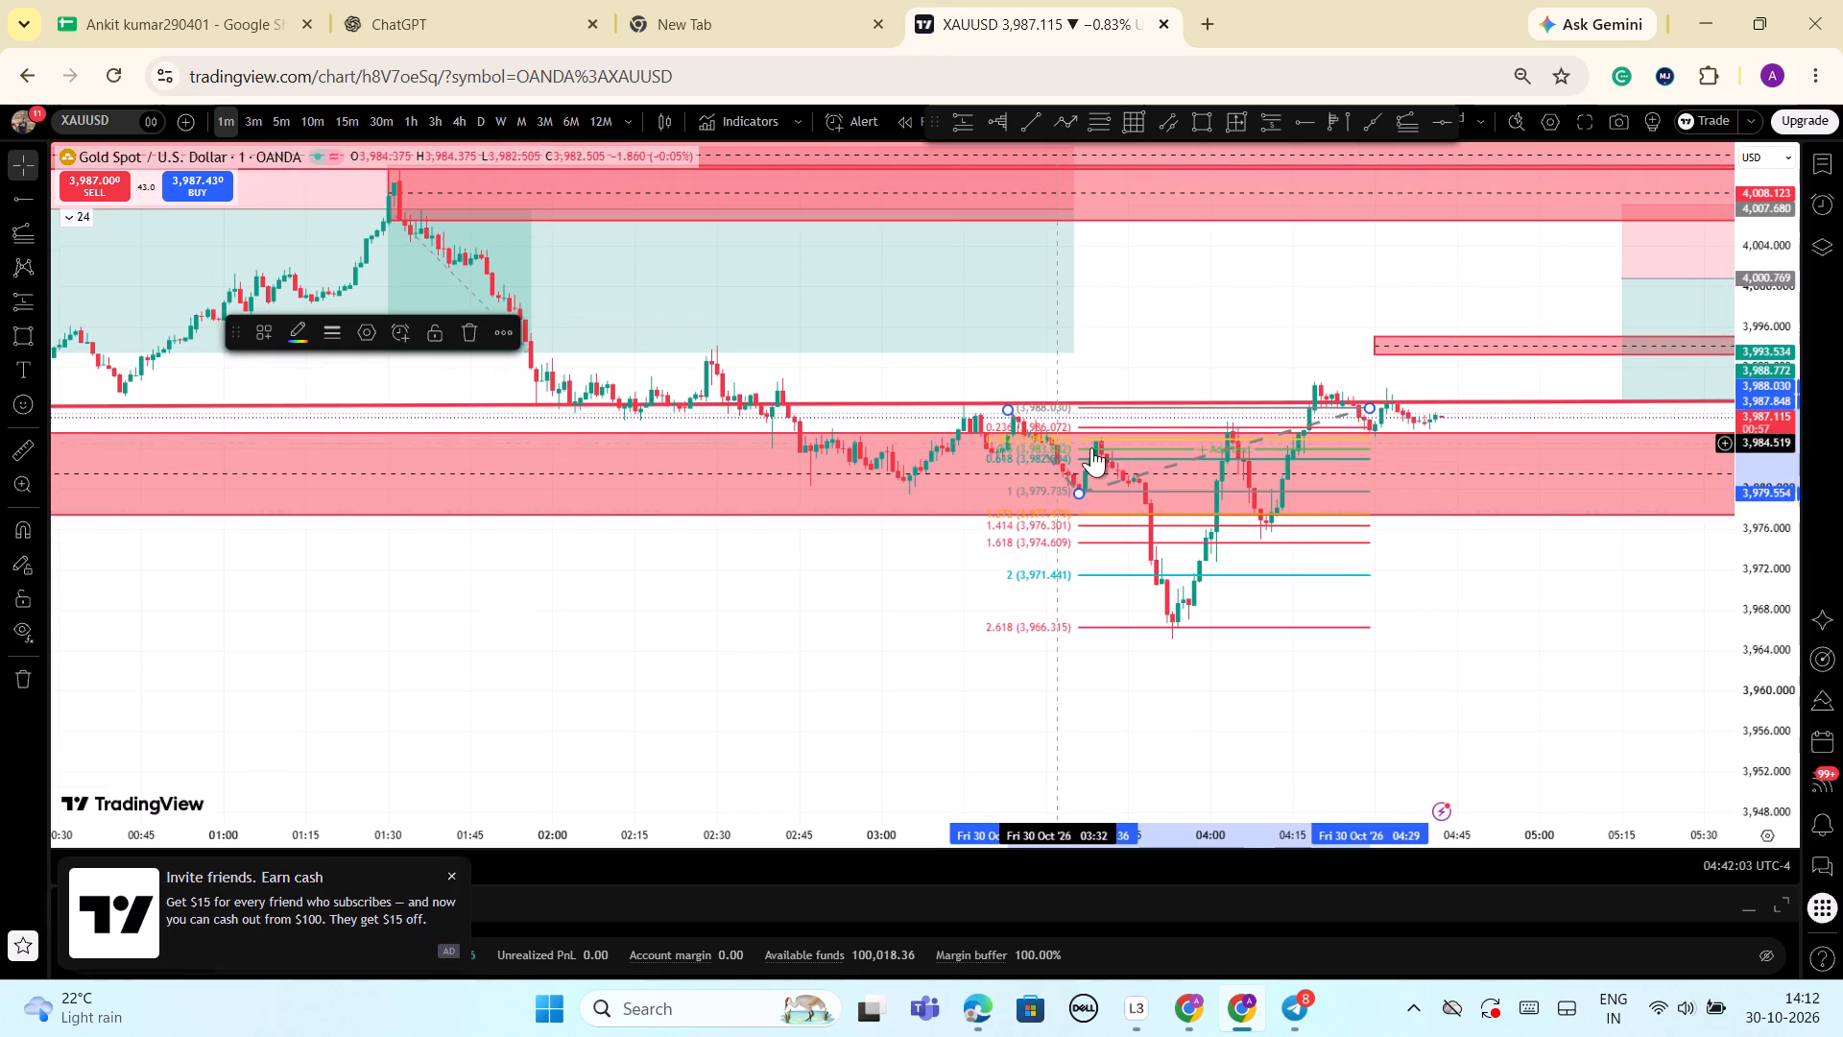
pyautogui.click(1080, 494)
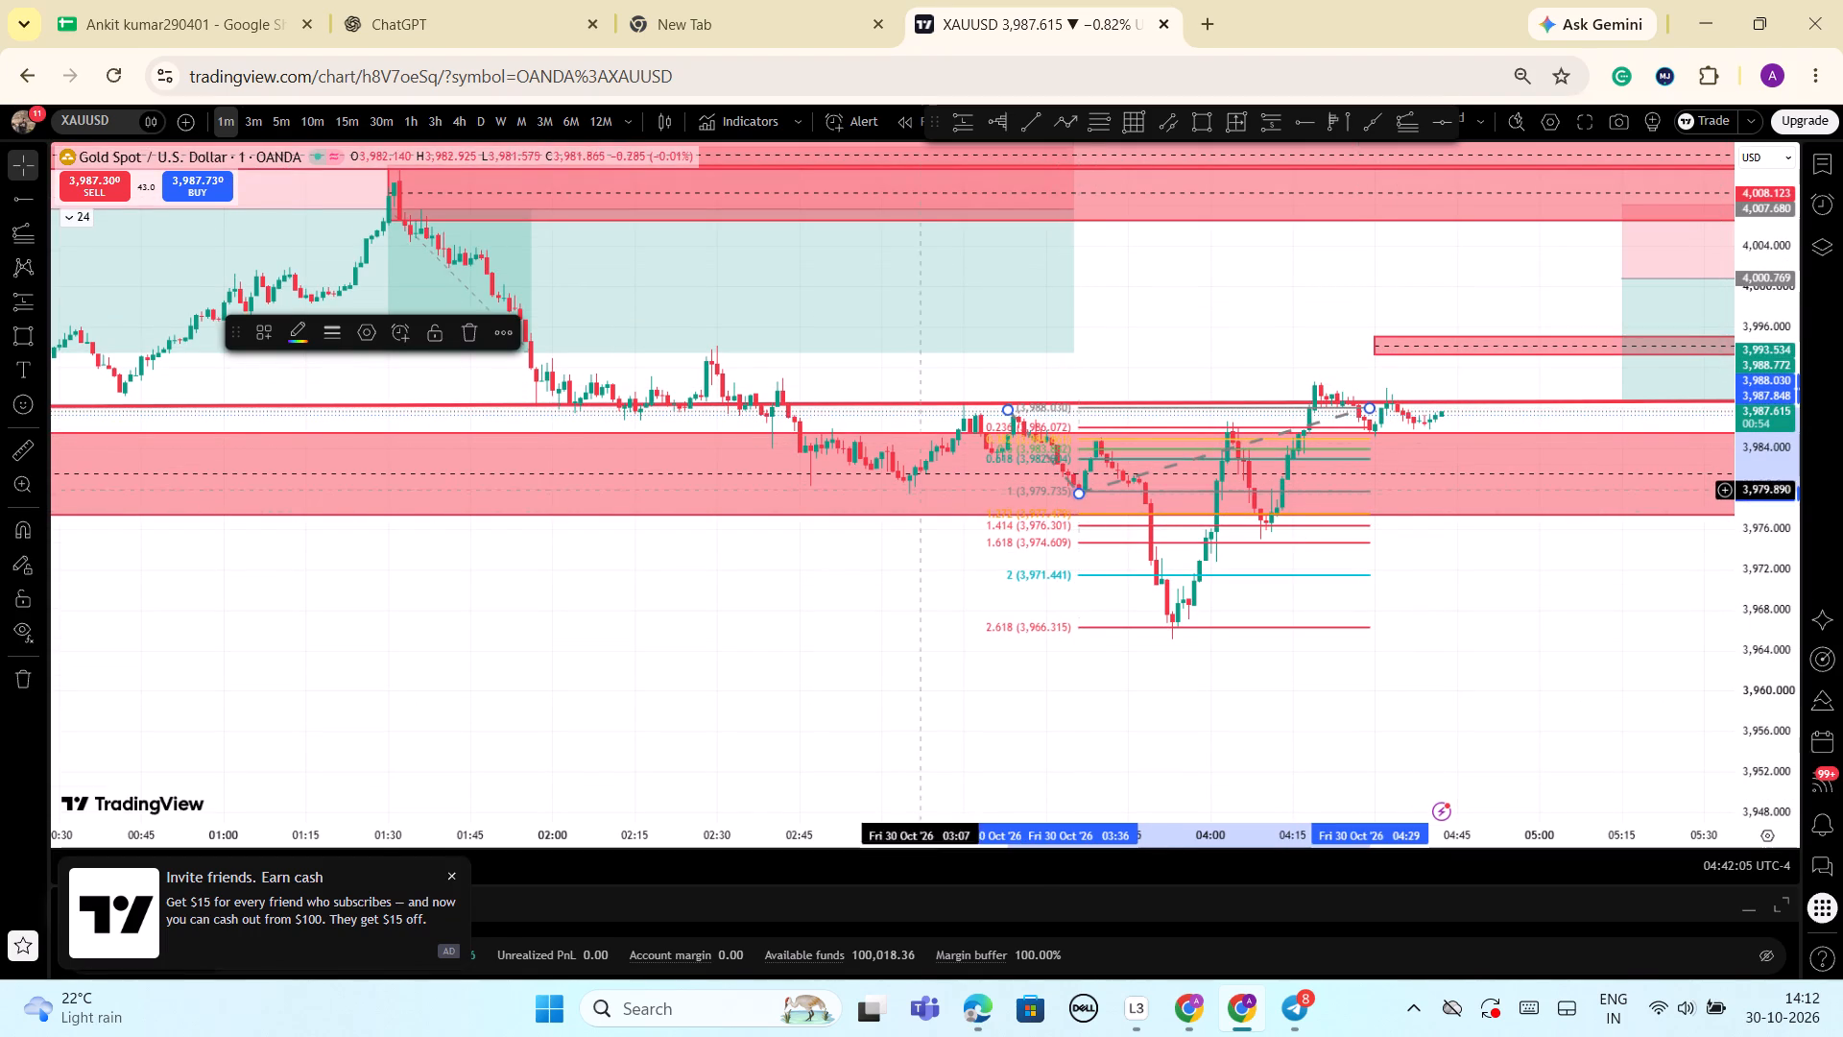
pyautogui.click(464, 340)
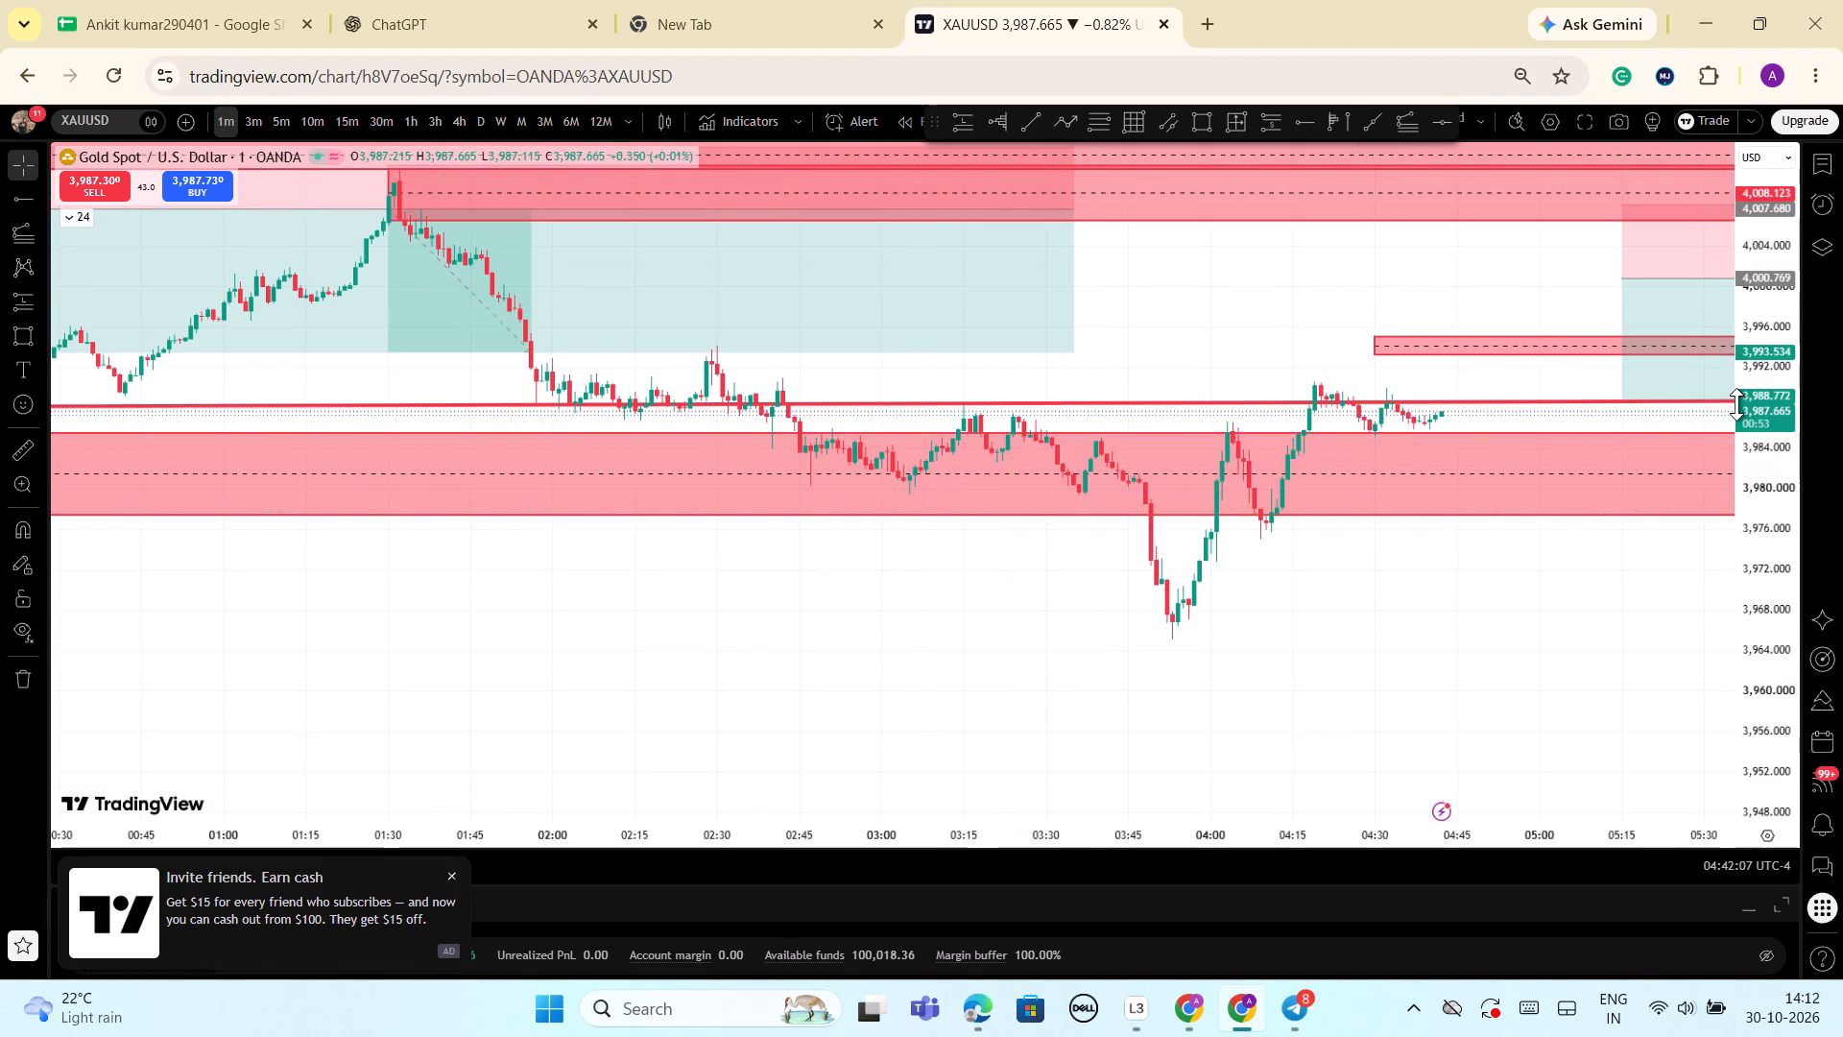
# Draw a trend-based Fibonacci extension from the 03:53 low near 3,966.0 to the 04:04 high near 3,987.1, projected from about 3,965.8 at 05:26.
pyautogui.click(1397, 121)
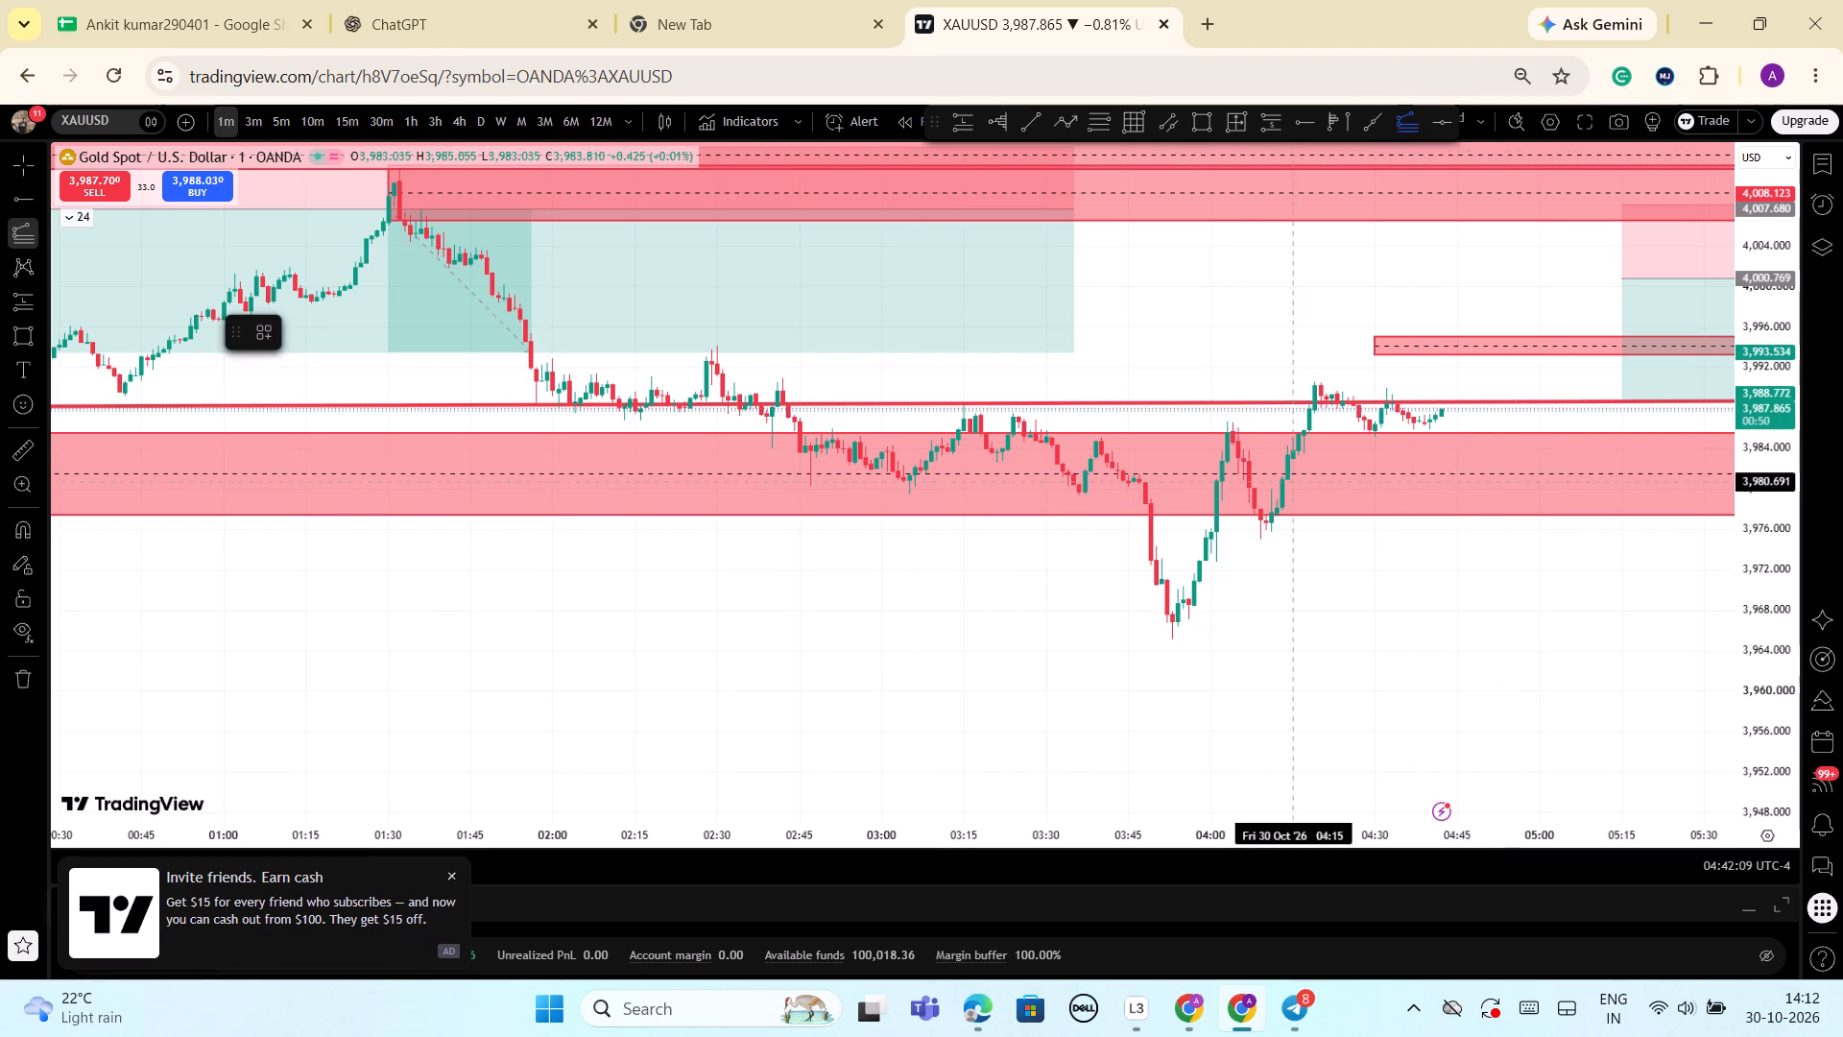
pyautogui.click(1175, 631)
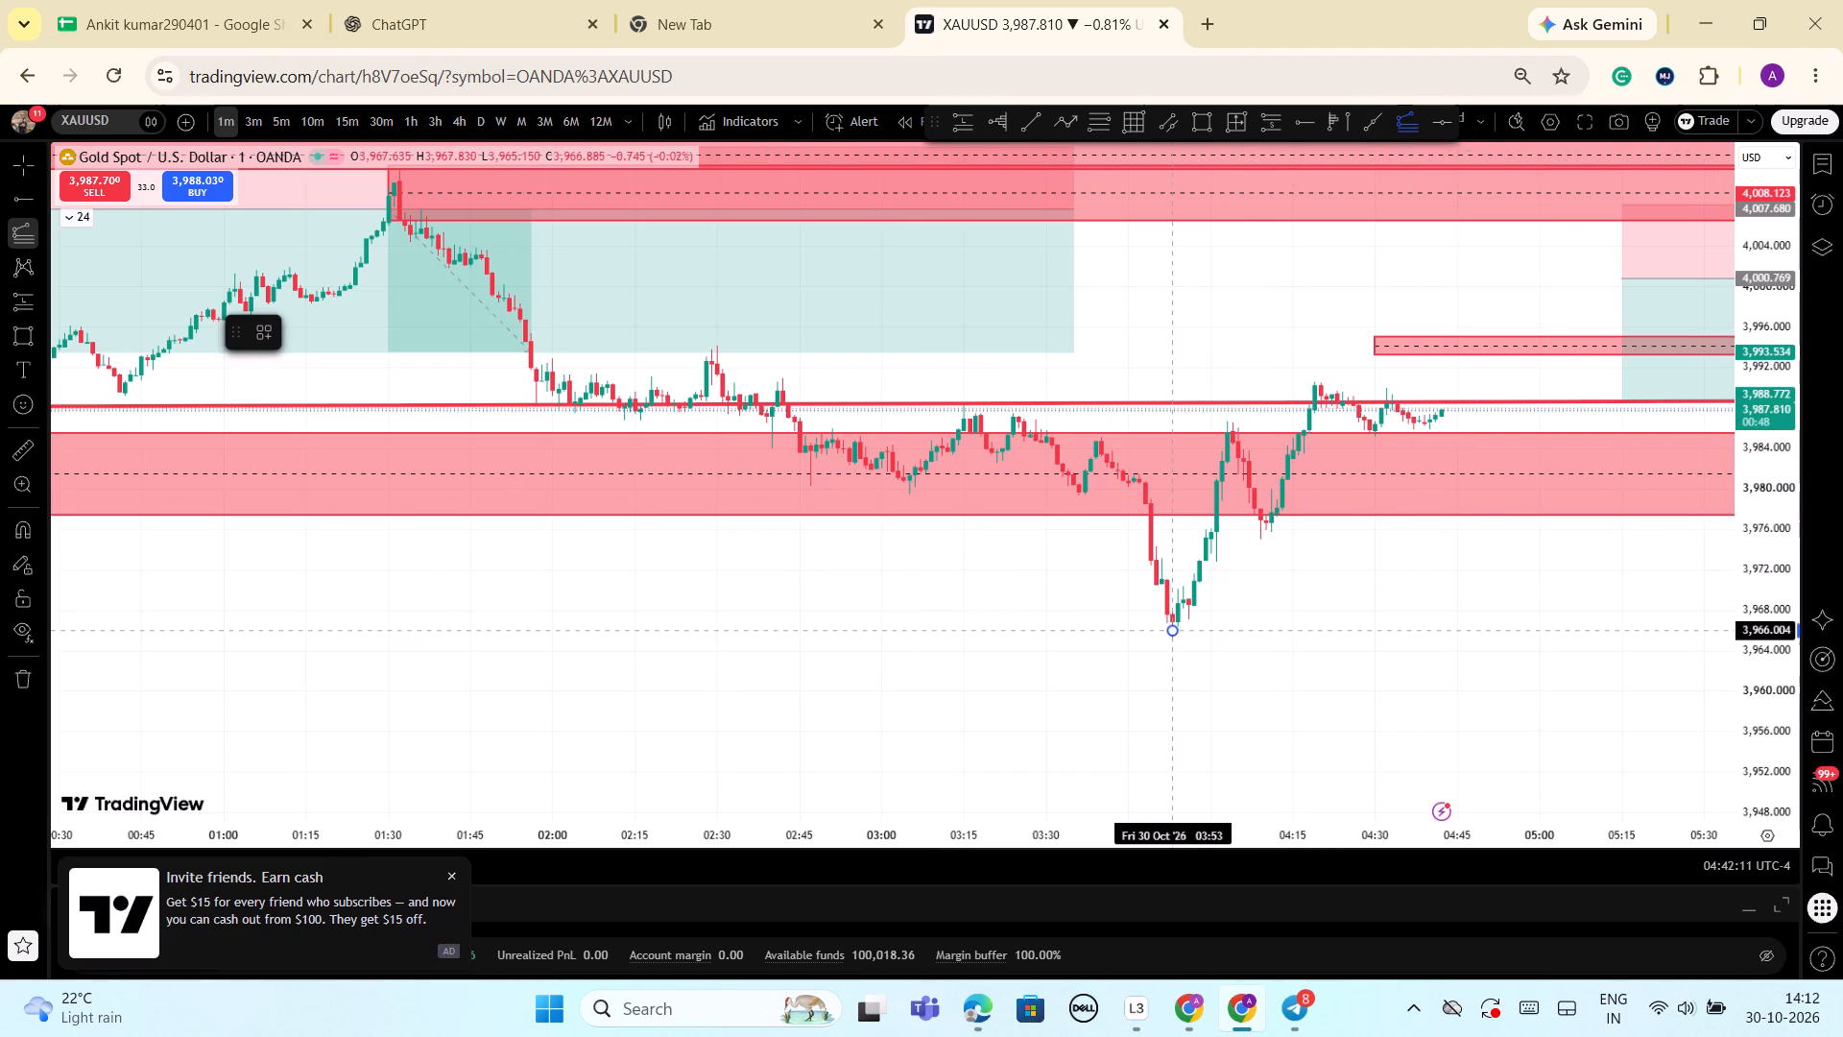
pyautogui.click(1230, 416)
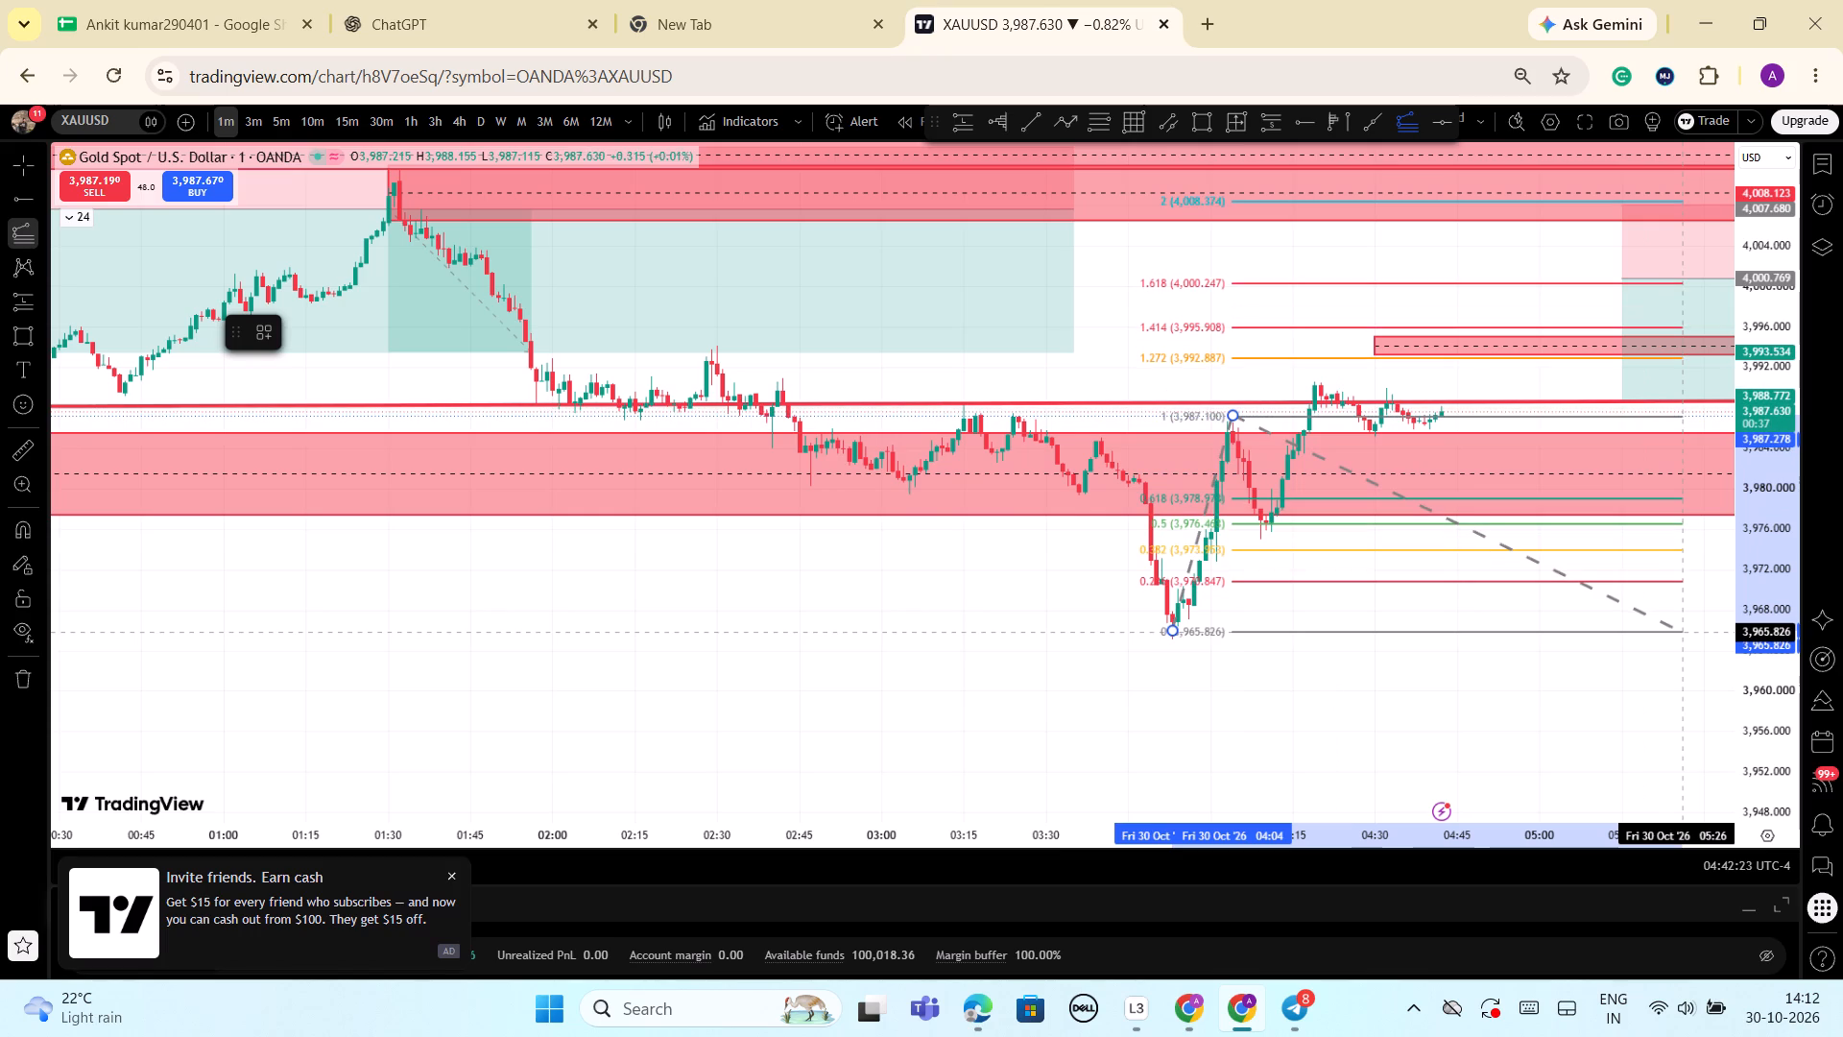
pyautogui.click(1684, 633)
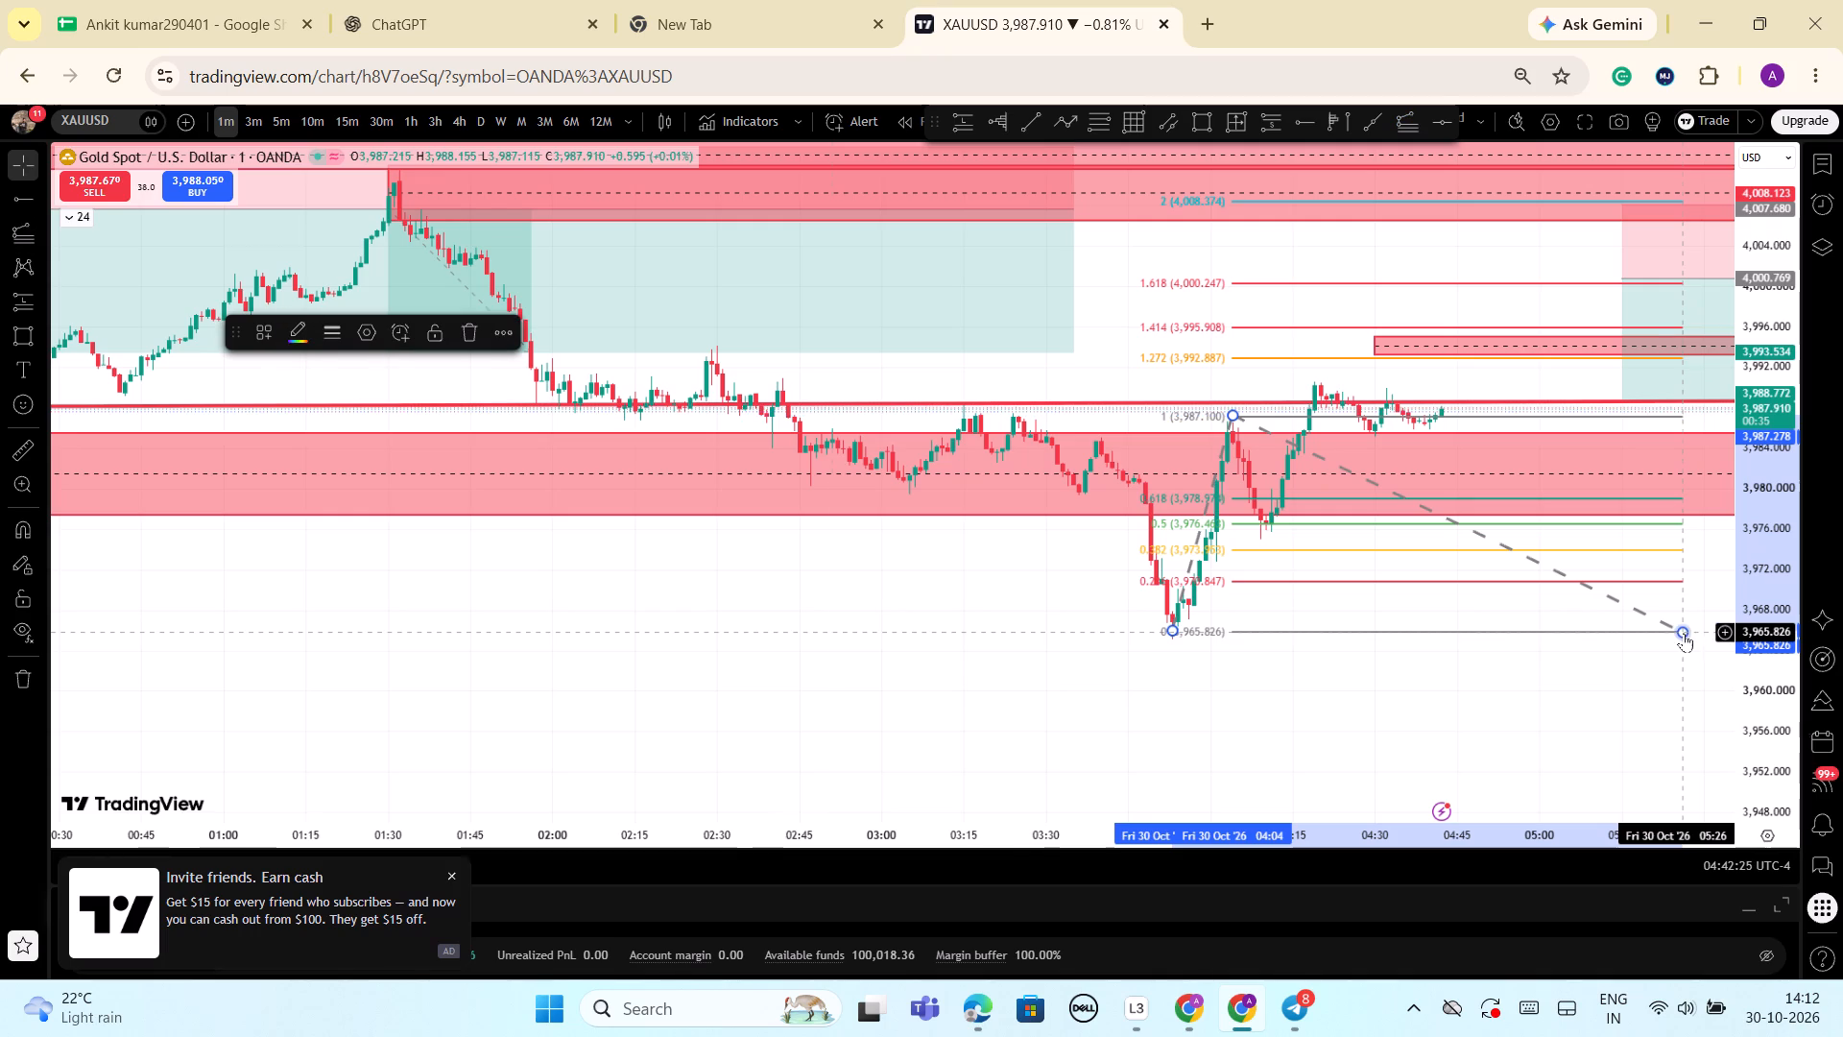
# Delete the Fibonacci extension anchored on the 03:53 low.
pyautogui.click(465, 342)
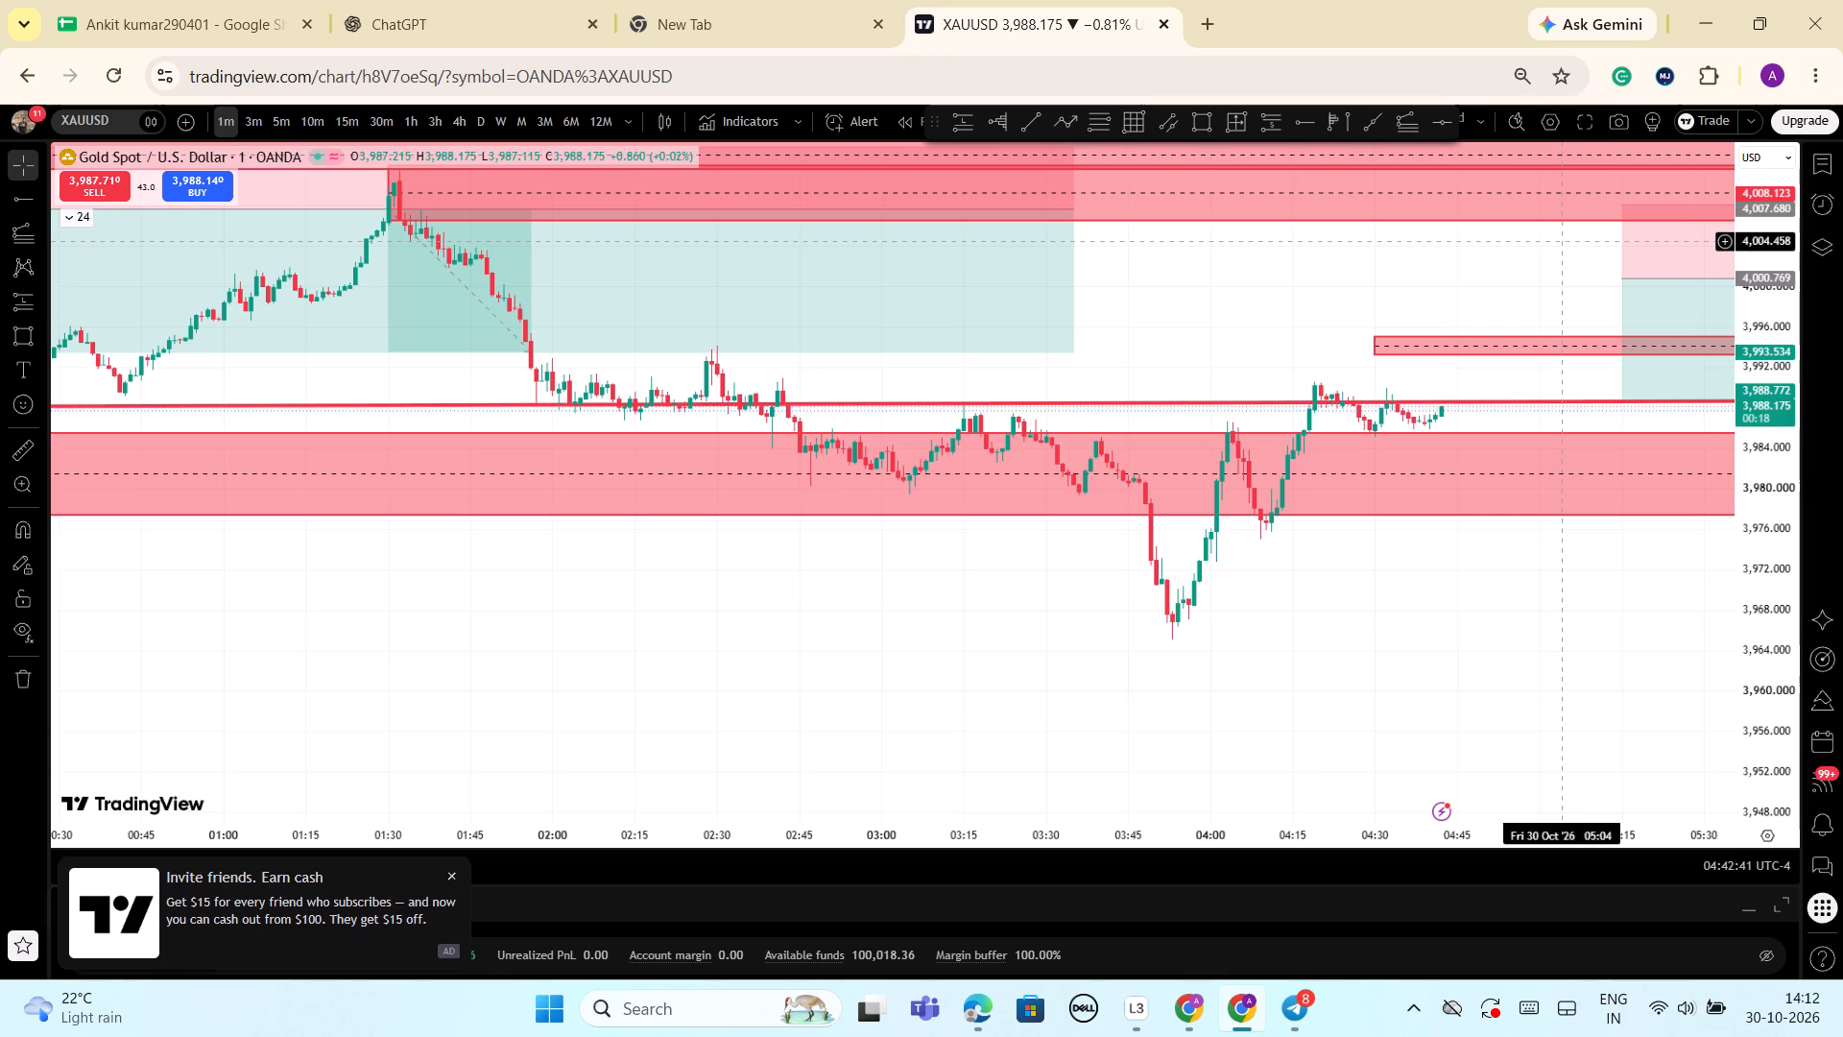
# Examine the wider one-minute price action around the marked zones, the trendline and the recent swing low.
pyautogui.scroll(-3, 1439, 406)
pyautogui.scroll(-2, 1650, 566)
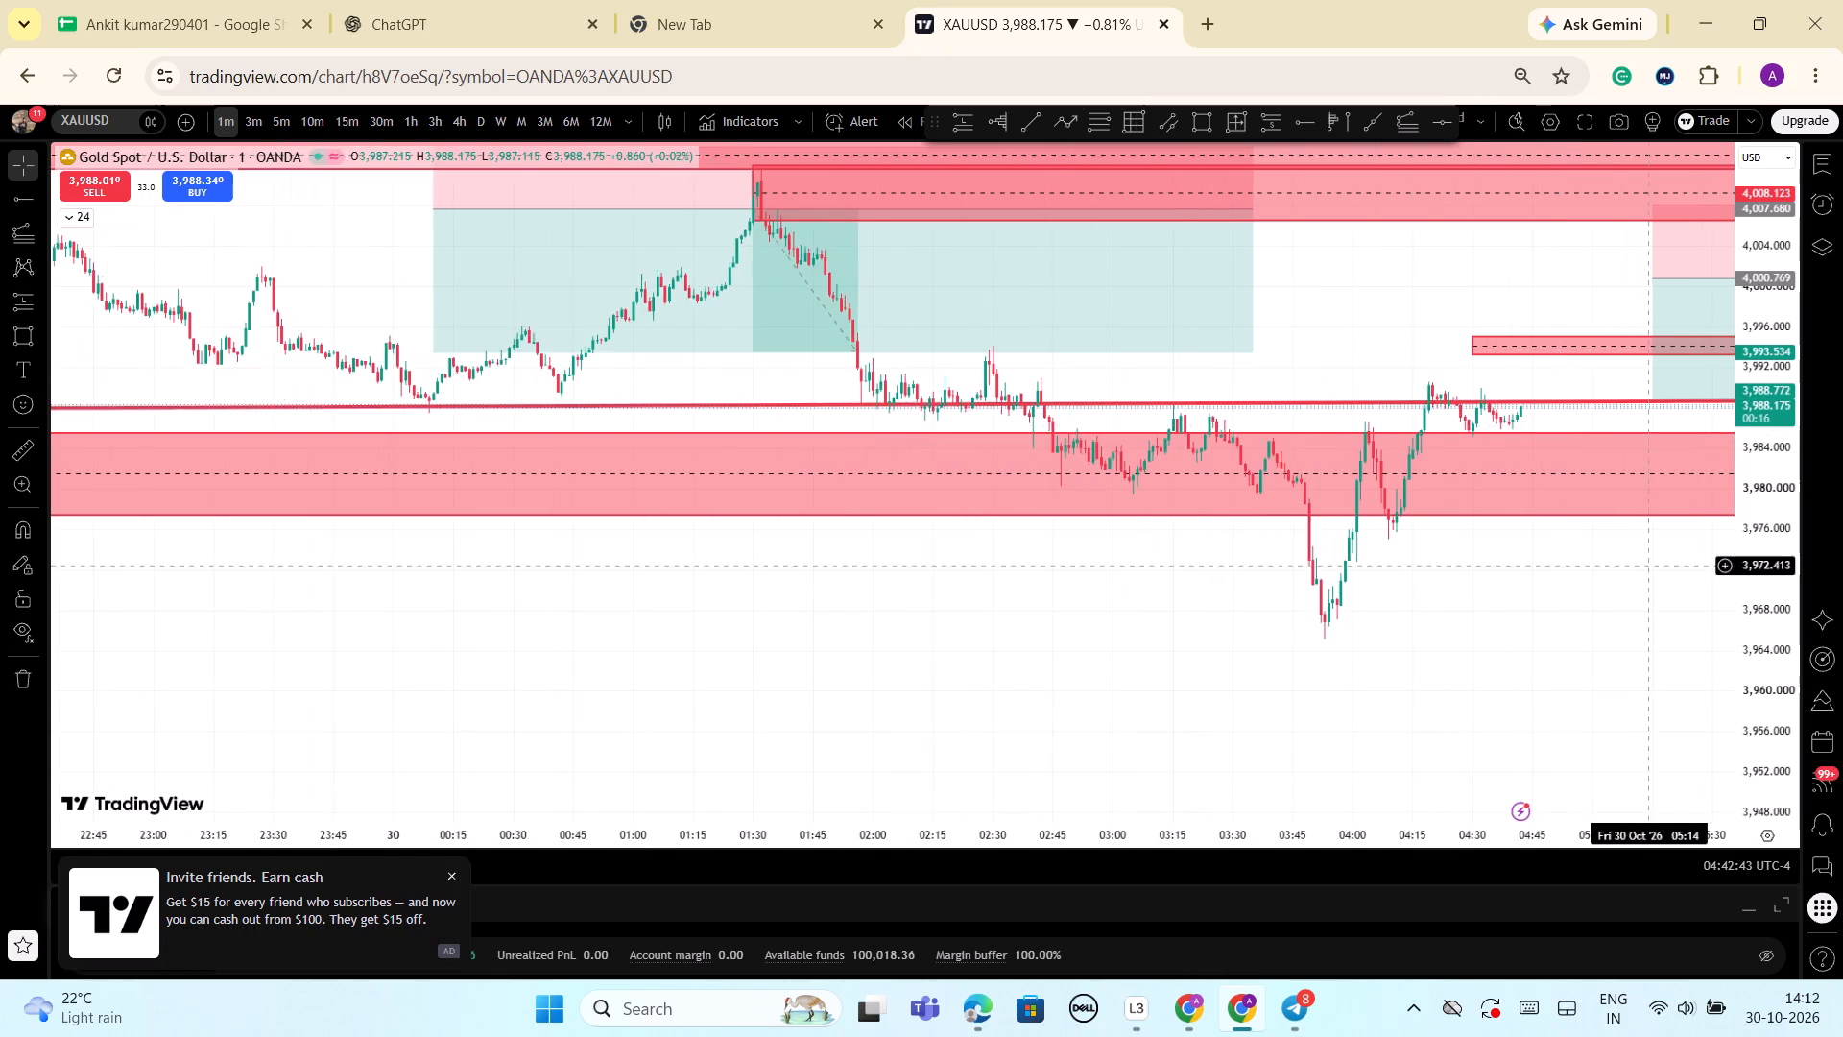
pyautogui.moveTo(1565, 717); pyautogui.dragTo(1418, 717)
pyautogui.moveTo(1797, 201); pyautogui.dragTo(1795, 457)
pyautogui.scroll(-4, 1671, 584)
pyautogui.scroll(-3, 1590, 626)
pyautogui.moveTo(1593, 636); pyautogui.dragTo(1324, 633)
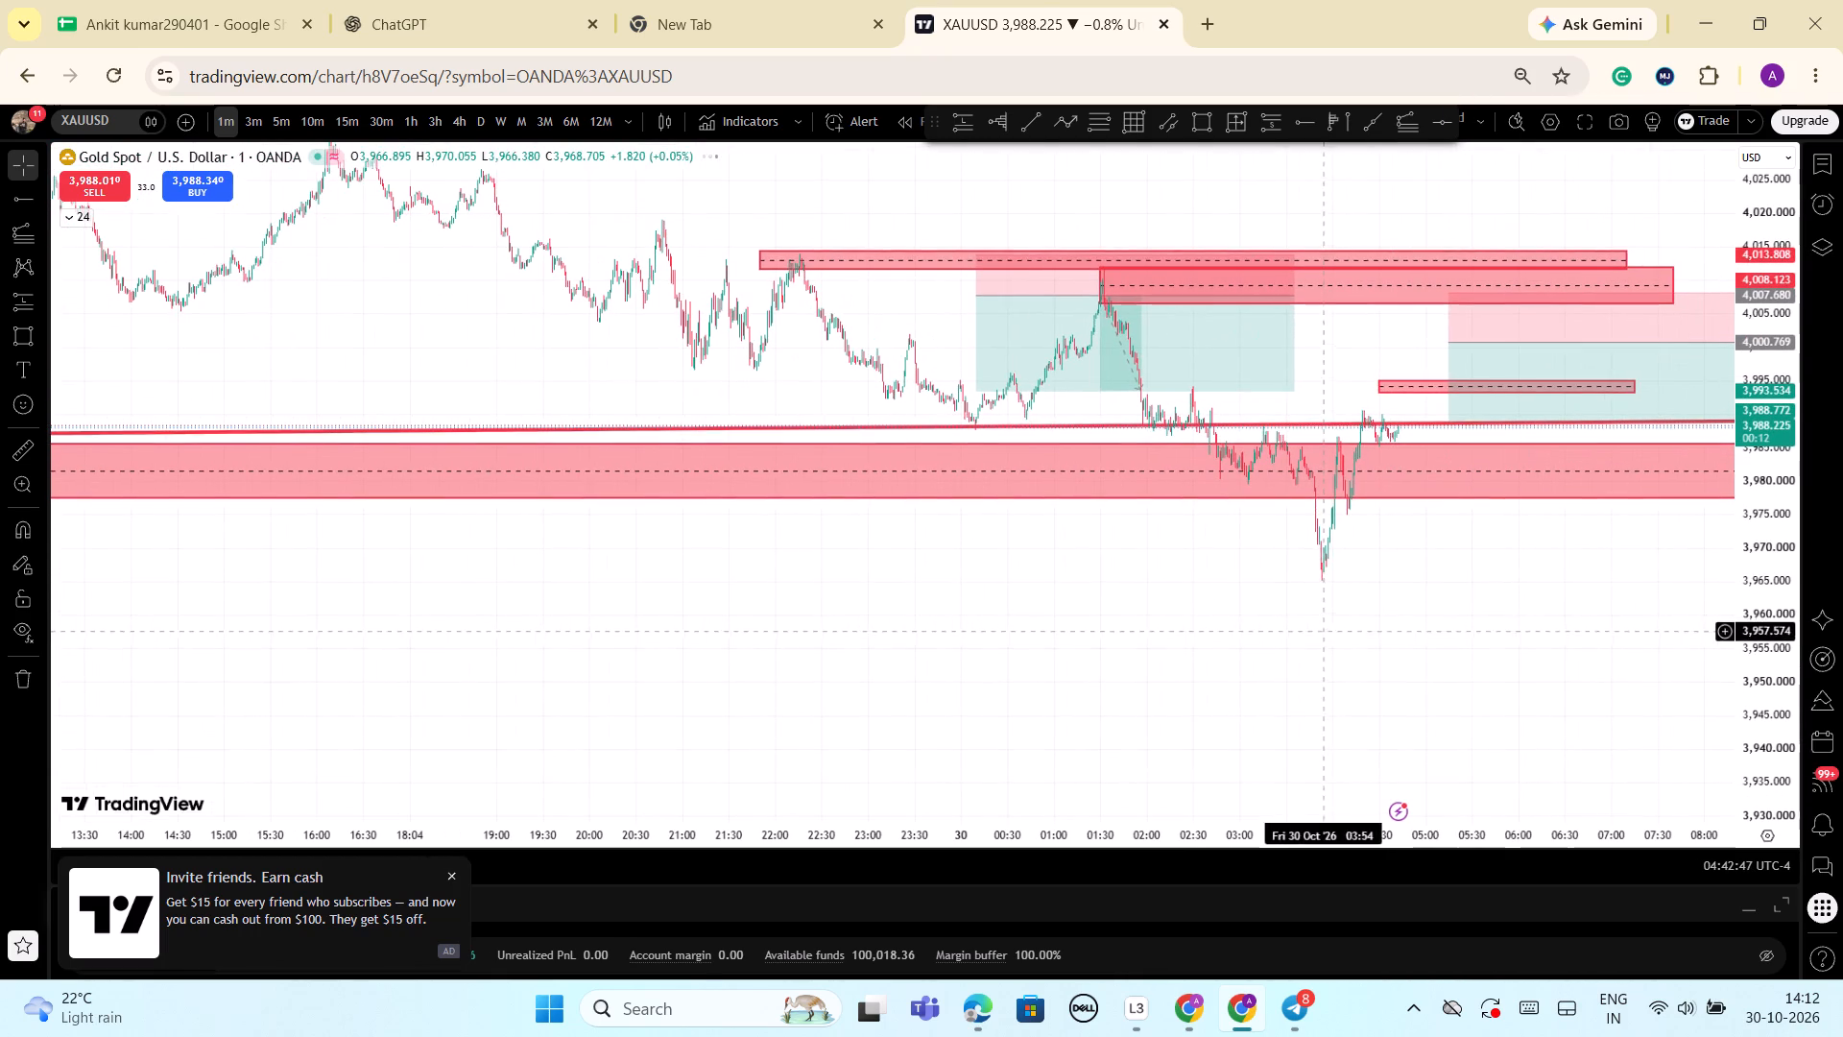
pyautogui.moveTo(1735, 704); pyautogui.dragTo(1778, 463)
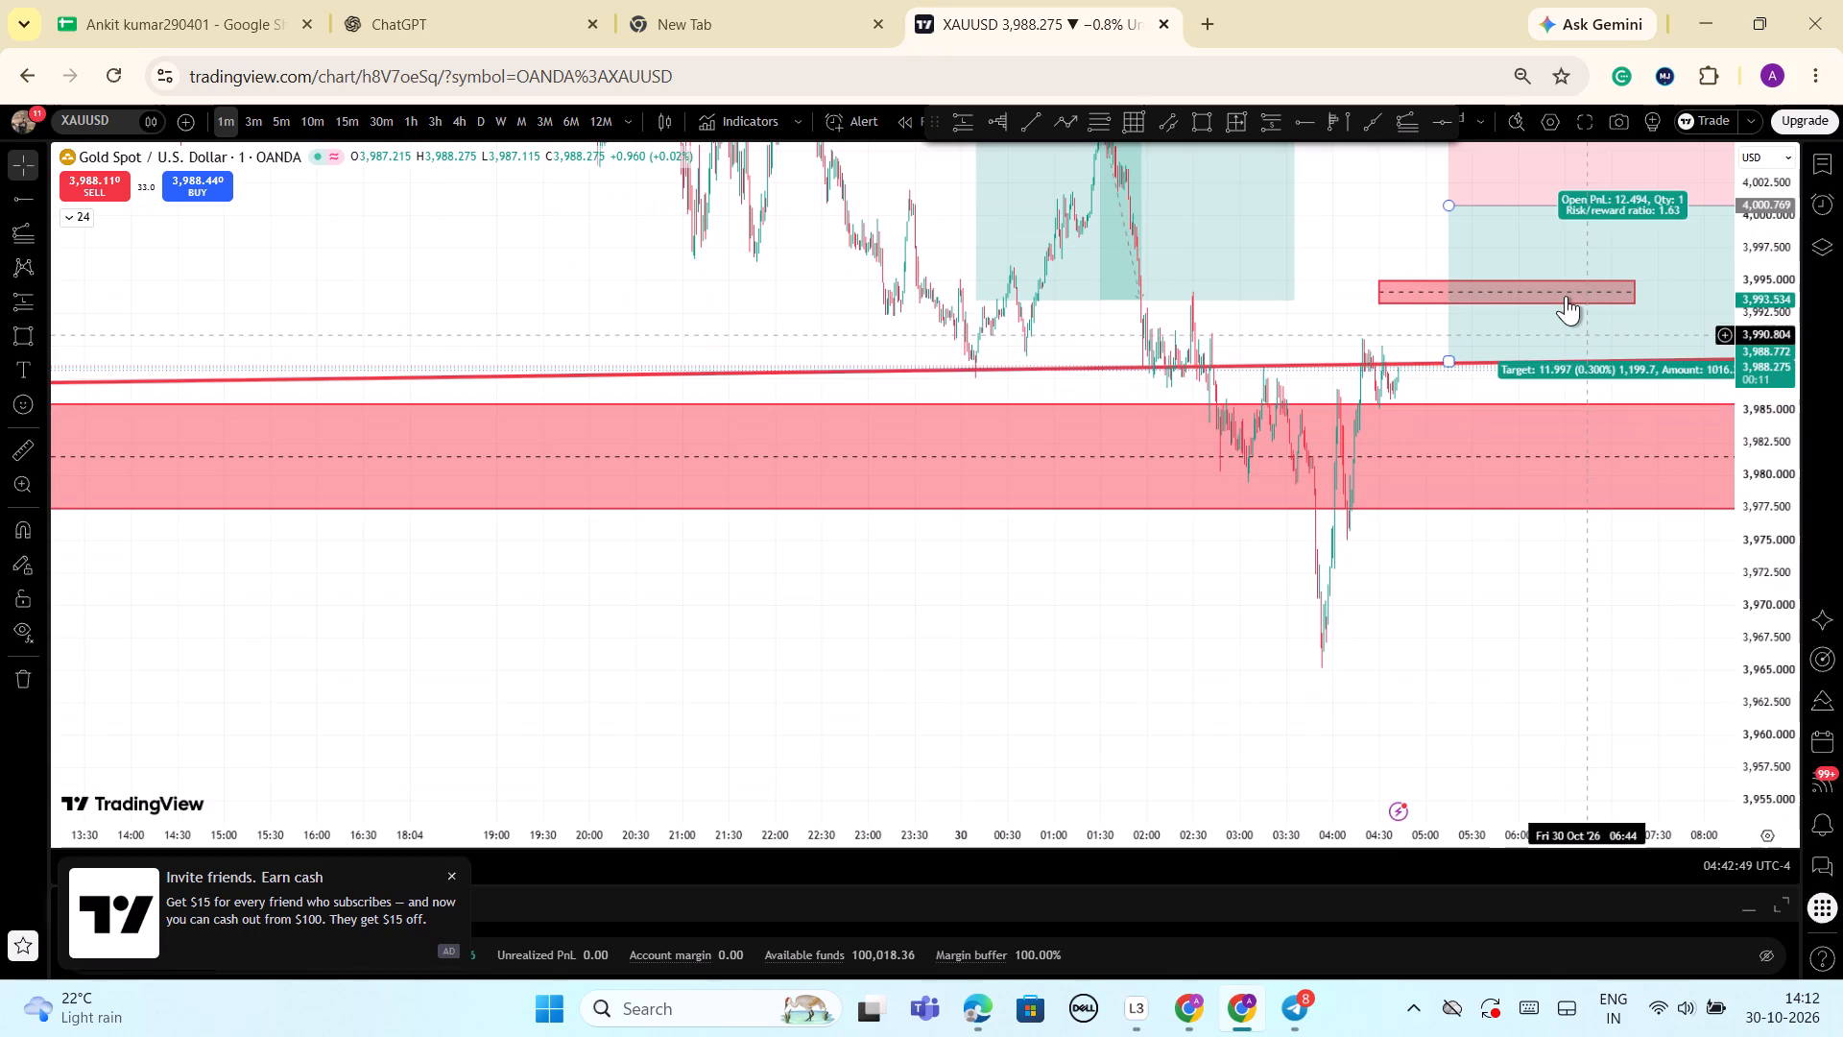
pyautogui.moveTo(1376, 187); pyautogui.dragTo(1299, 375)
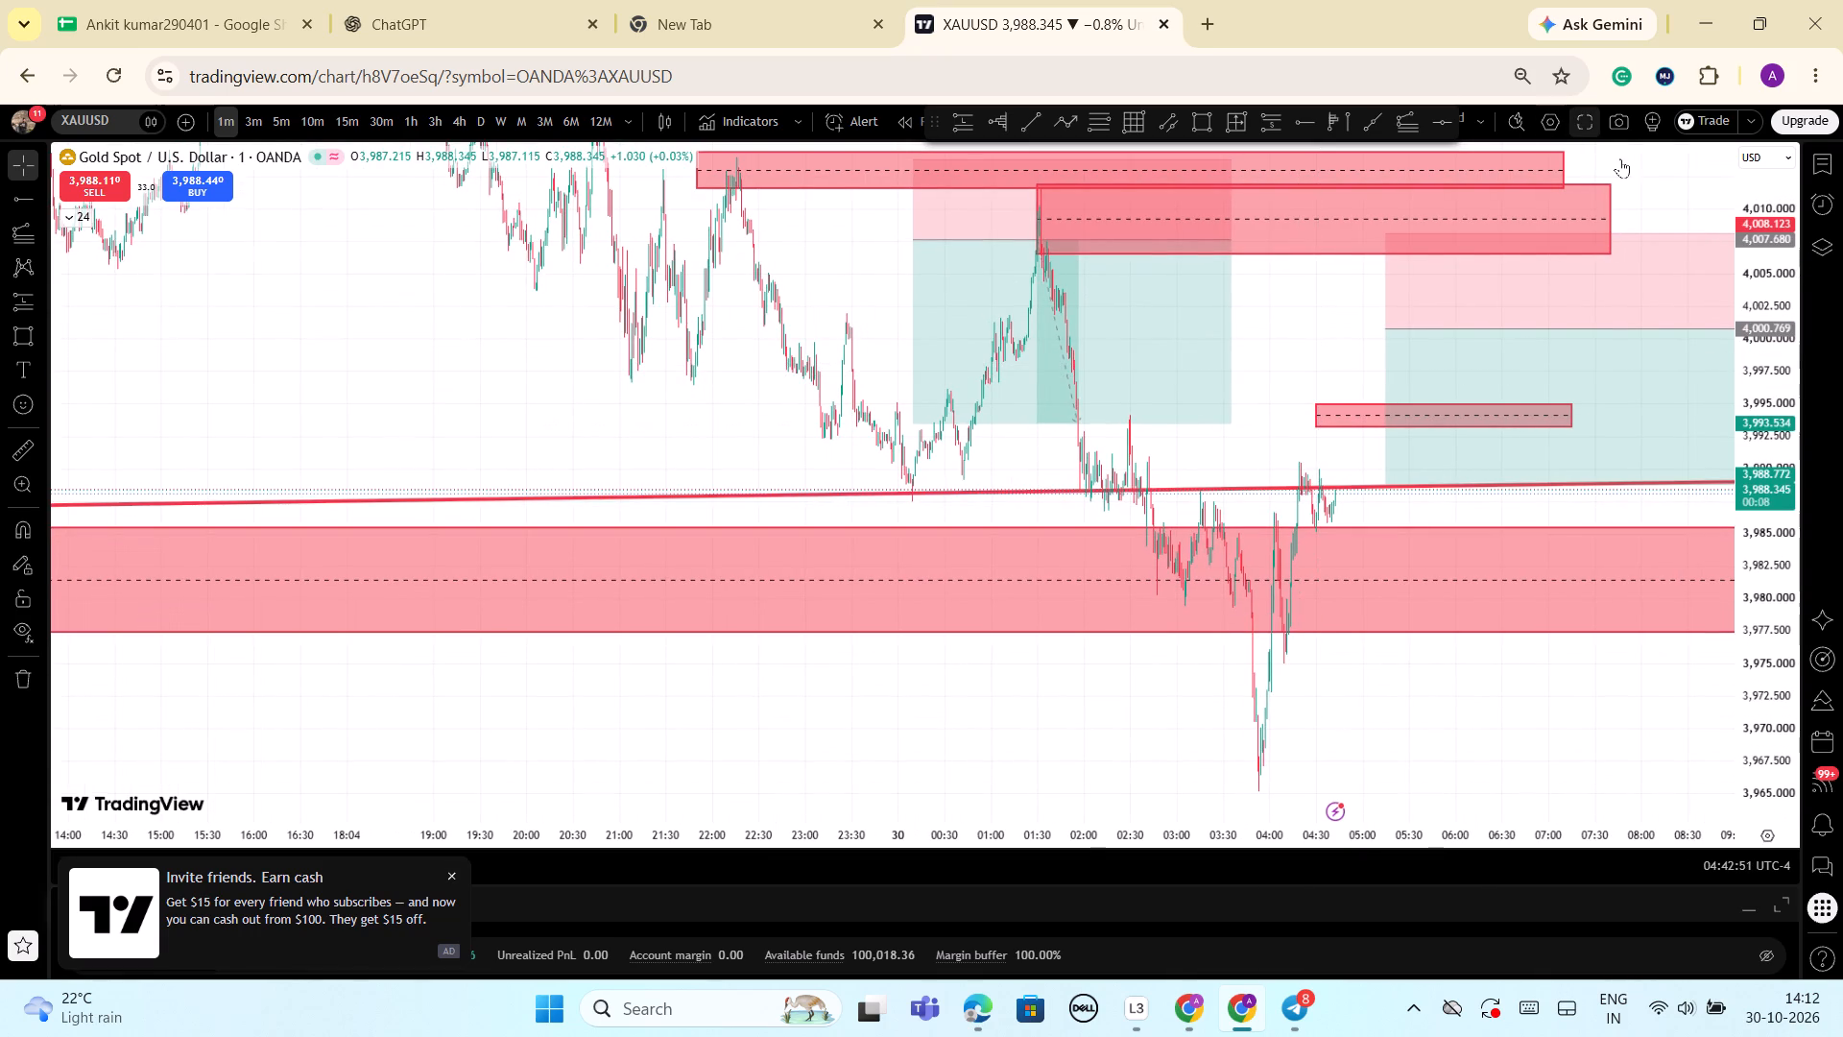
pyautogui.scroll(4, 1183, 319)
pyautogui.scroll(1, 1110, 288)
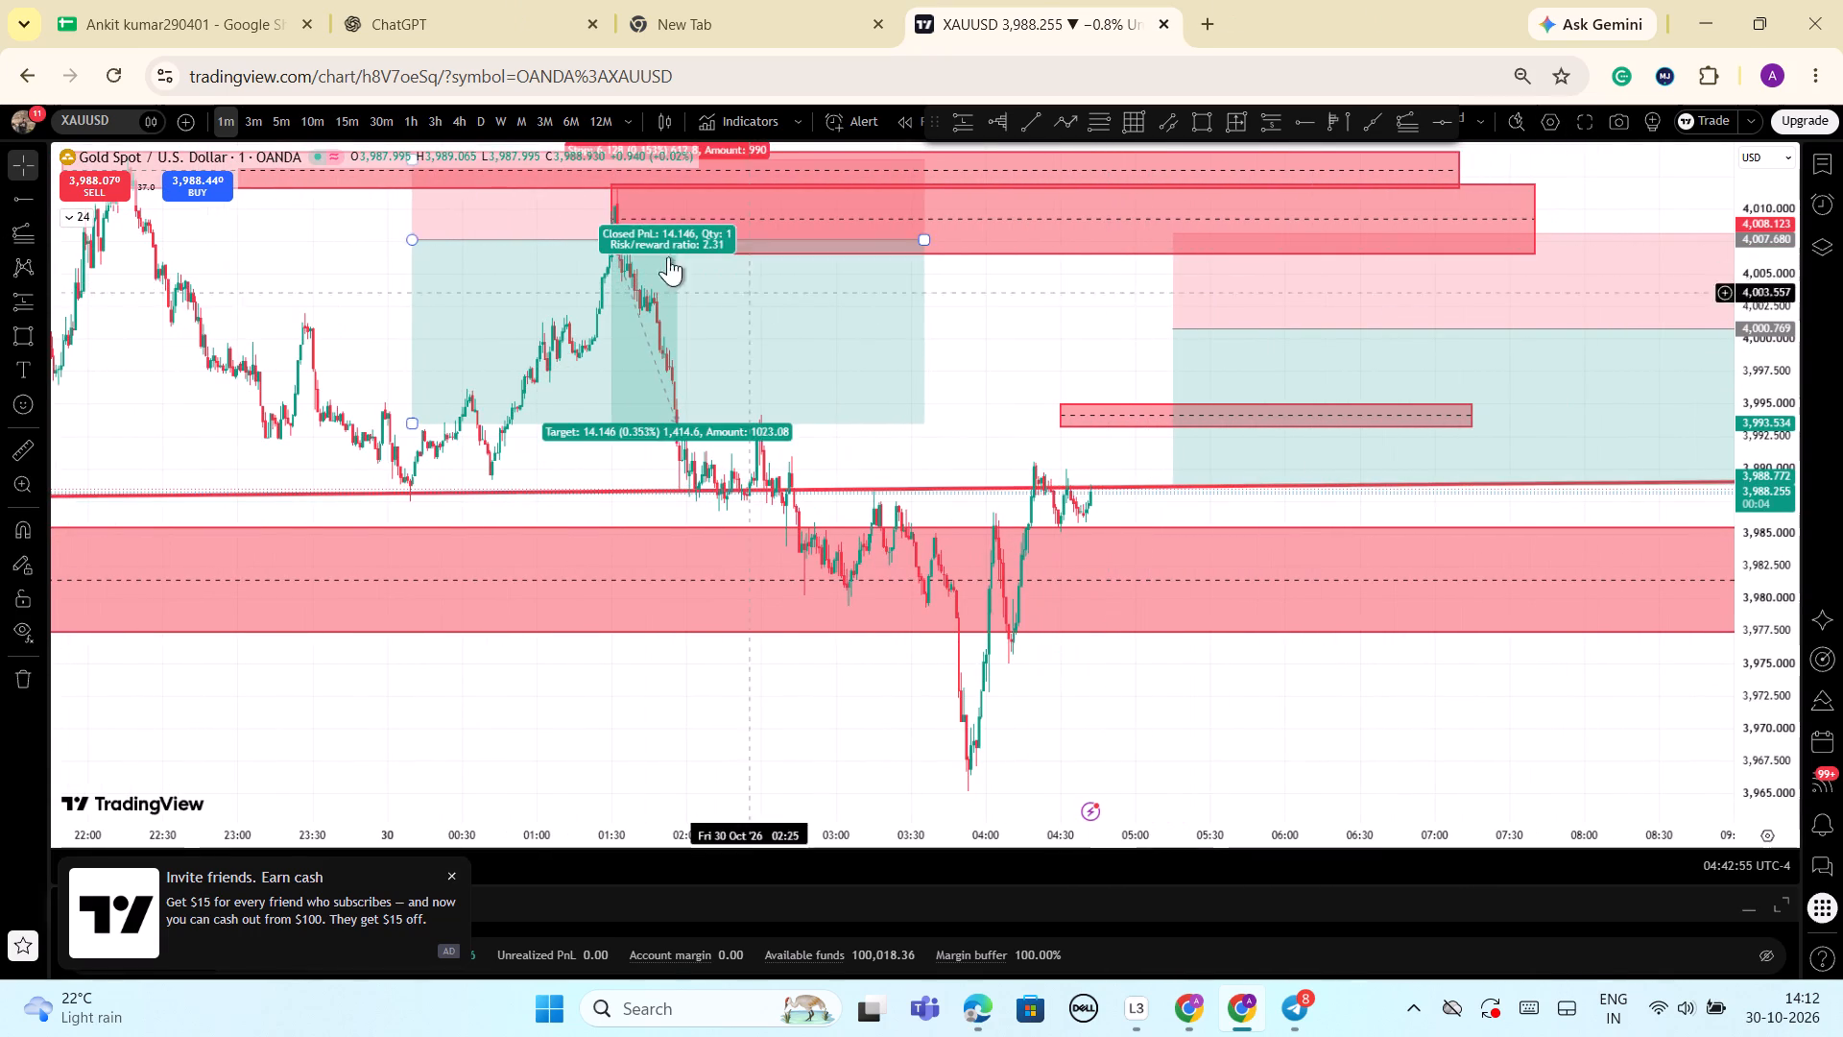
# Switch the XAUUSD chart to the 15-minute timeframe and frame the recent decline with its zones and trendline.
pyautogui.click(353, 127)
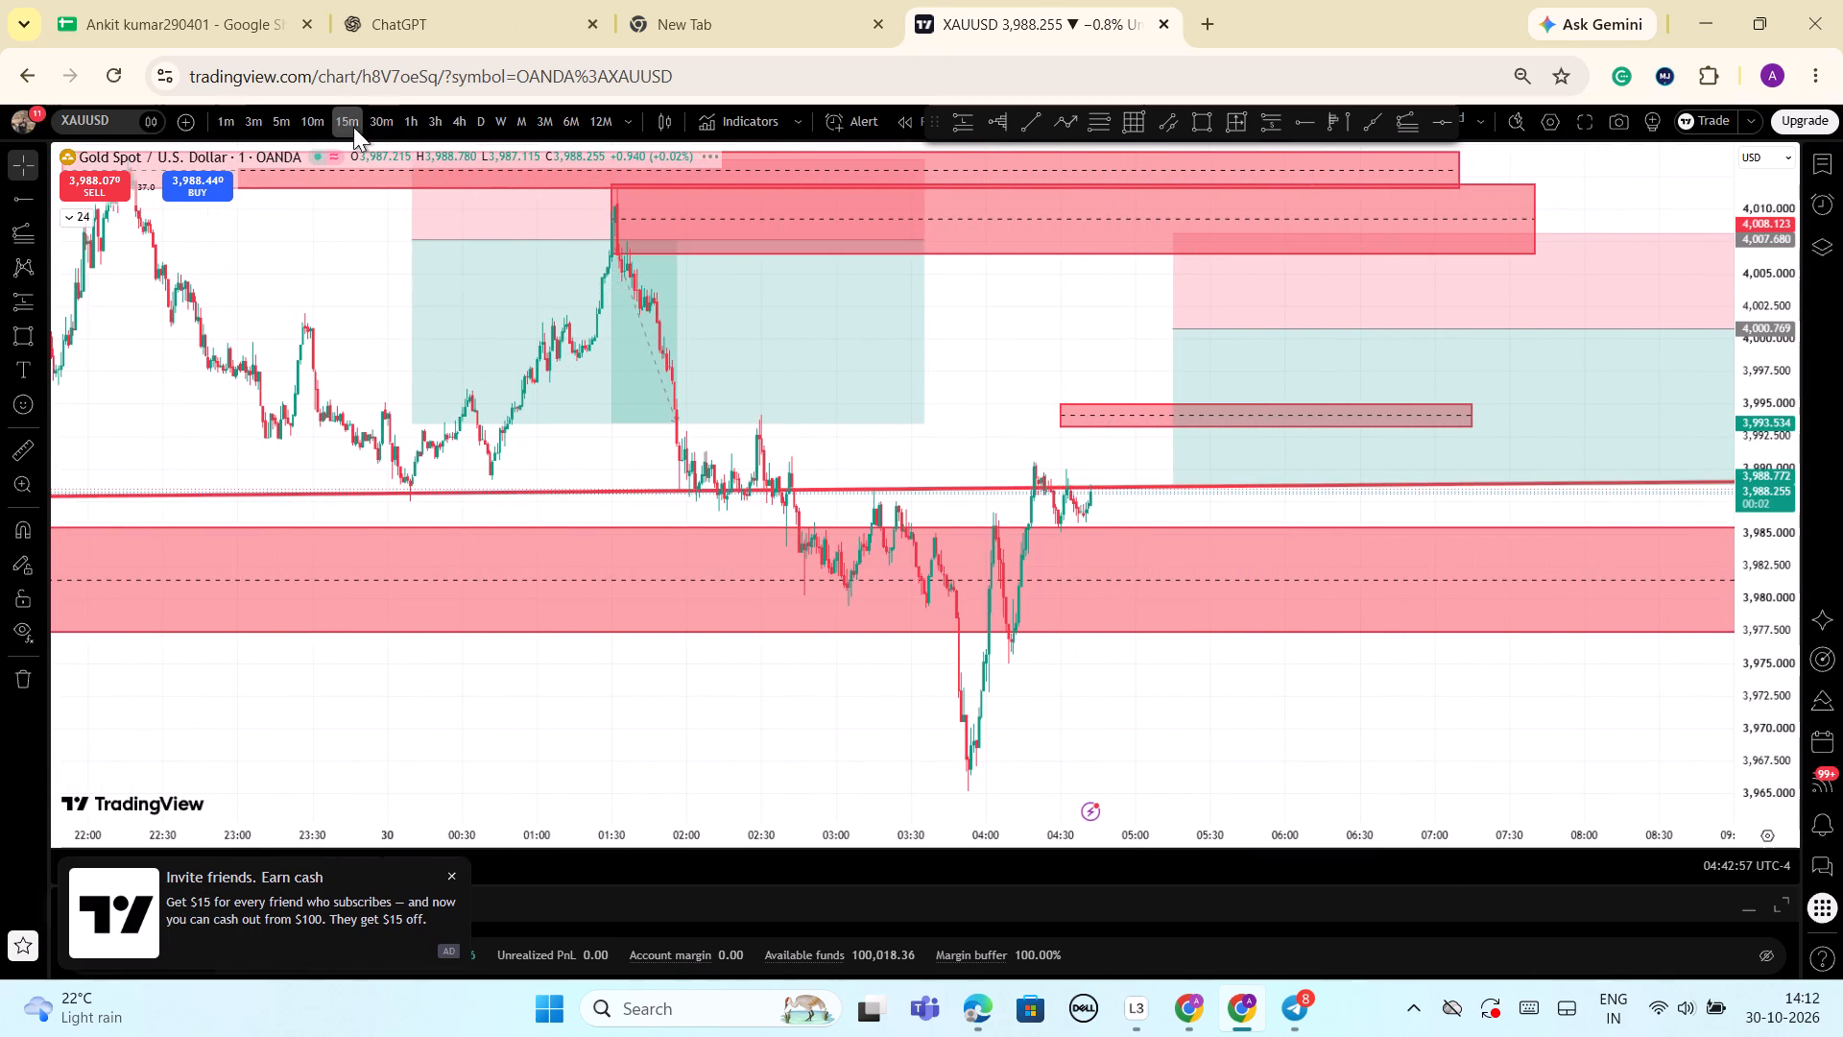
pyautogui.scroll(2, 1598, 504)
pyautogui.moveTo(1758, 293); pyautogui.dragTo(1754, 706)
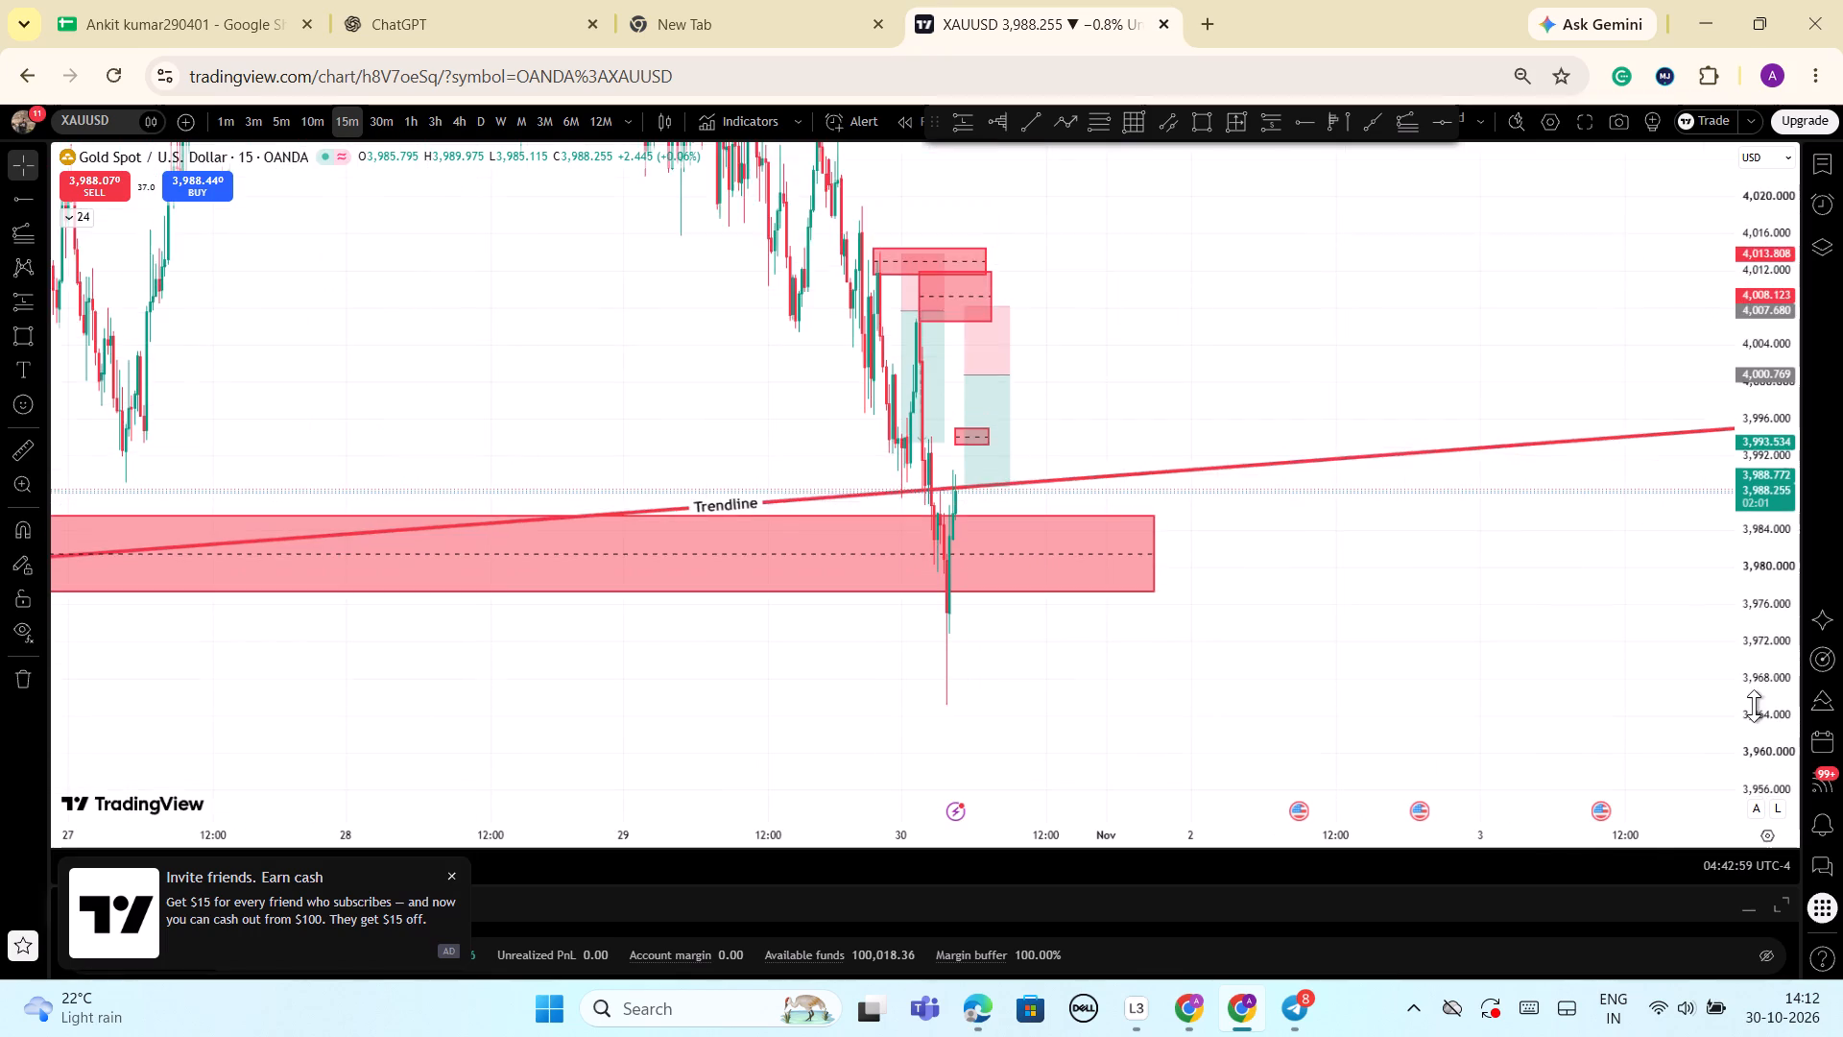
pyautogui.moveTo(1754, 706); pyautogui.dragTo(1724, 734)
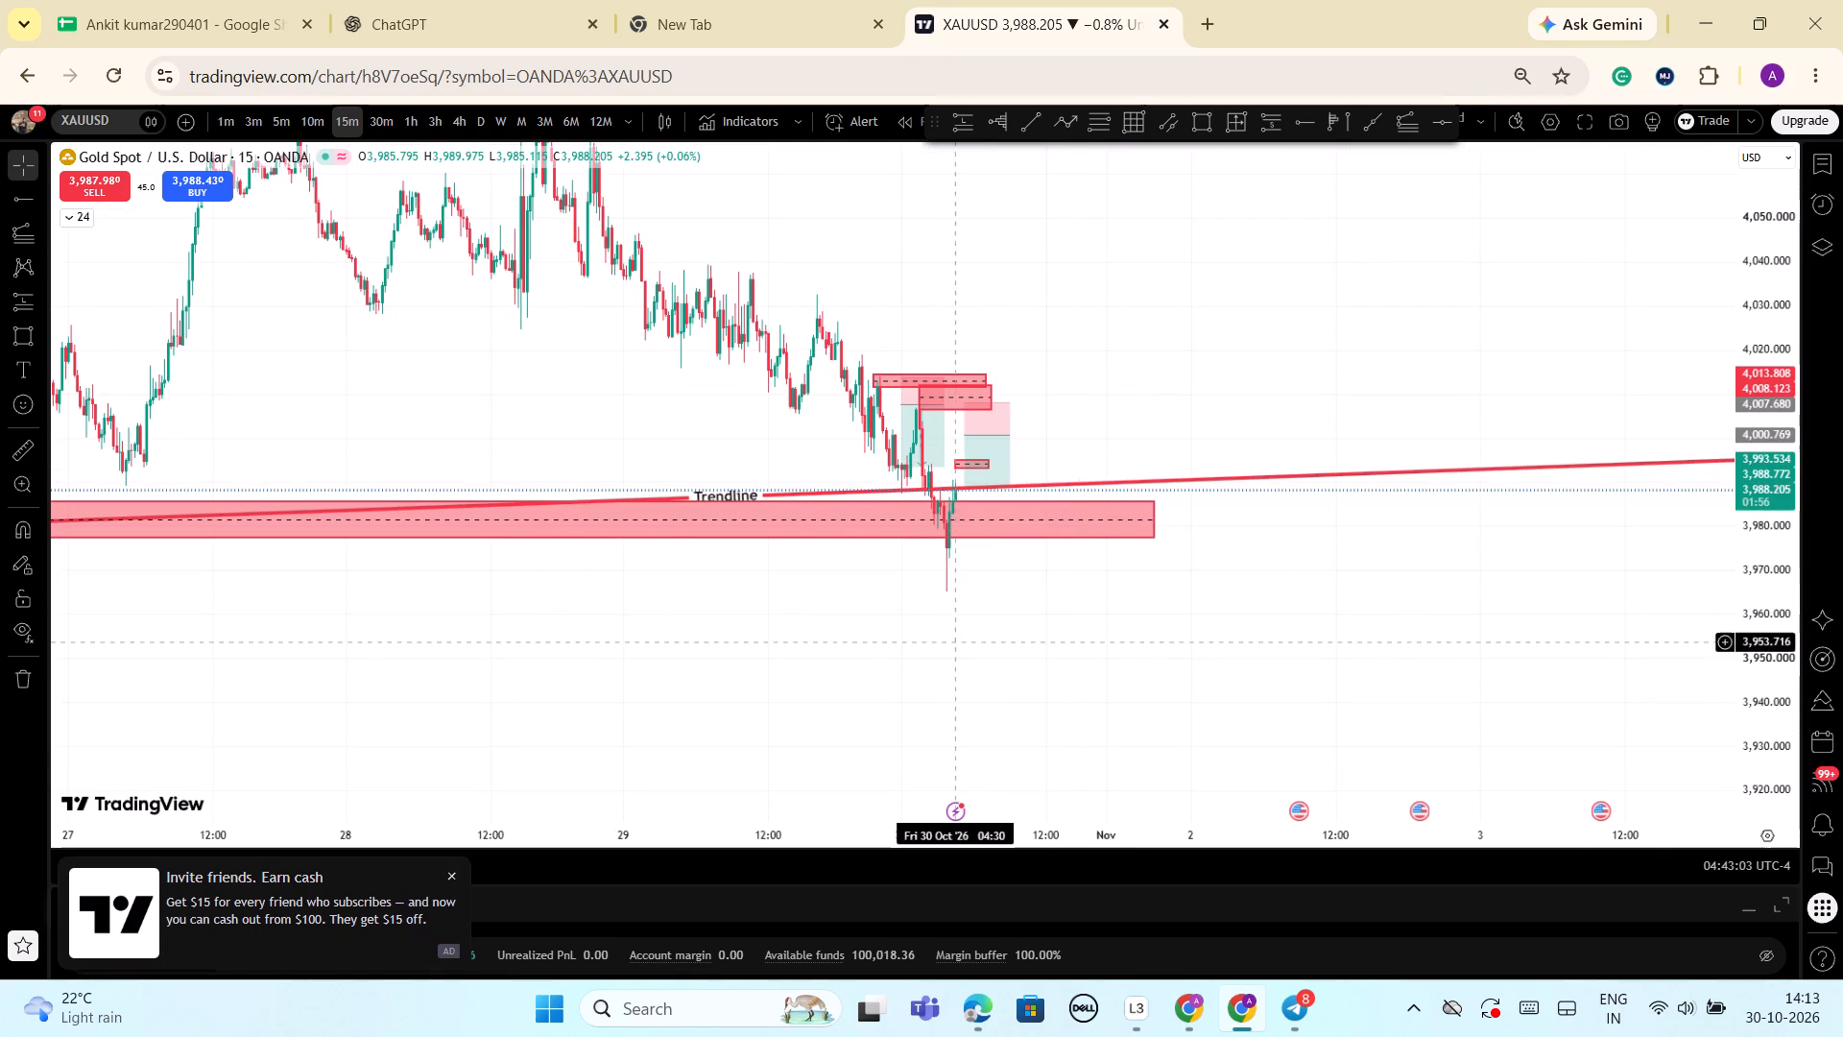
pyautogui.scroll(2, 1126, 718)
pyautogui.moveTo(1777, 774); pyautogui.dragTo(1774, 660)
pyautogui.moveTo(1279, 682); pyautogui.dragTo(1593, 735)
pyautogui.scroll(4, 1311, 634)
pyautogui.moveTo(1137, 443); pyautogui.dragTo(1563, 387)
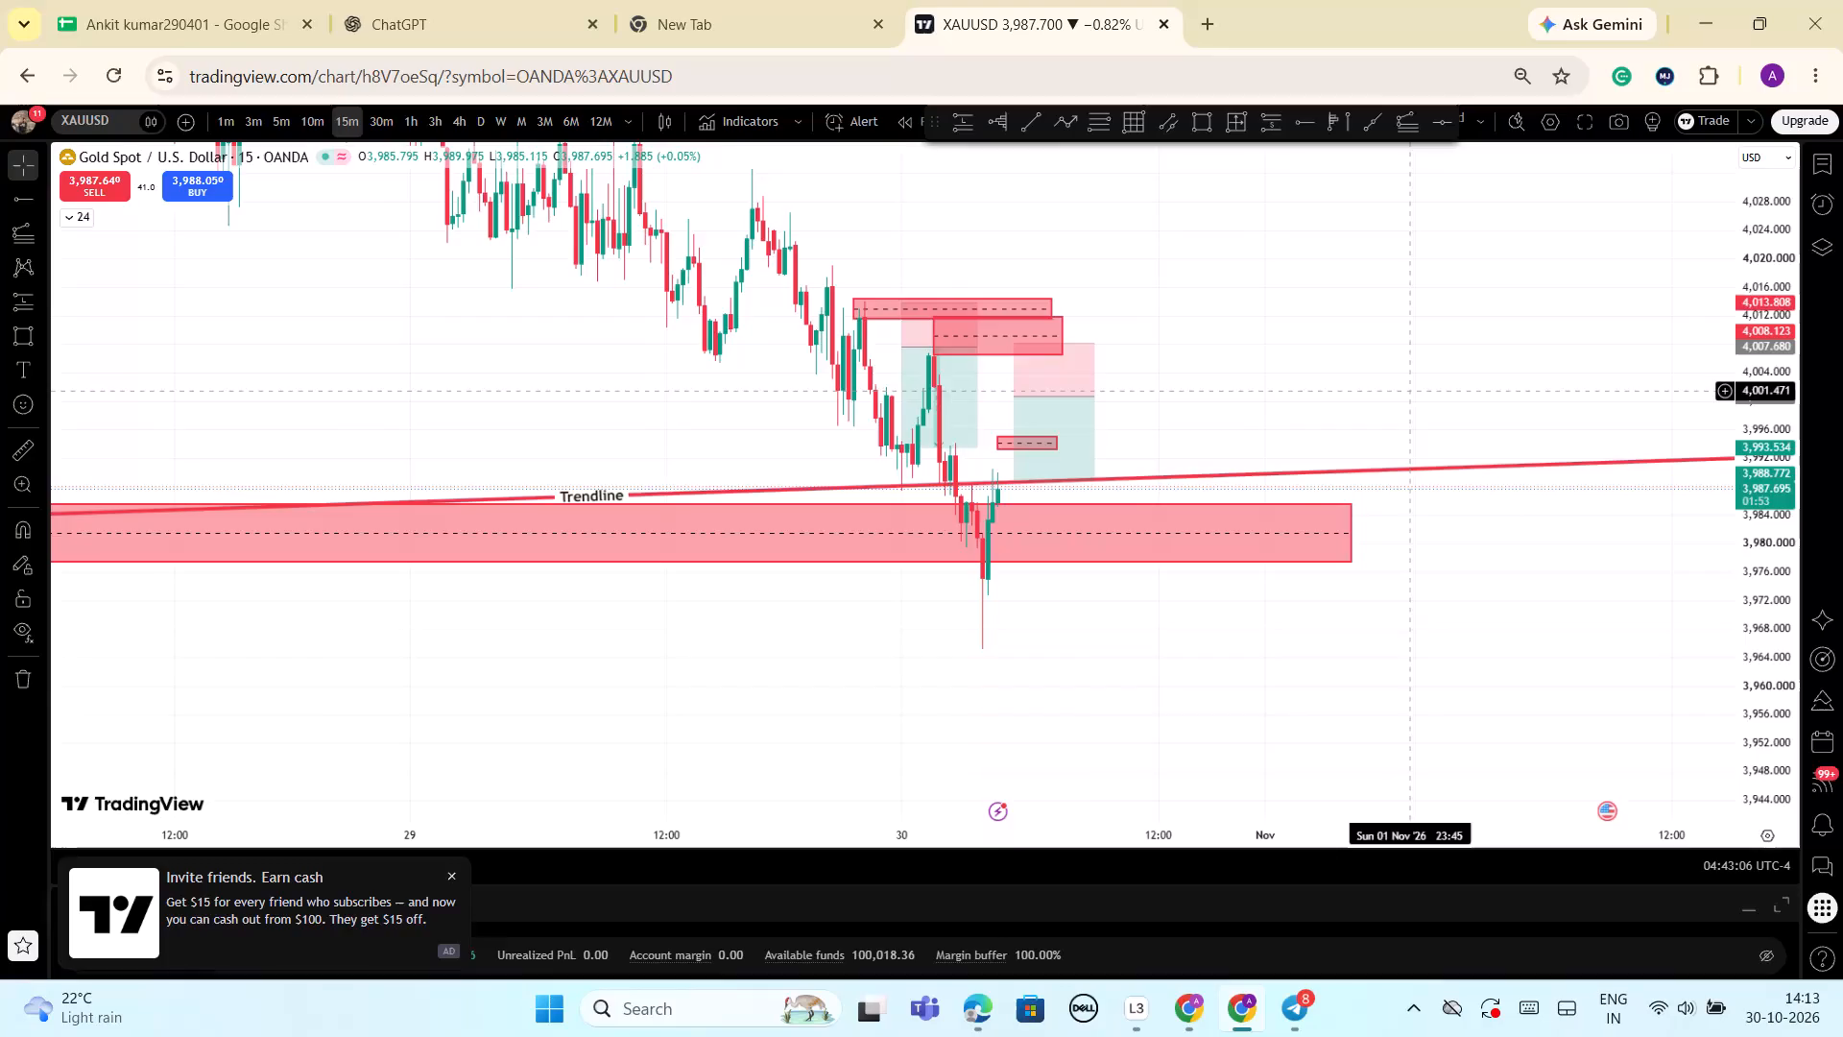
# Delete the two overlapping red zones around 4,009 and 4,013 above the current price.
pyautogui.click(1088, 306)
pyautogui.click(610, 325)
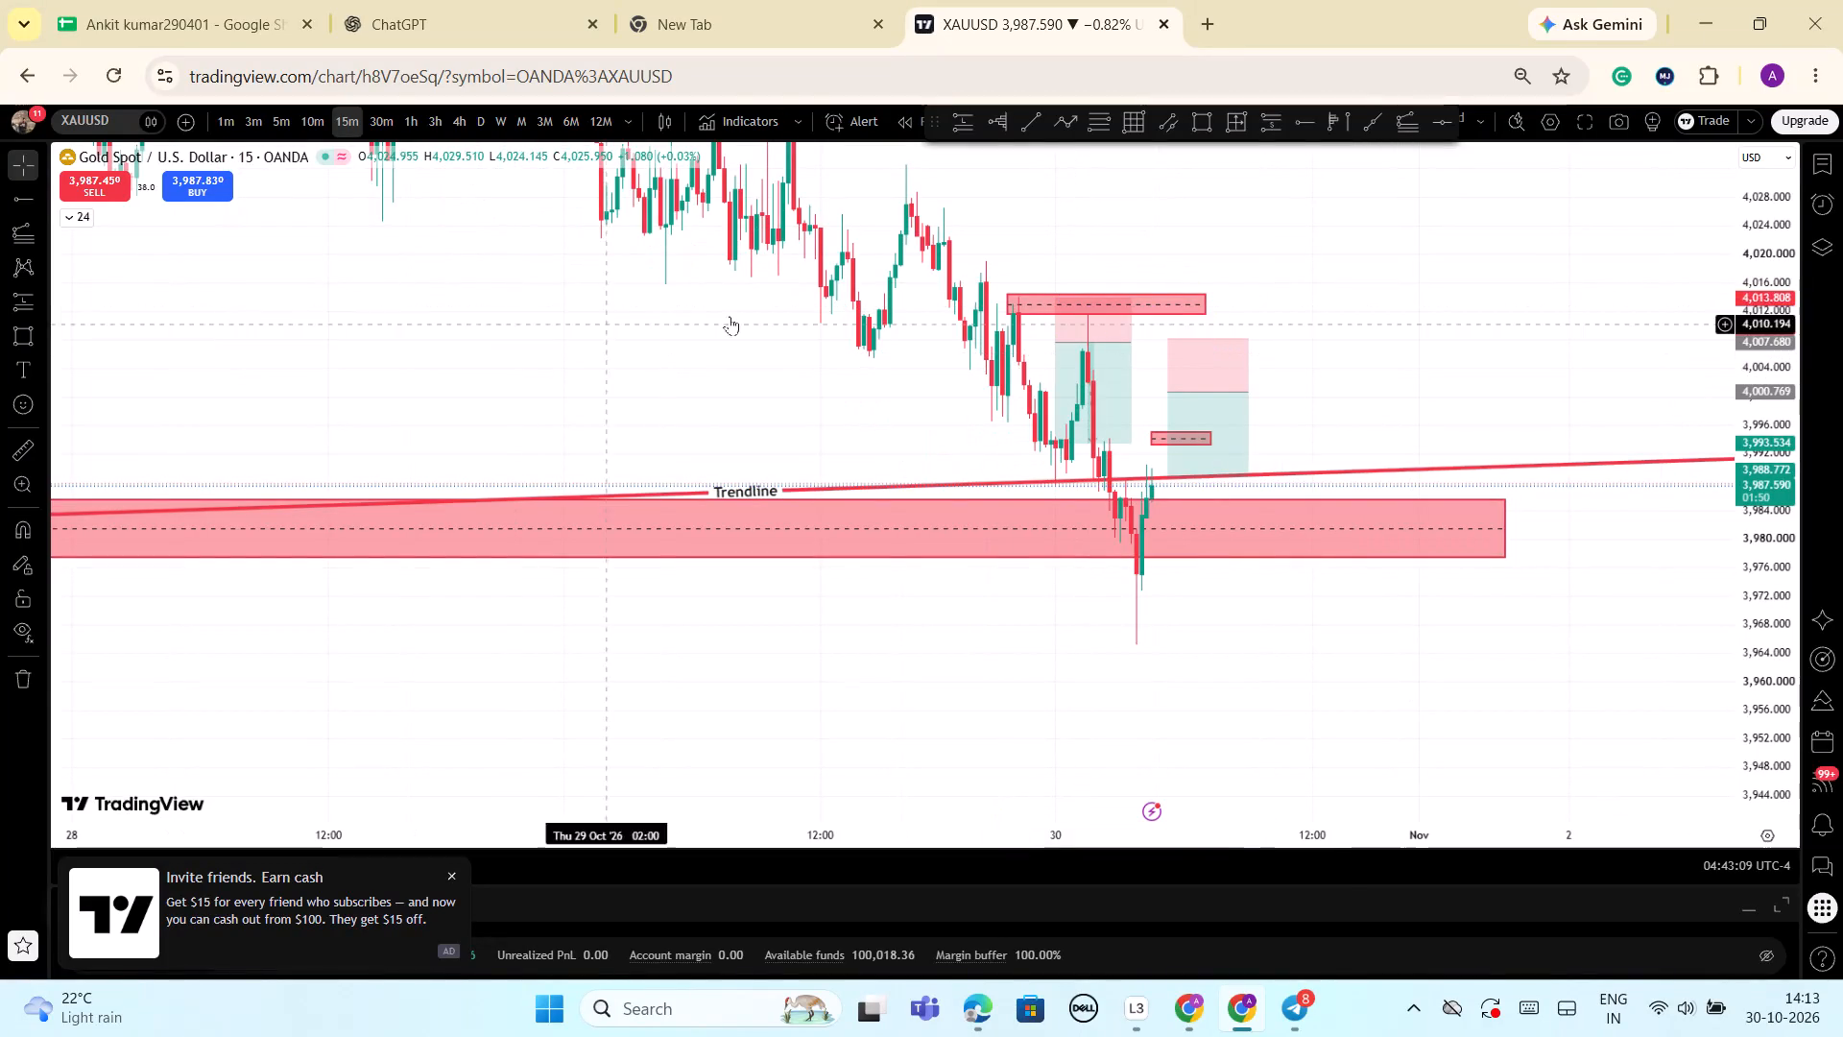
pyautogui.click(1032, 299)
pyautogui.click(1027, 309)
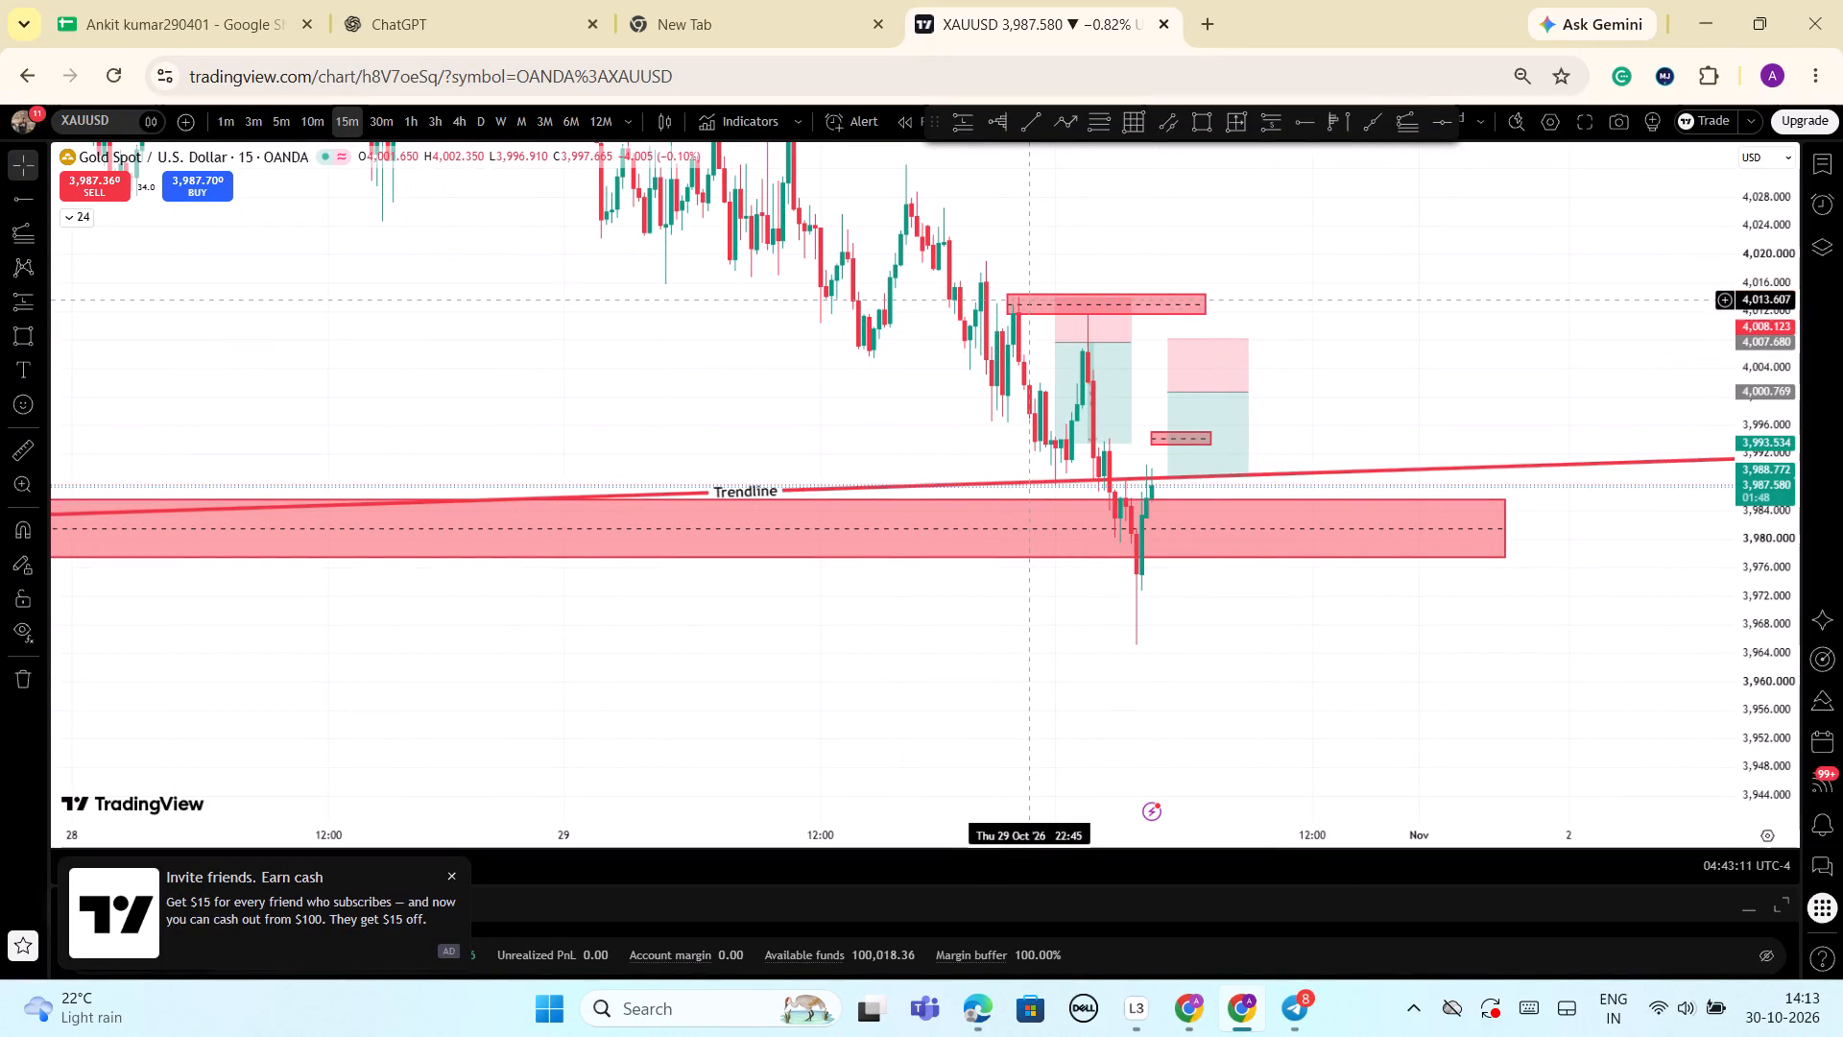
pyautogui.click(1027, 301)
pyautogui.click(1019, 305)
pyautogui.click(600, 332)
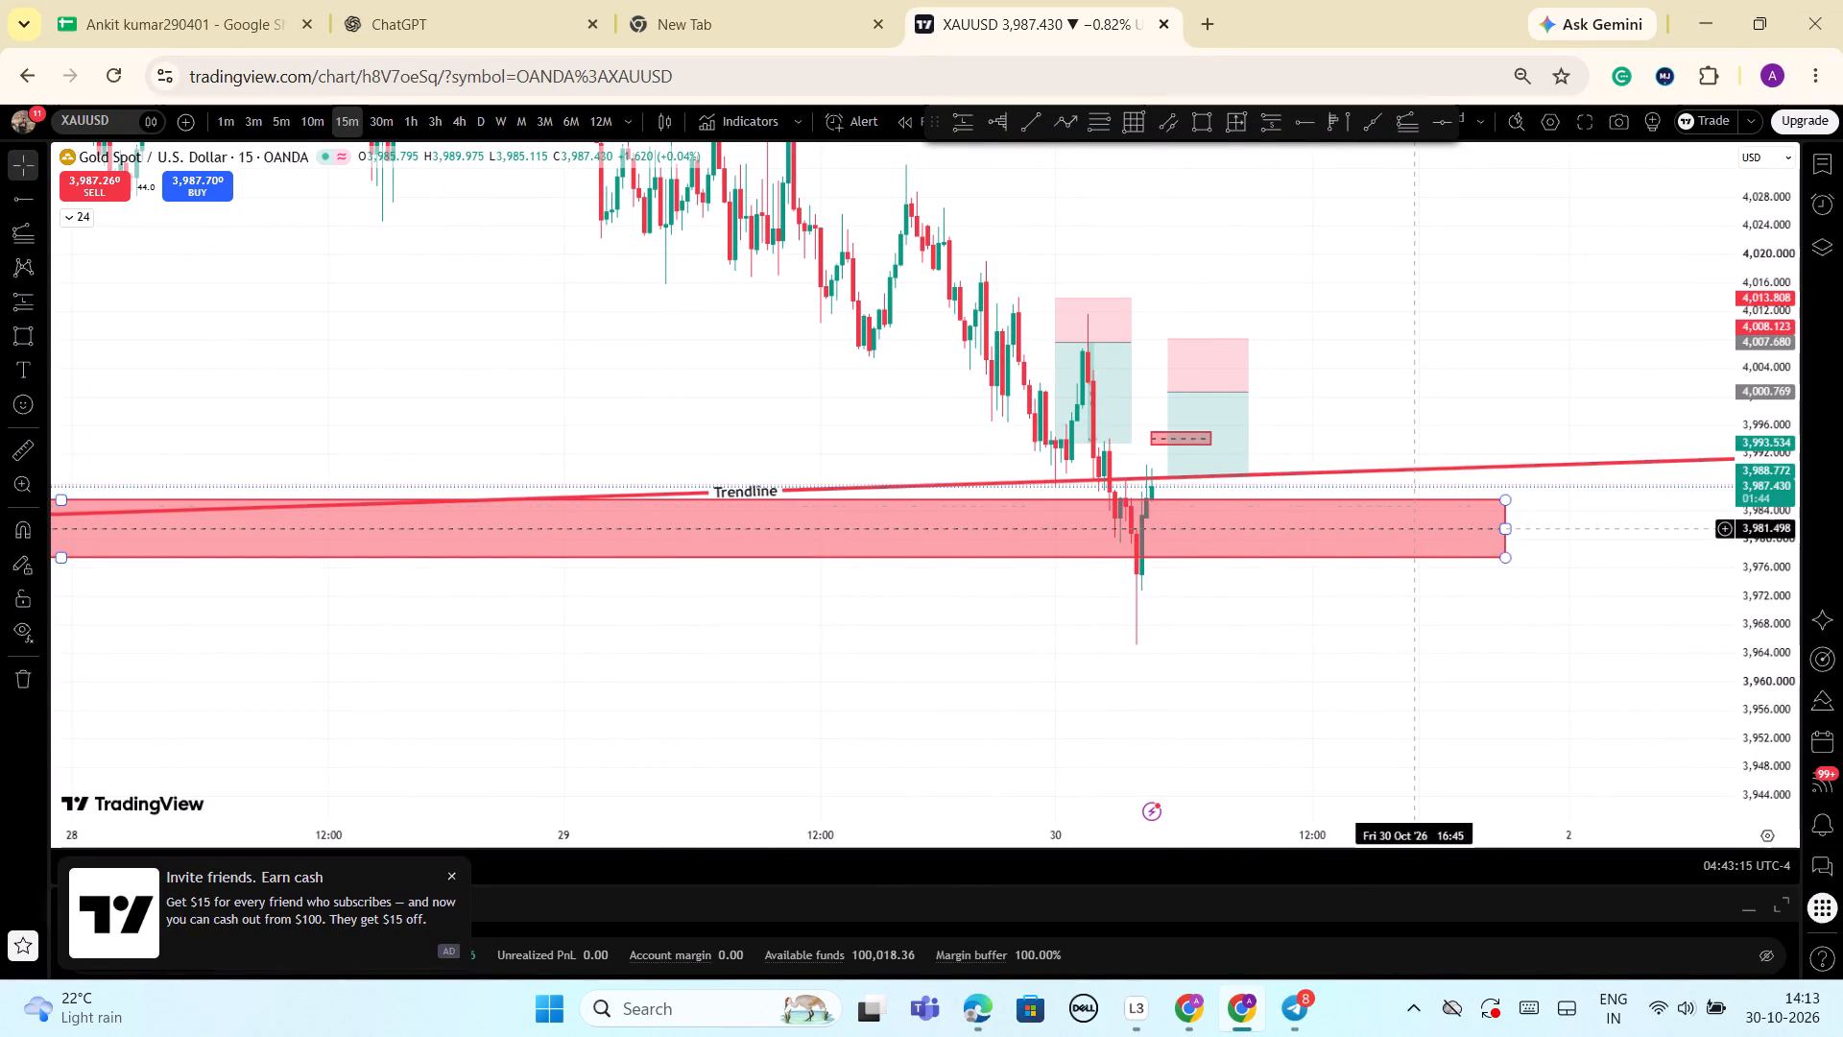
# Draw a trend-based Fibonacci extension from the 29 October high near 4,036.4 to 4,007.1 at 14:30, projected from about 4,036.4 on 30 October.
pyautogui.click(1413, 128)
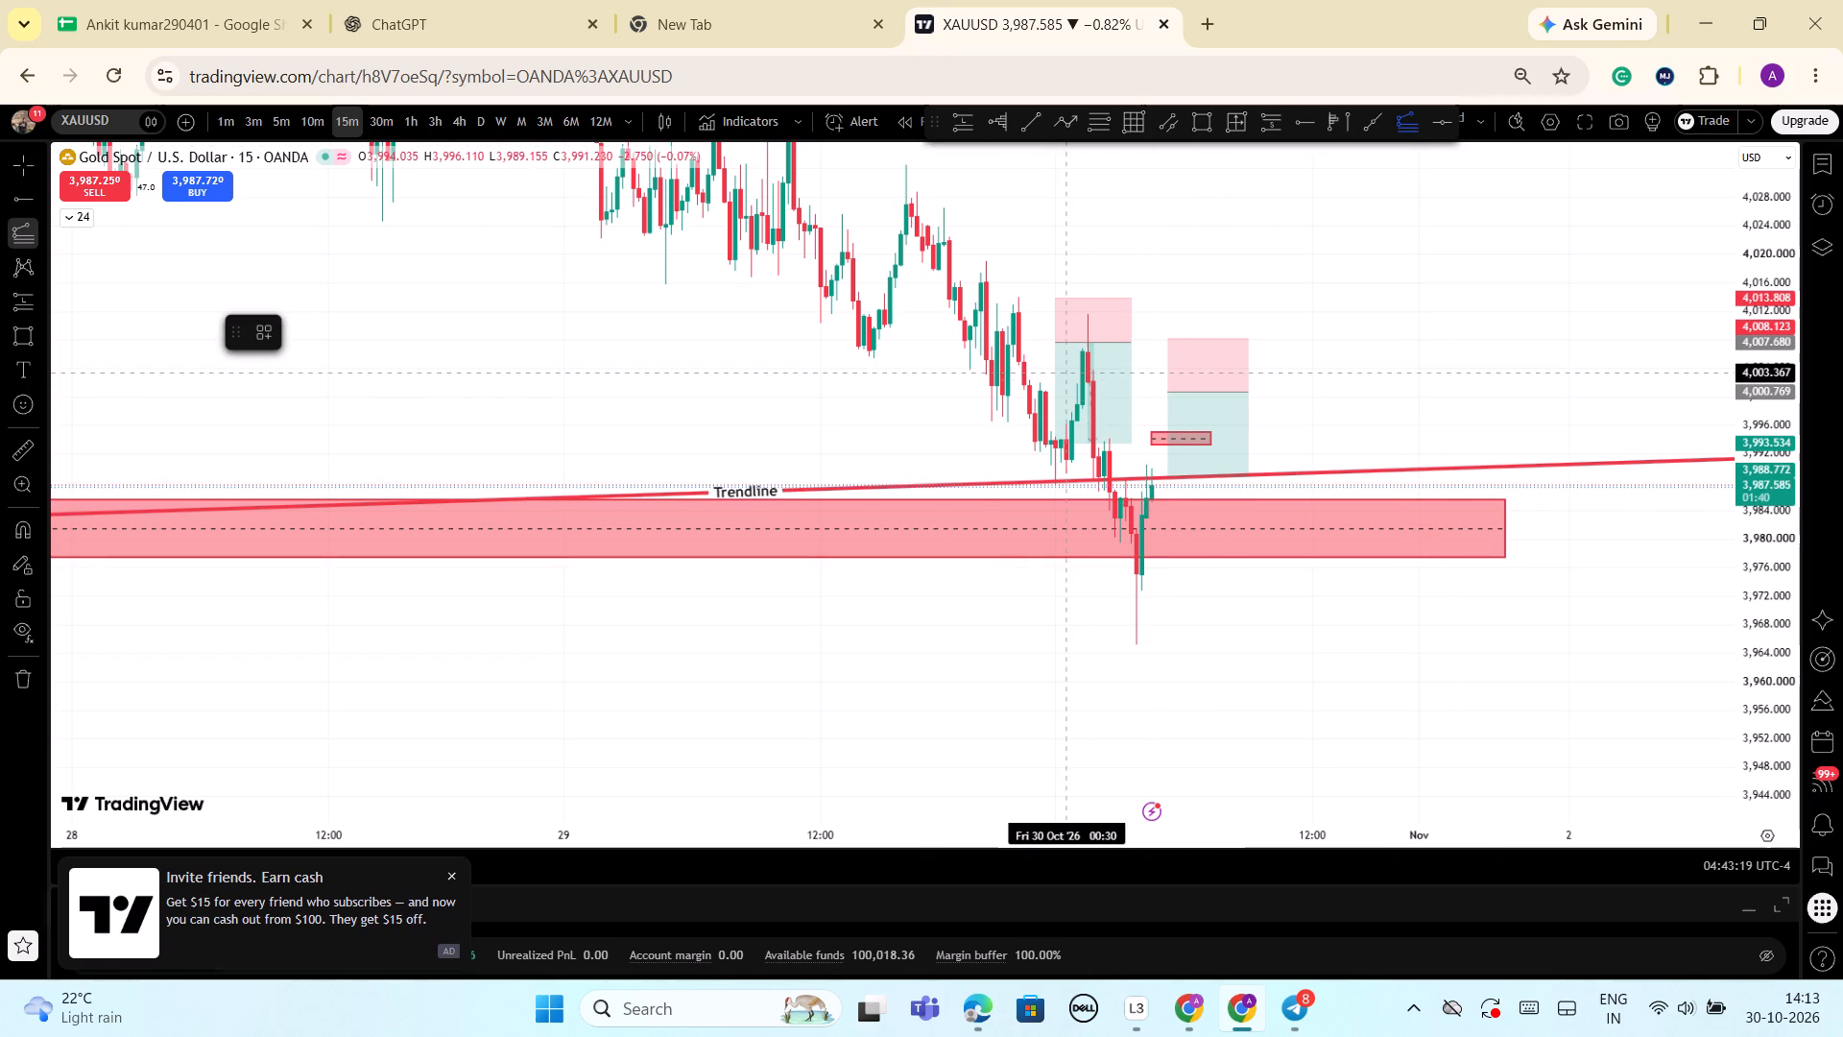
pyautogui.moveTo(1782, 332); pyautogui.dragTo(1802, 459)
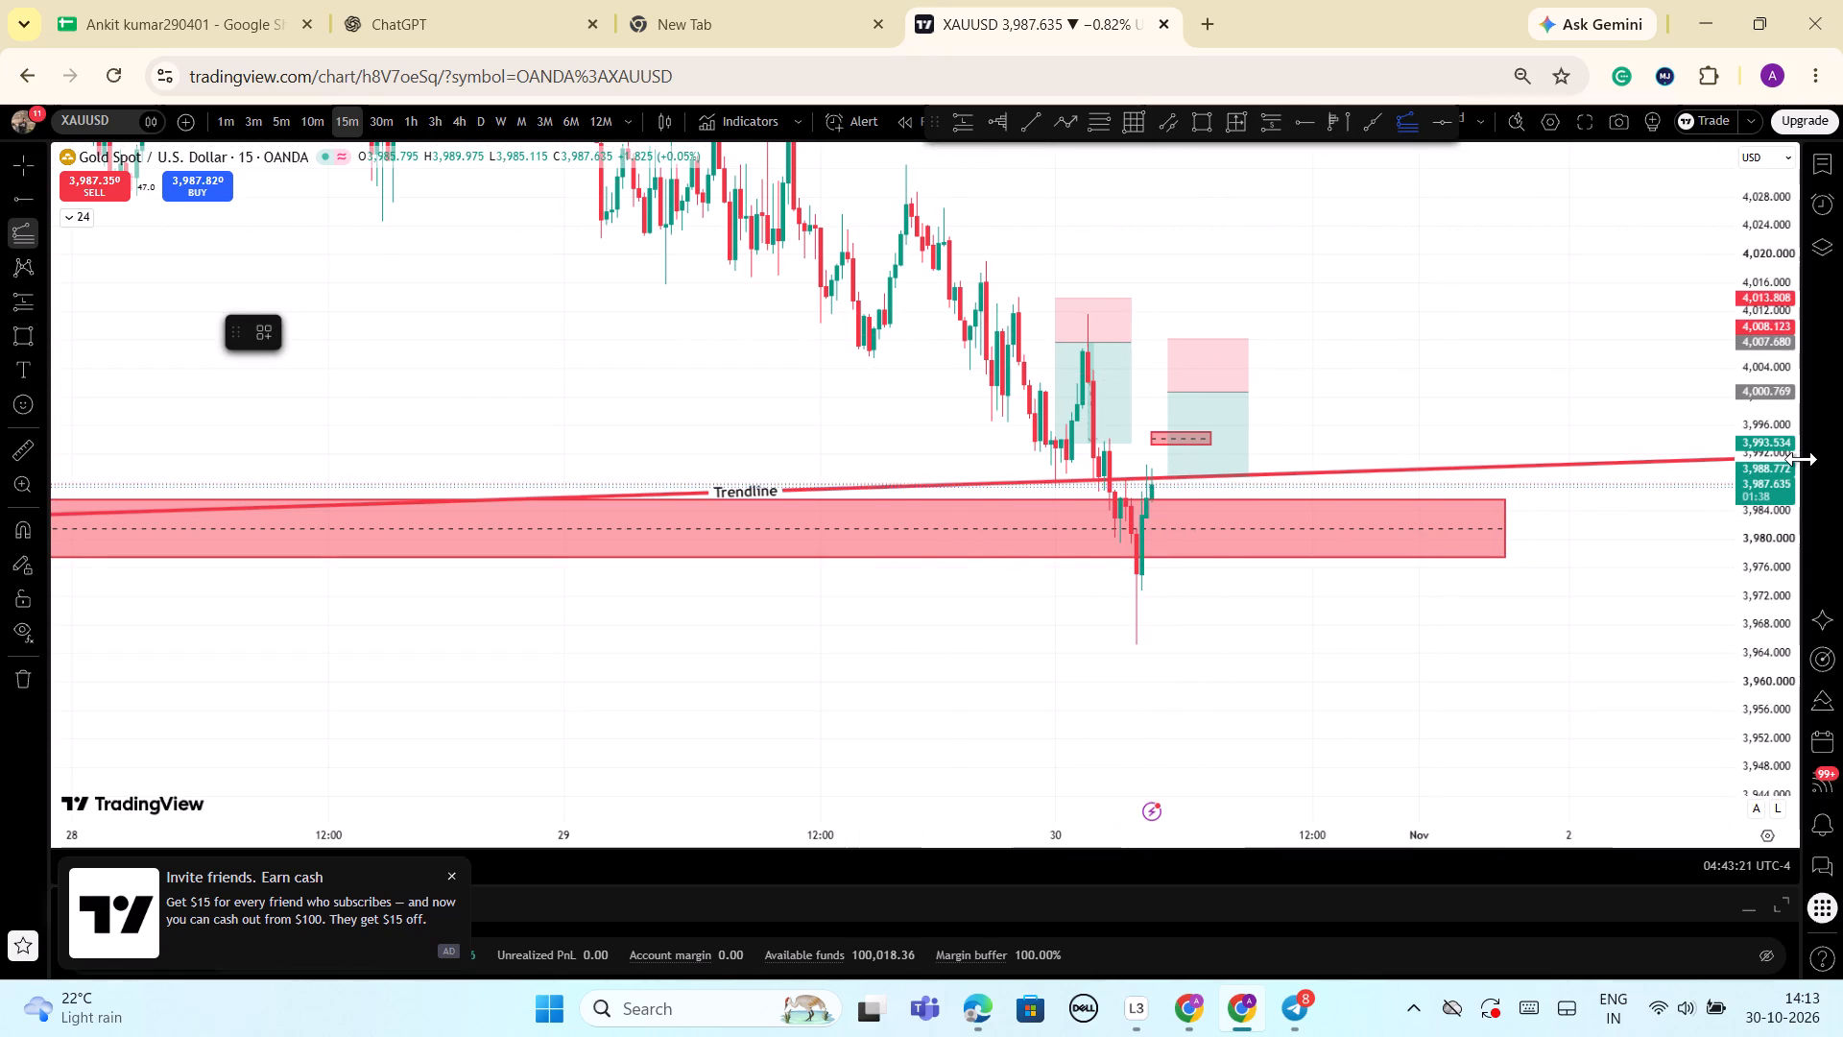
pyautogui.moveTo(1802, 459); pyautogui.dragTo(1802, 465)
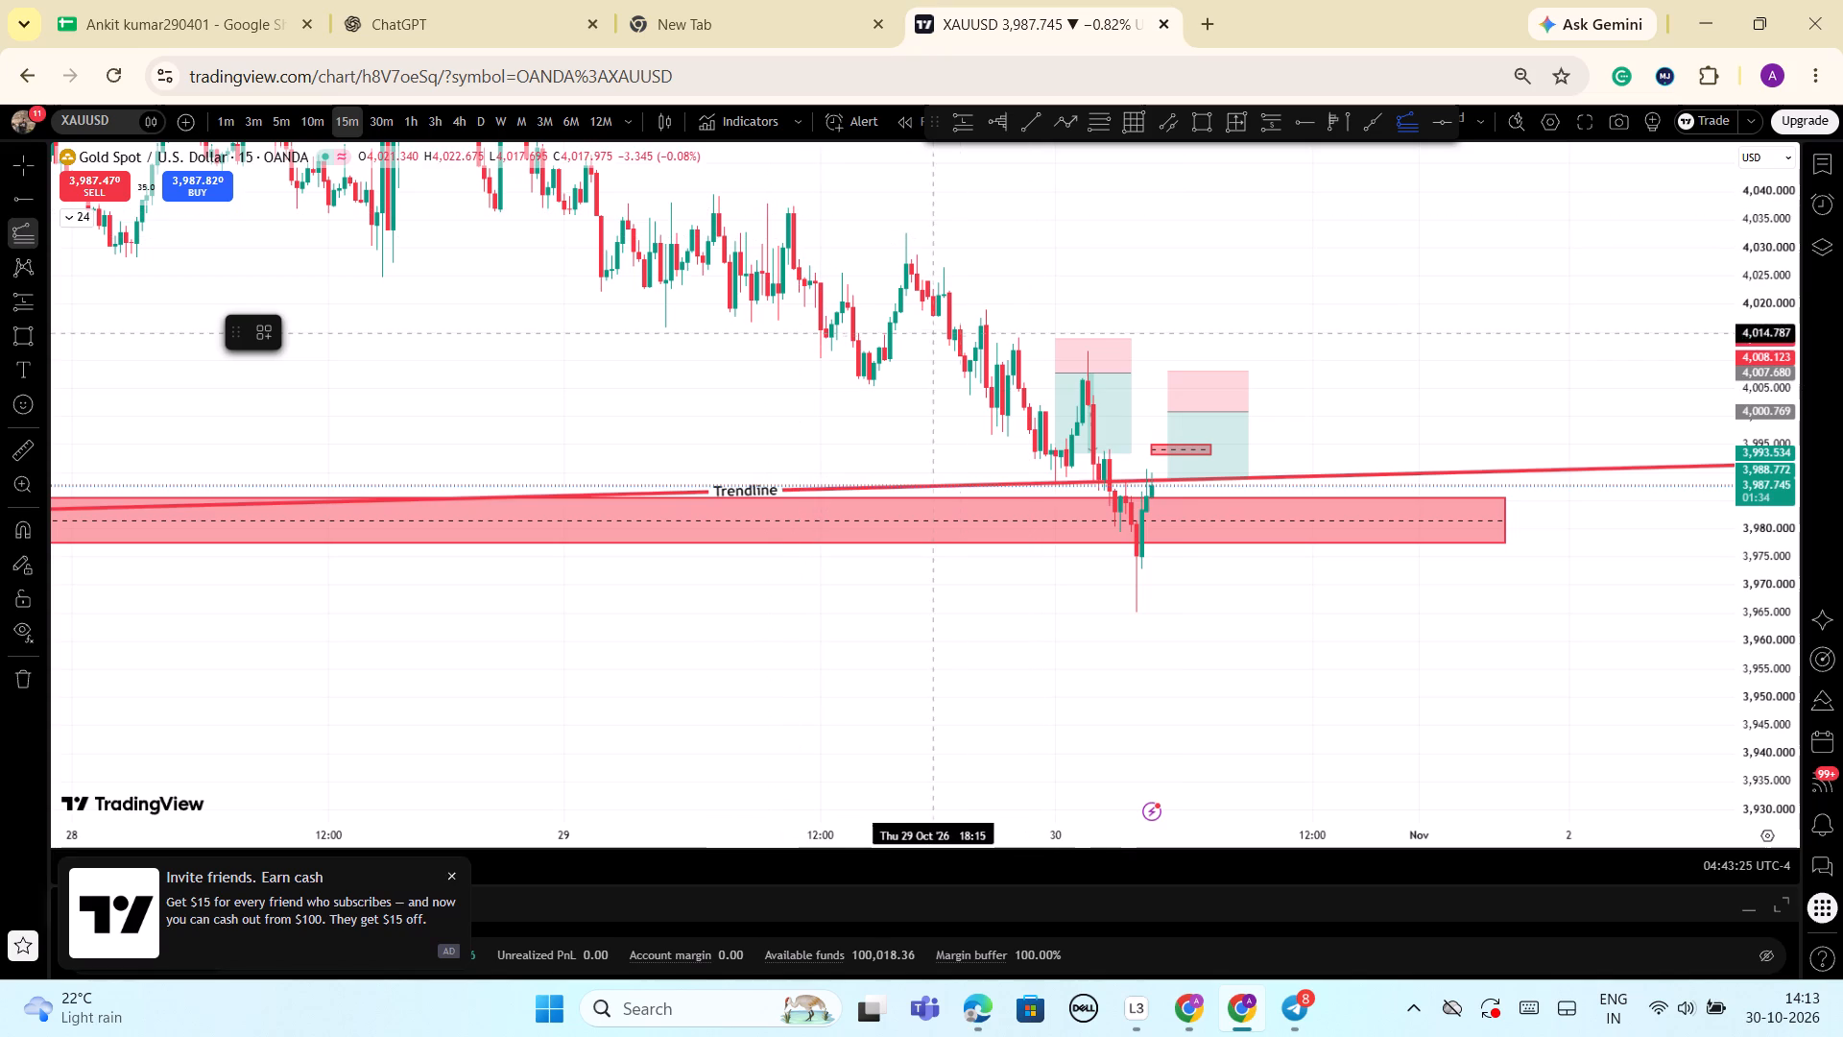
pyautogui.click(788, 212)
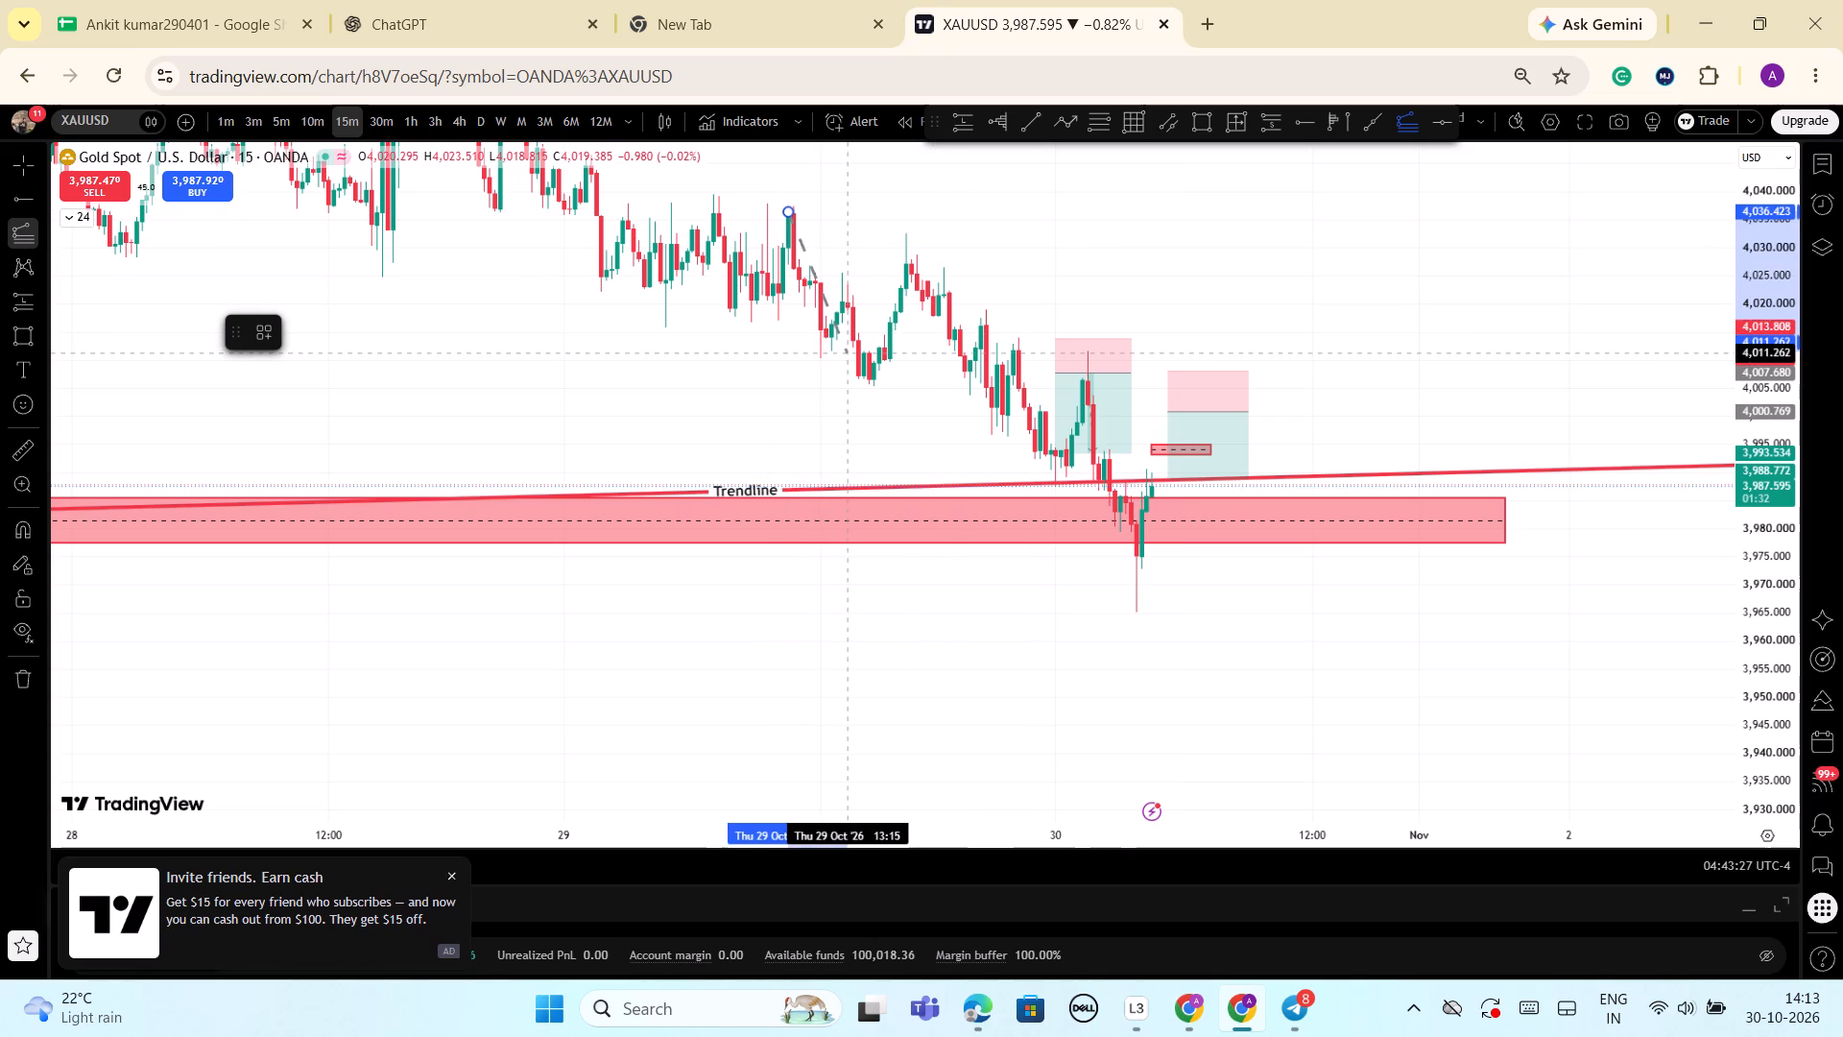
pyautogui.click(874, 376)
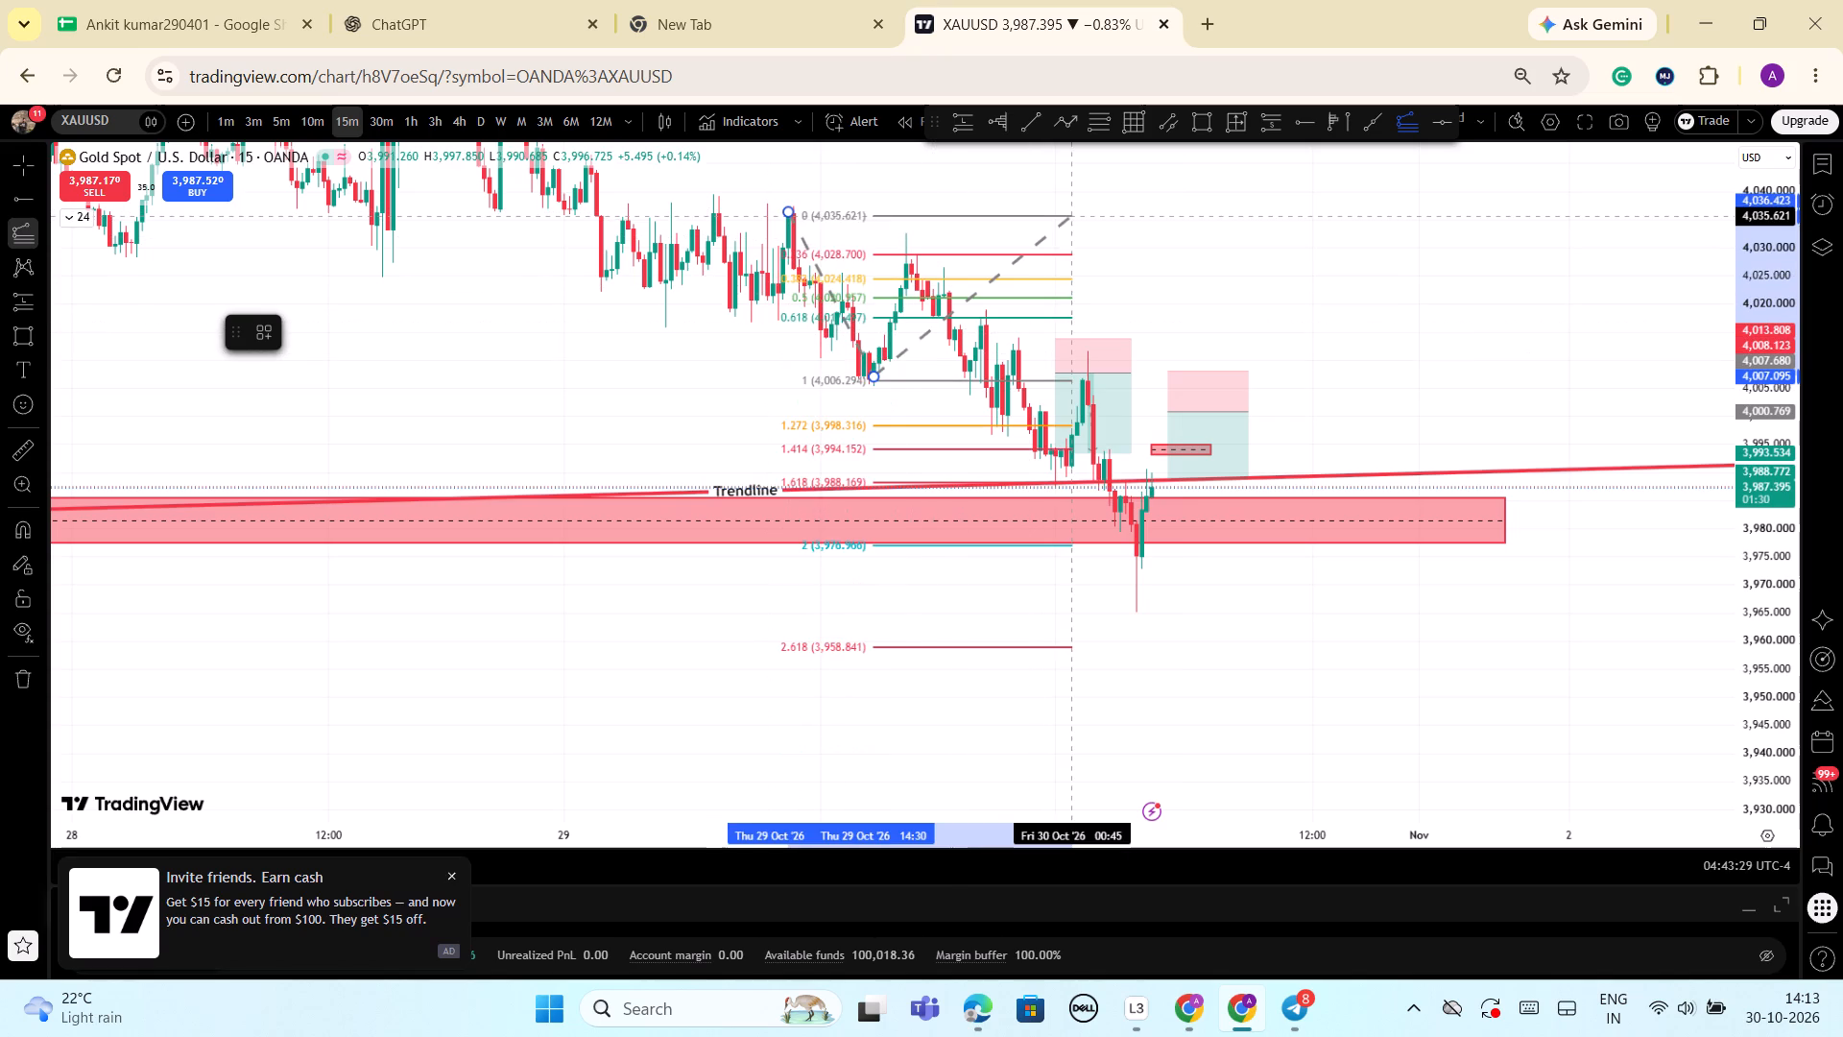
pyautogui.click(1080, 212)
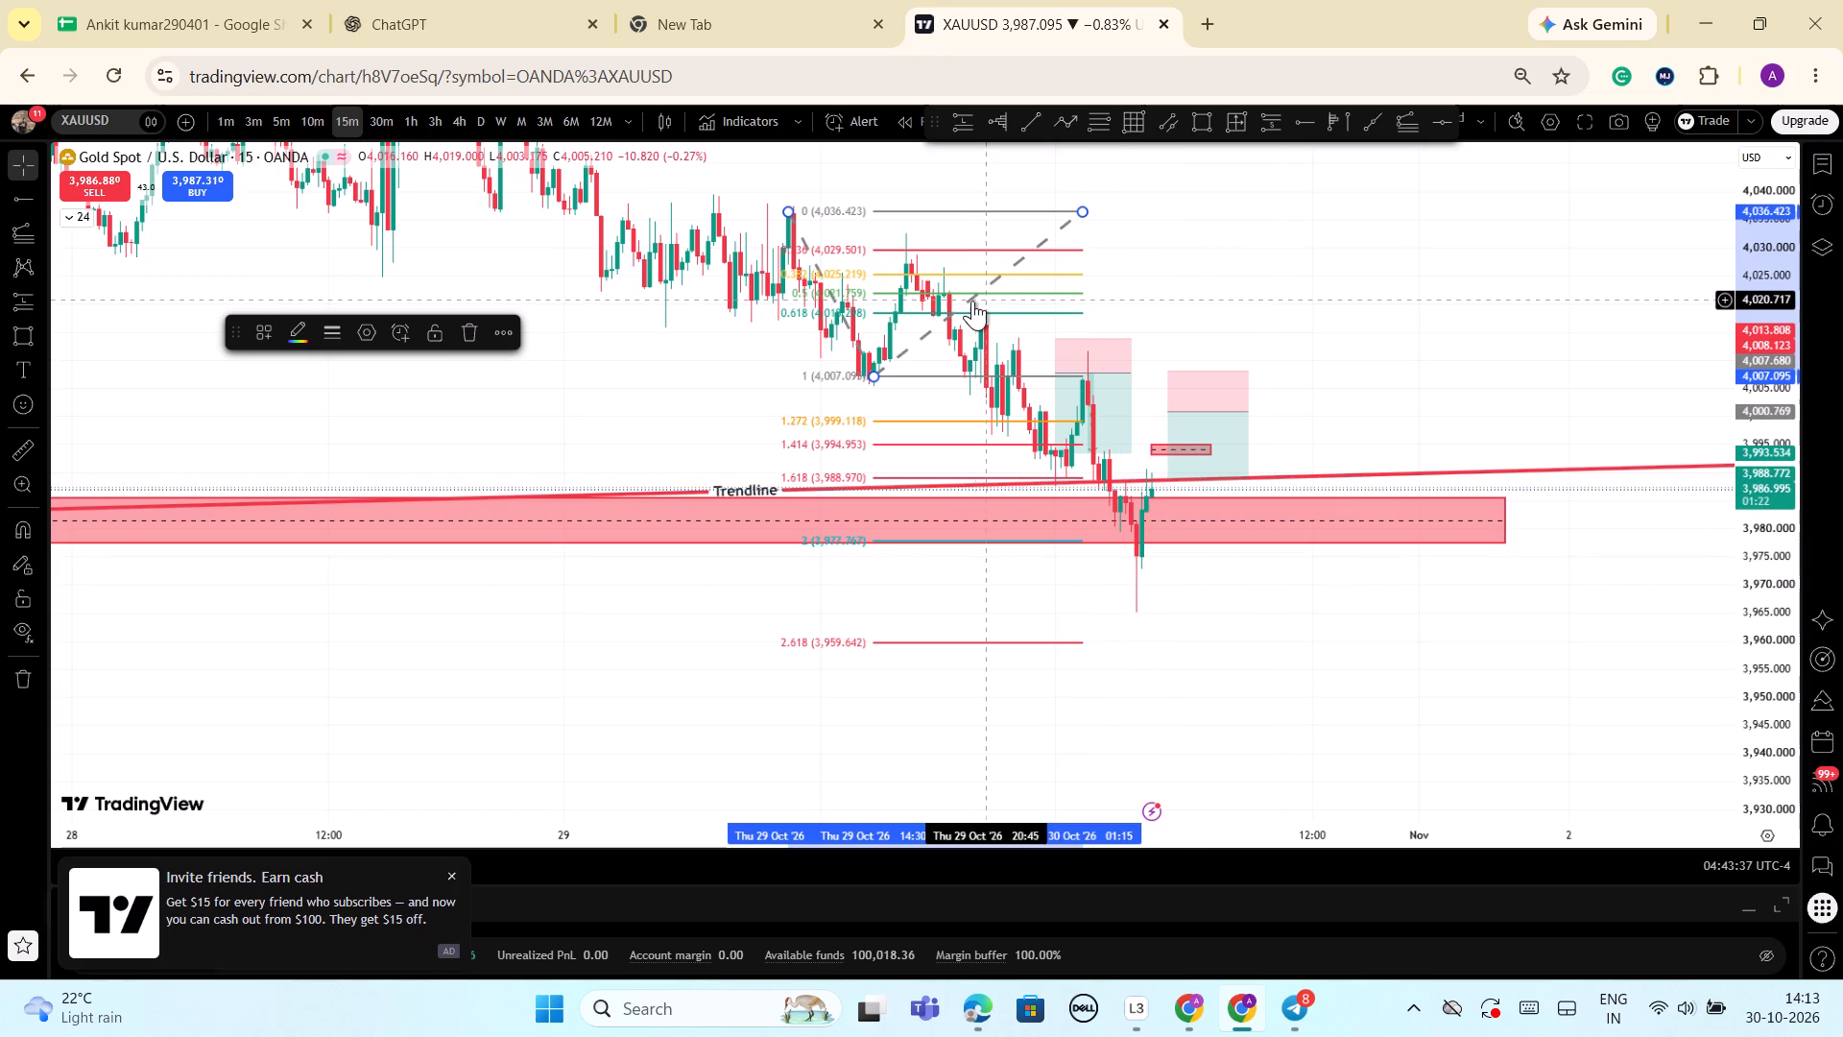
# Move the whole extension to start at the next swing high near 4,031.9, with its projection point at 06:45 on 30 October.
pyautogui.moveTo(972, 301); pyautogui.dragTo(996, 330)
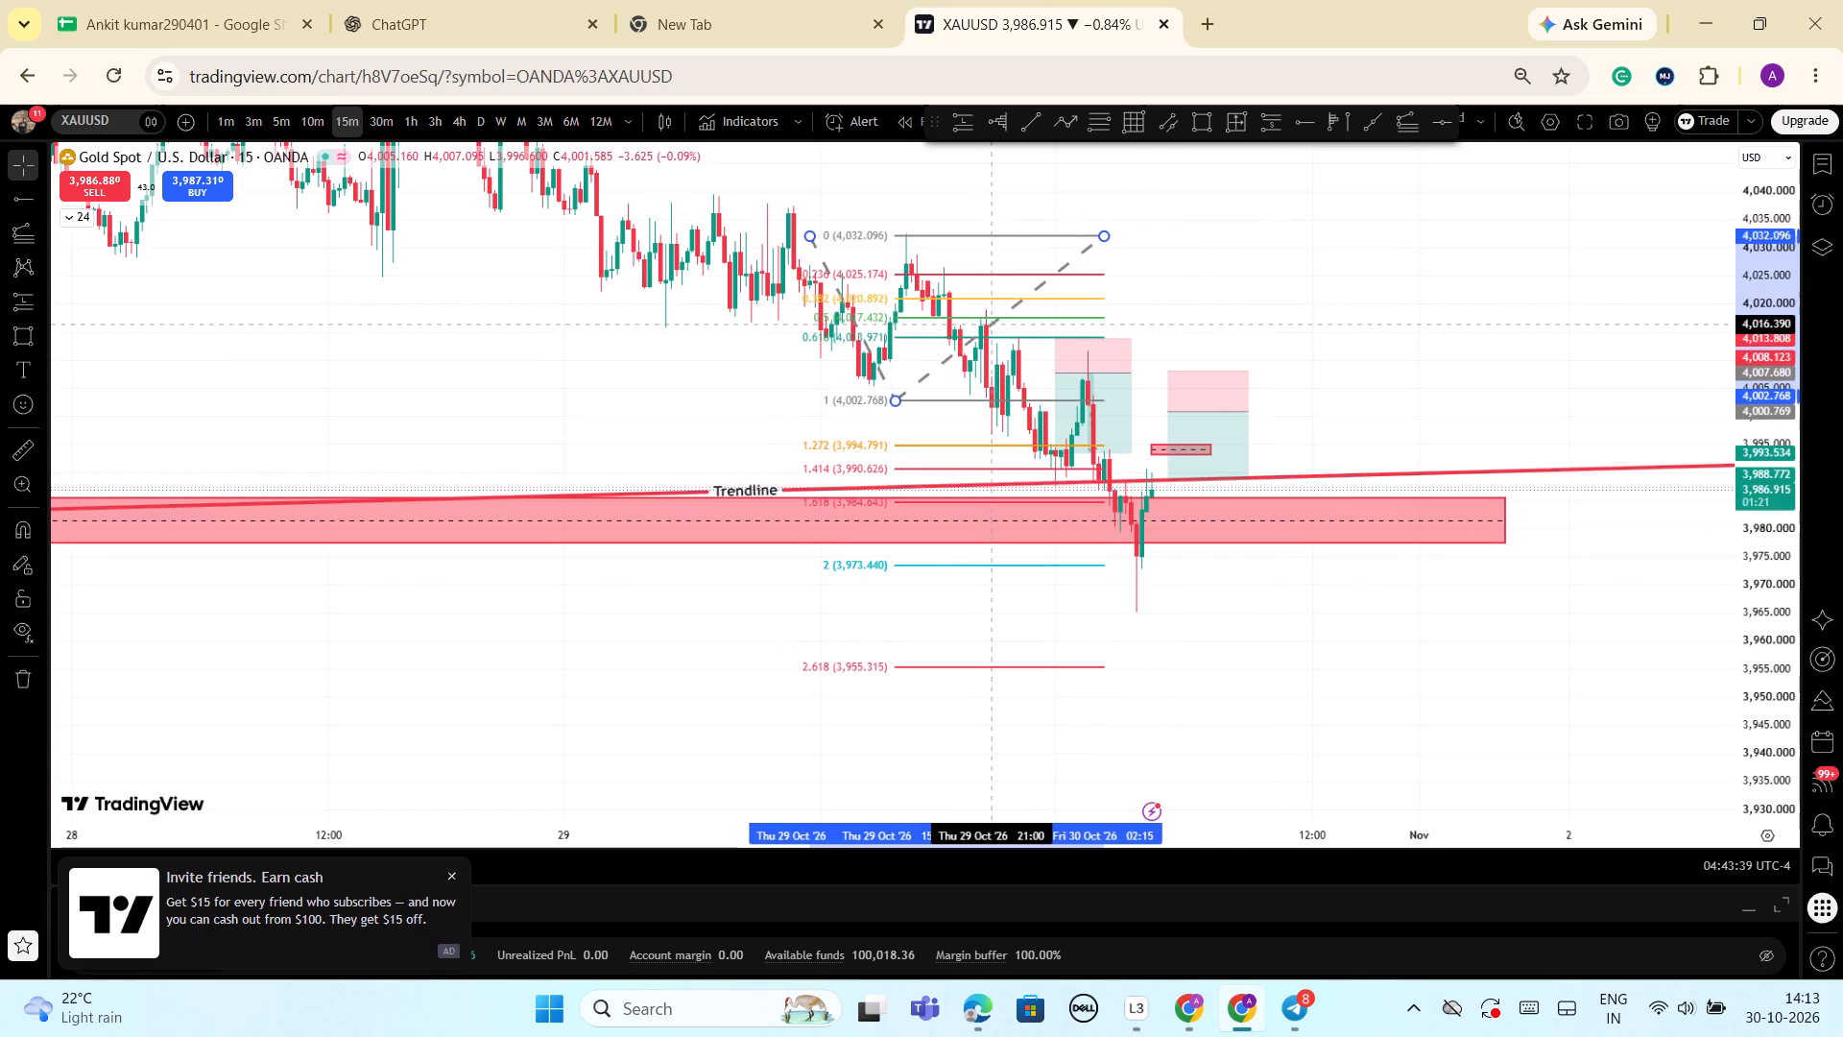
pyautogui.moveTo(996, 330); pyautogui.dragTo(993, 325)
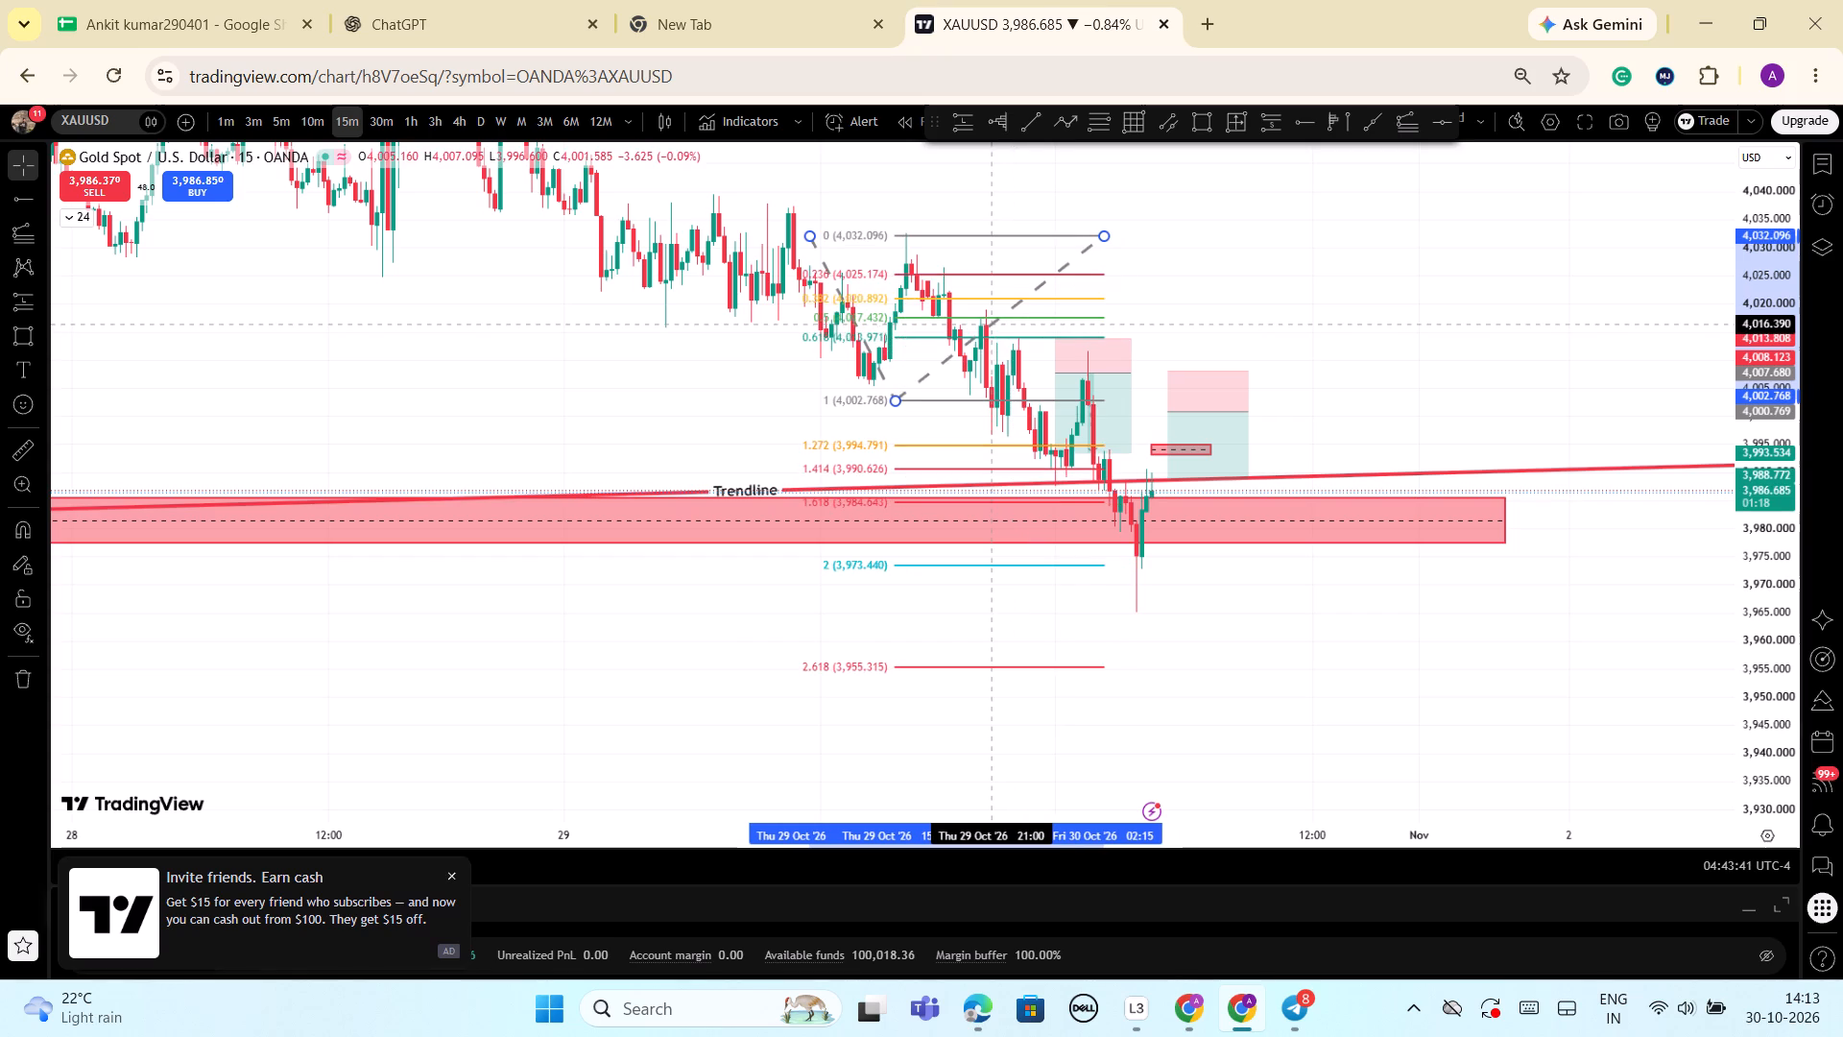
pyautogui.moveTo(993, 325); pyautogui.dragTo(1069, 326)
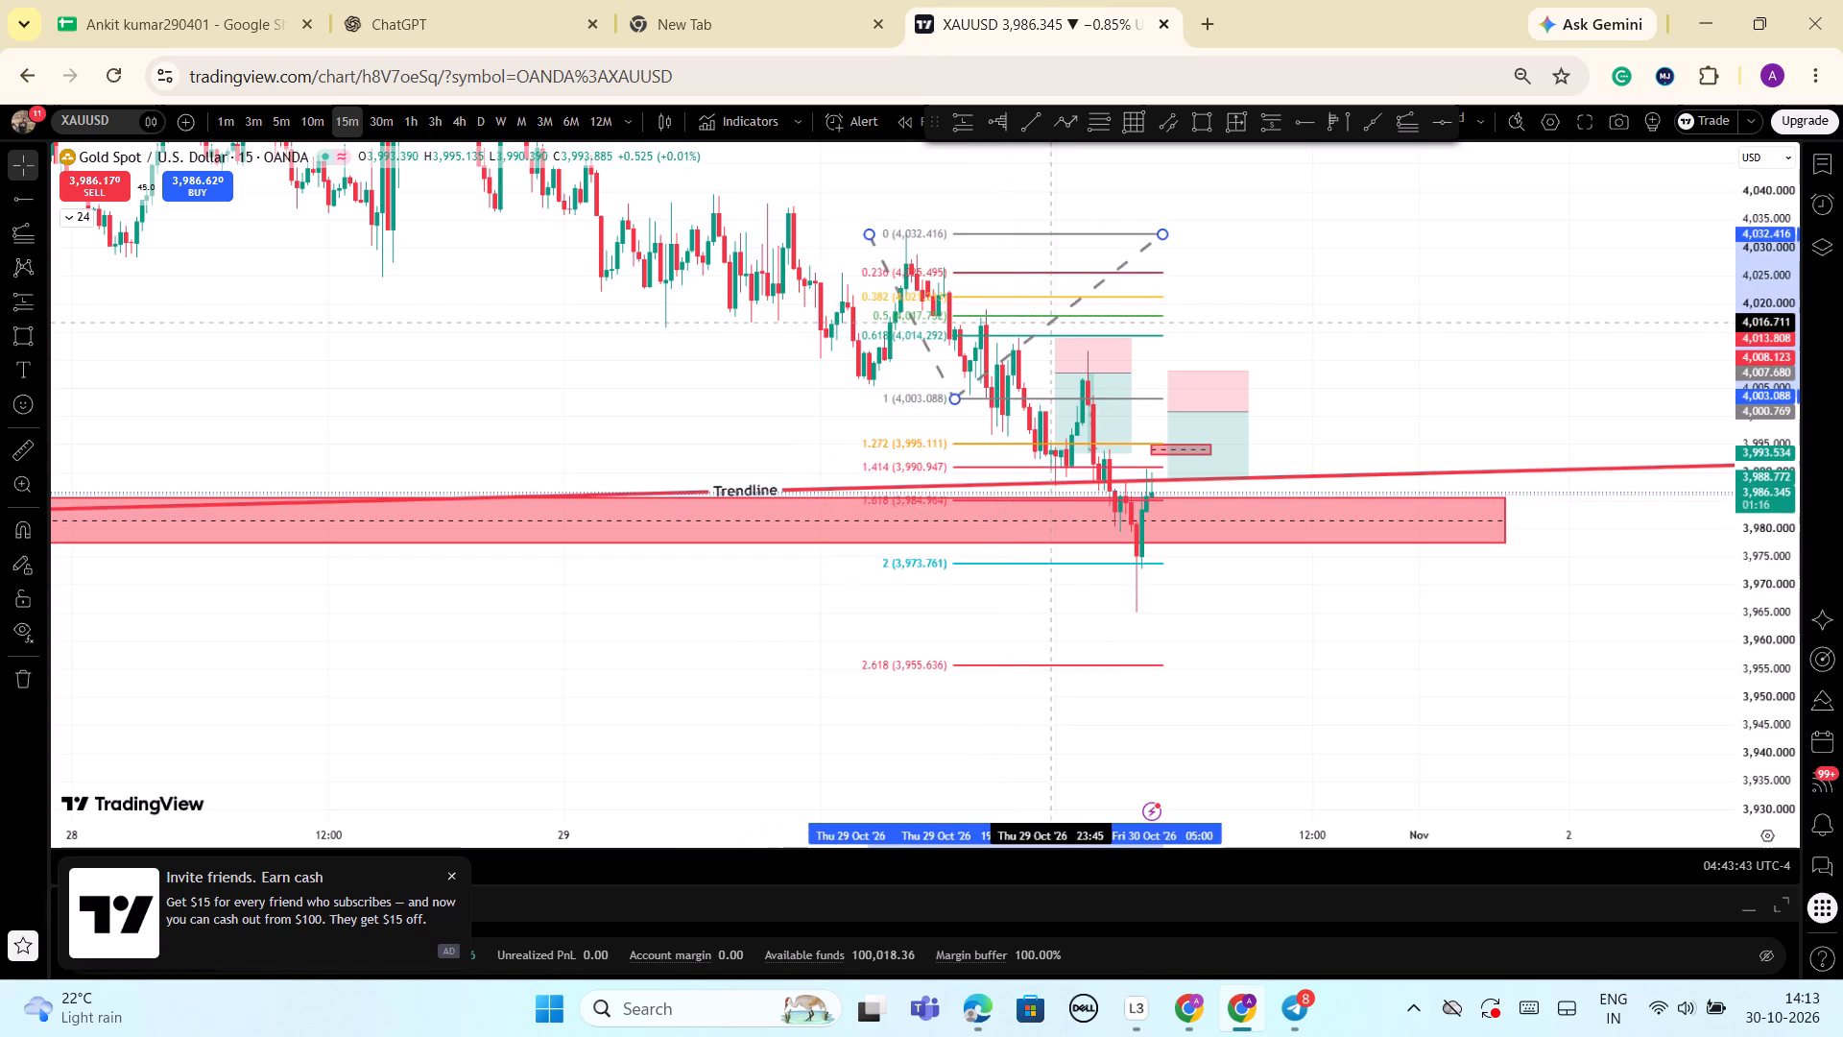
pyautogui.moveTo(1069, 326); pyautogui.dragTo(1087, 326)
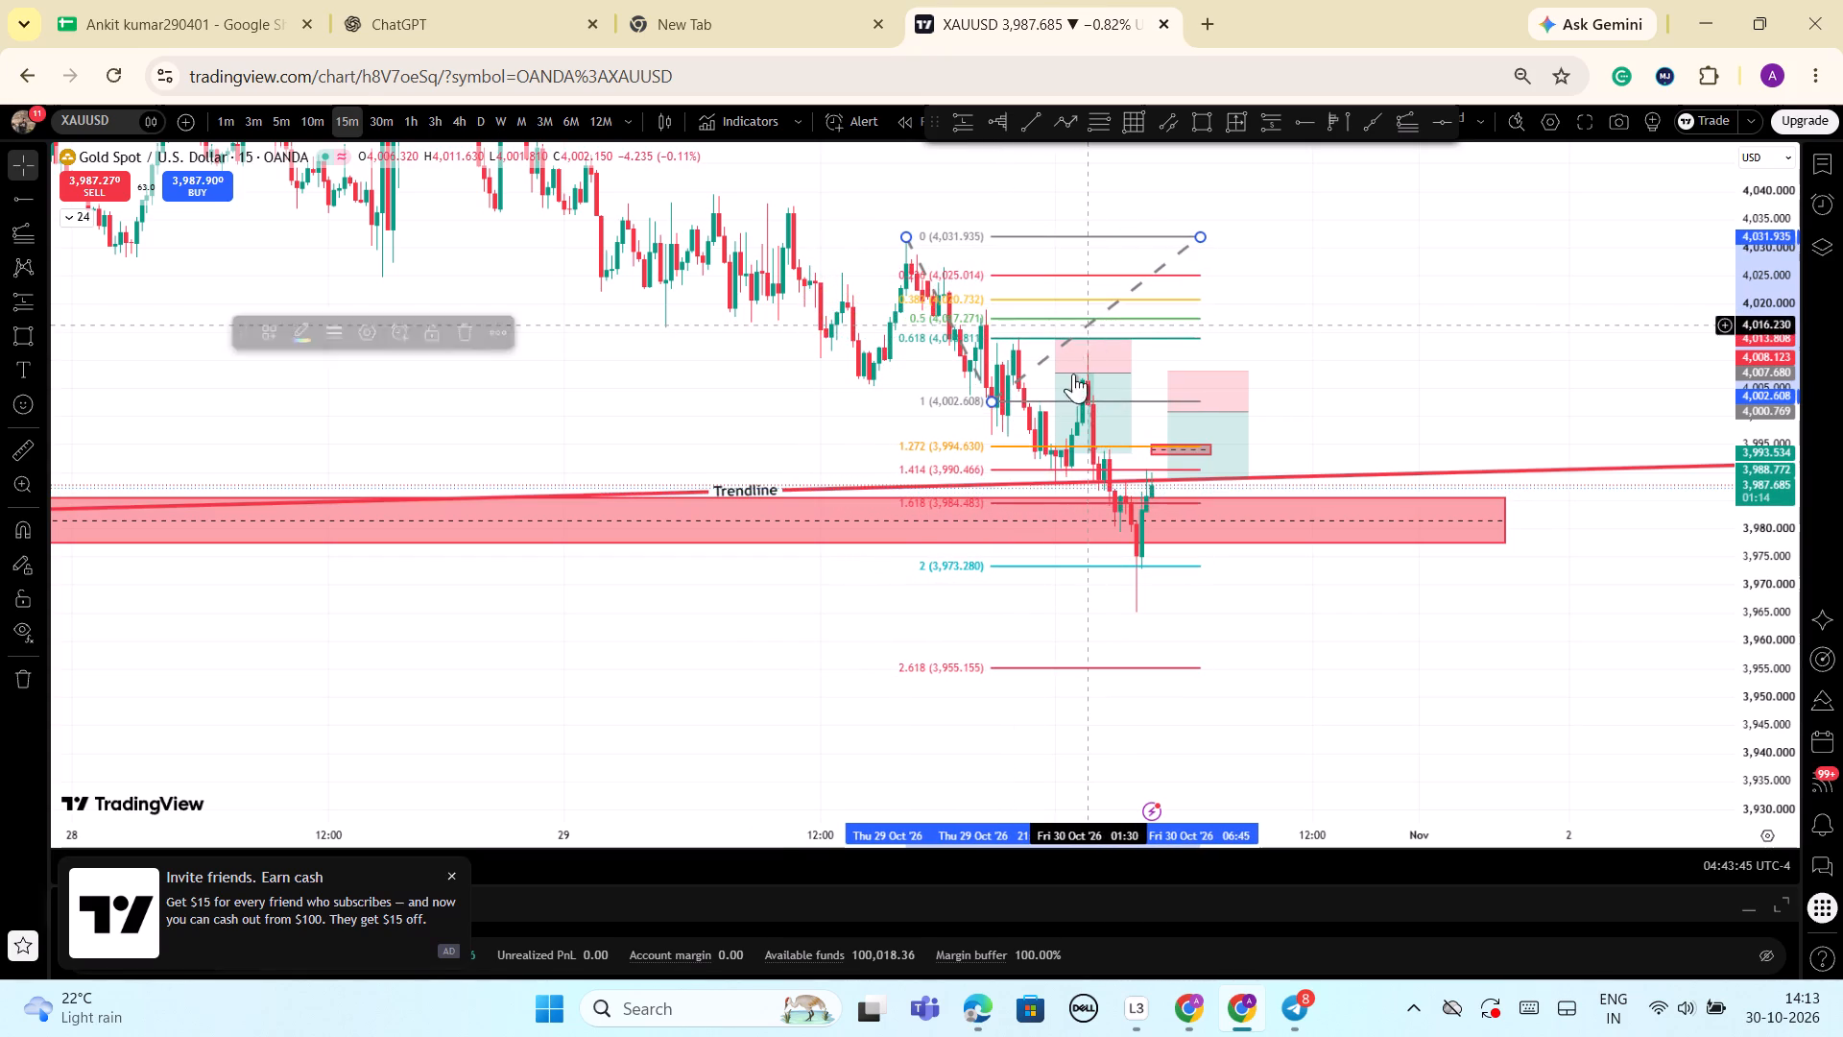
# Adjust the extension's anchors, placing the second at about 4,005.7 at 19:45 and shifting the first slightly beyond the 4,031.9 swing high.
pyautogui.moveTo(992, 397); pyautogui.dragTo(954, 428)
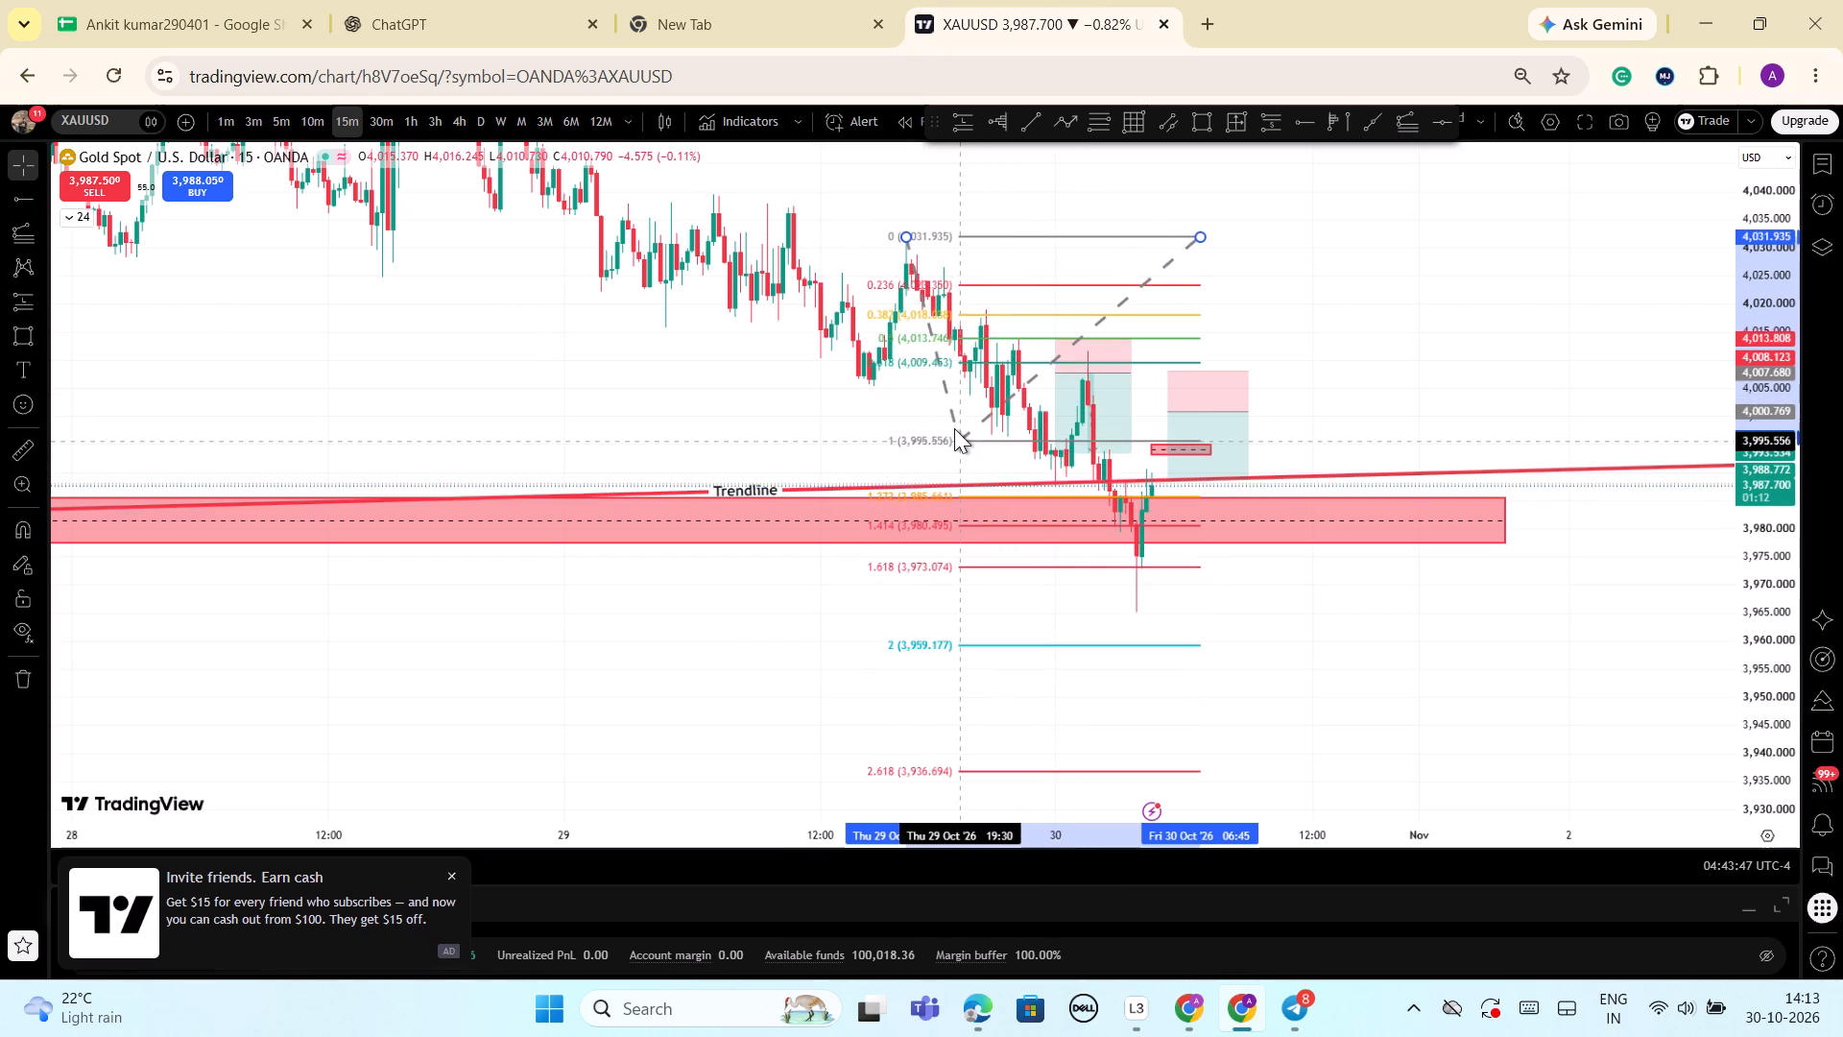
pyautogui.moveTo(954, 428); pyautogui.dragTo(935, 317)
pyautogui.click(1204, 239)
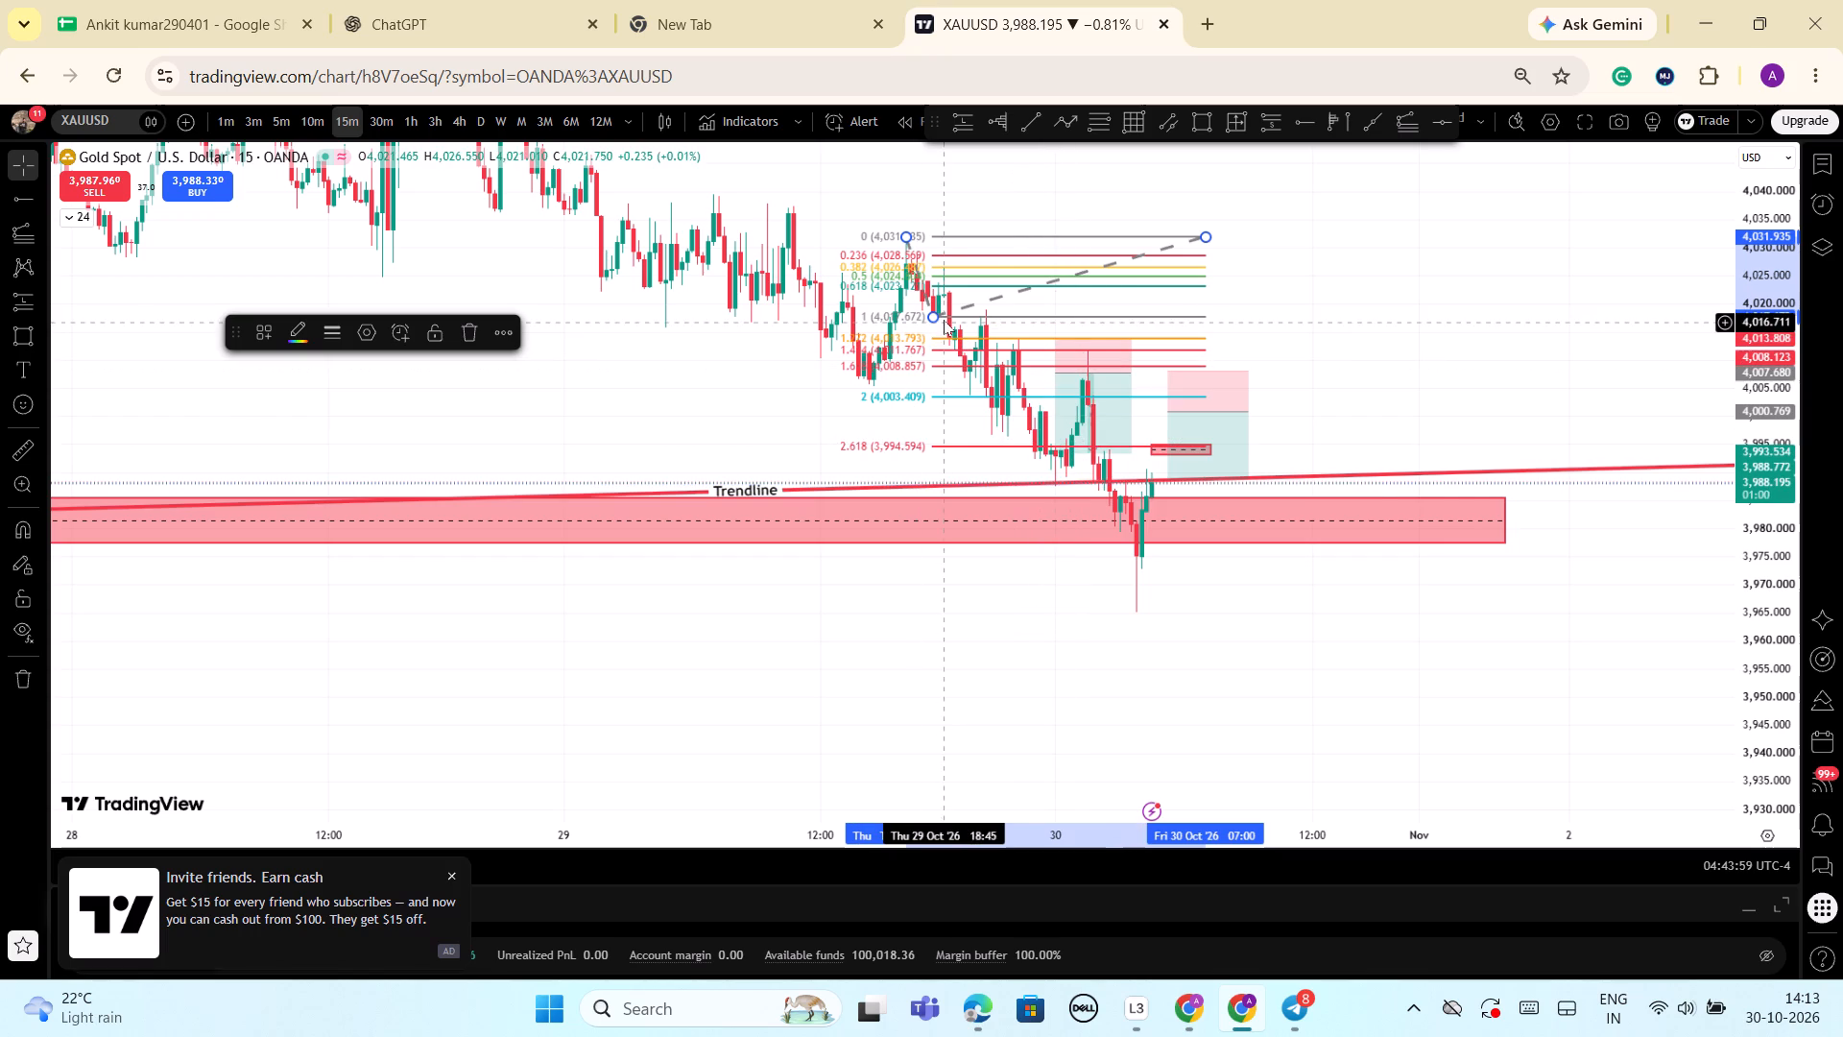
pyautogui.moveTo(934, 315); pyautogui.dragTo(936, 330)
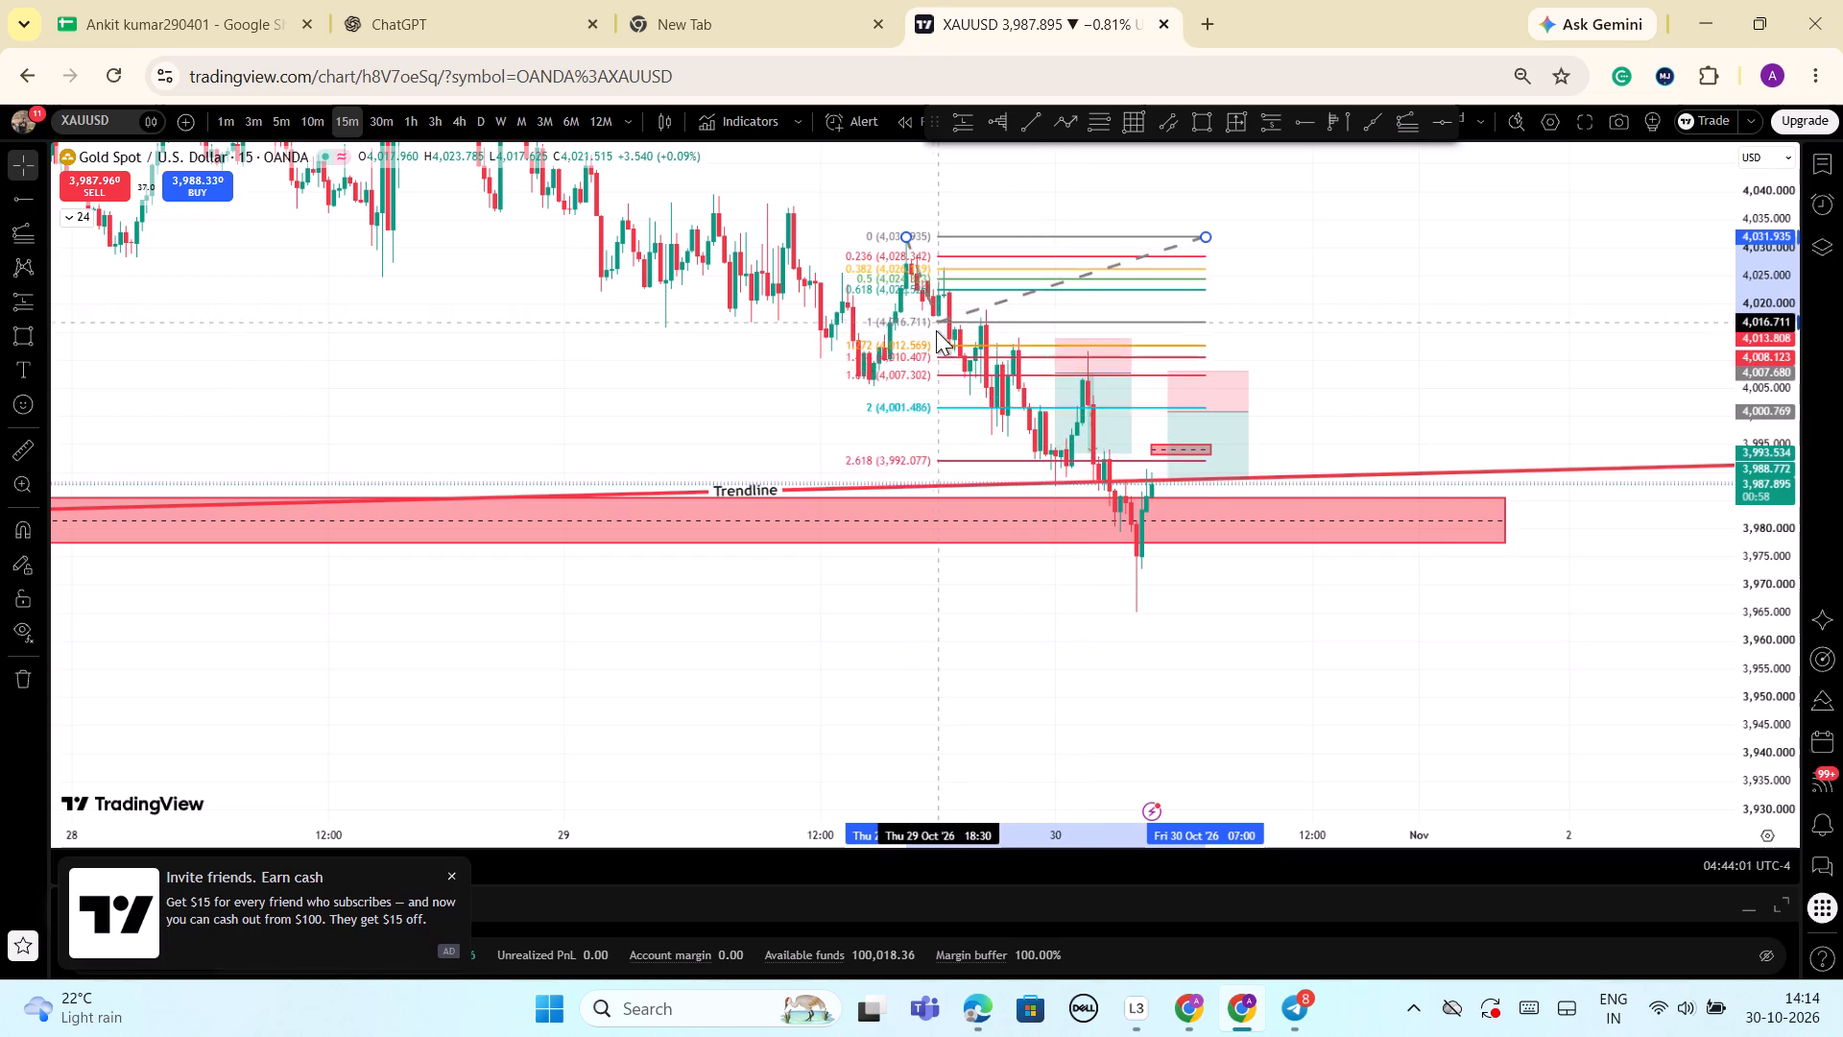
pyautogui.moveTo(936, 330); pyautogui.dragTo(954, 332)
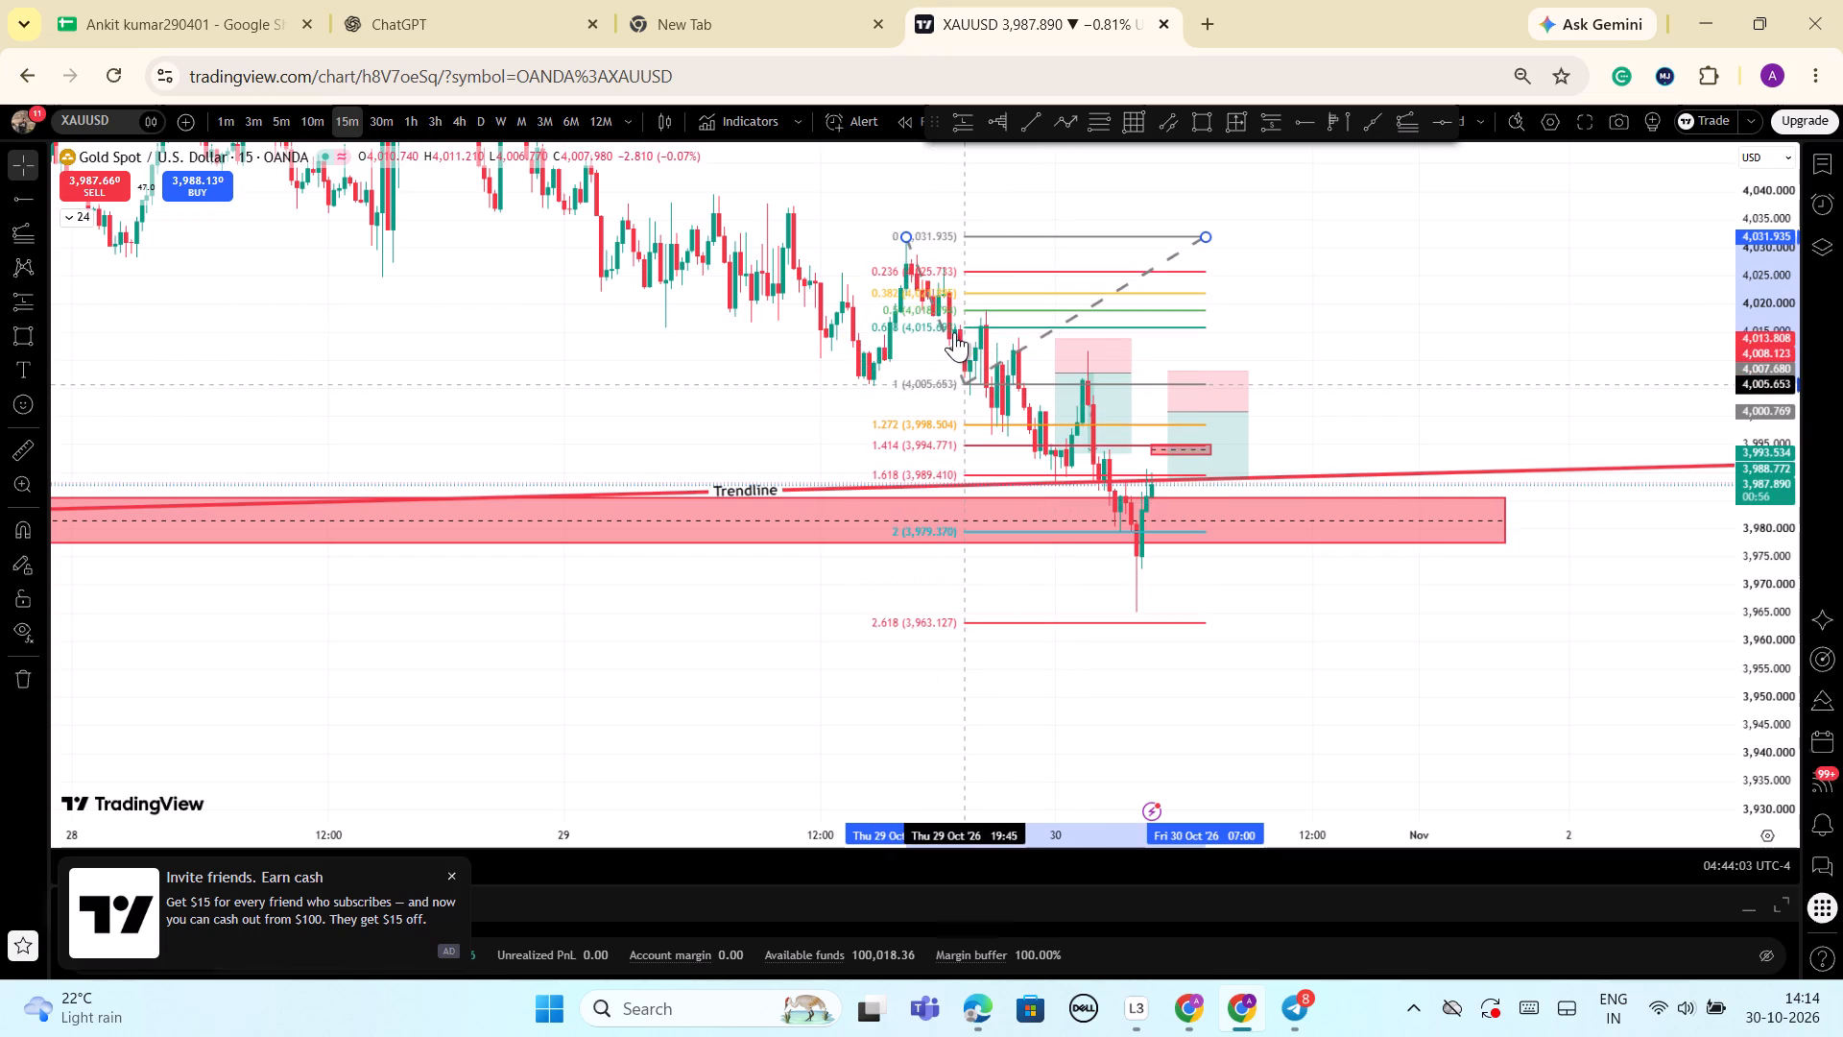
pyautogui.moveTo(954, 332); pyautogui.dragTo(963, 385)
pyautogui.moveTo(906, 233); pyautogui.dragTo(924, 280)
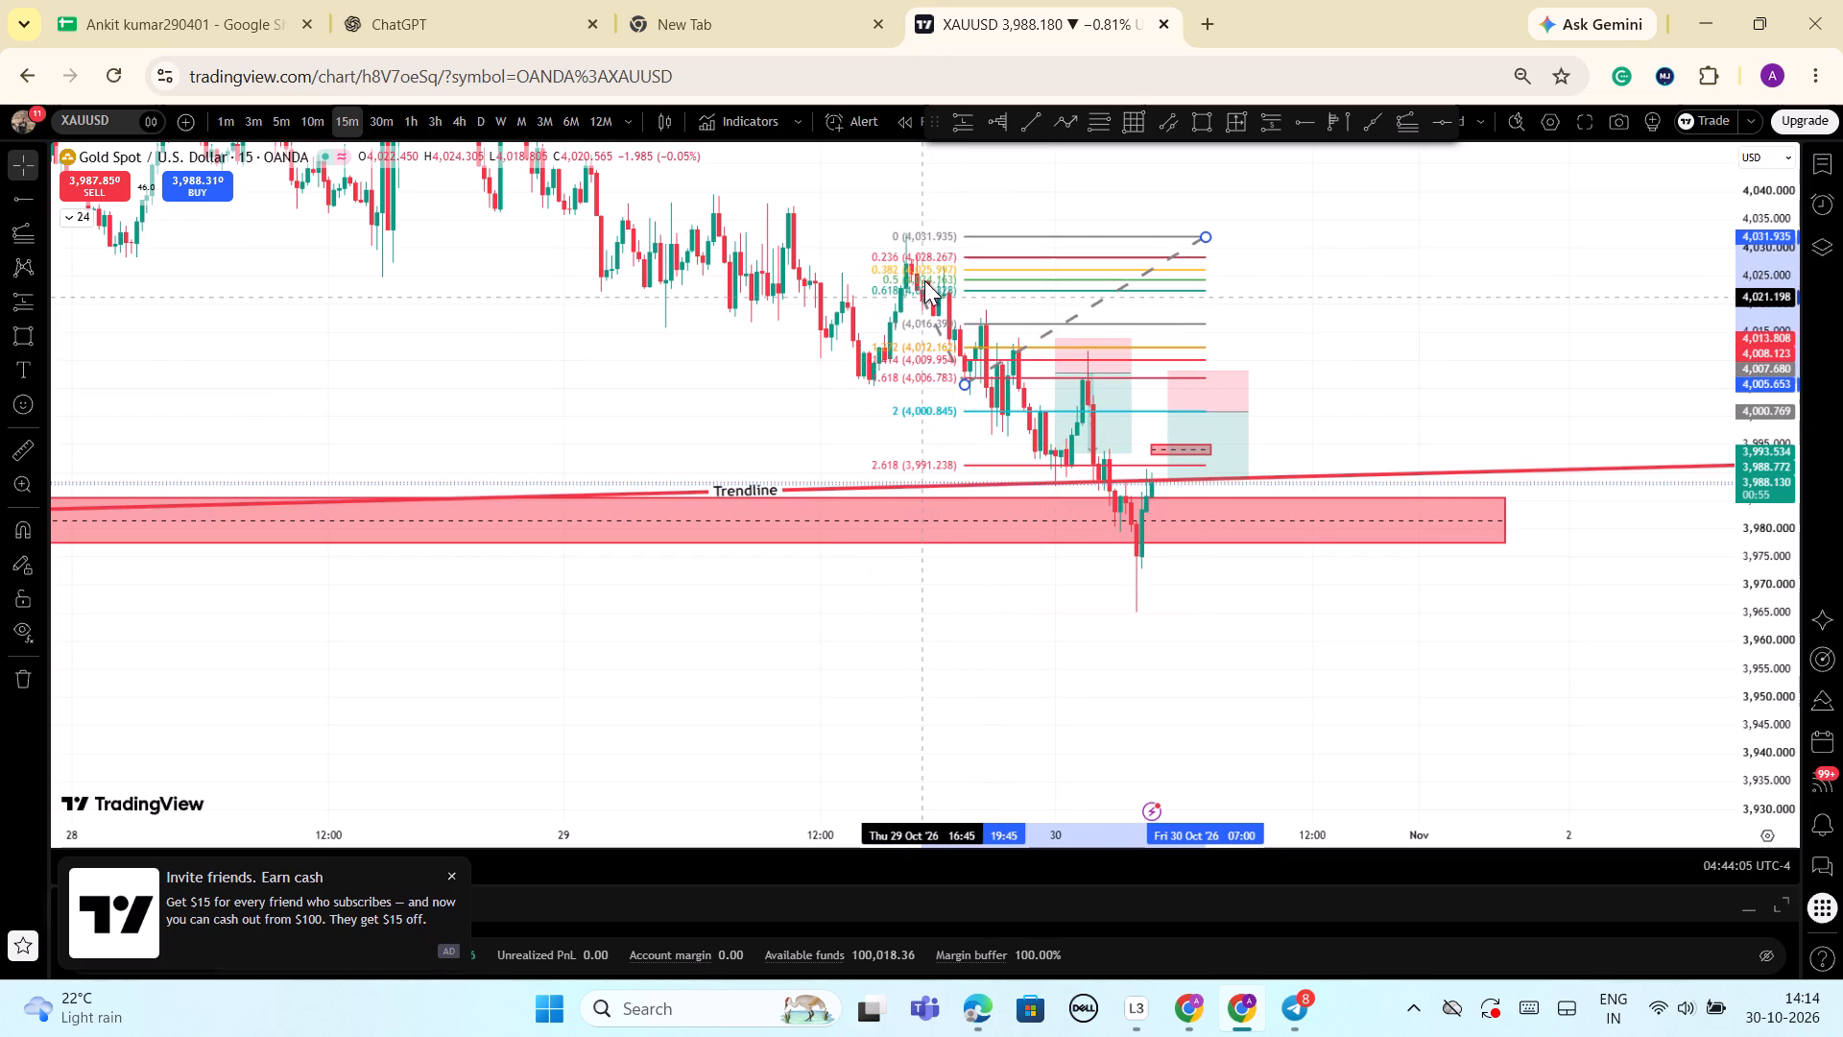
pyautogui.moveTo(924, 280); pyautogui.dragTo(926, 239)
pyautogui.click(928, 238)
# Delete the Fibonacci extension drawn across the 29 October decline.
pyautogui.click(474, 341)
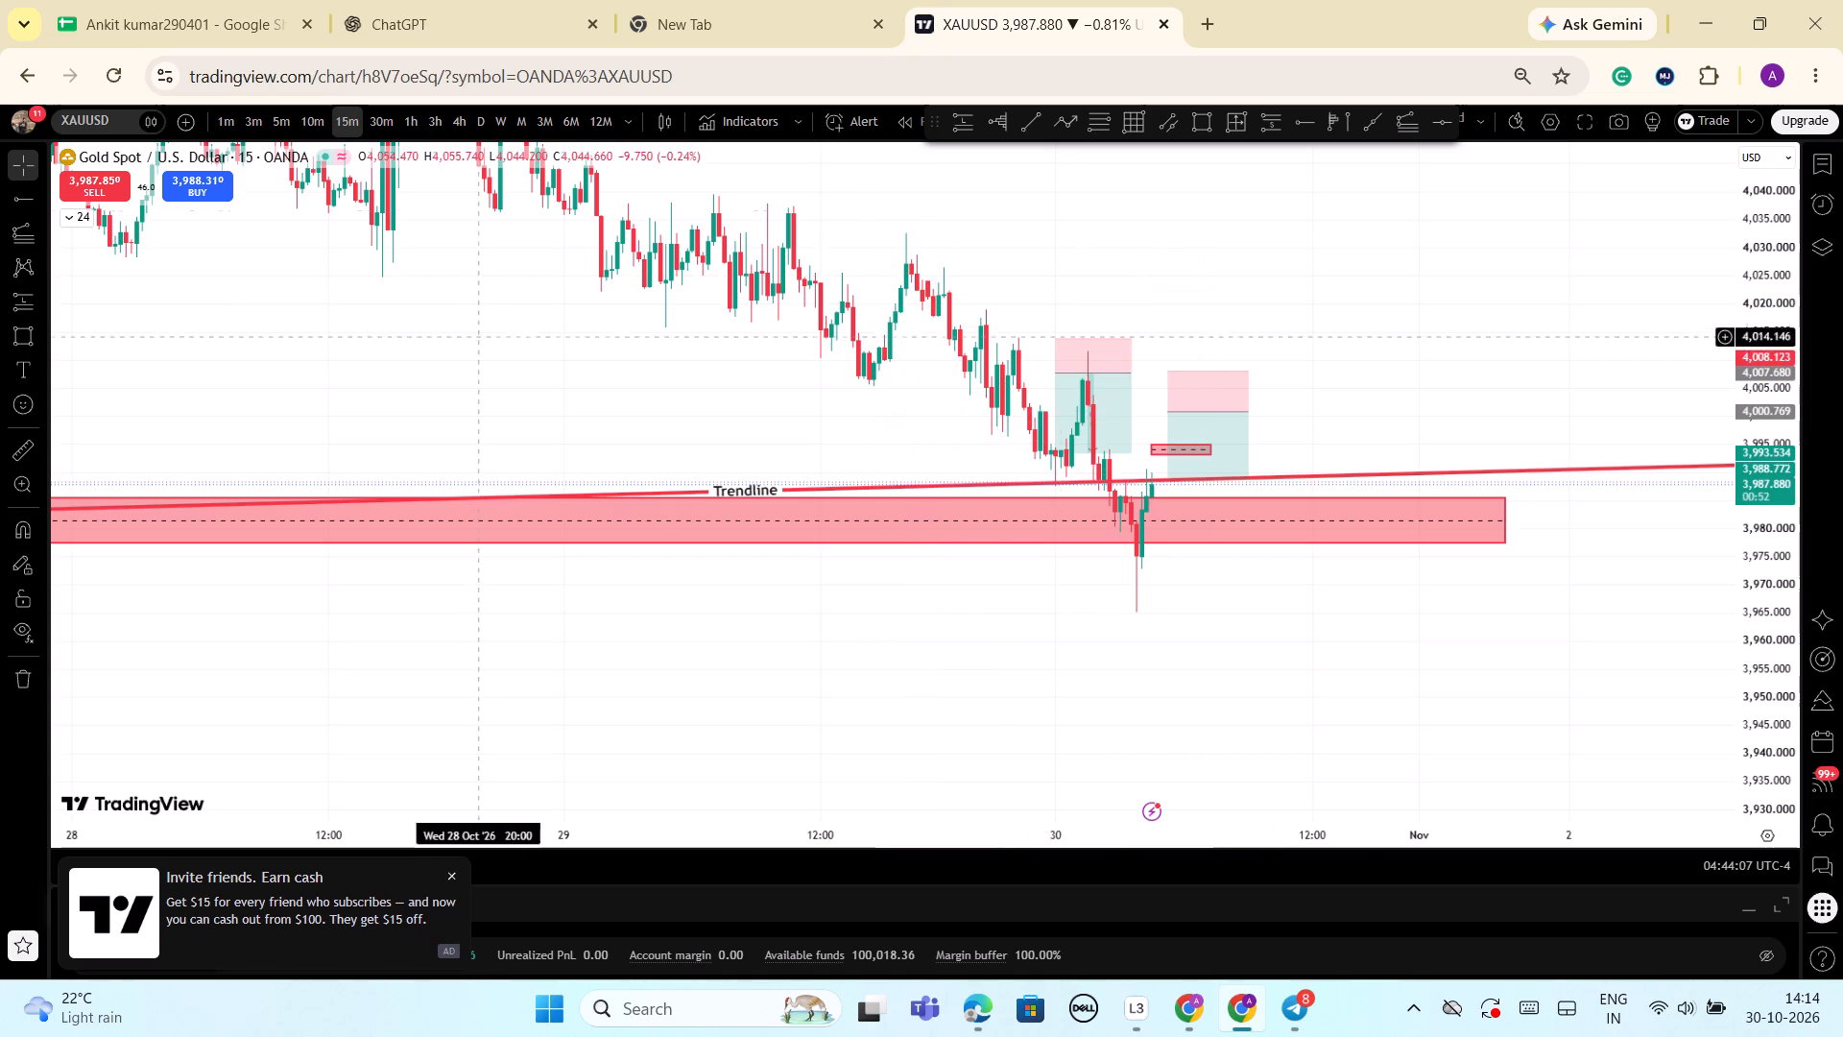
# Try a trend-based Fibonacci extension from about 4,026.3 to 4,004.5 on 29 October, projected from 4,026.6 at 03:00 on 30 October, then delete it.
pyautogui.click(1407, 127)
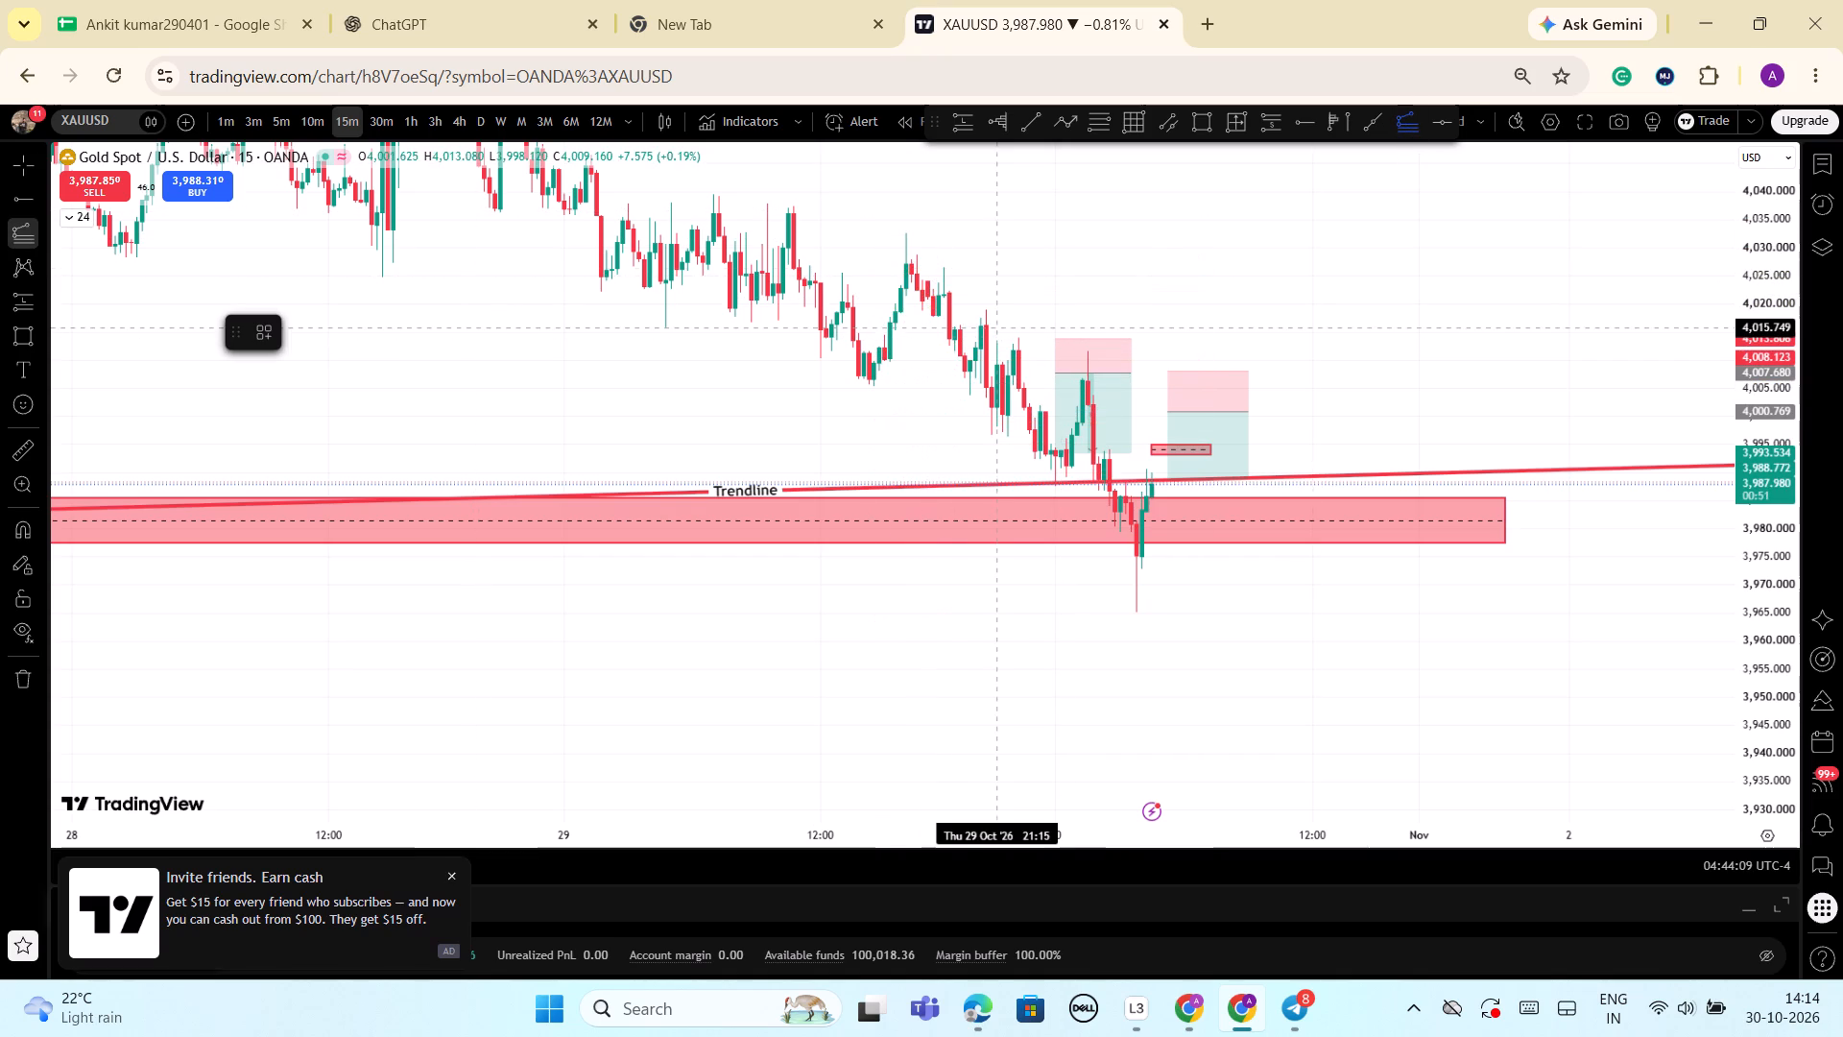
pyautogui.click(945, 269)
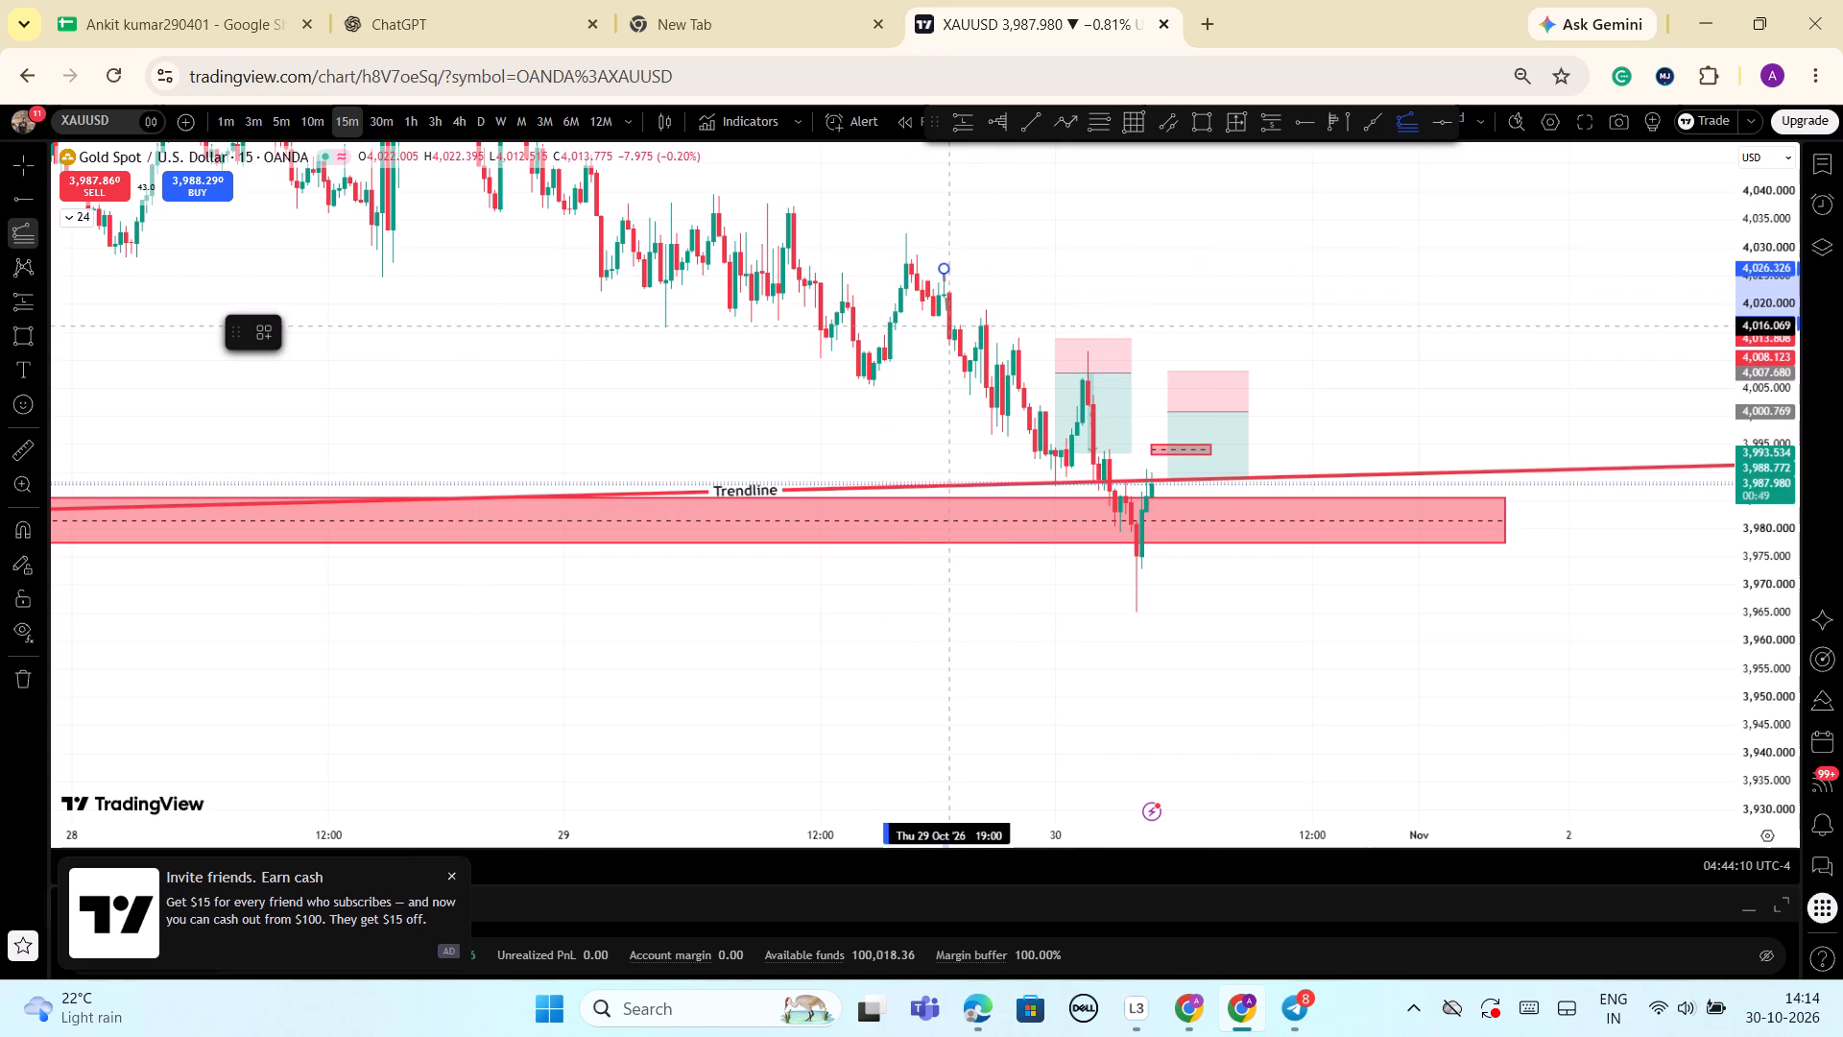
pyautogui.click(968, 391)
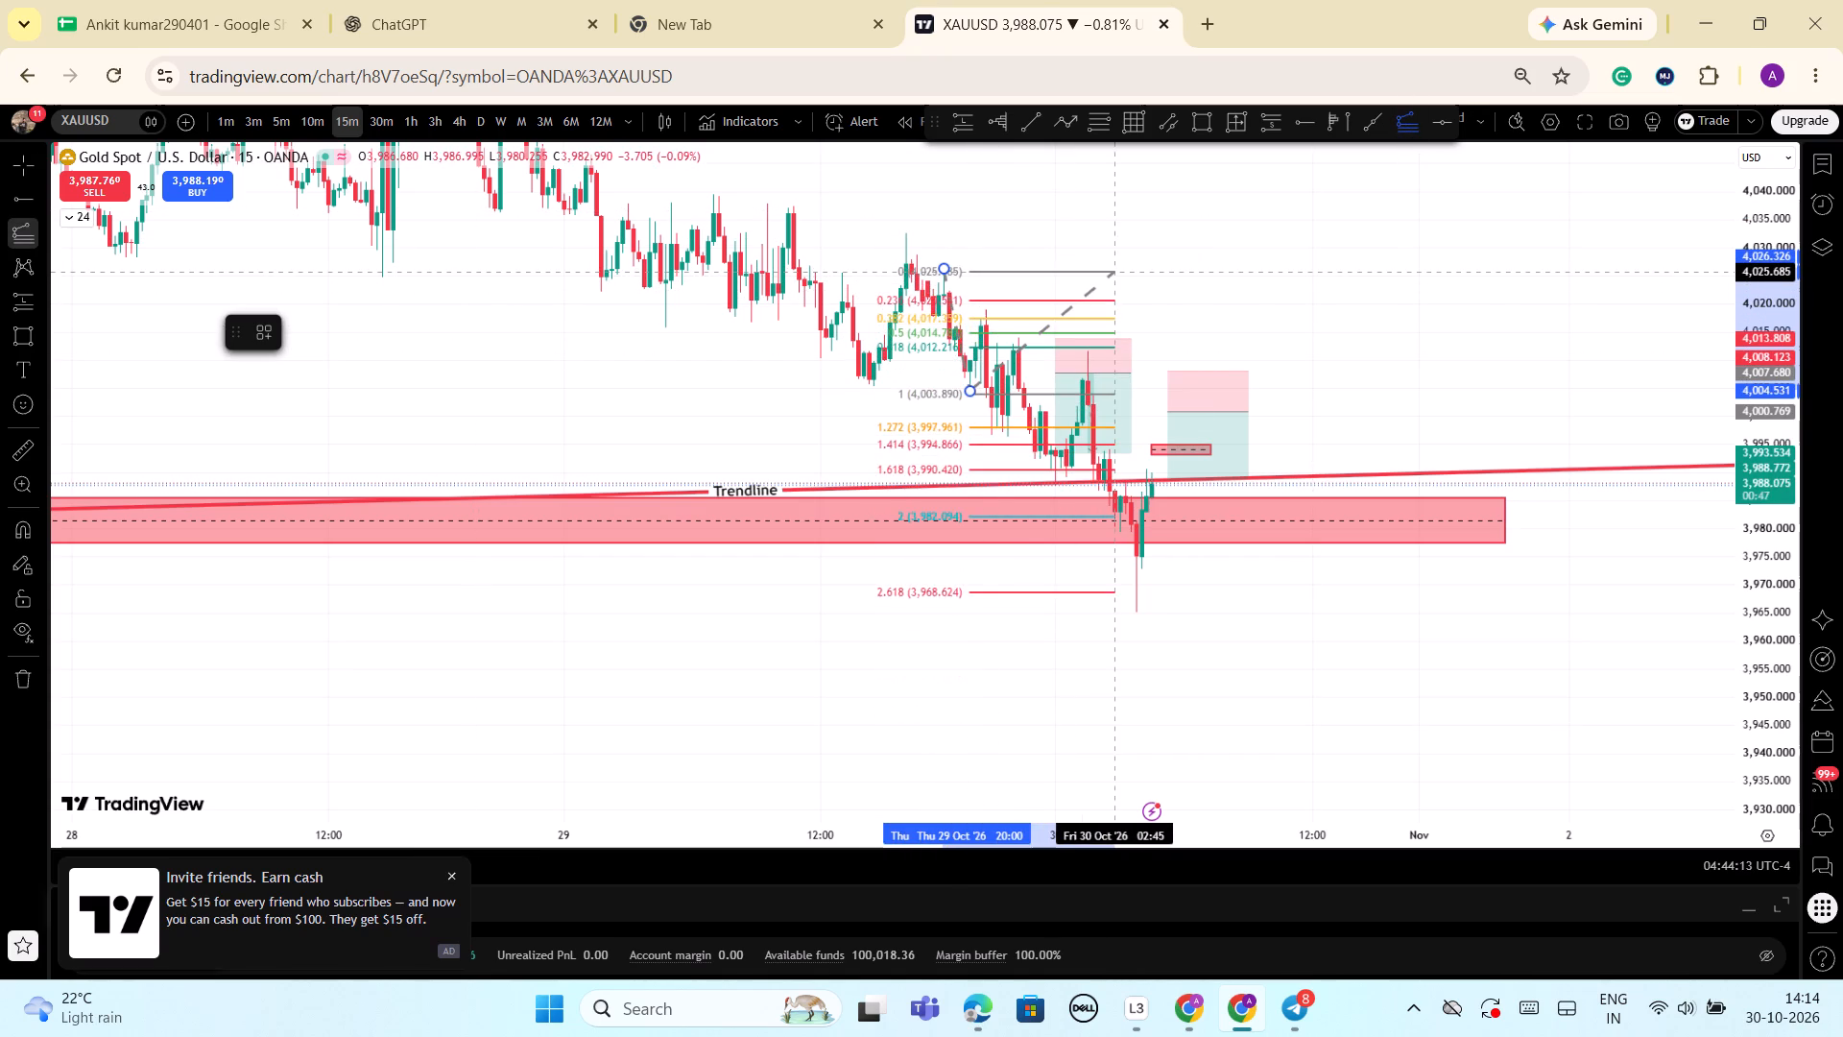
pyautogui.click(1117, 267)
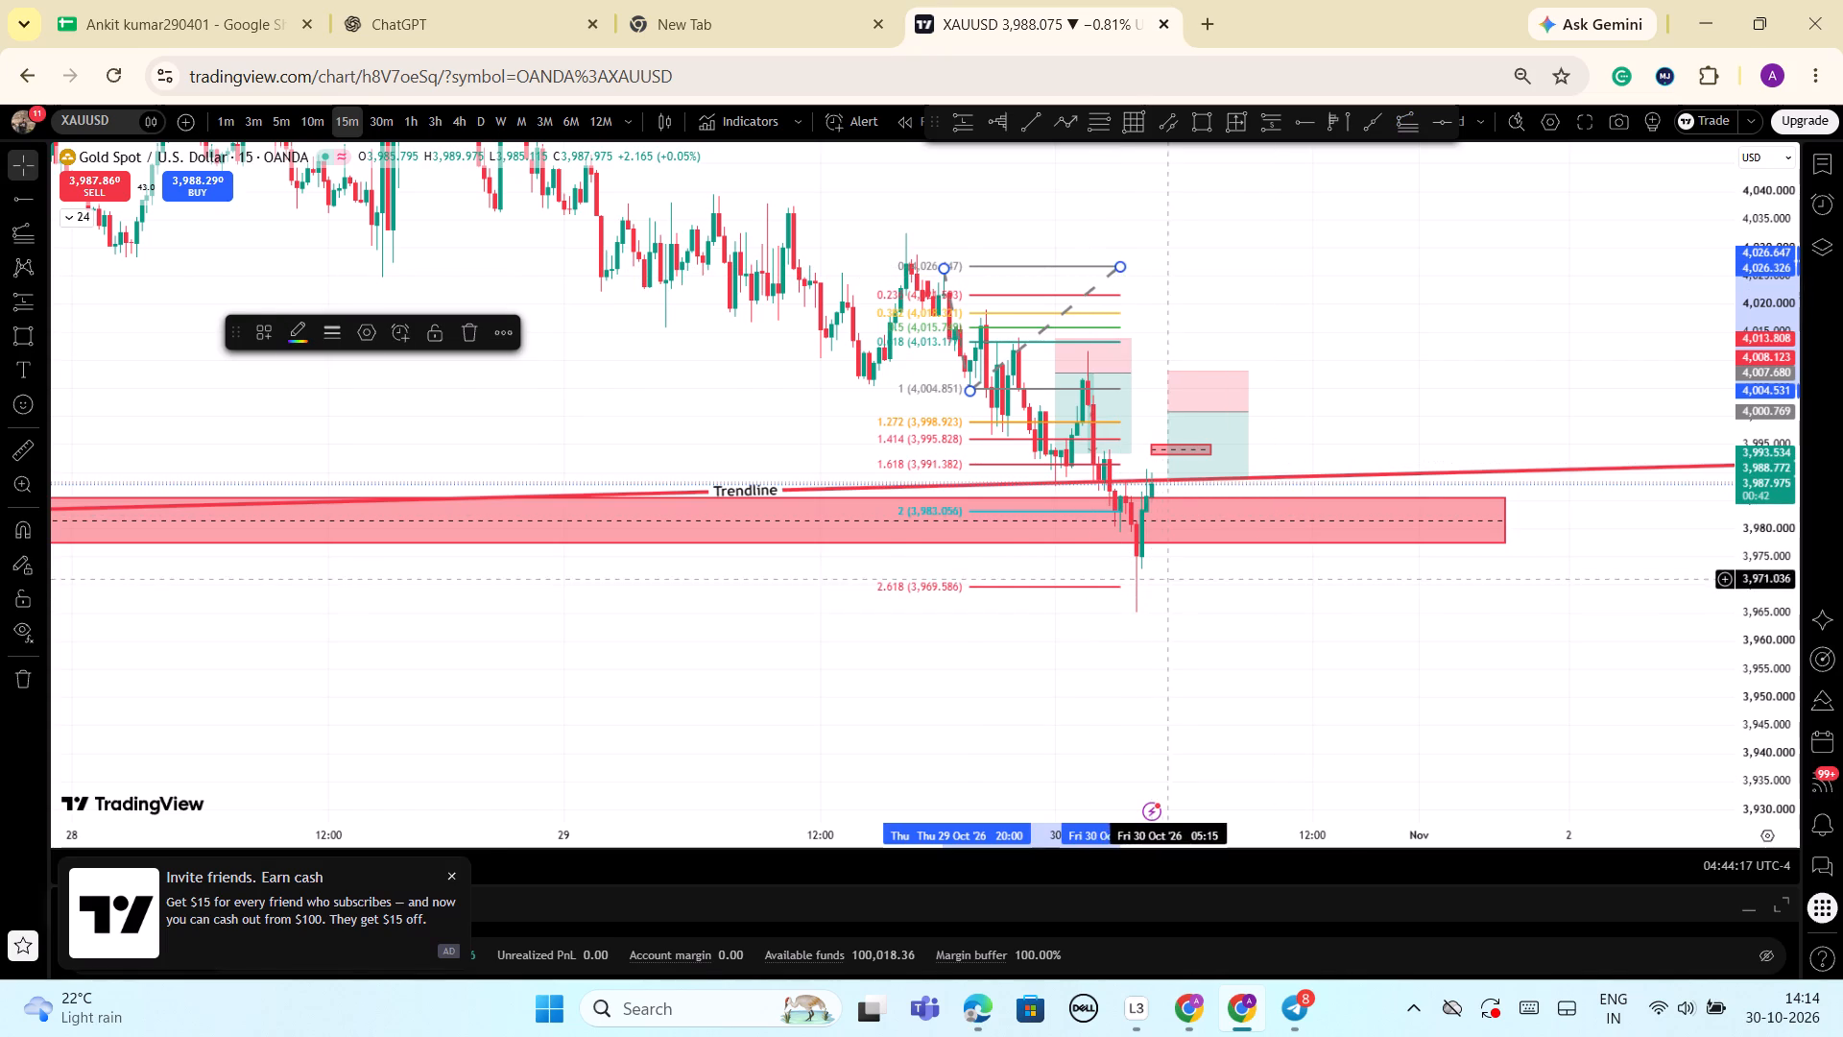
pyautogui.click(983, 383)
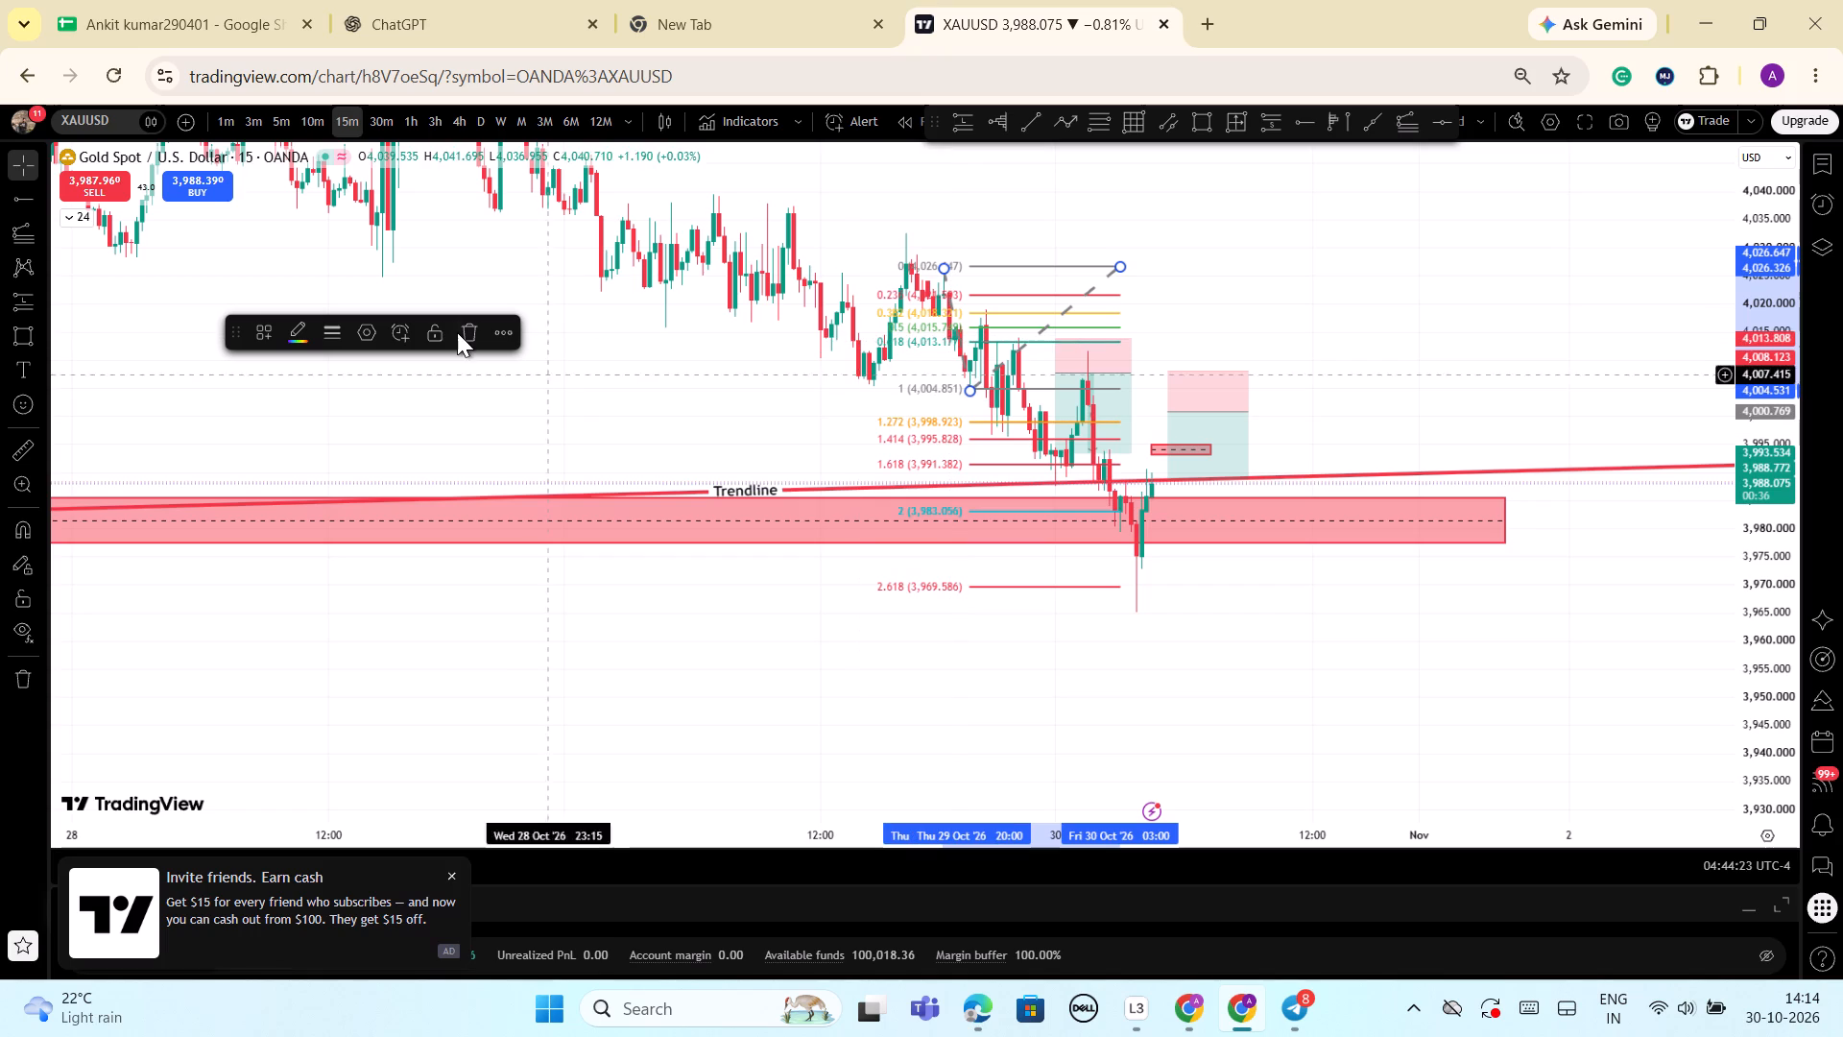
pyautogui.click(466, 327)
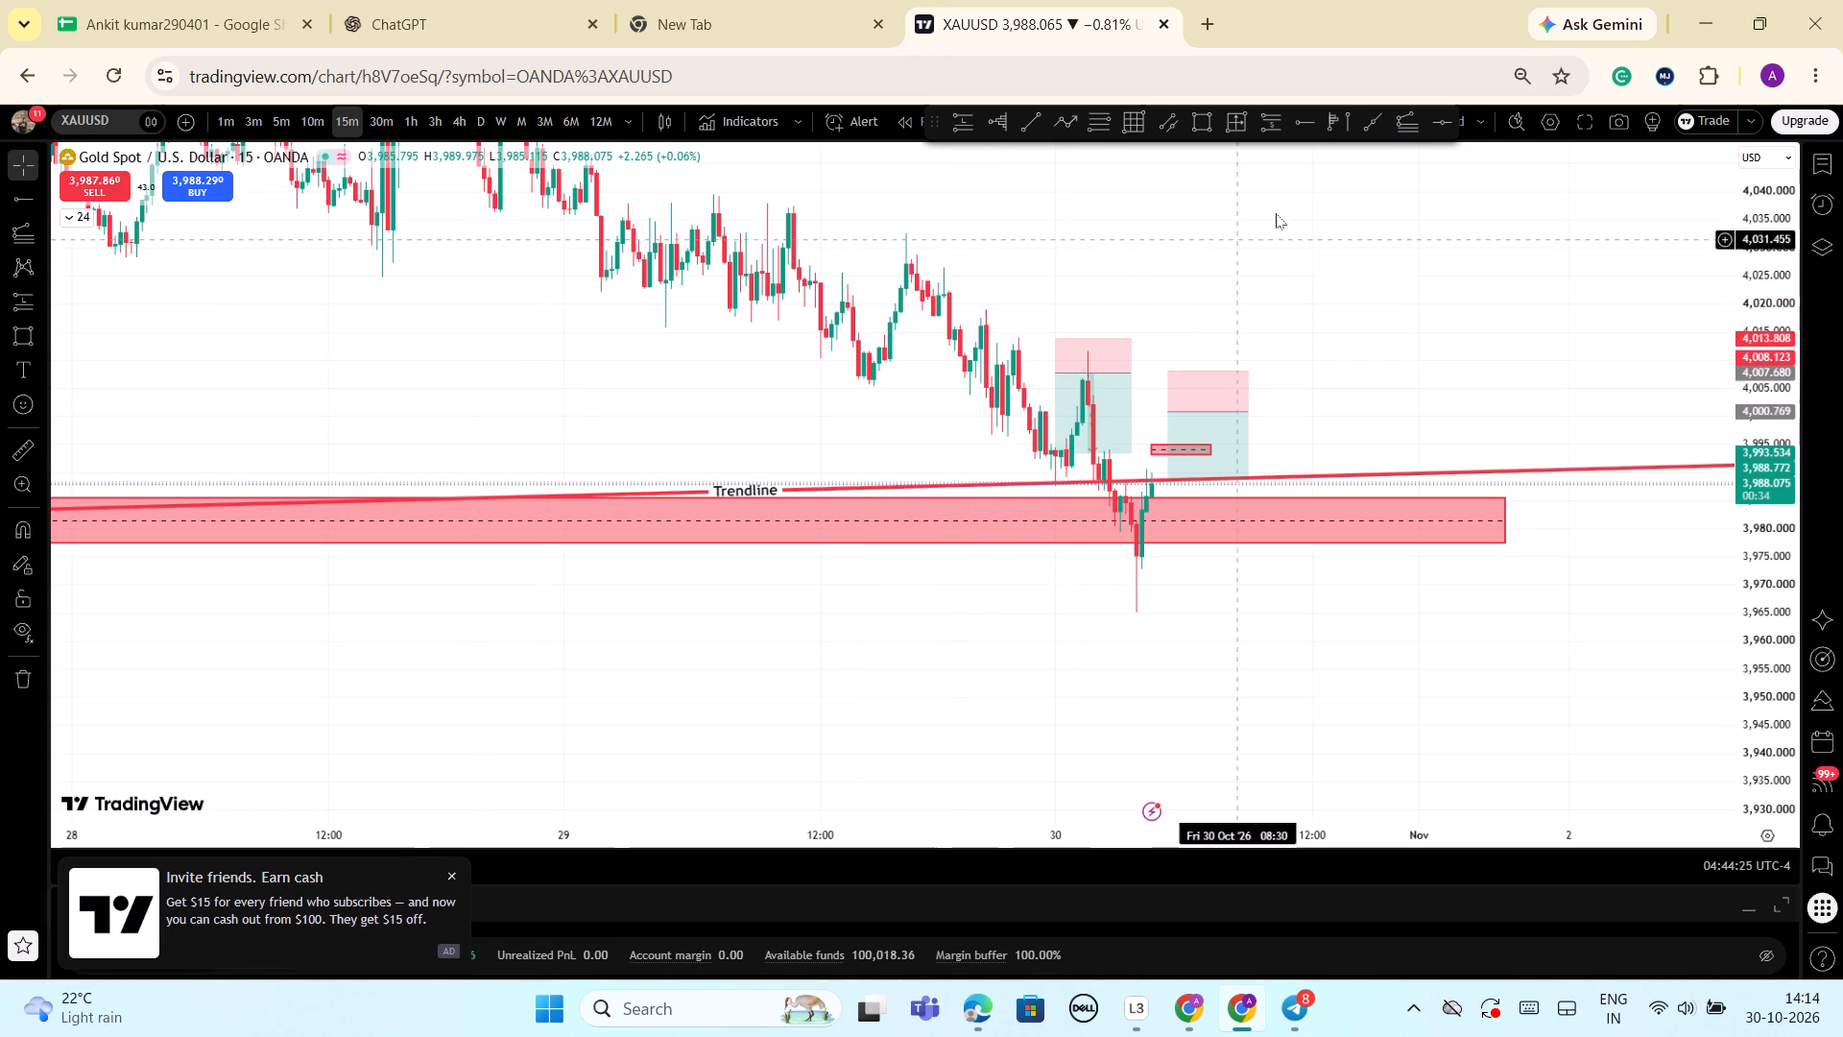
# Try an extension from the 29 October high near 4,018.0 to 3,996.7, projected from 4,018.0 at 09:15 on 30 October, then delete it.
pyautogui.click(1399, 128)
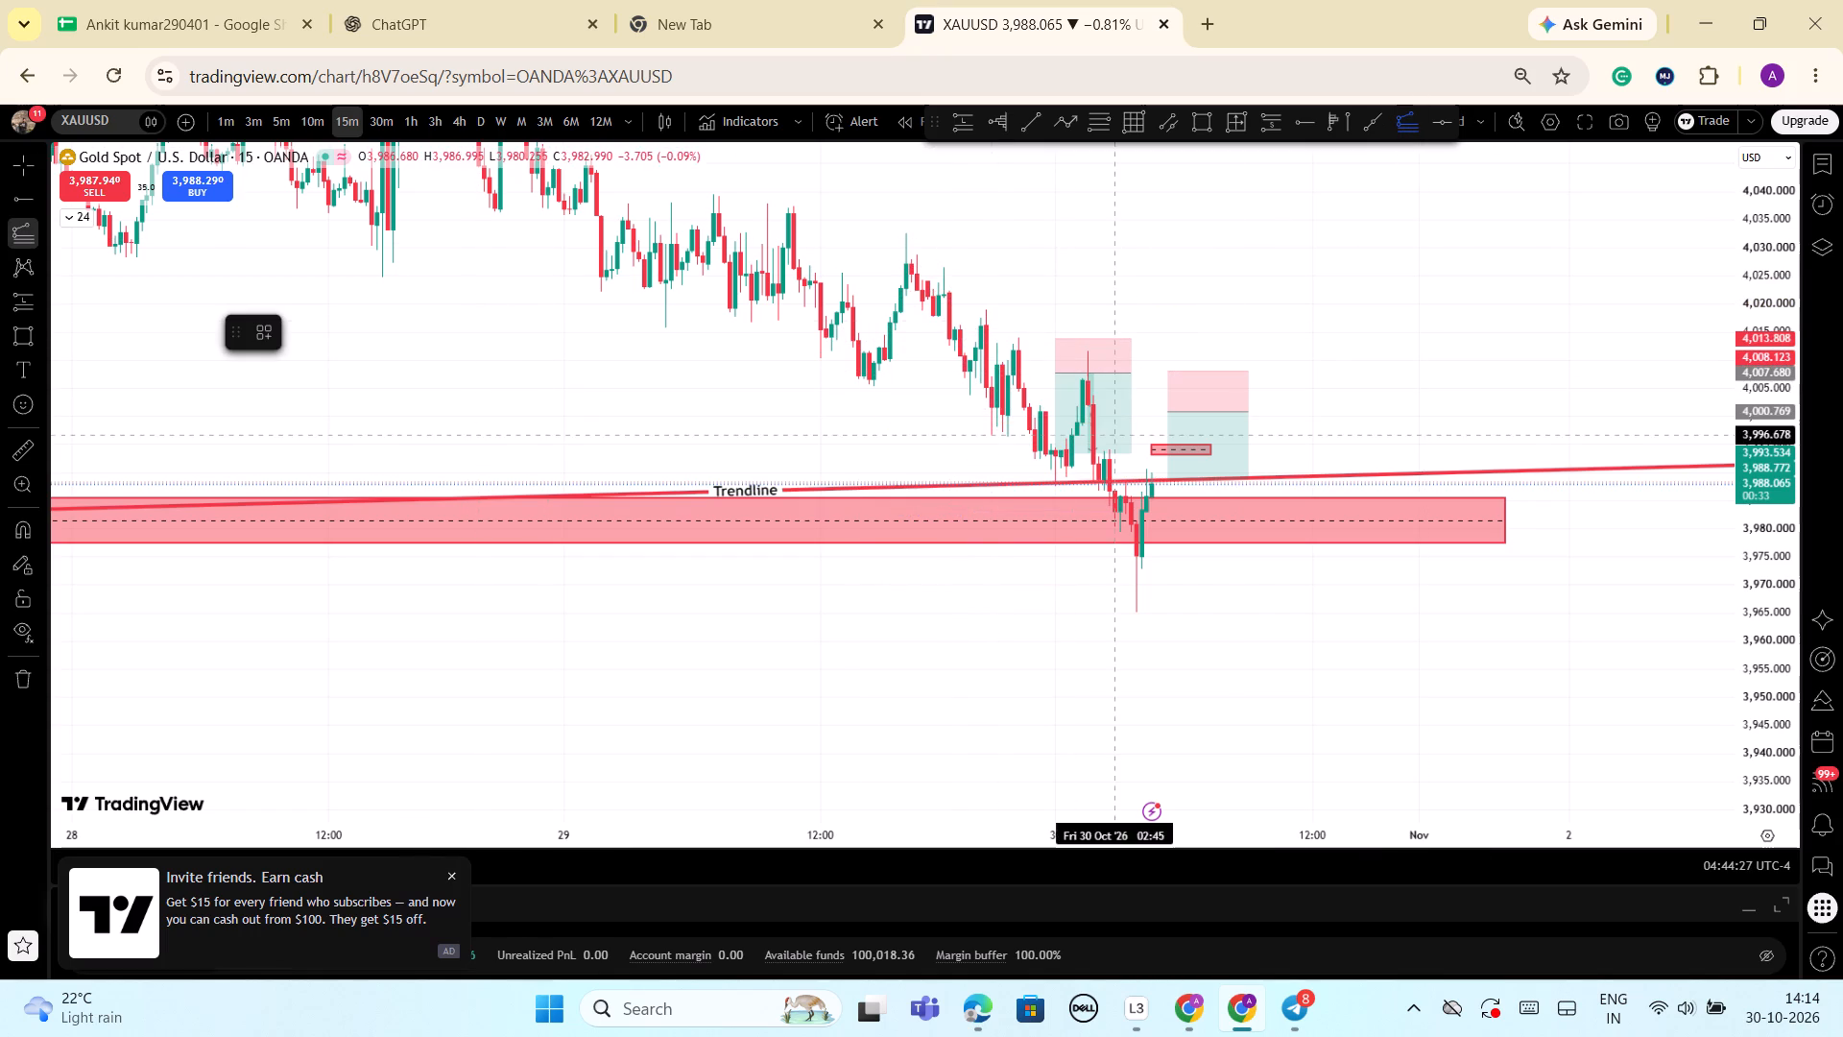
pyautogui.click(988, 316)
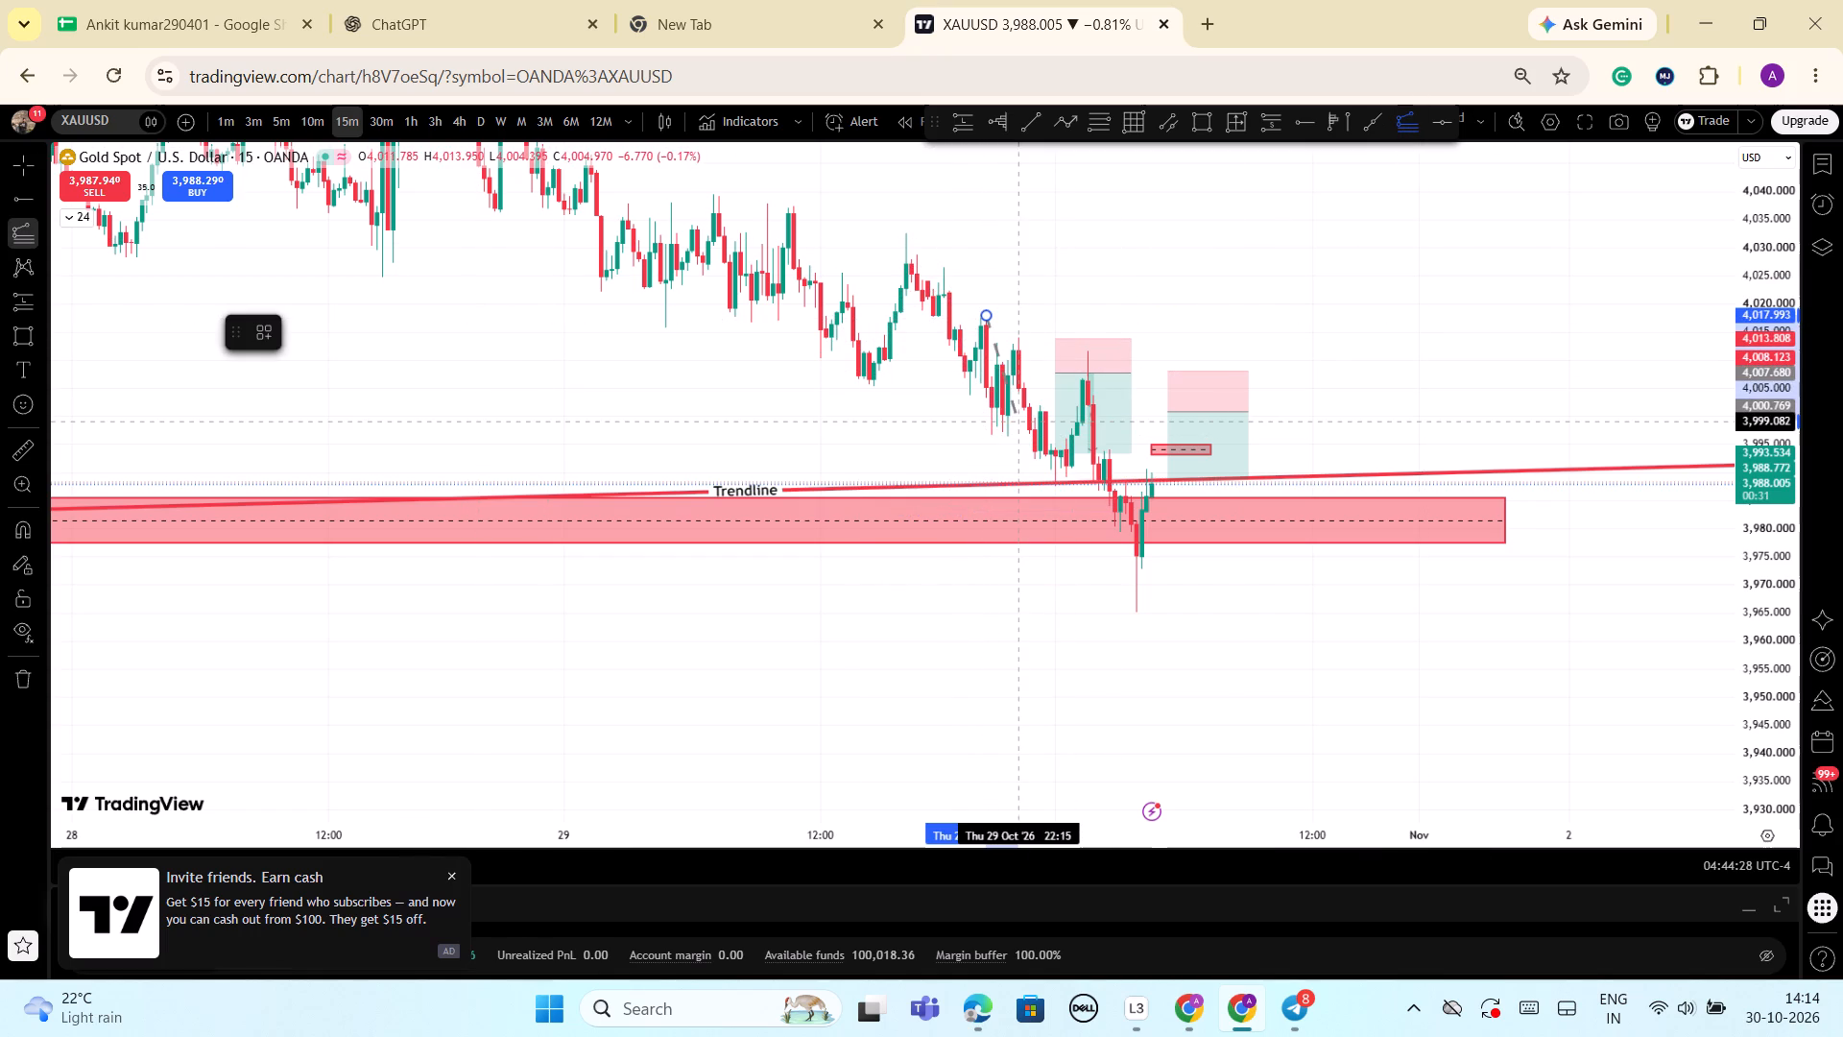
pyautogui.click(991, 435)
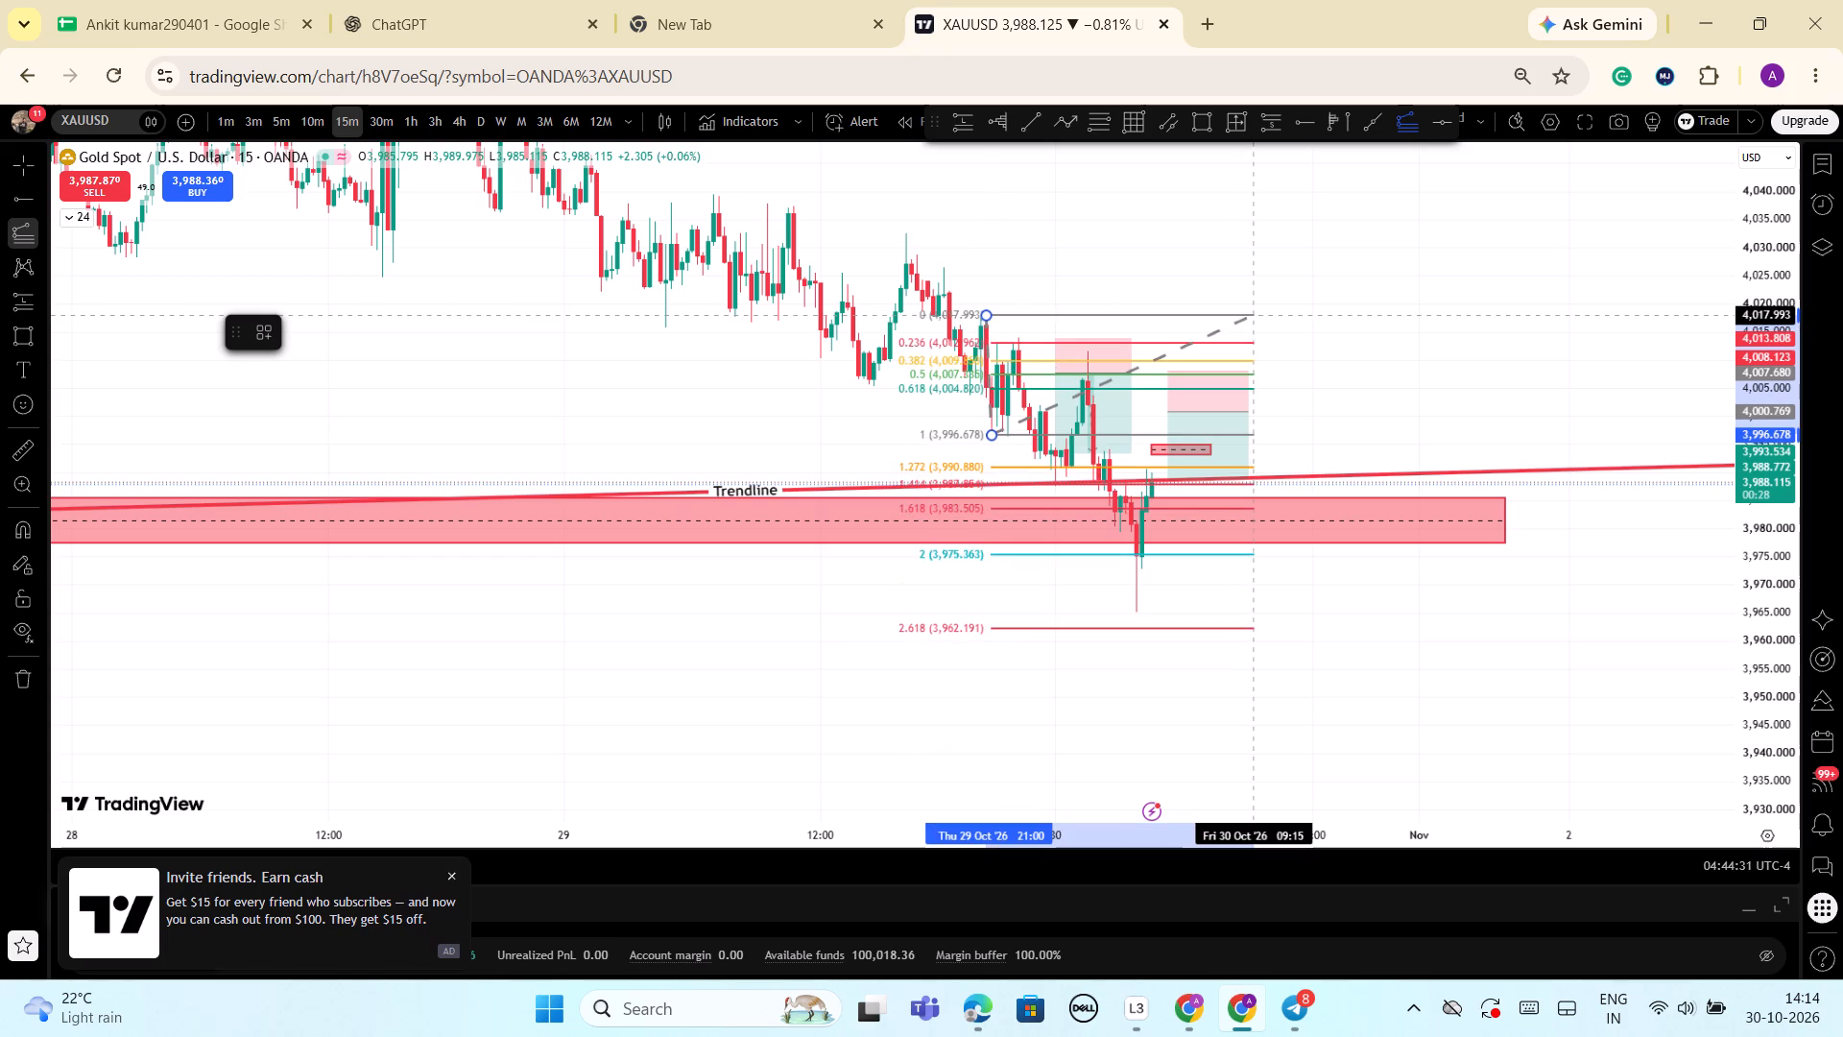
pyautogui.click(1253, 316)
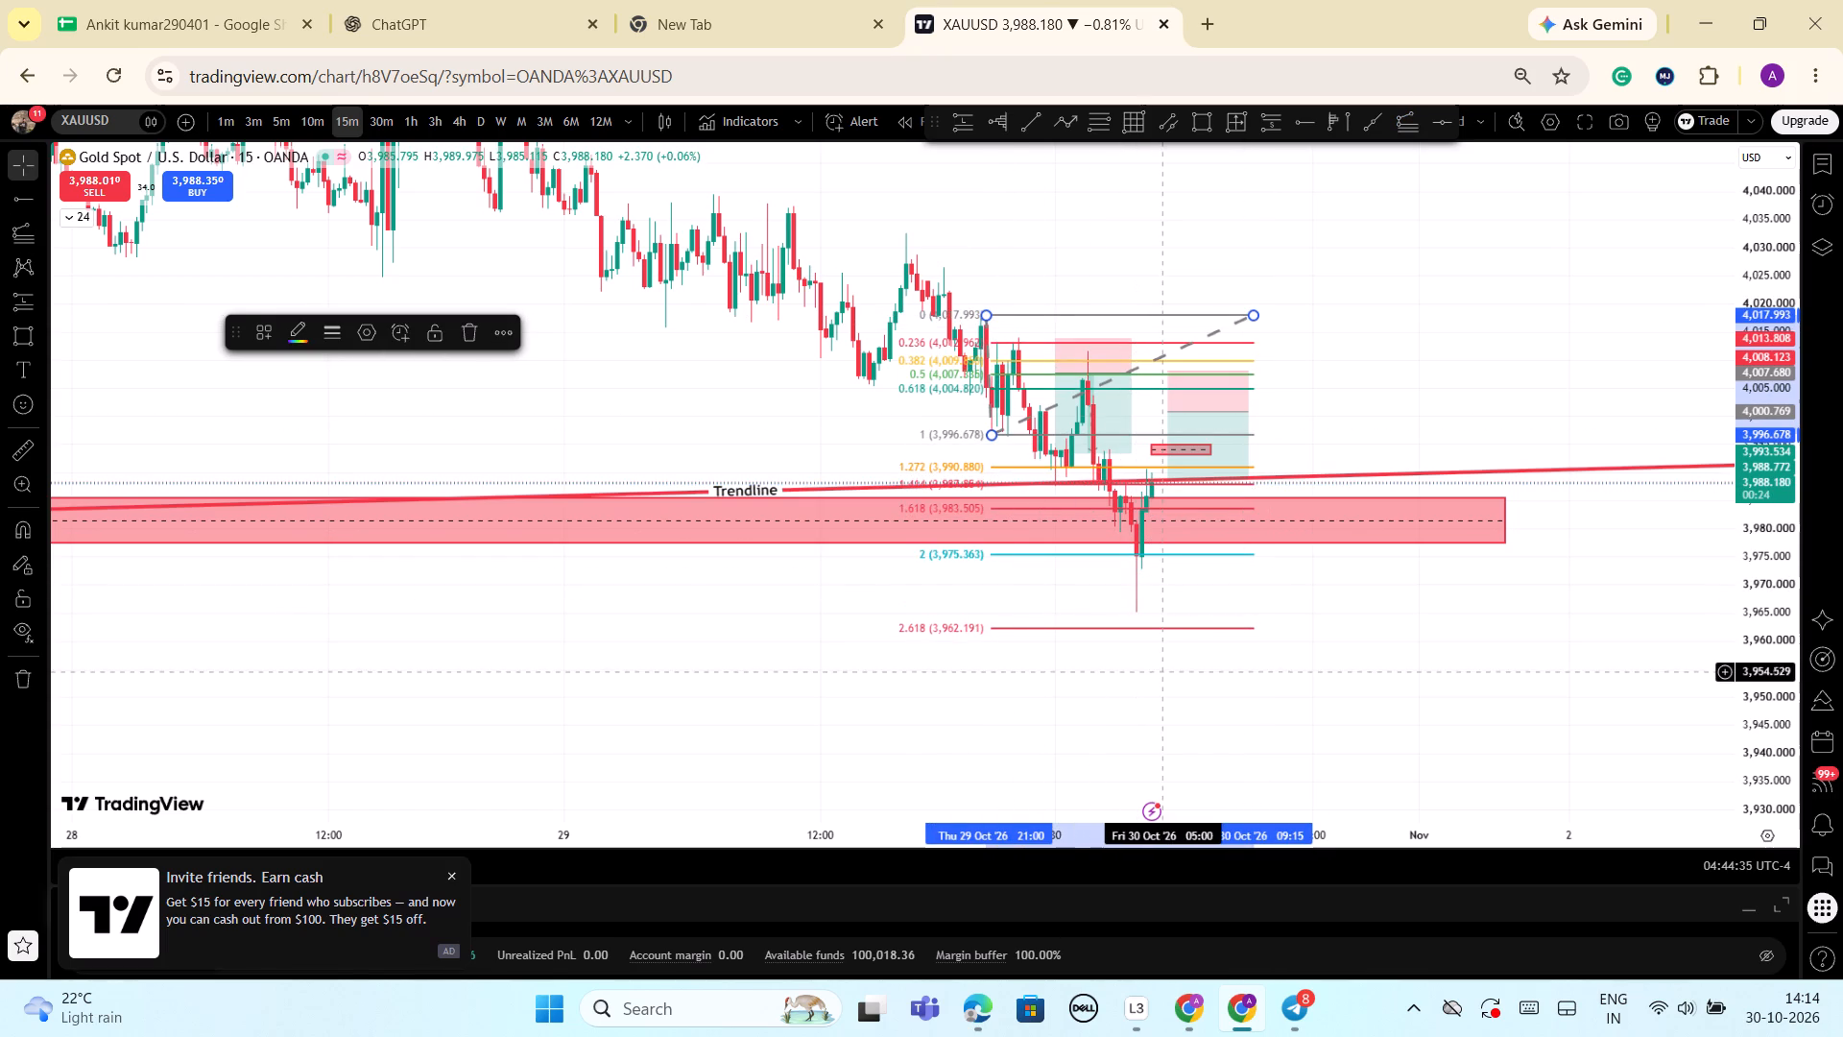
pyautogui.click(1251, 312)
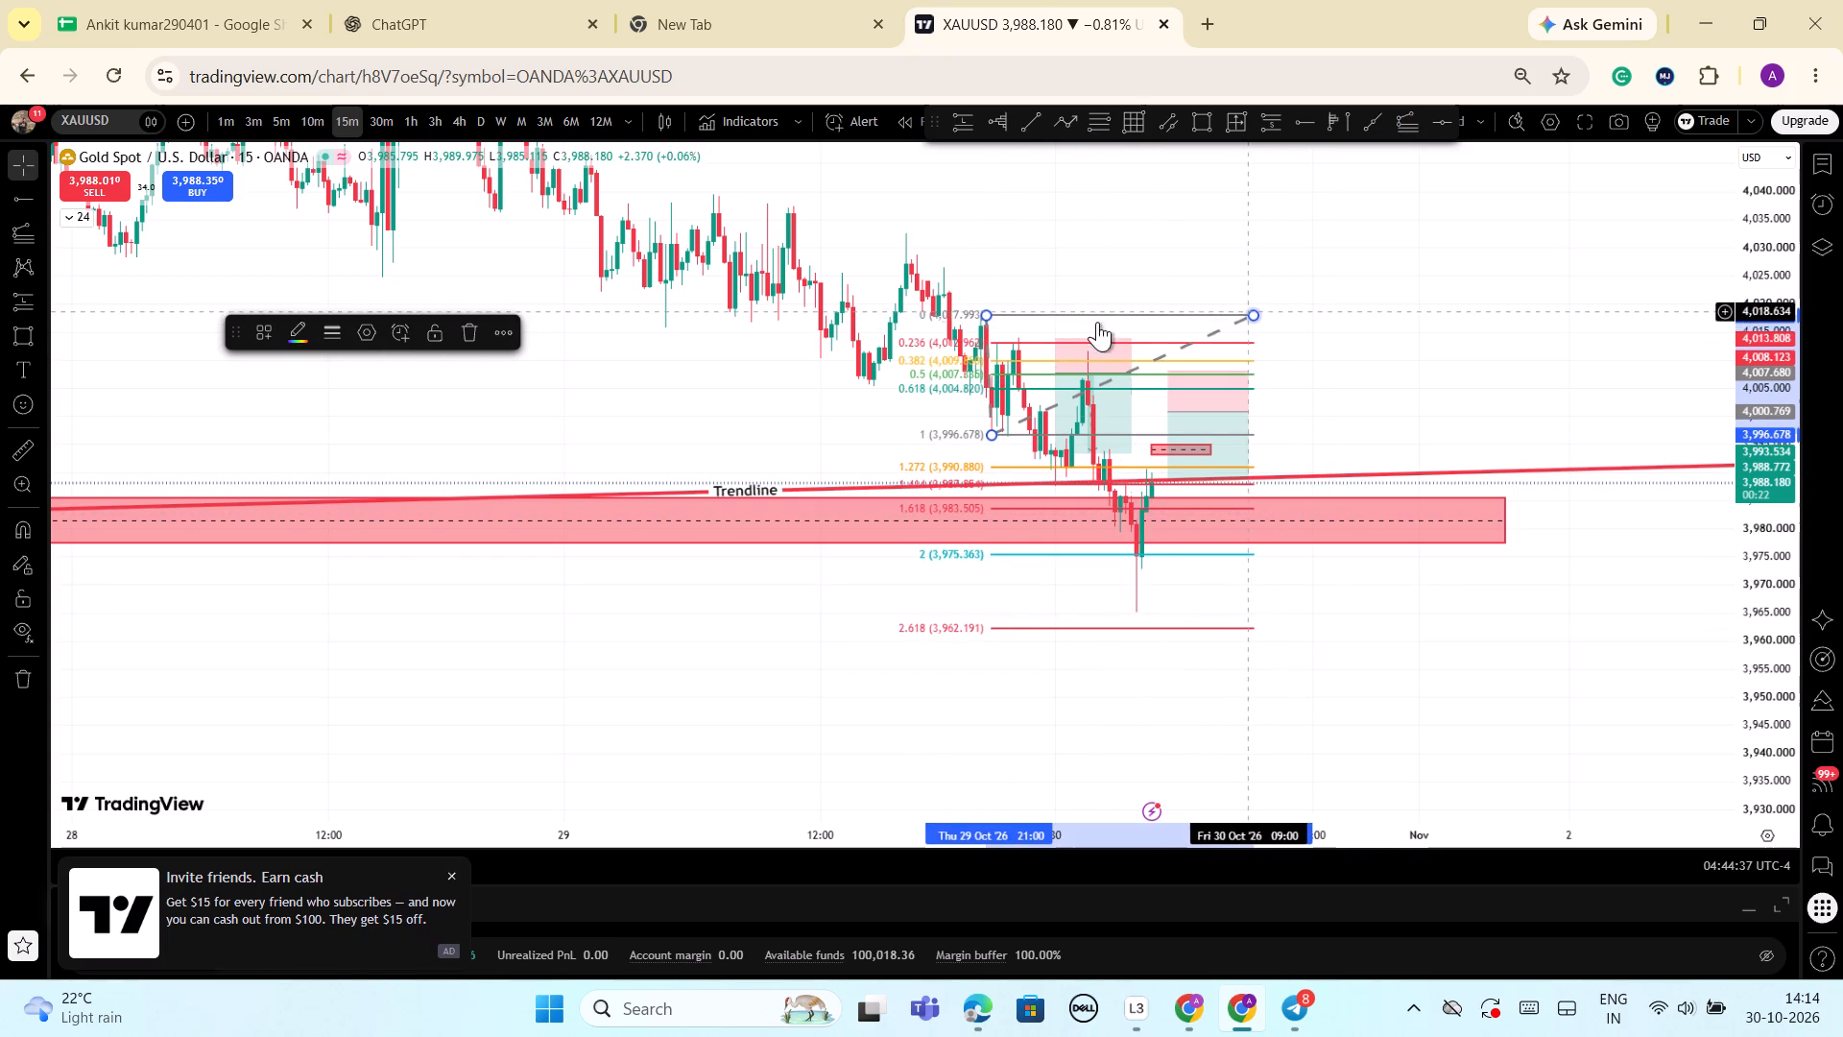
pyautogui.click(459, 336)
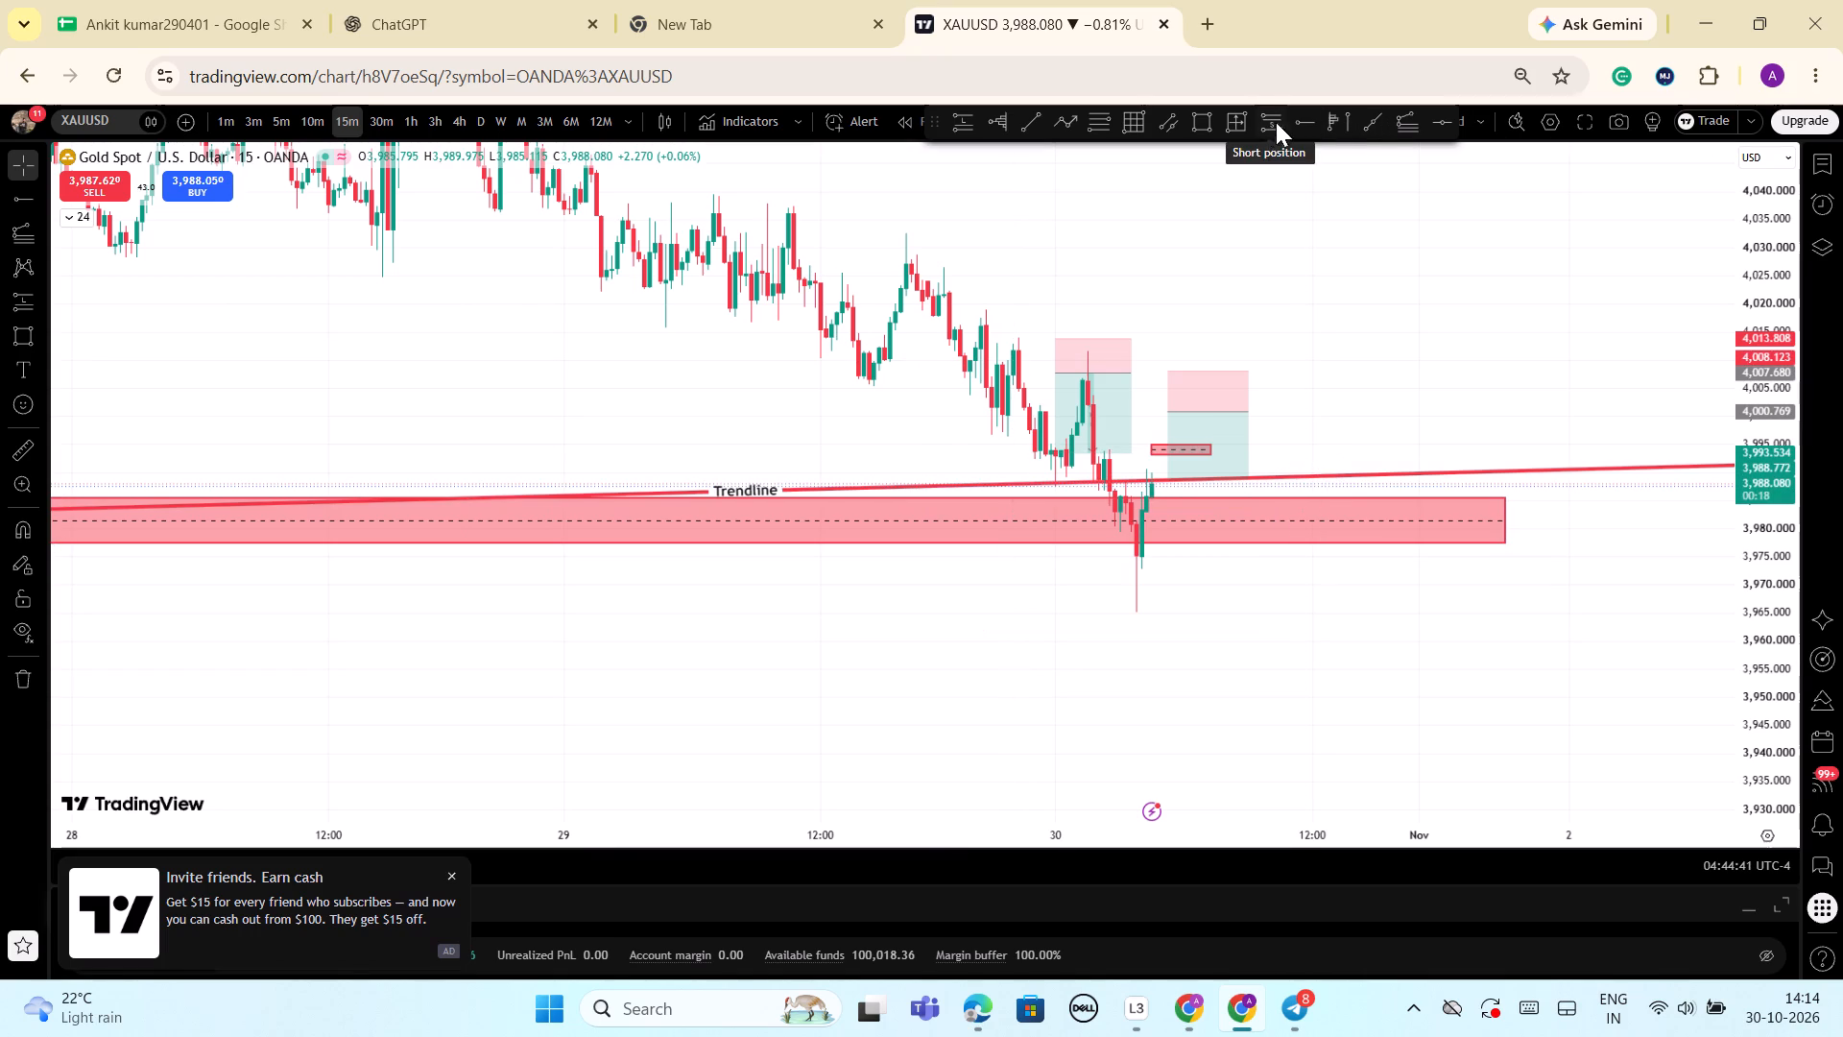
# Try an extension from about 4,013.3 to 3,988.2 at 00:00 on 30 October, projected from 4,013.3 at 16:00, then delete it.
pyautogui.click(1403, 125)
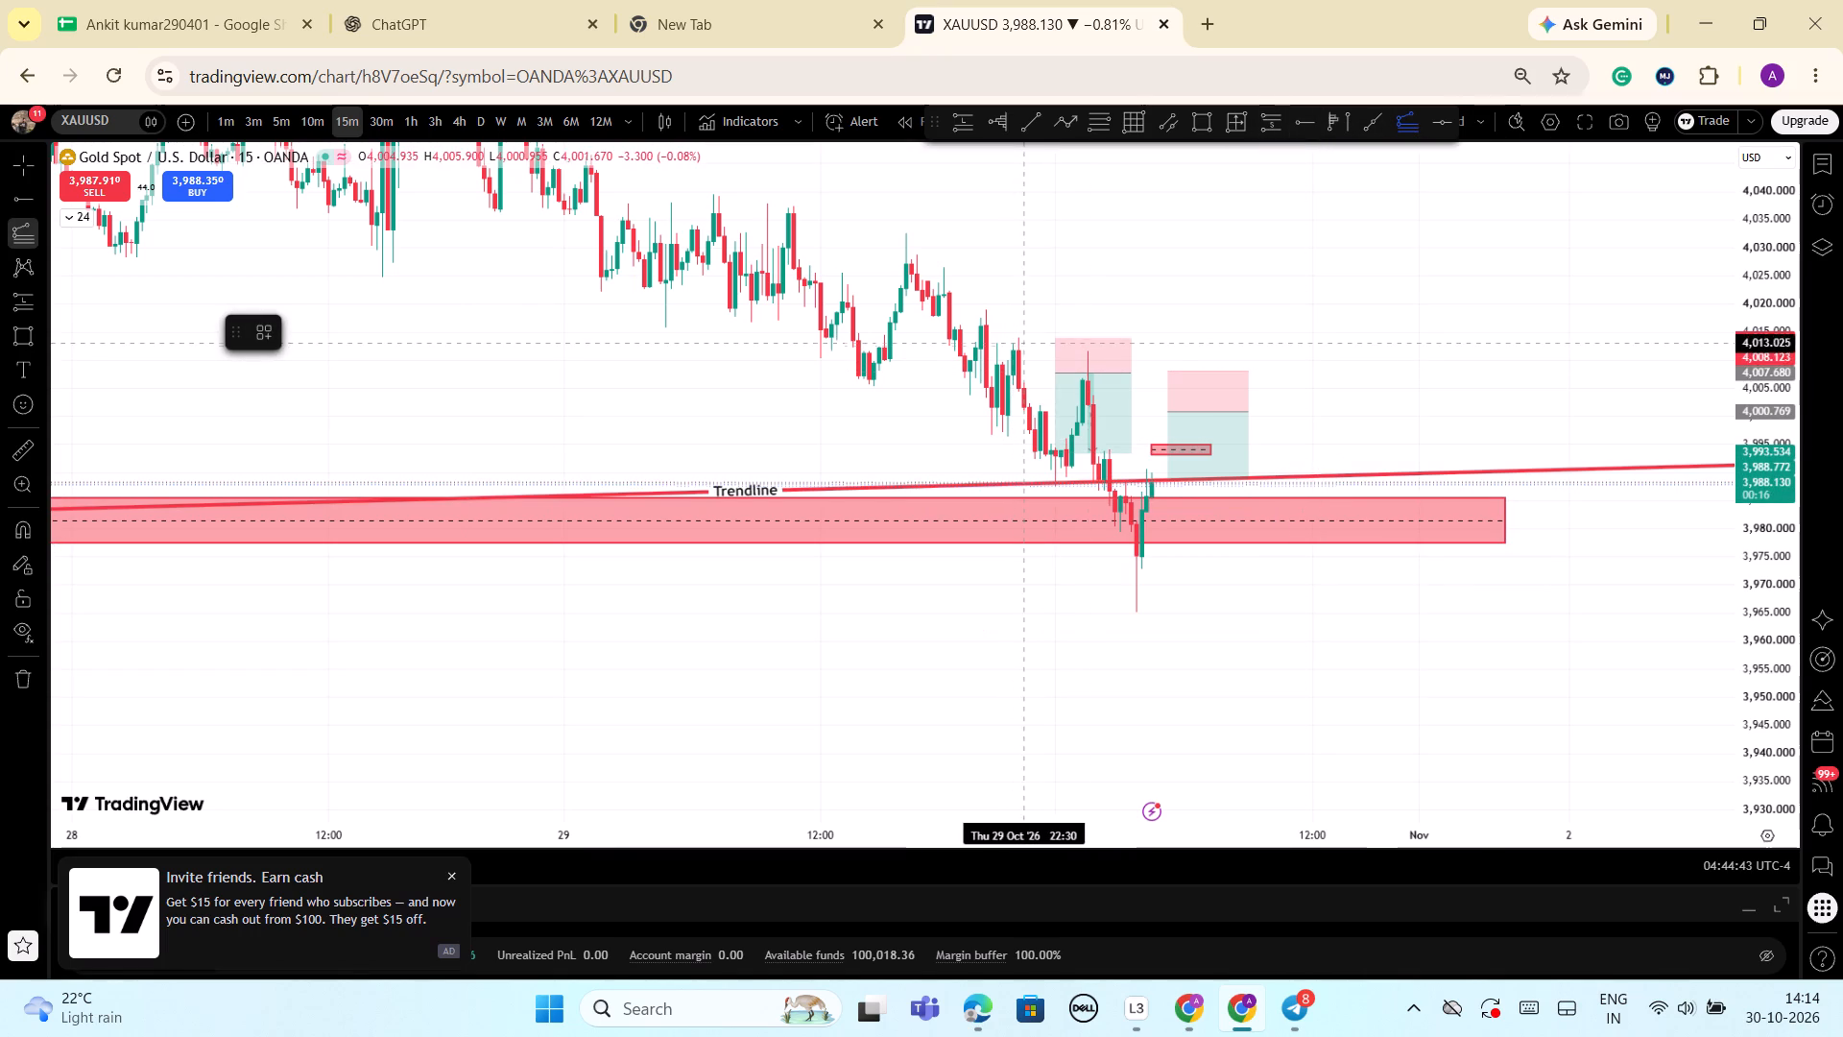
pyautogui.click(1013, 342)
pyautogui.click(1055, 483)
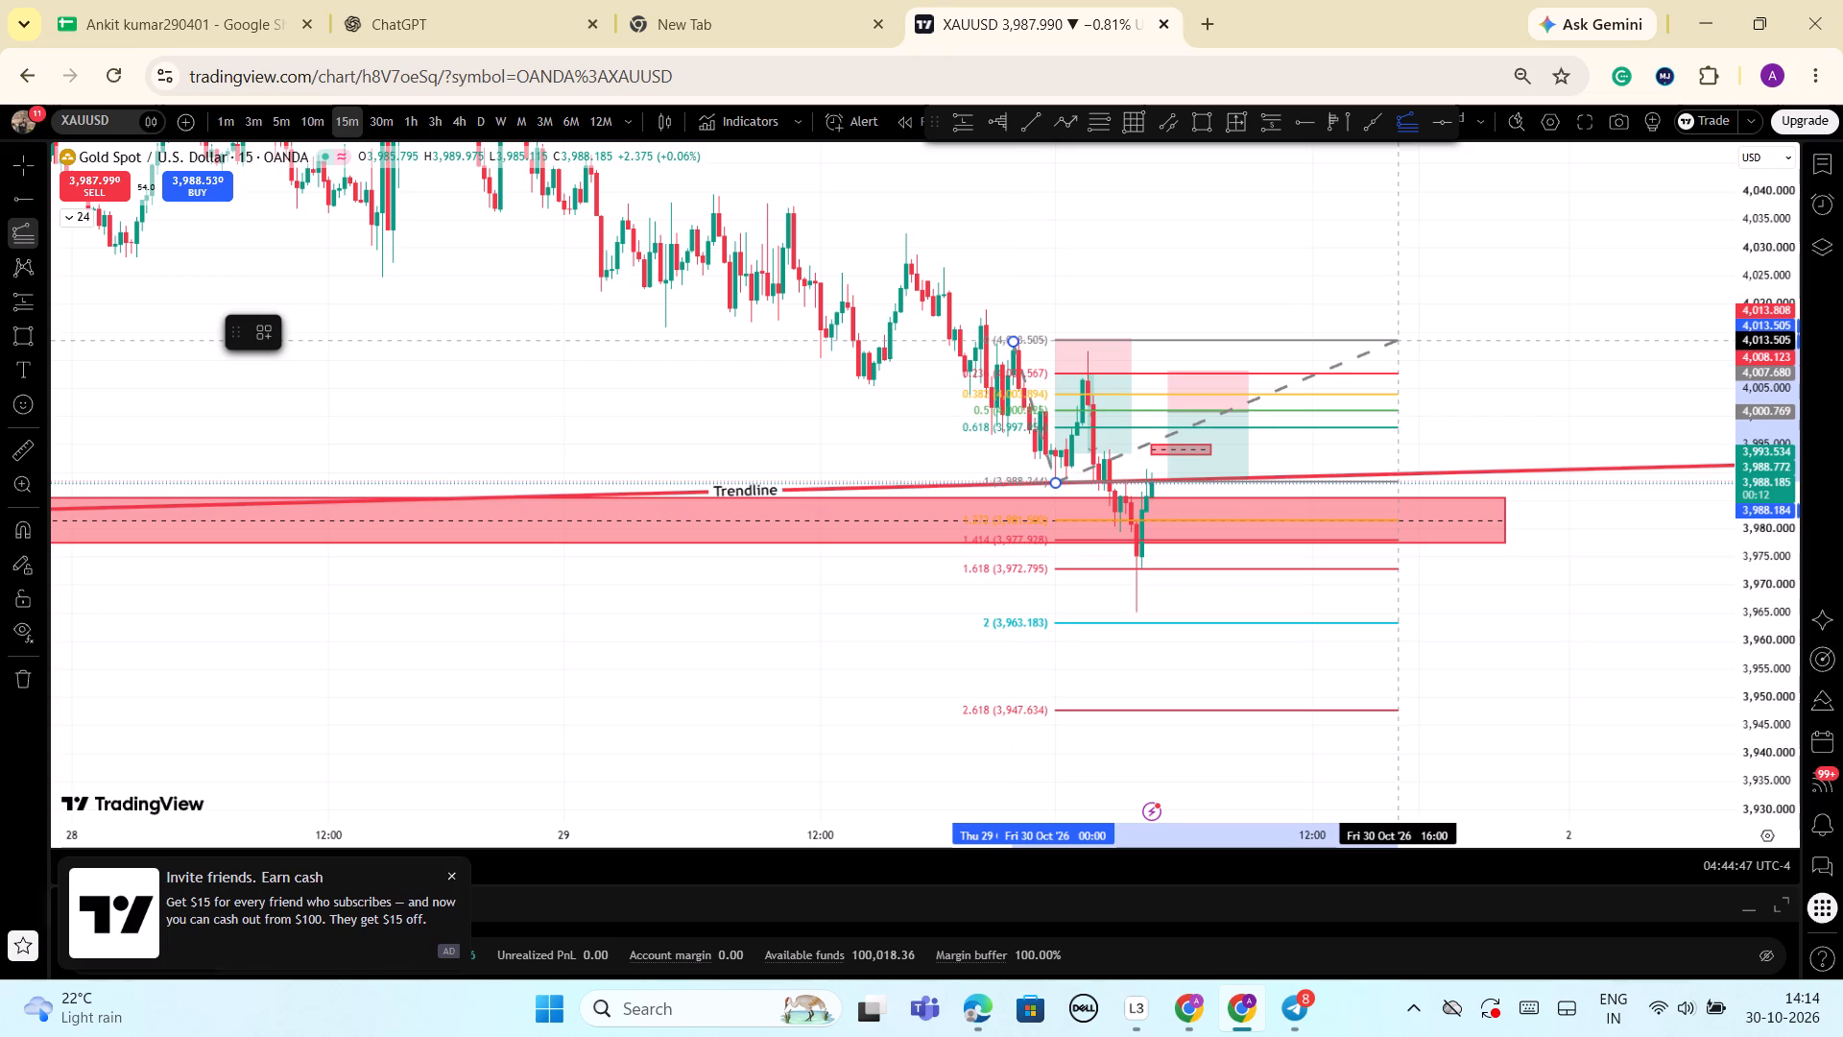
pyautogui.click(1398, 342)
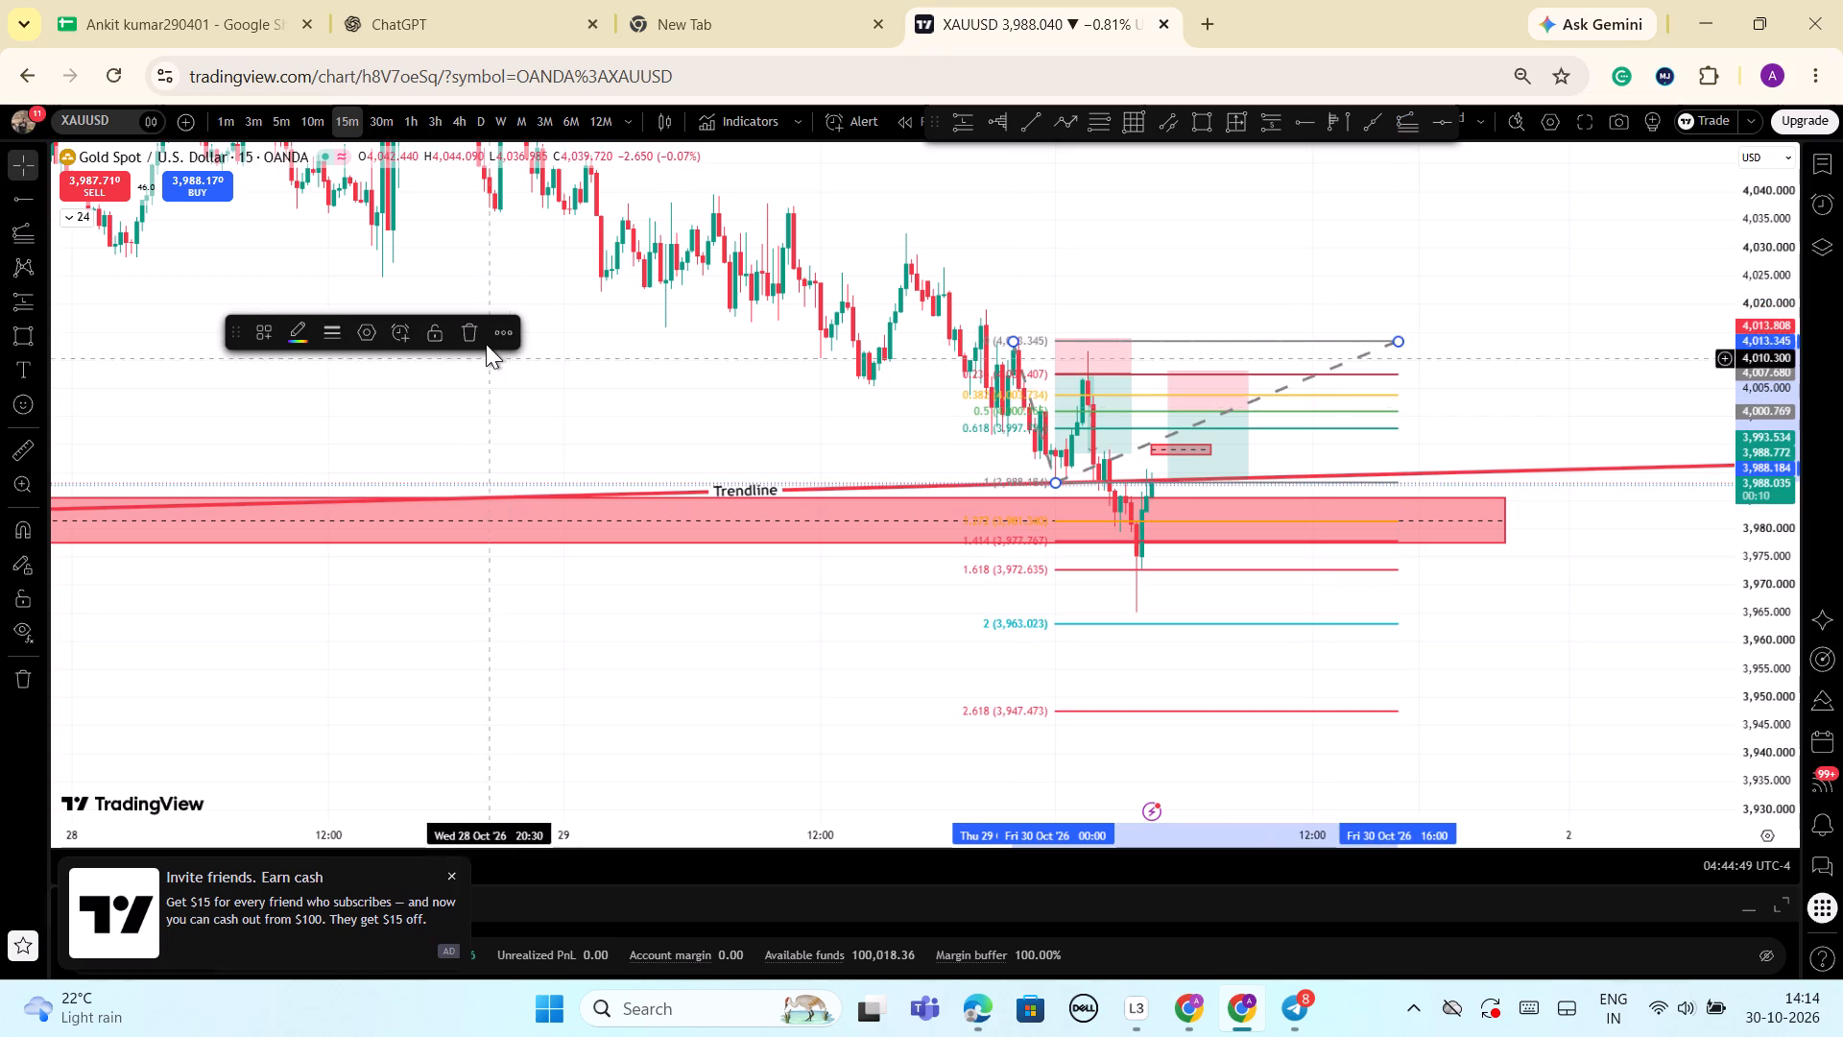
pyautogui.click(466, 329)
# Draw a trend-based Fibonacci extension from the 30 October high near 4,011.3 to 3,965.3 at 03:45, projected from about 4,011.1 at 15:45.
pyautogui.scroll(3, 1462, 549)
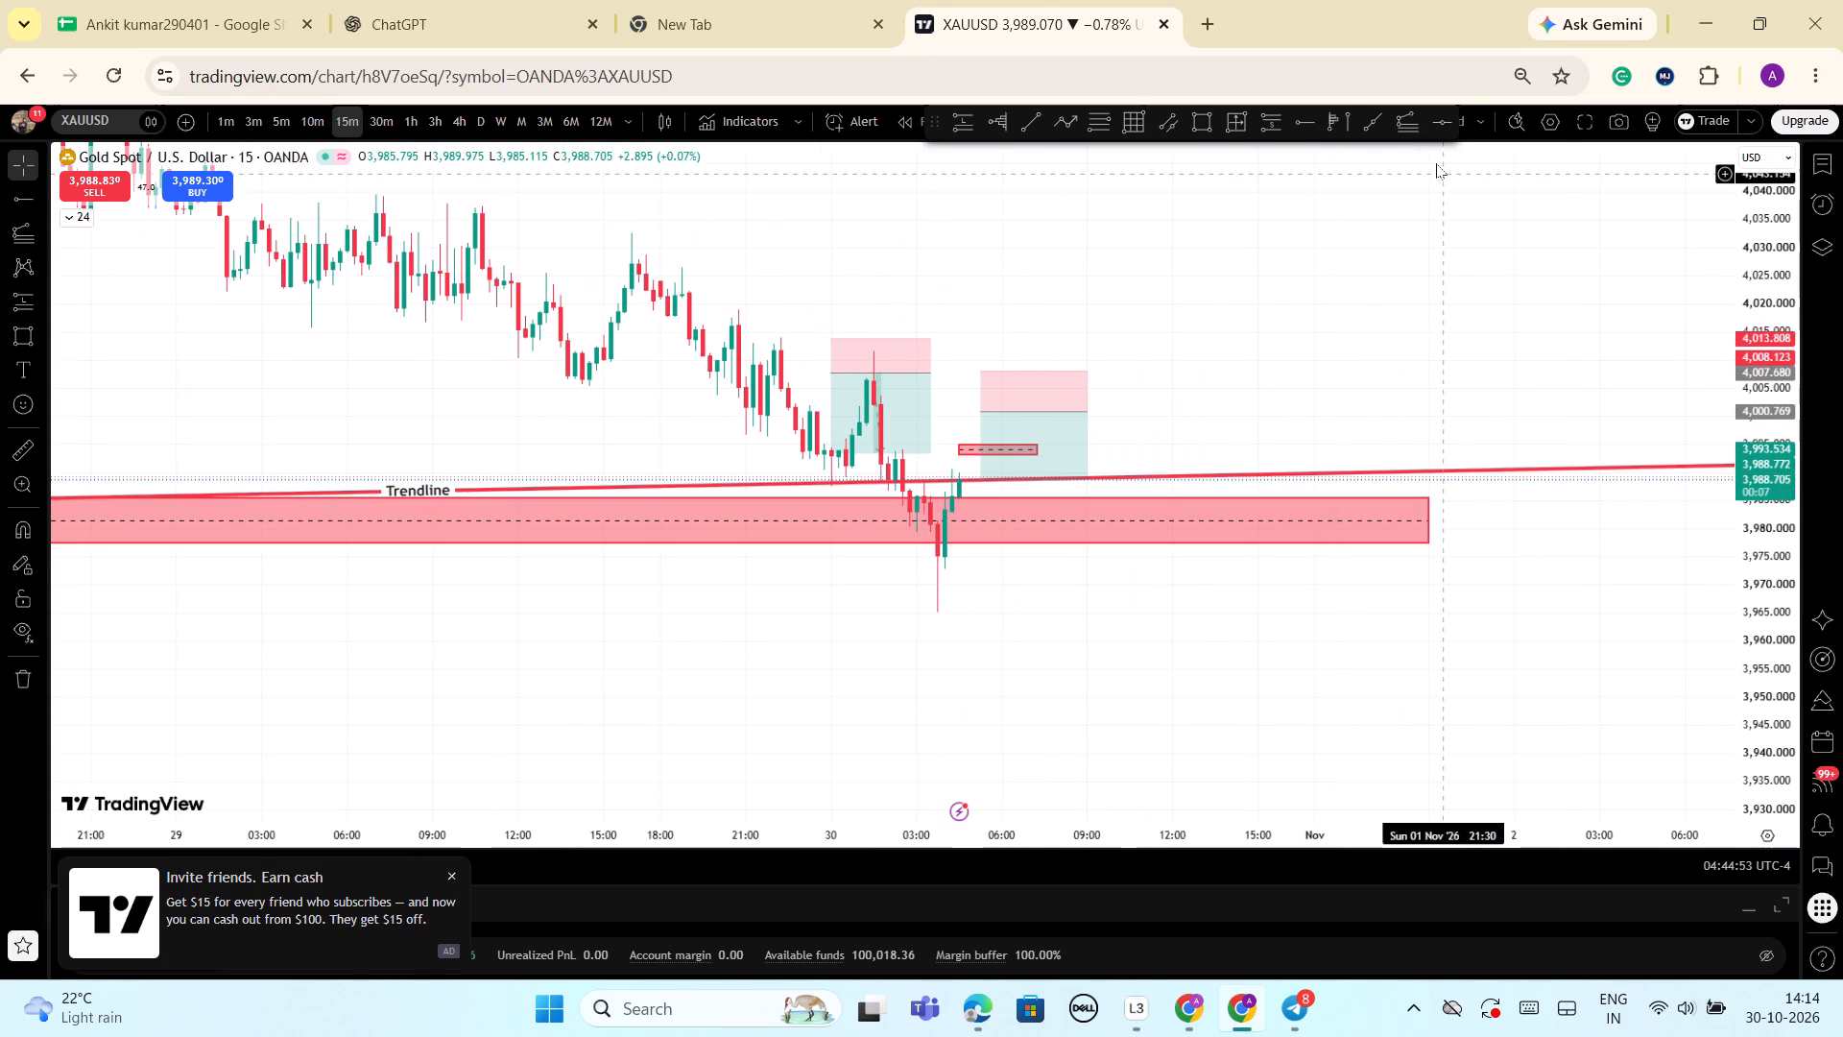
pyautogui.click(1401, 128)
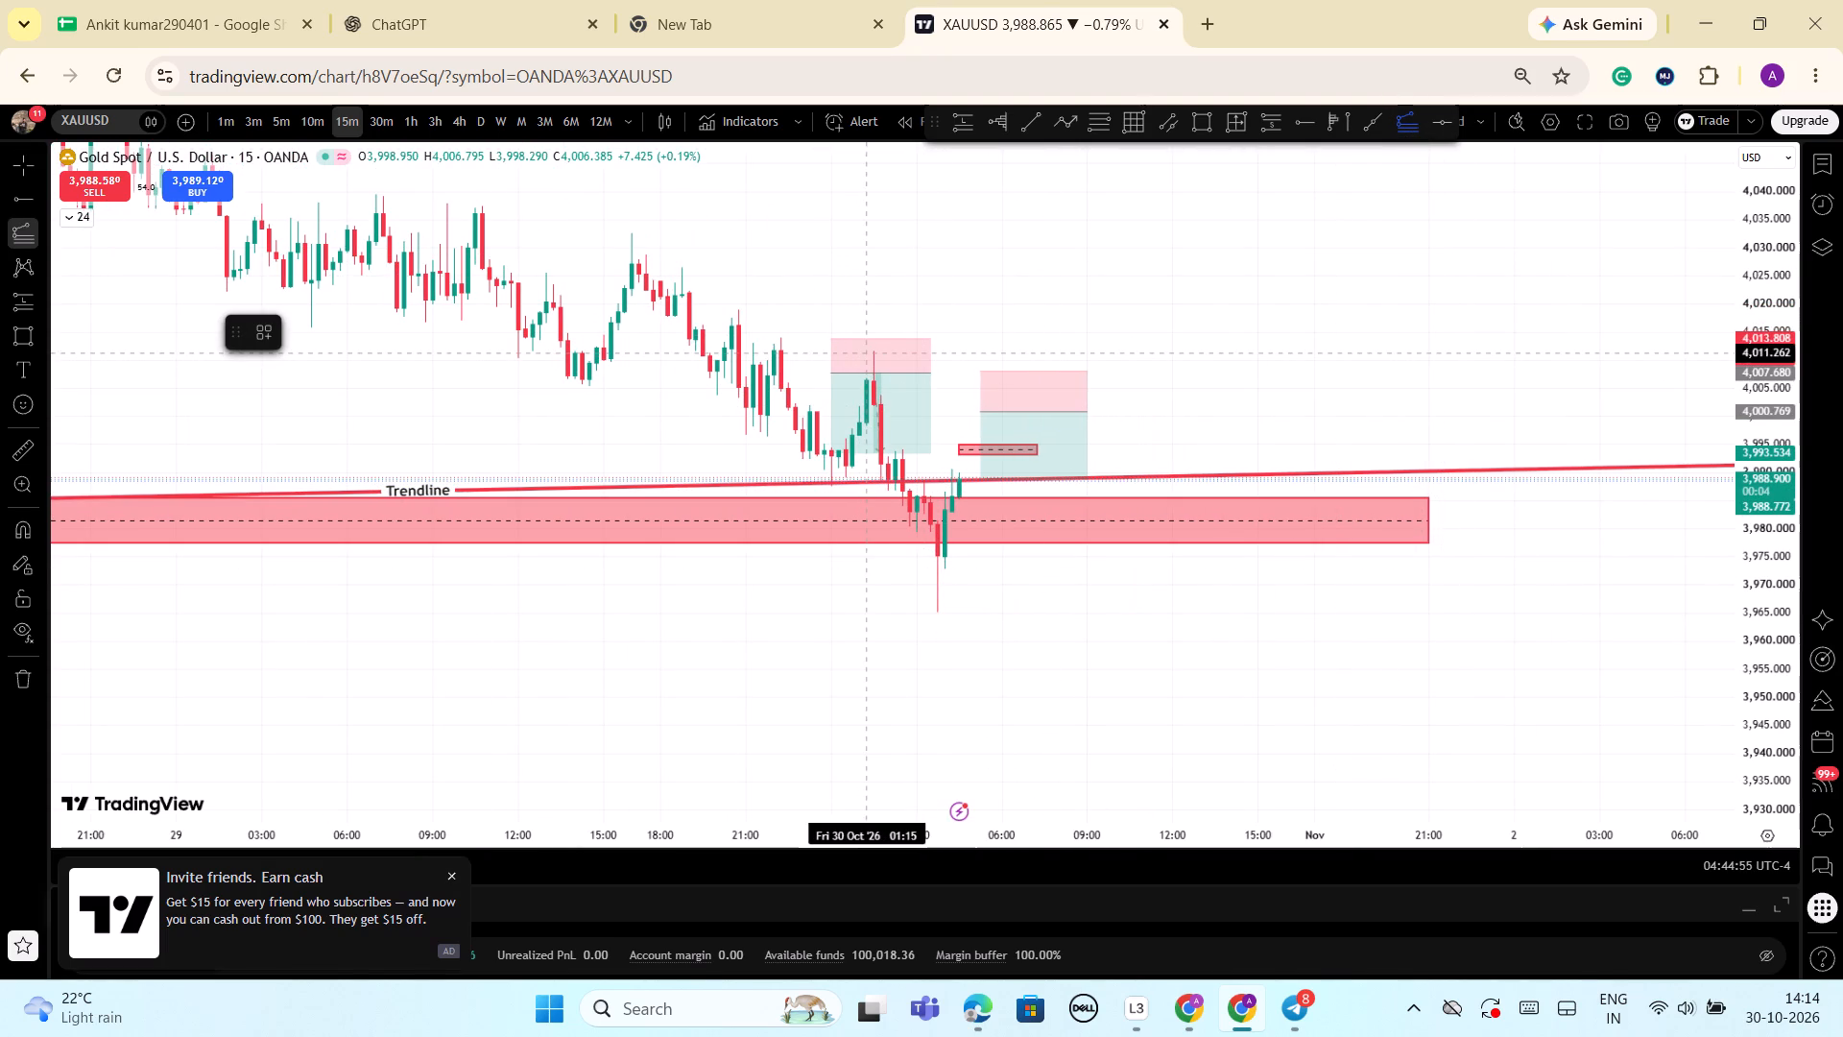
pyautogui.click(872, 353)
pyautogui.click(936, 612)
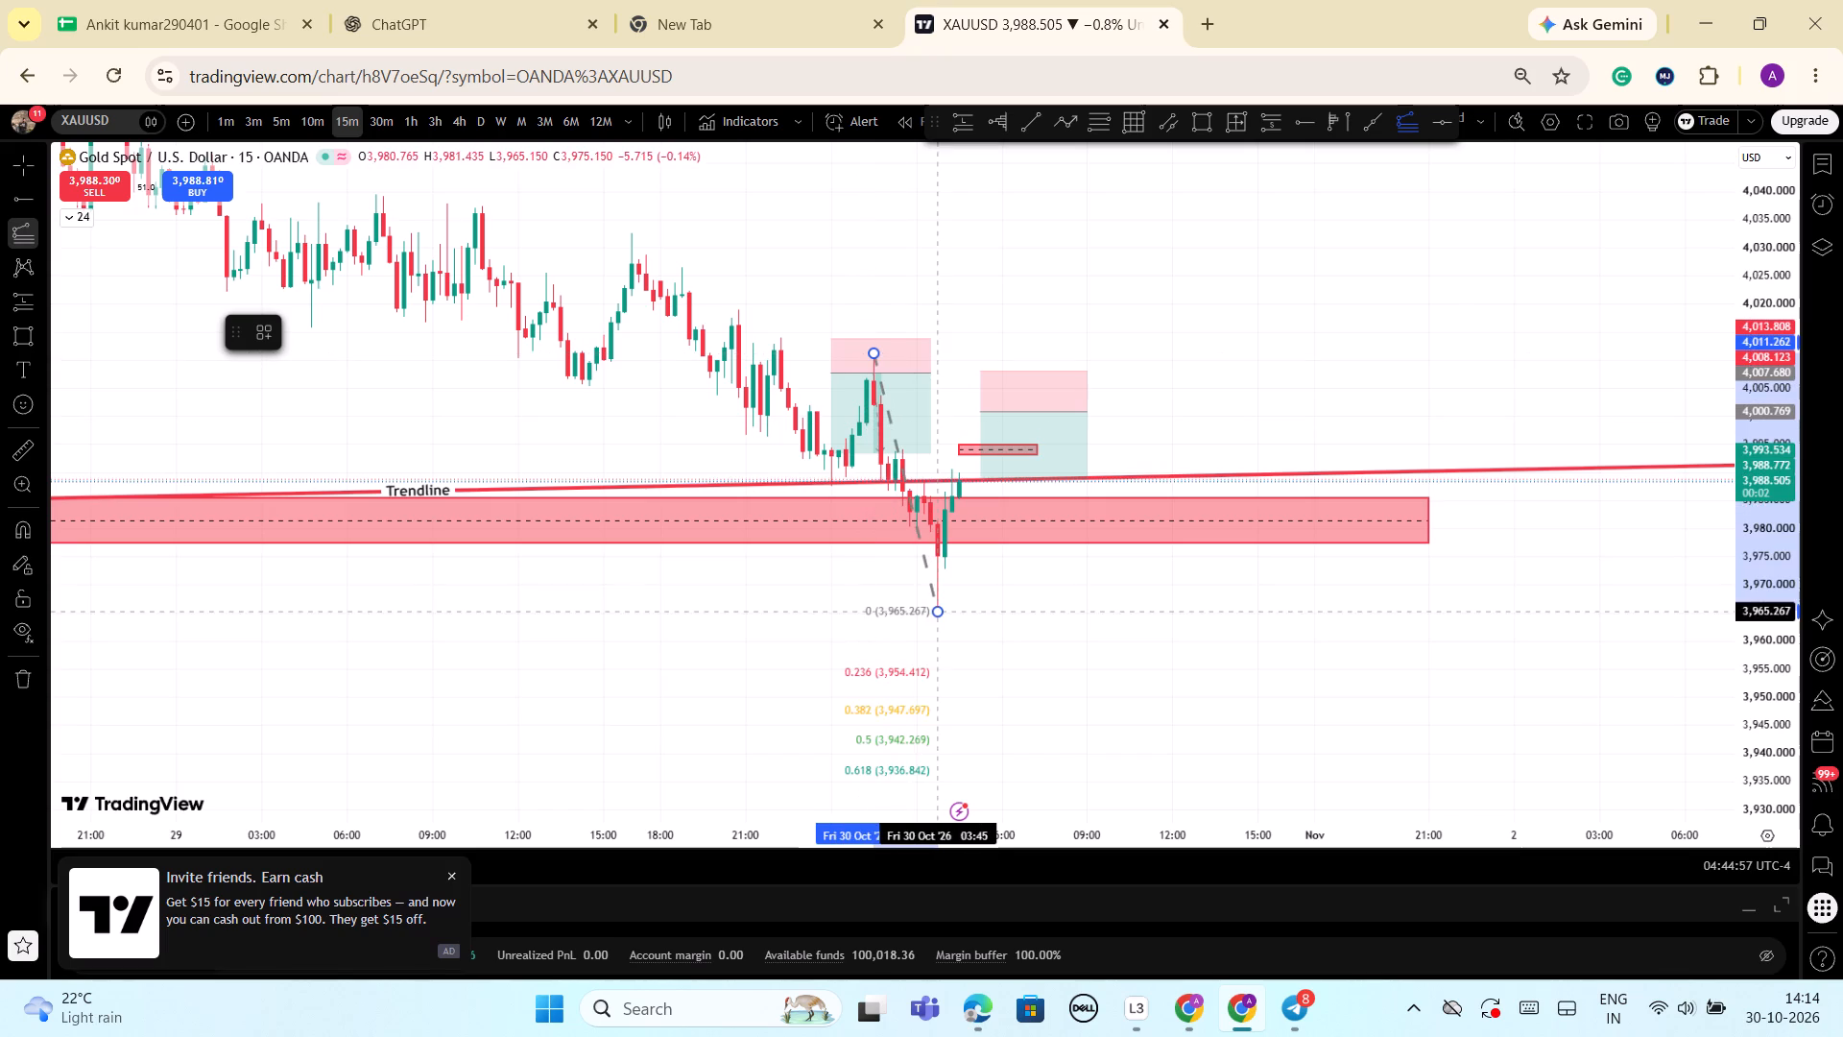
pyautogui.click(1281, 354)
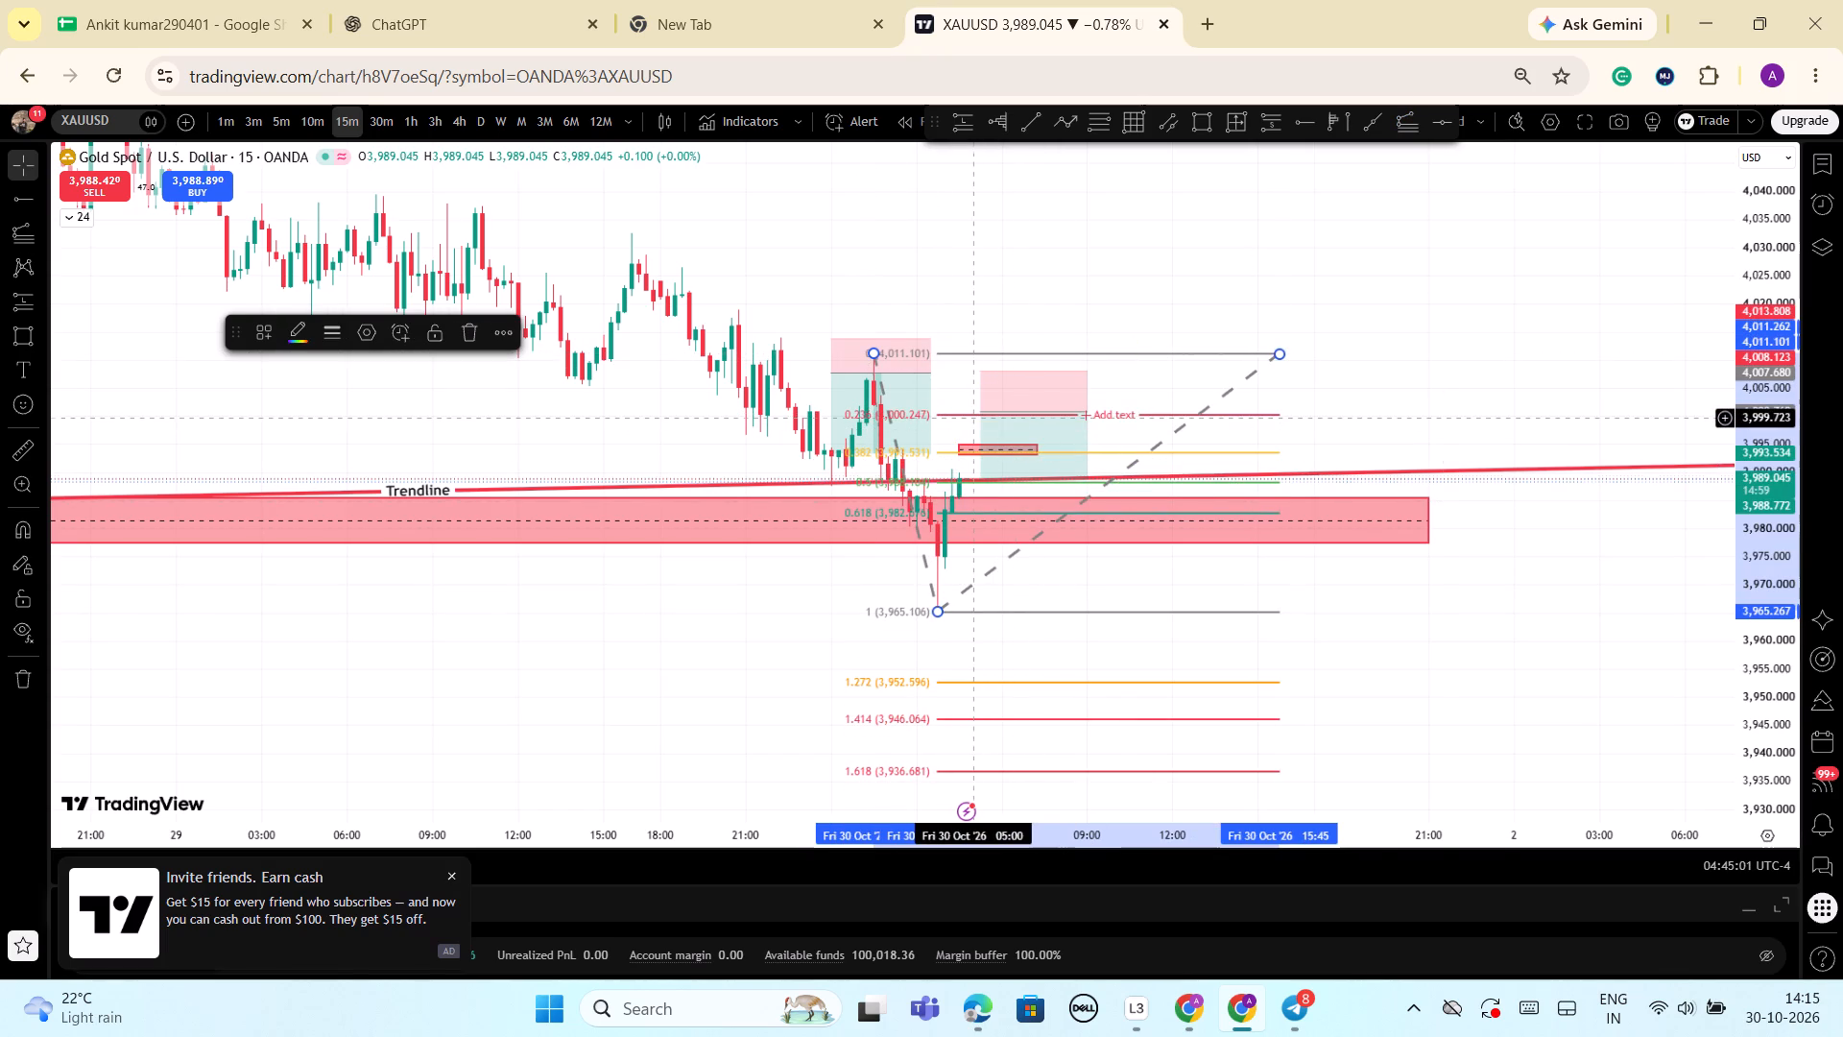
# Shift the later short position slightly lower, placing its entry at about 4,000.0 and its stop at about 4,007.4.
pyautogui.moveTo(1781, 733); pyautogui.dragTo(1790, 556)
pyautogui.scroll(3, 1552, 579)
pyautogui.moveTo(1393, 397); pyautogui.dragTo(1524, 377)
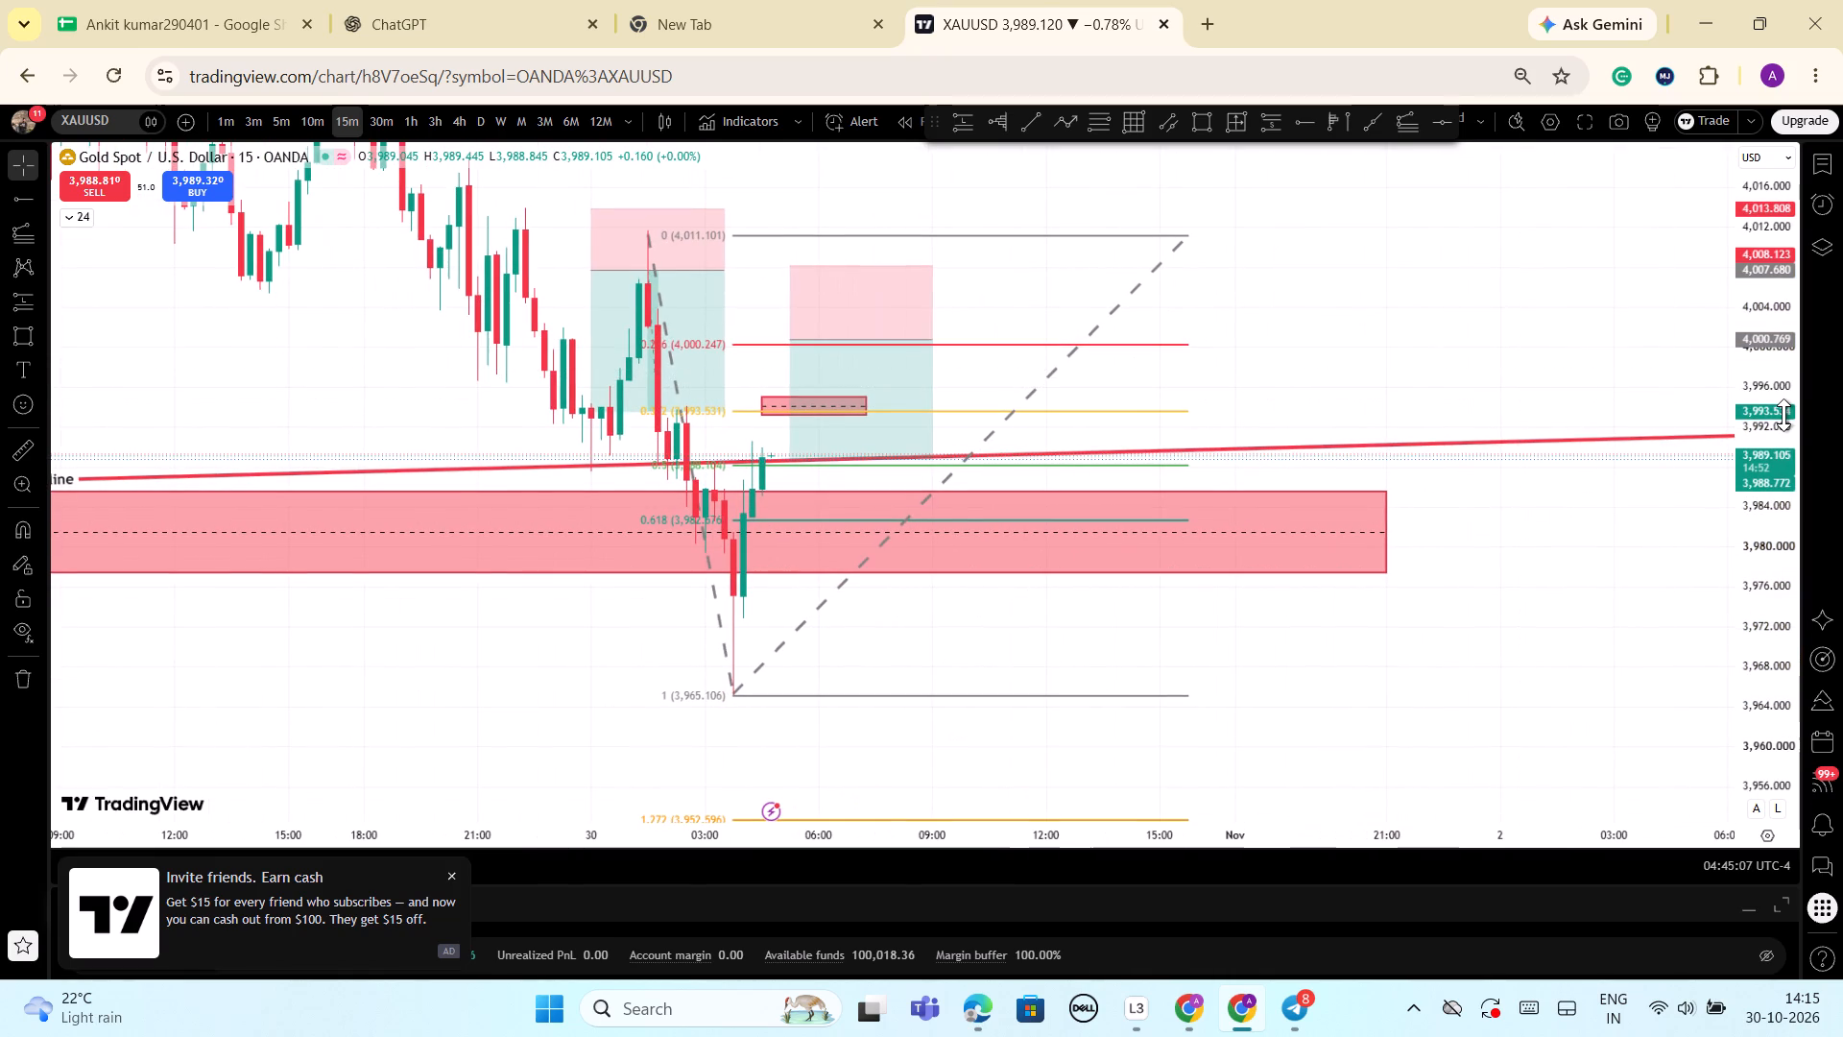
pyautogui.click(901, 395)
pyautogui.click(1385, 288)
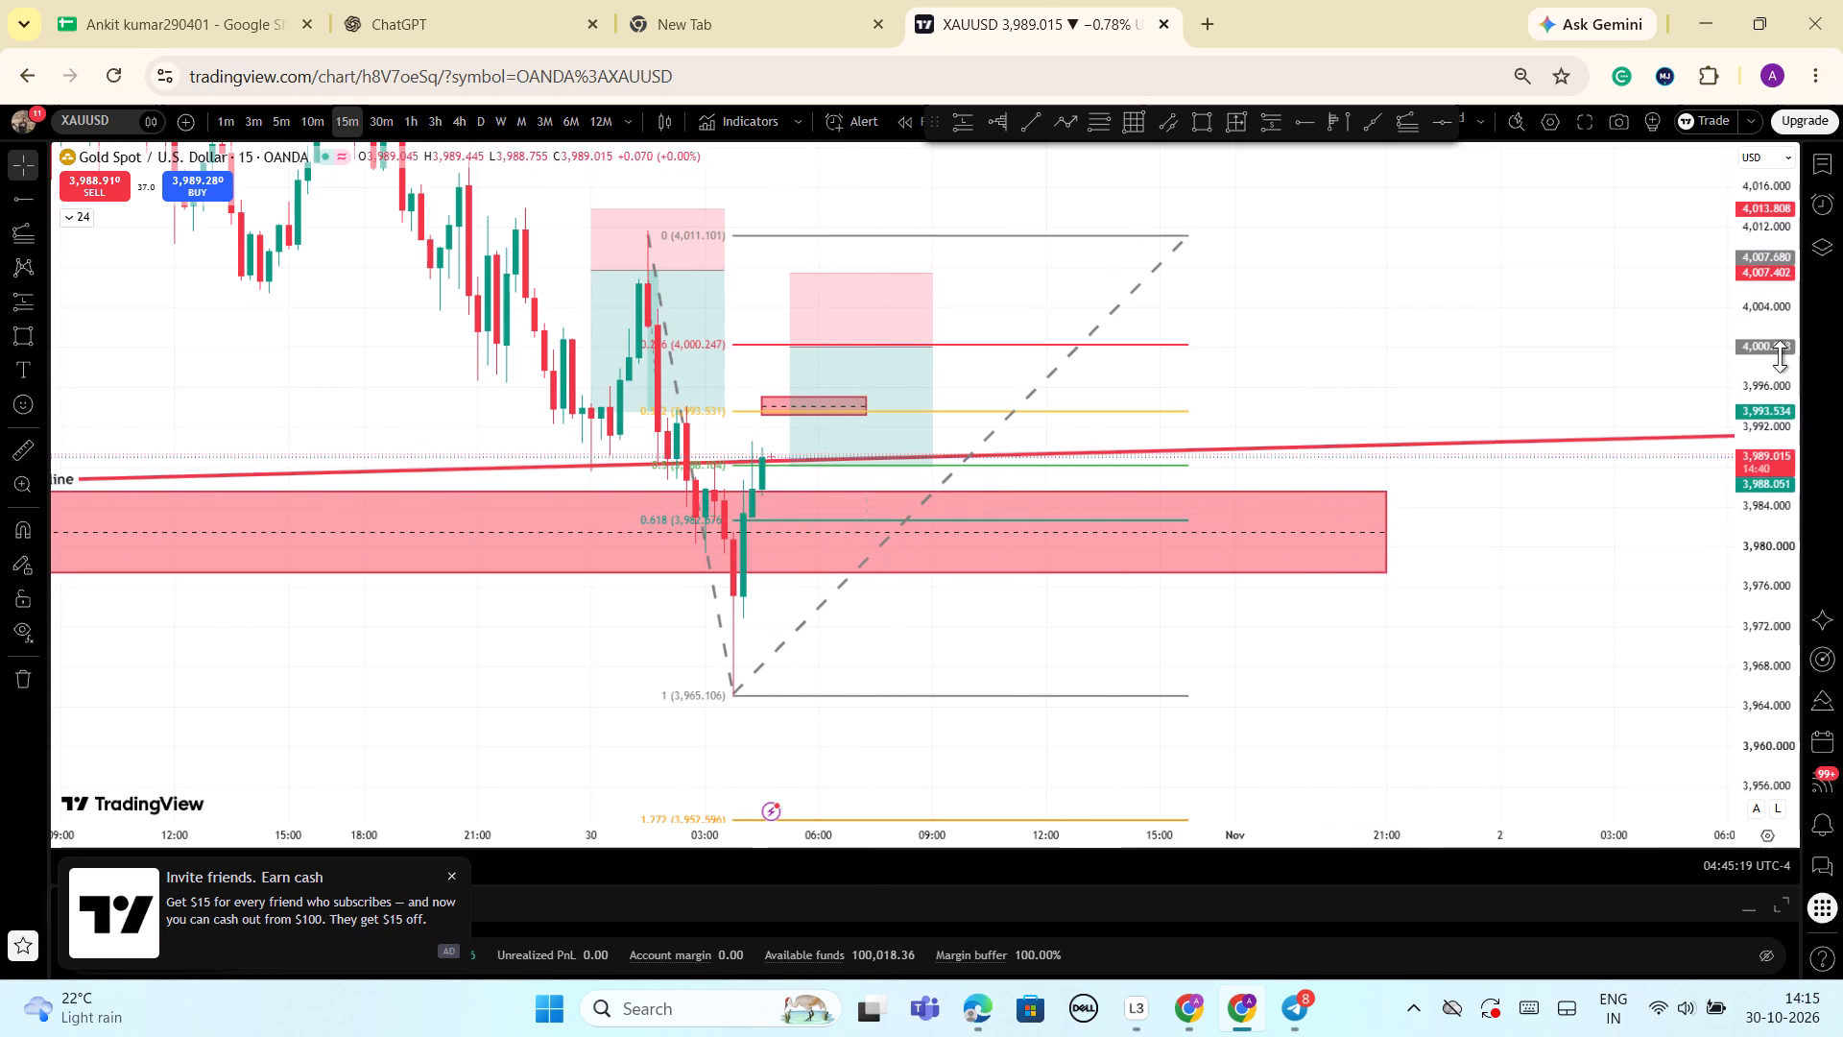
# Delete the large red zone rectangle between about 3,977.4 and 3,985.5.
pyautogui.moveTo(1772, 293); pyautogui.dragTo(1782, 342)
pyautogui.scroll(-1, 1662, 423)
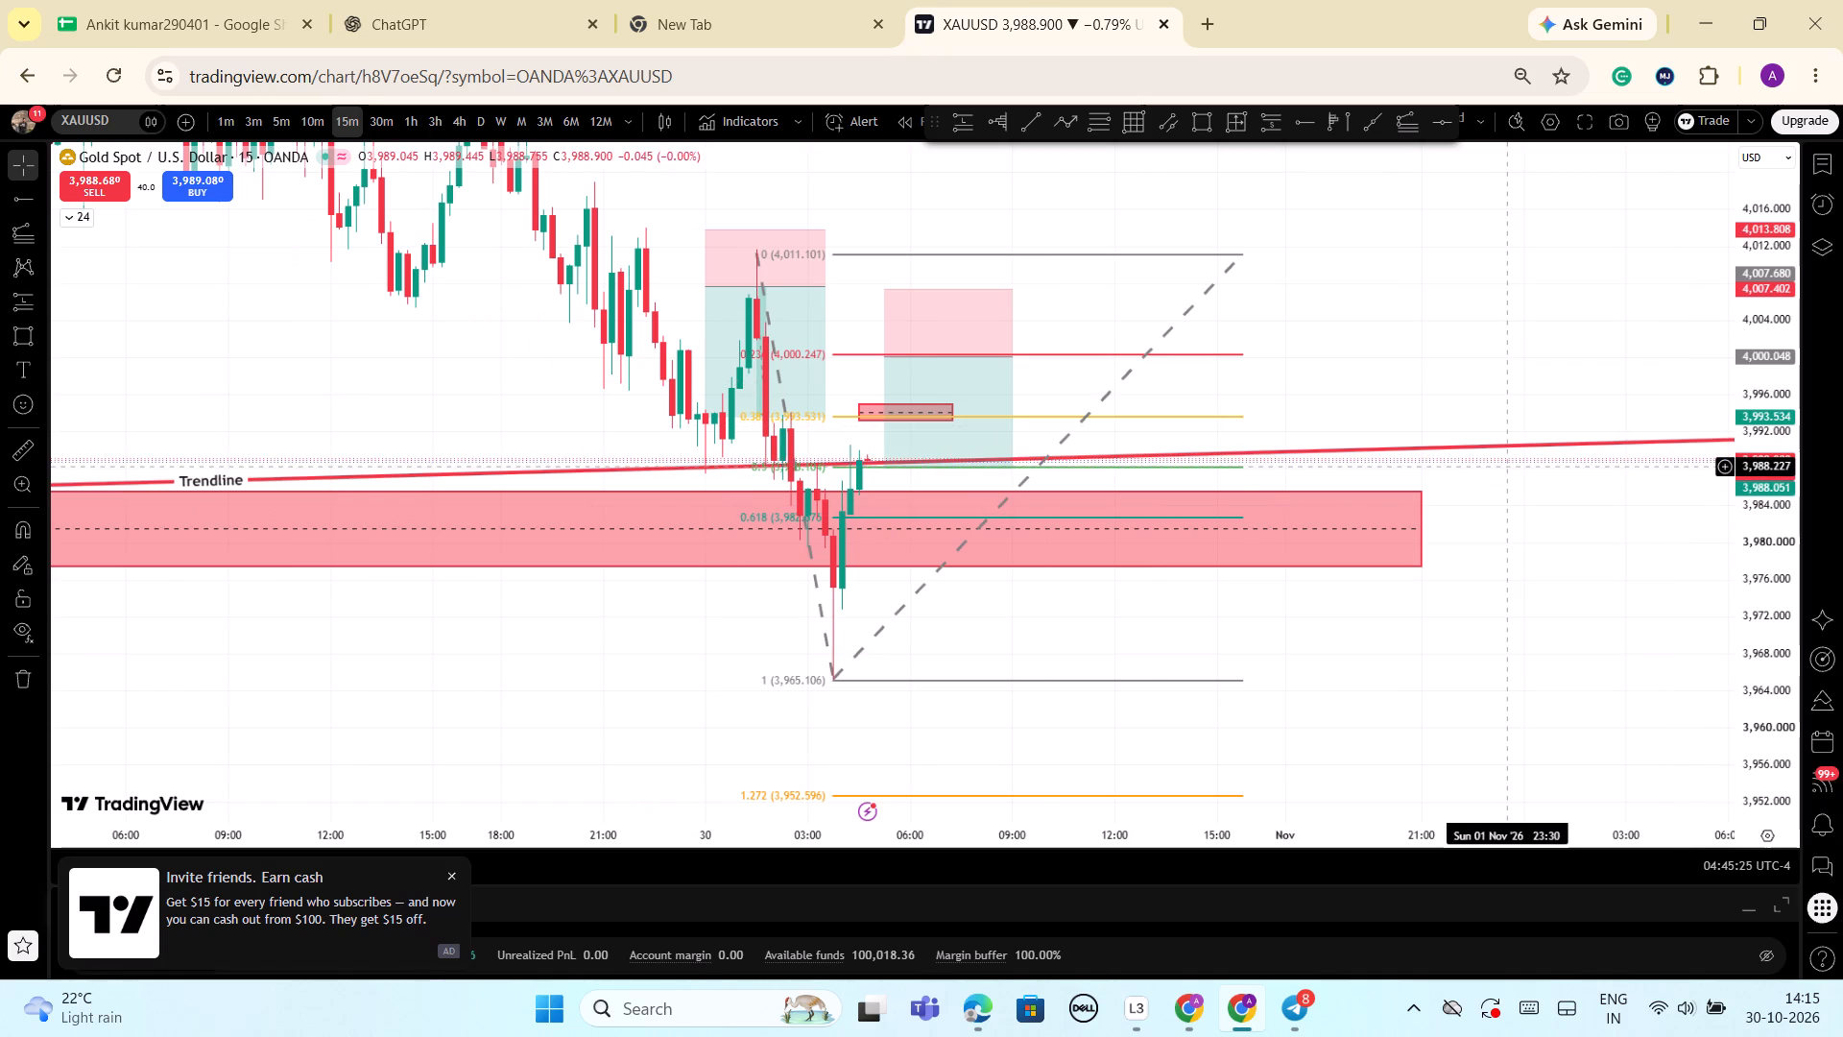
pyautogui.scroll(2, 1506, 484)
pyautogui.moveTo(1759, 774); pyautogui.dragTo(1763, 752)
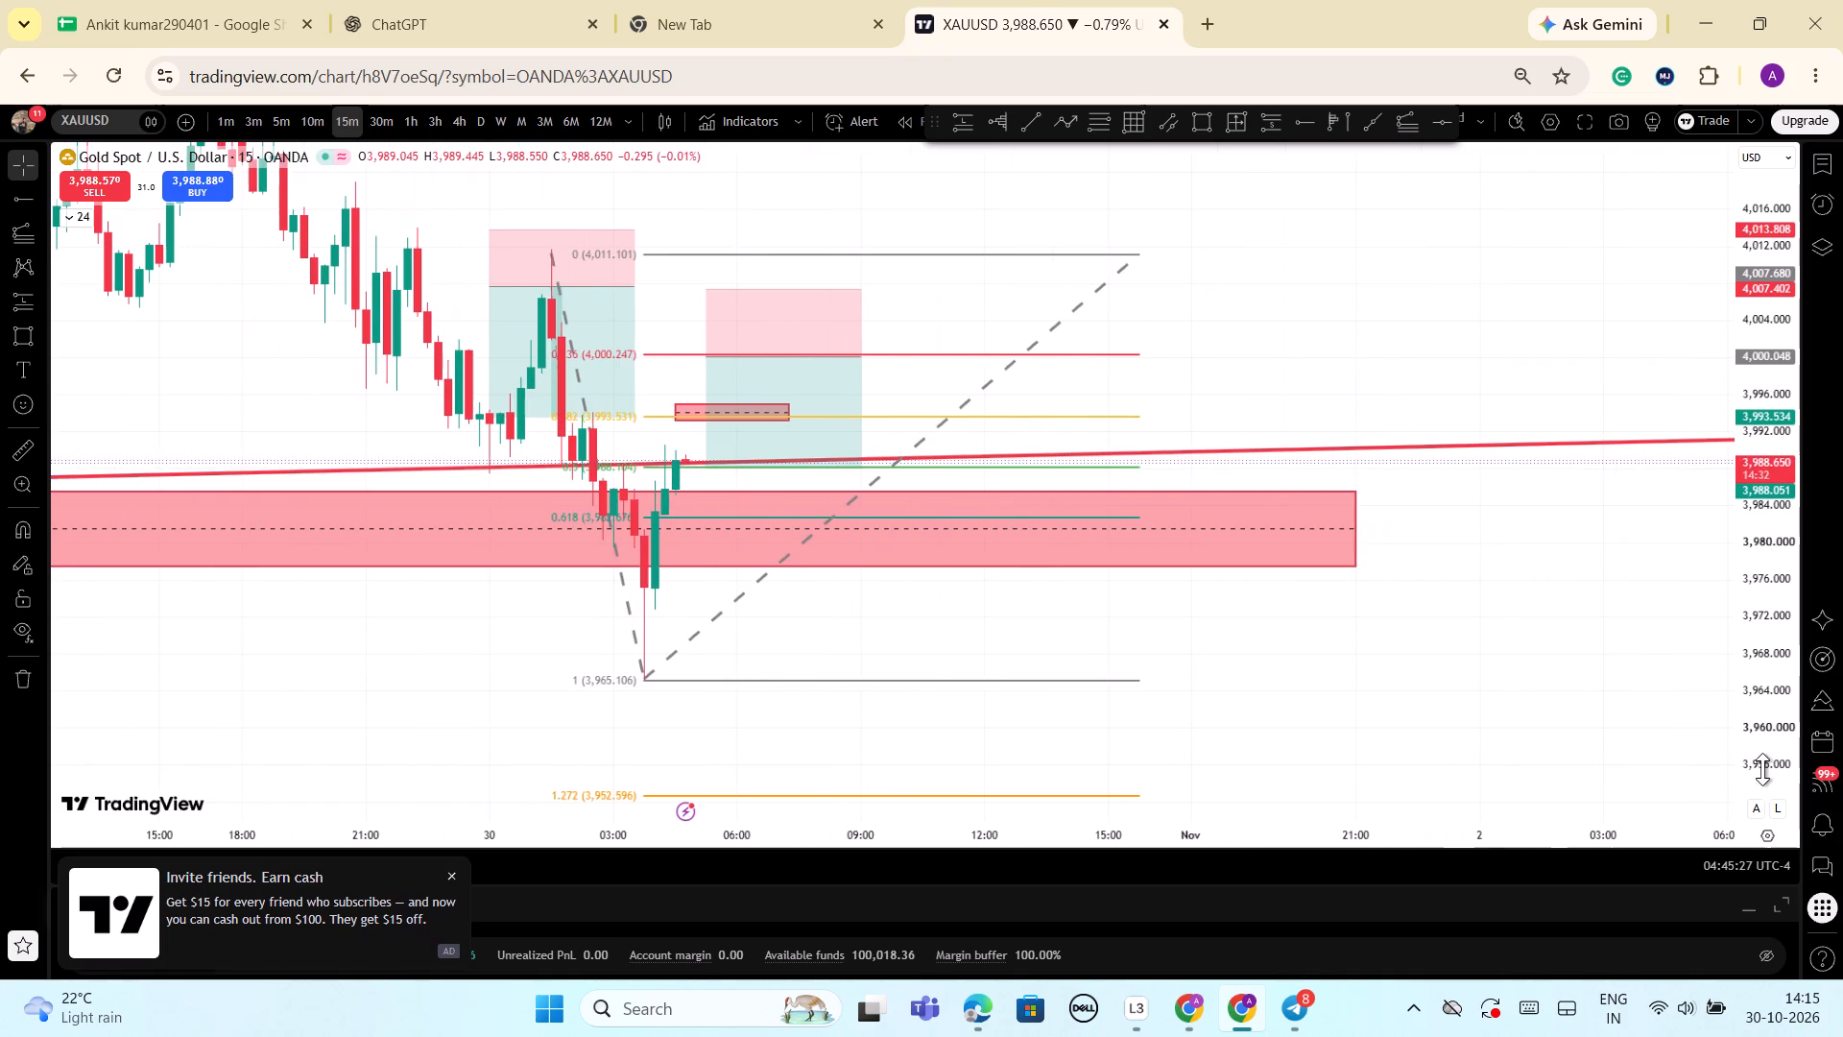
pyautogui.click(1356, 529)
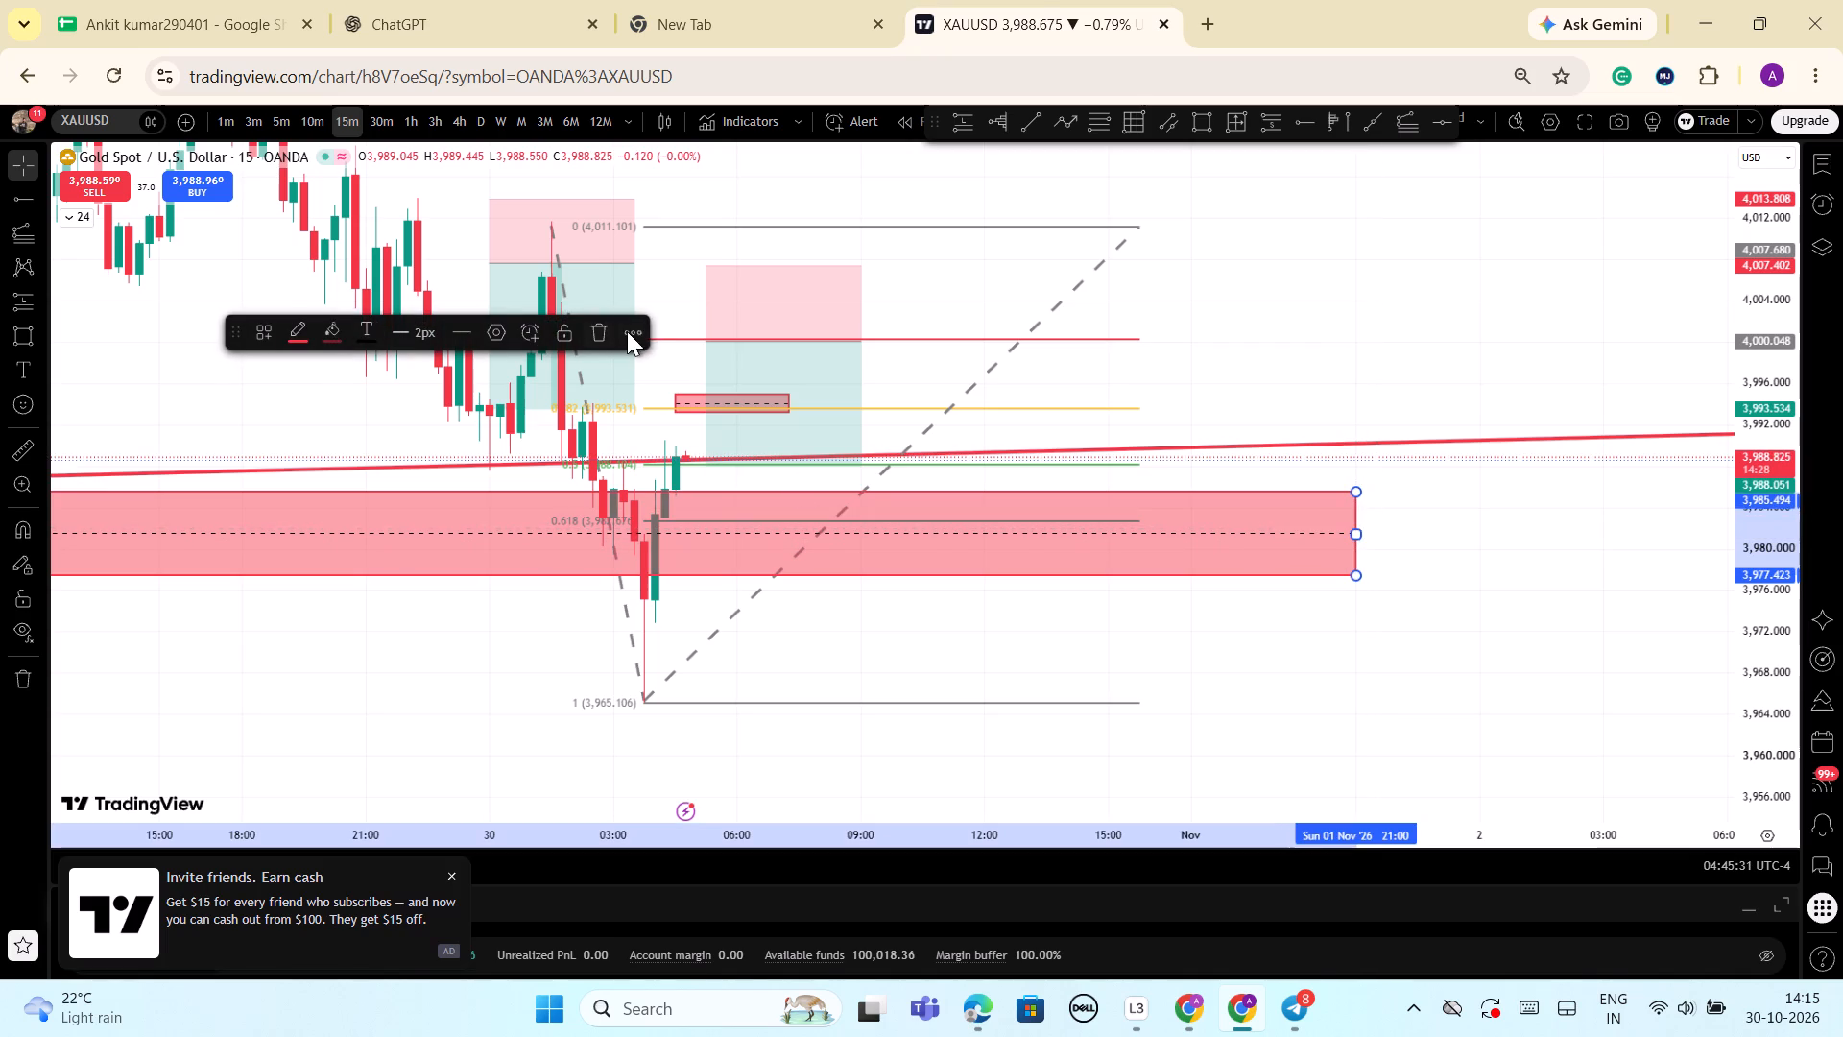
pyautogui.click(598, 334)
# Delete the later short position and the small red rectangle between about 3,993.2 and 3,995.0 that overlaps it.
pyautogui.scroll(2, 1215, 584)
pyautogui.moveTo(1185, 643); pyautogui.dragTo(1266, 651)
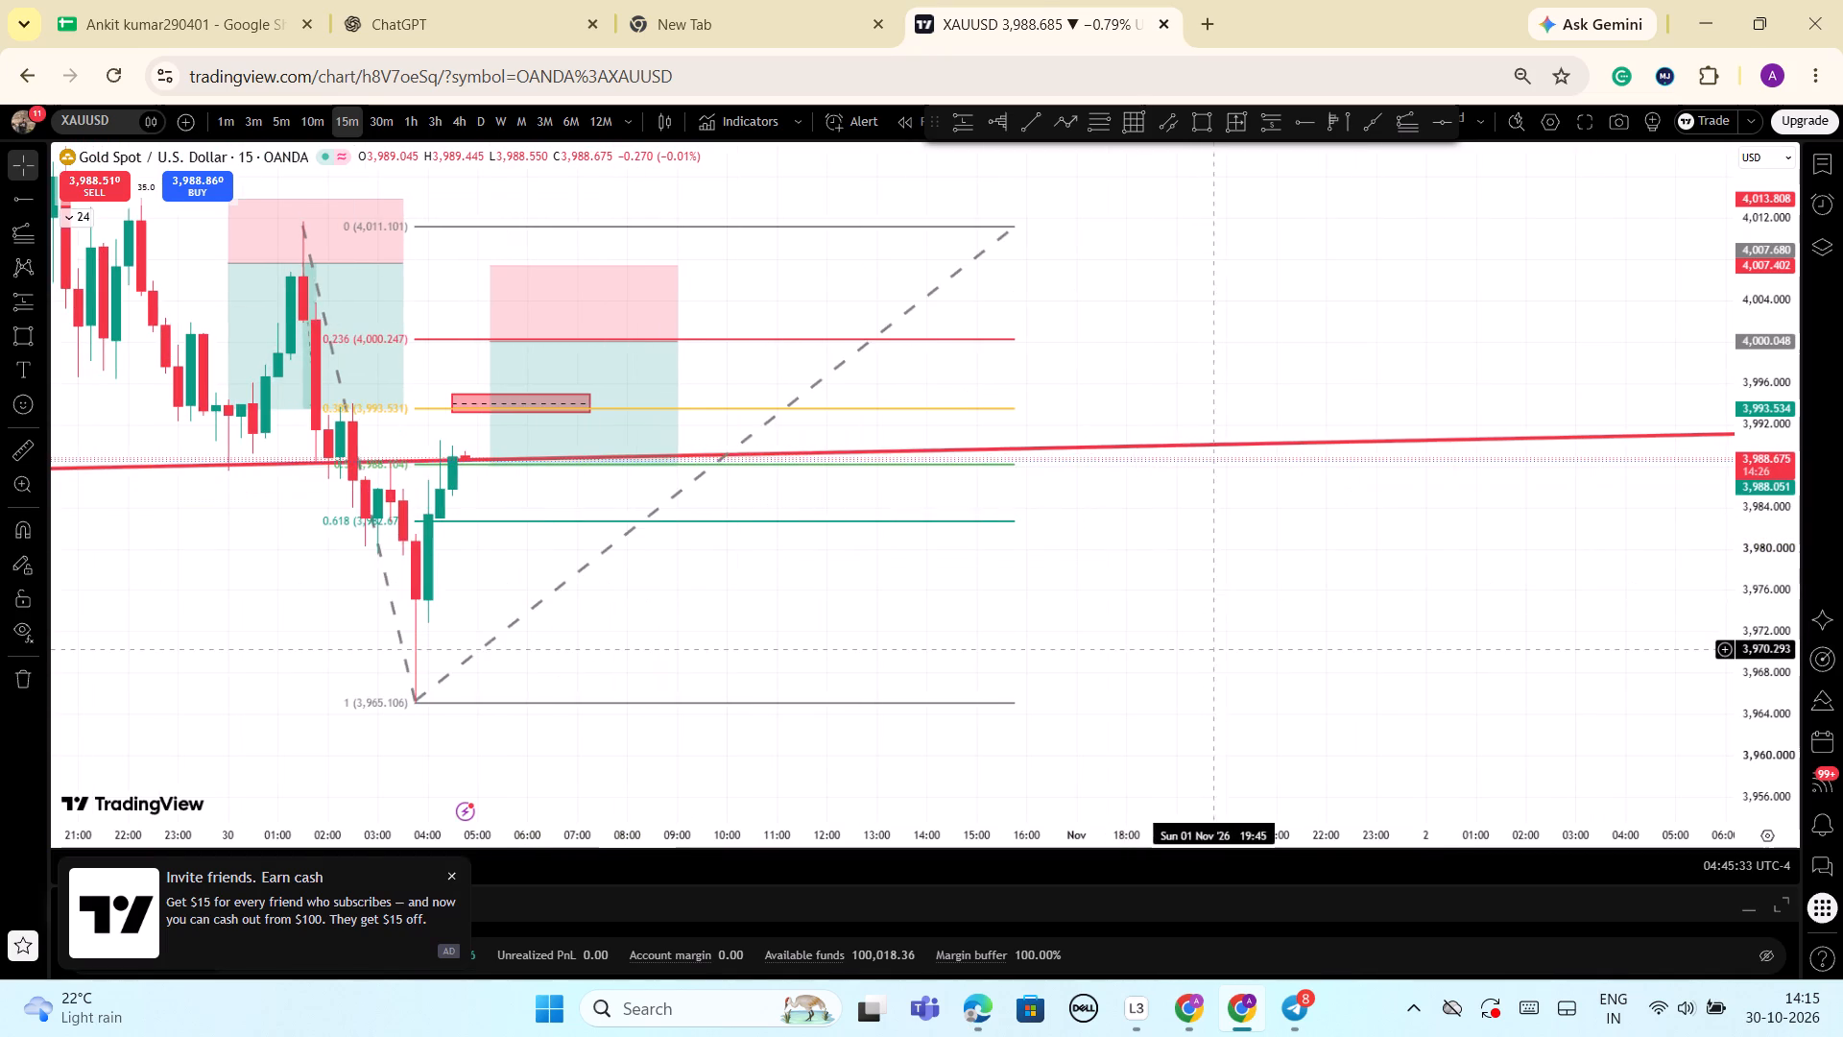
pyautogui.moveTo(1266, 651); pyautogui.dragTo(1621, 648)
pyautogui.moveTo(1782, 736); pyautogui.dragTo(1713, 446)
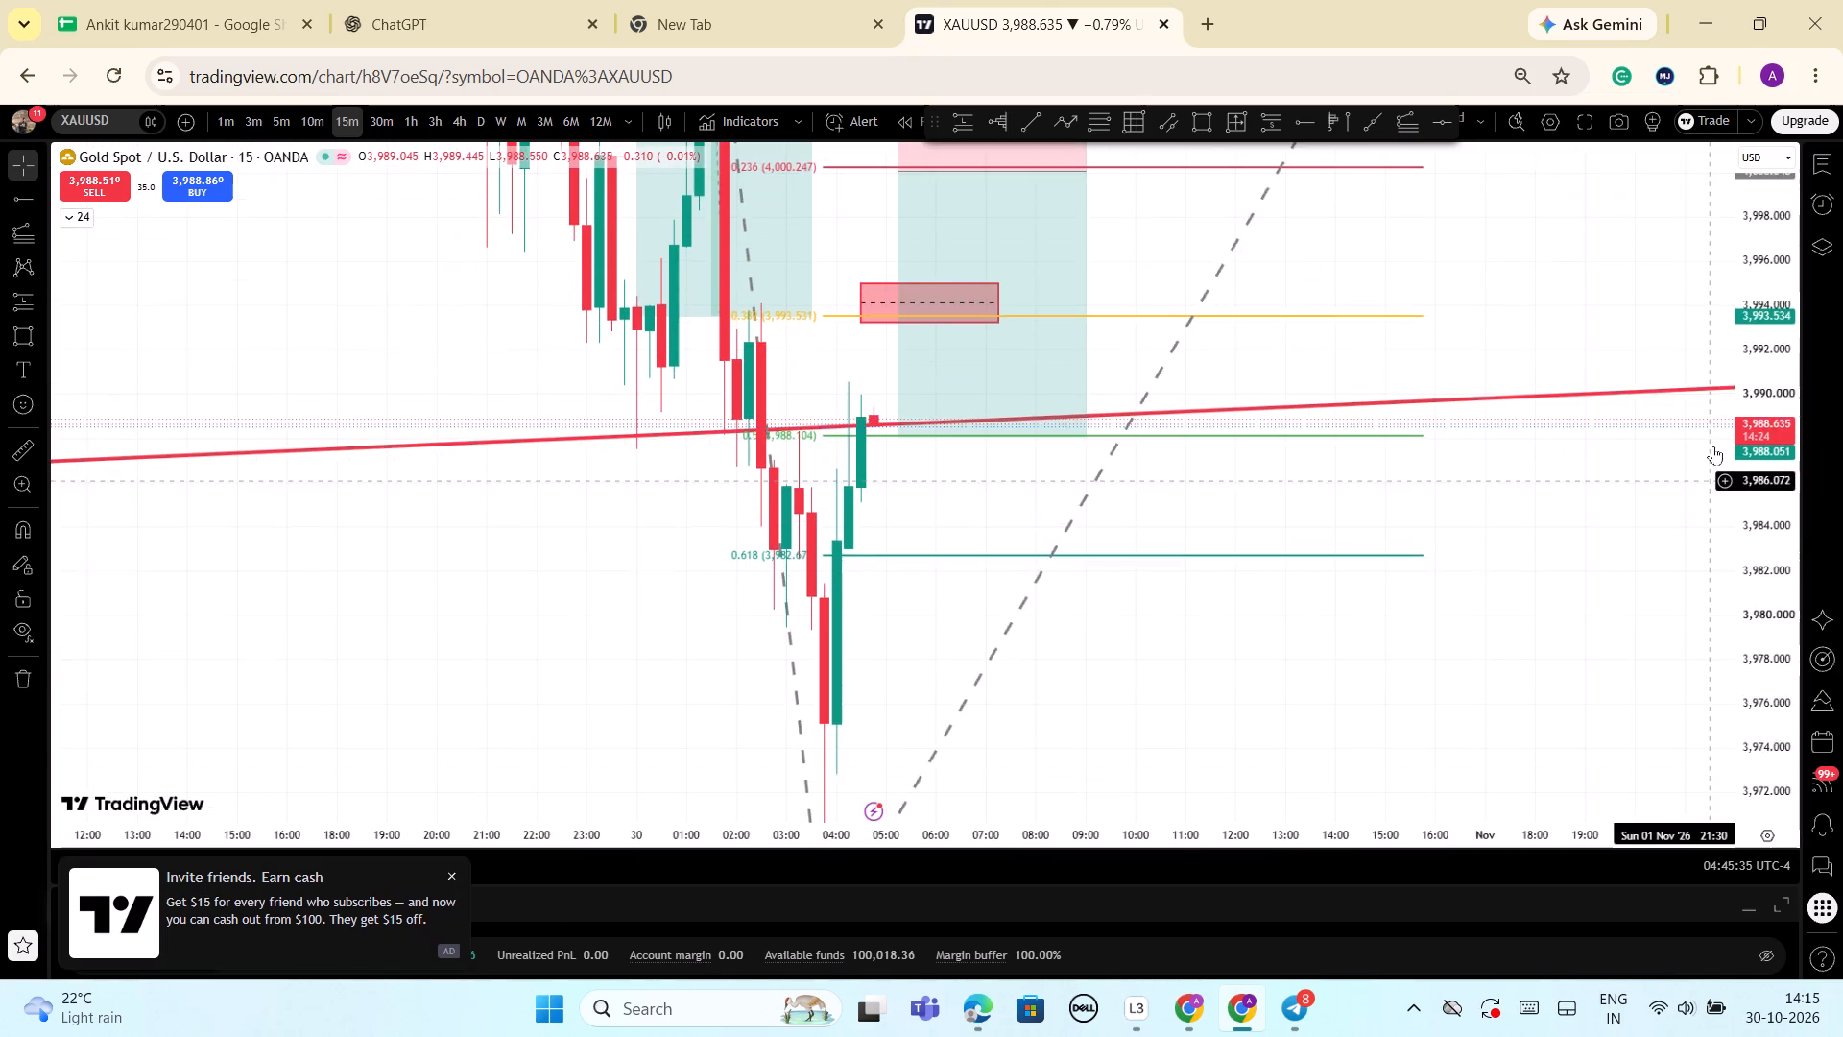
pyautogui.moveTo(1713, 446); pyautogui.dragTo(1713, 408)
pyautogui.scroll(4, 1699, 424)
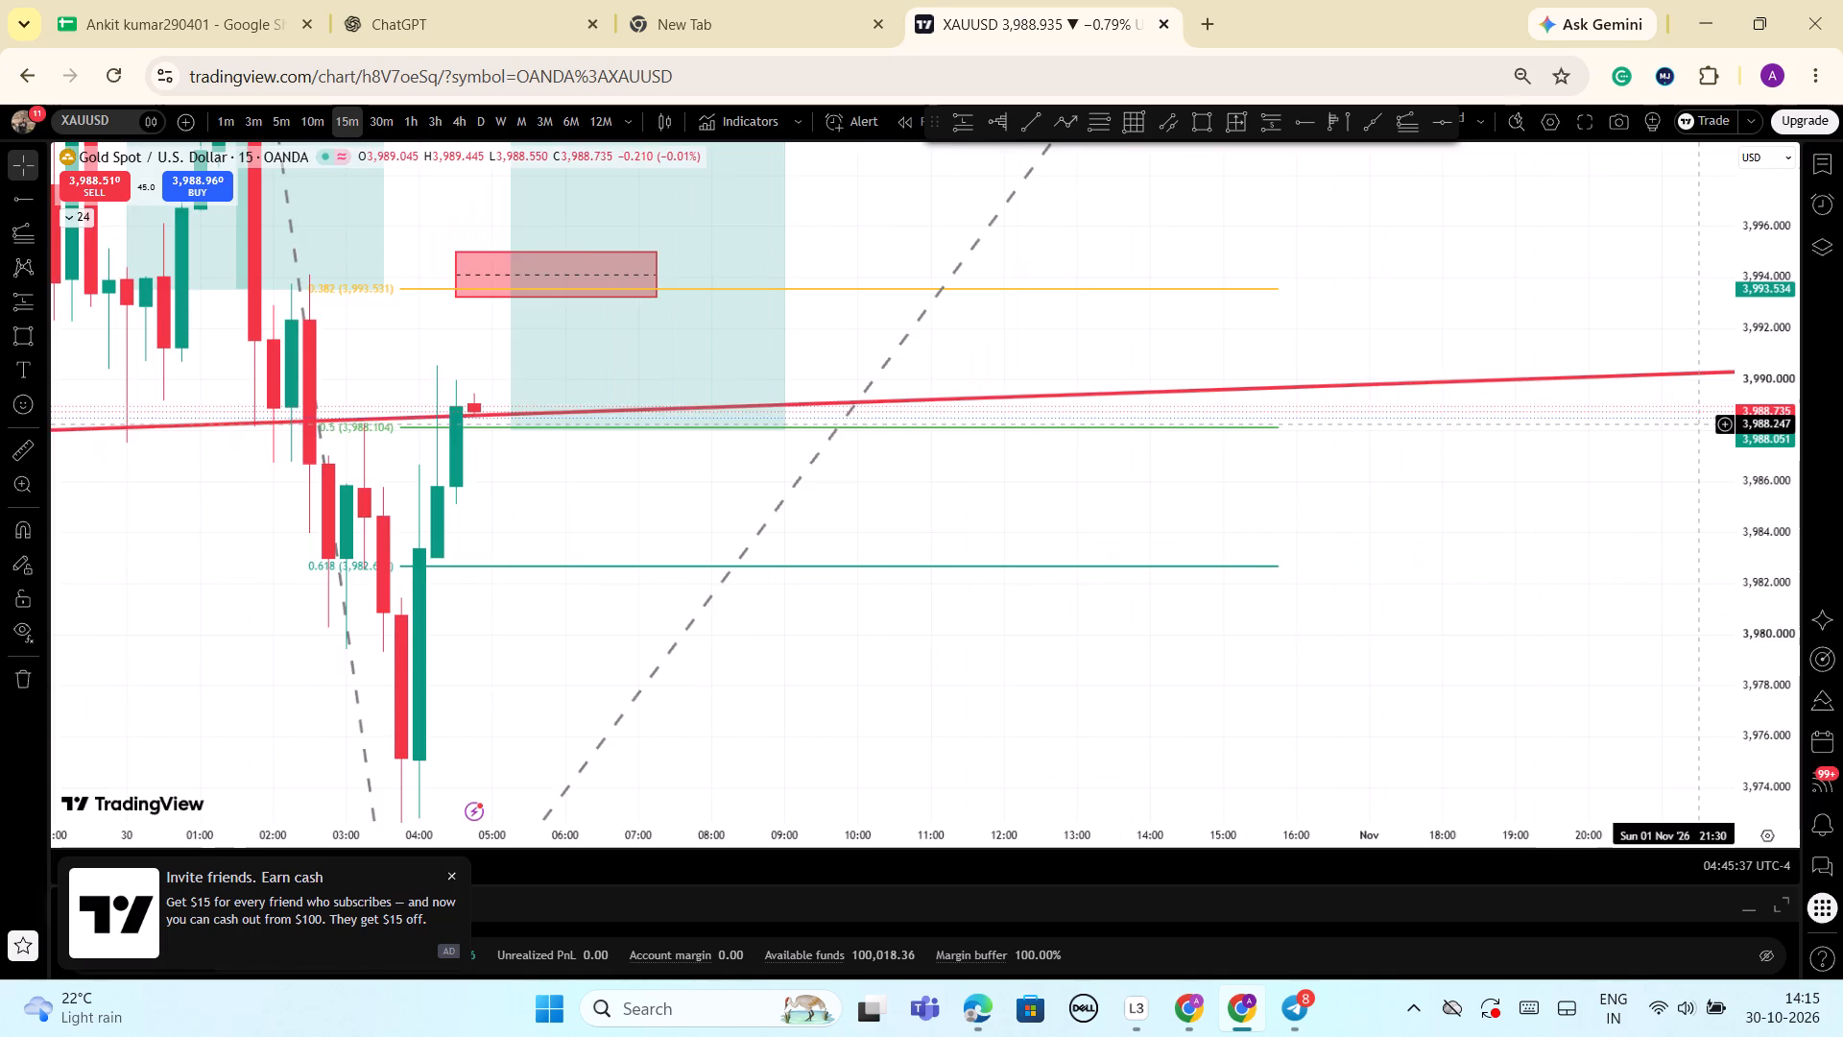
pyautogui.scroll(-4, 1699, 424)
pyautogui.moveTo(1771, 315); pyautogui.dragTo(1802, 659)
pyautogui.scroll(2, 1416, 711)
pyautogui.moveTo(1067, 667); pyautogui.dragTo(1356, 647)
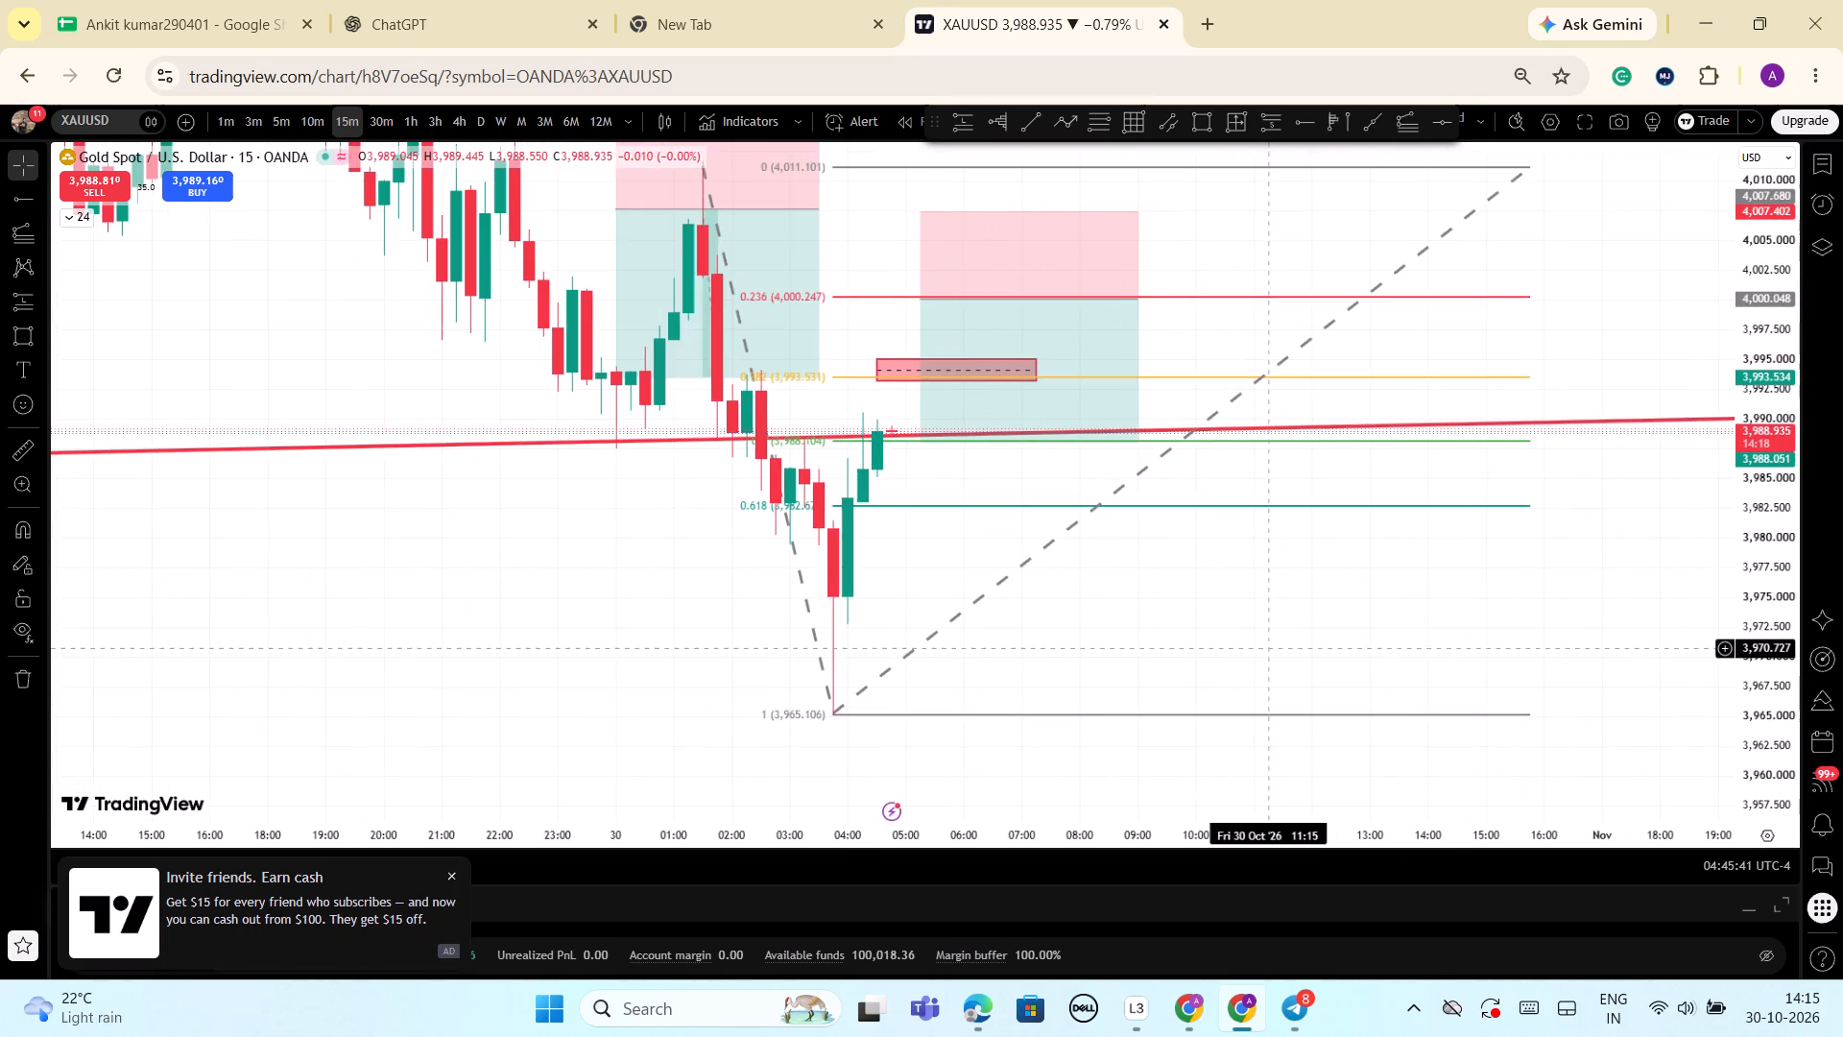
pyautogui.moveTo(1356, 647); pyautogui.dragTo(1624, 642)
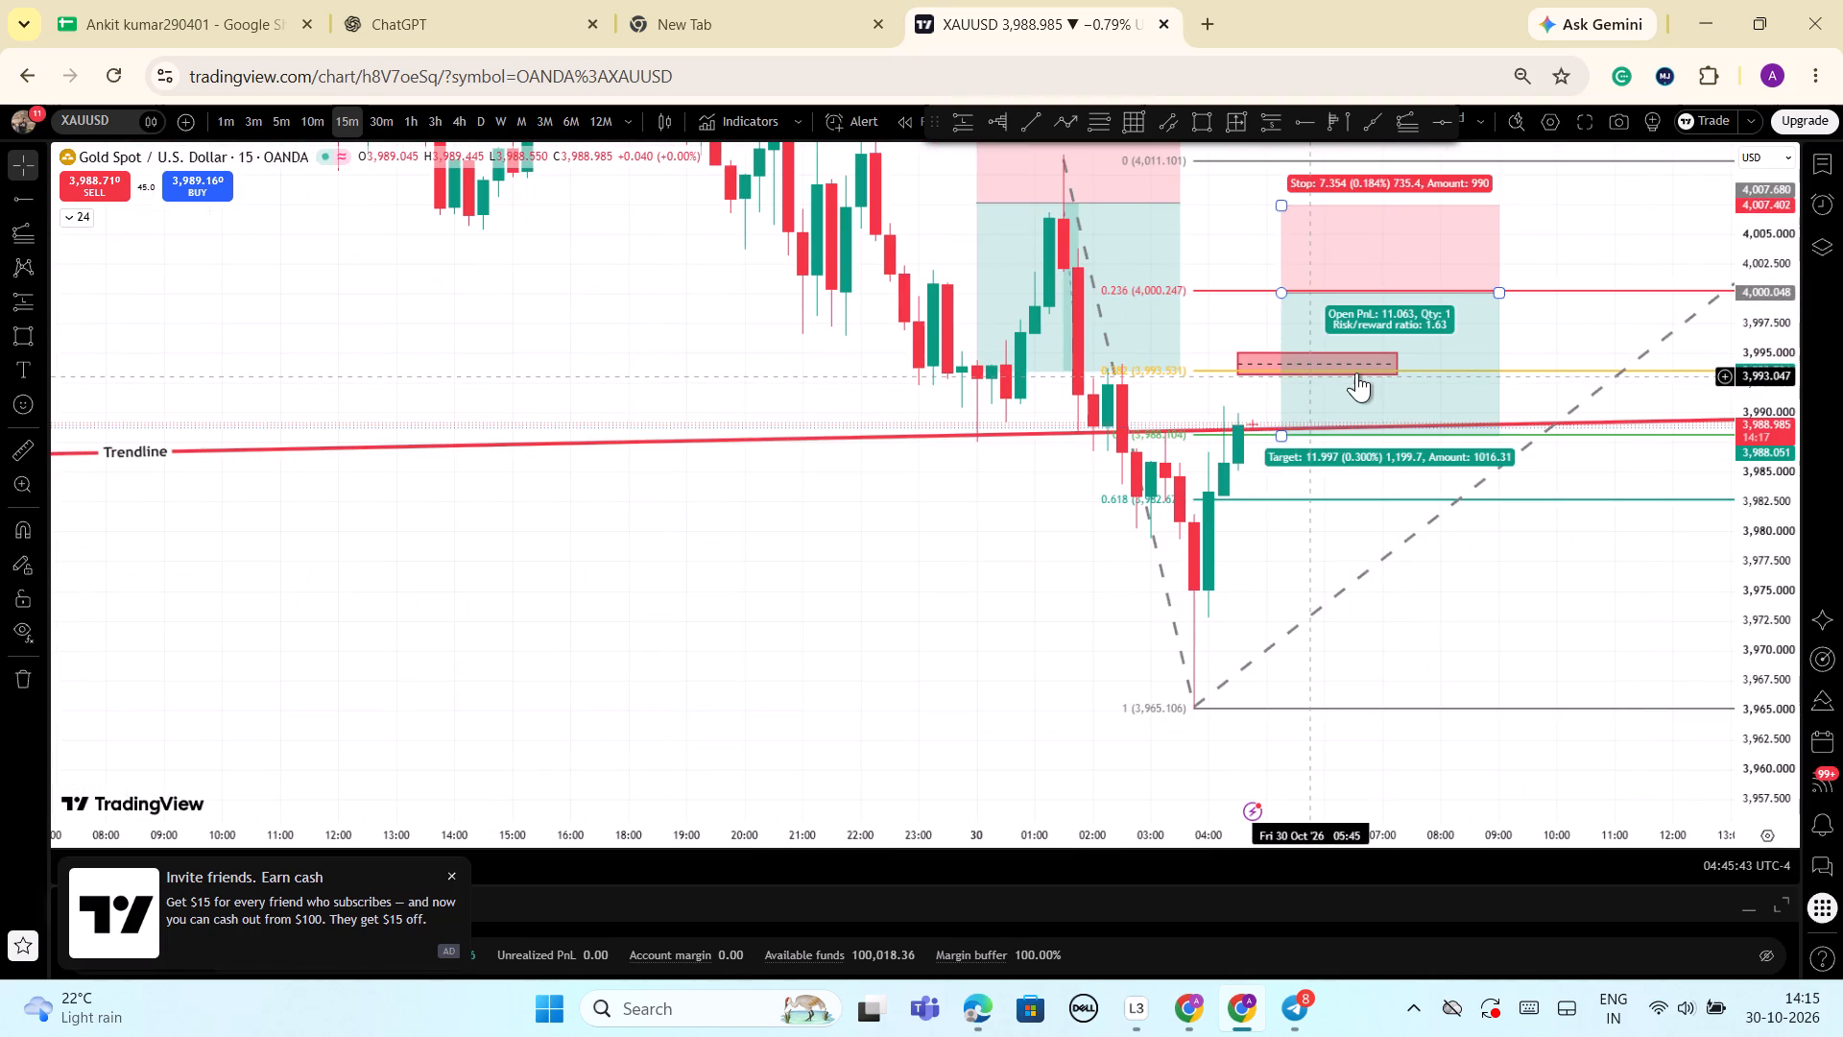
pyautogui.click(1372, 354)
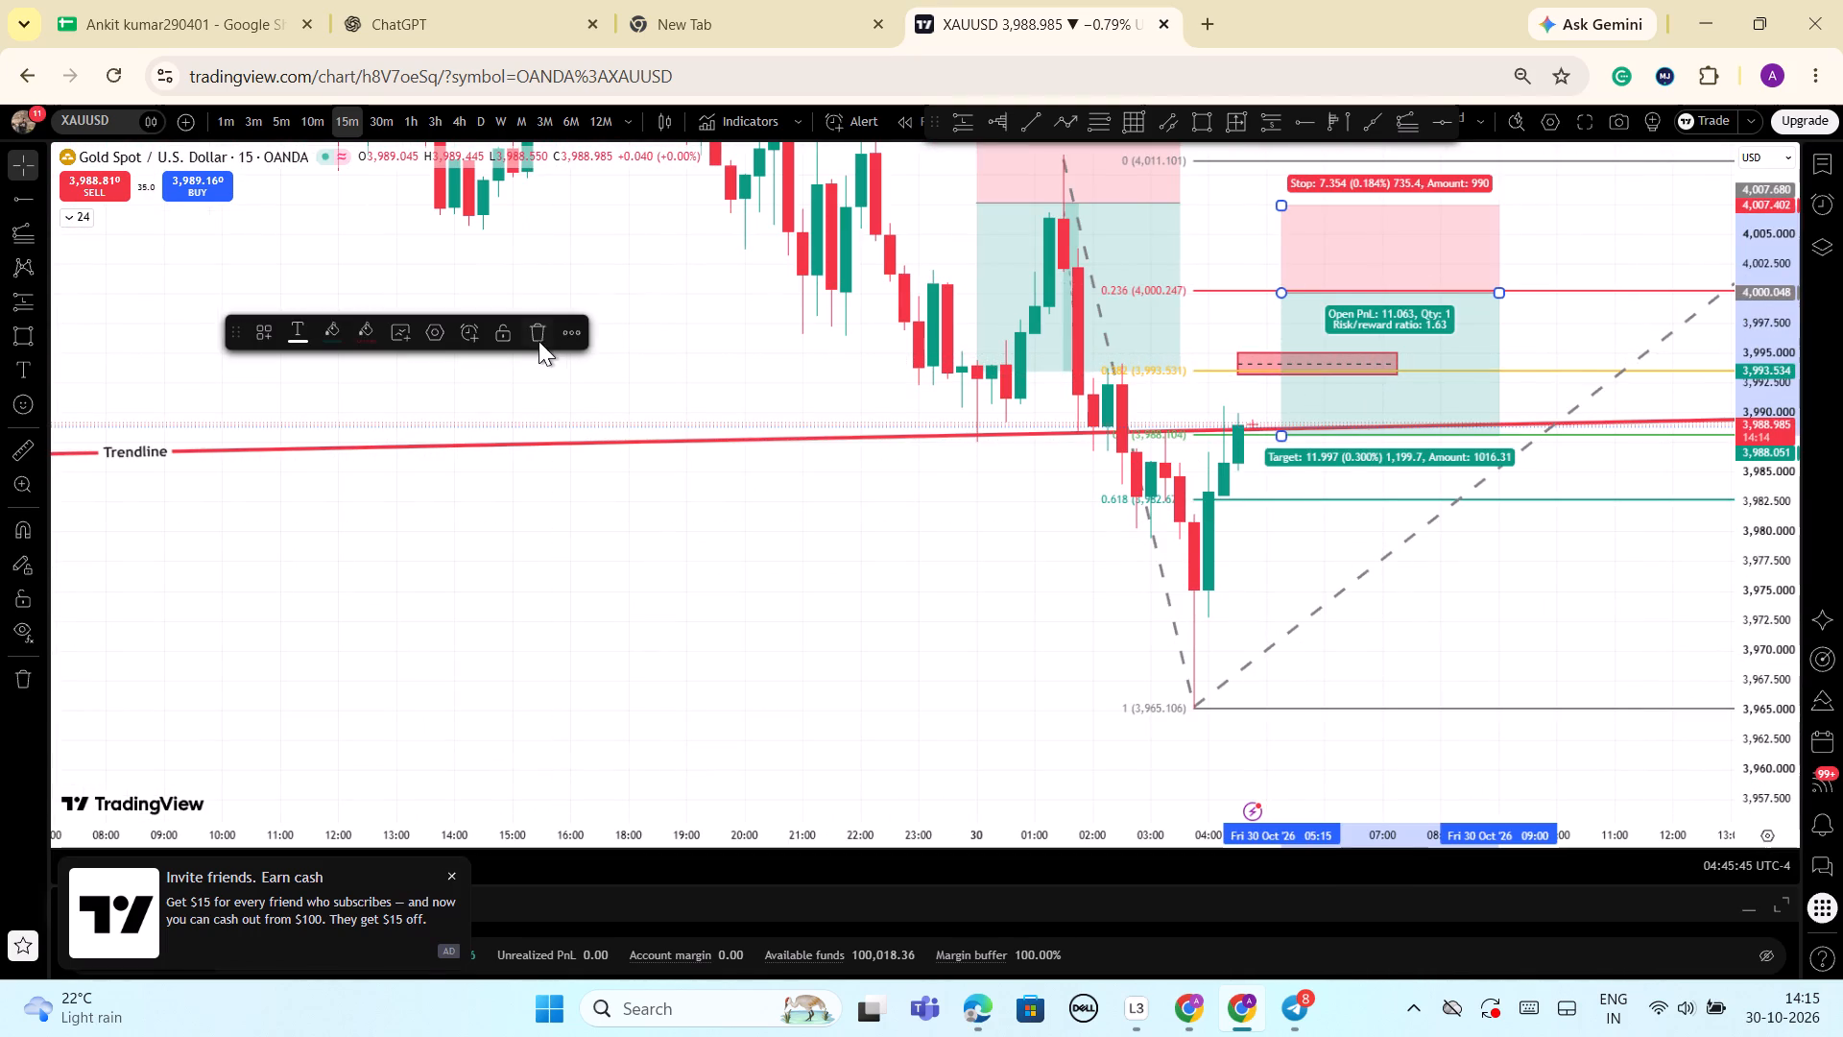
pyautogui.click(535, 336)
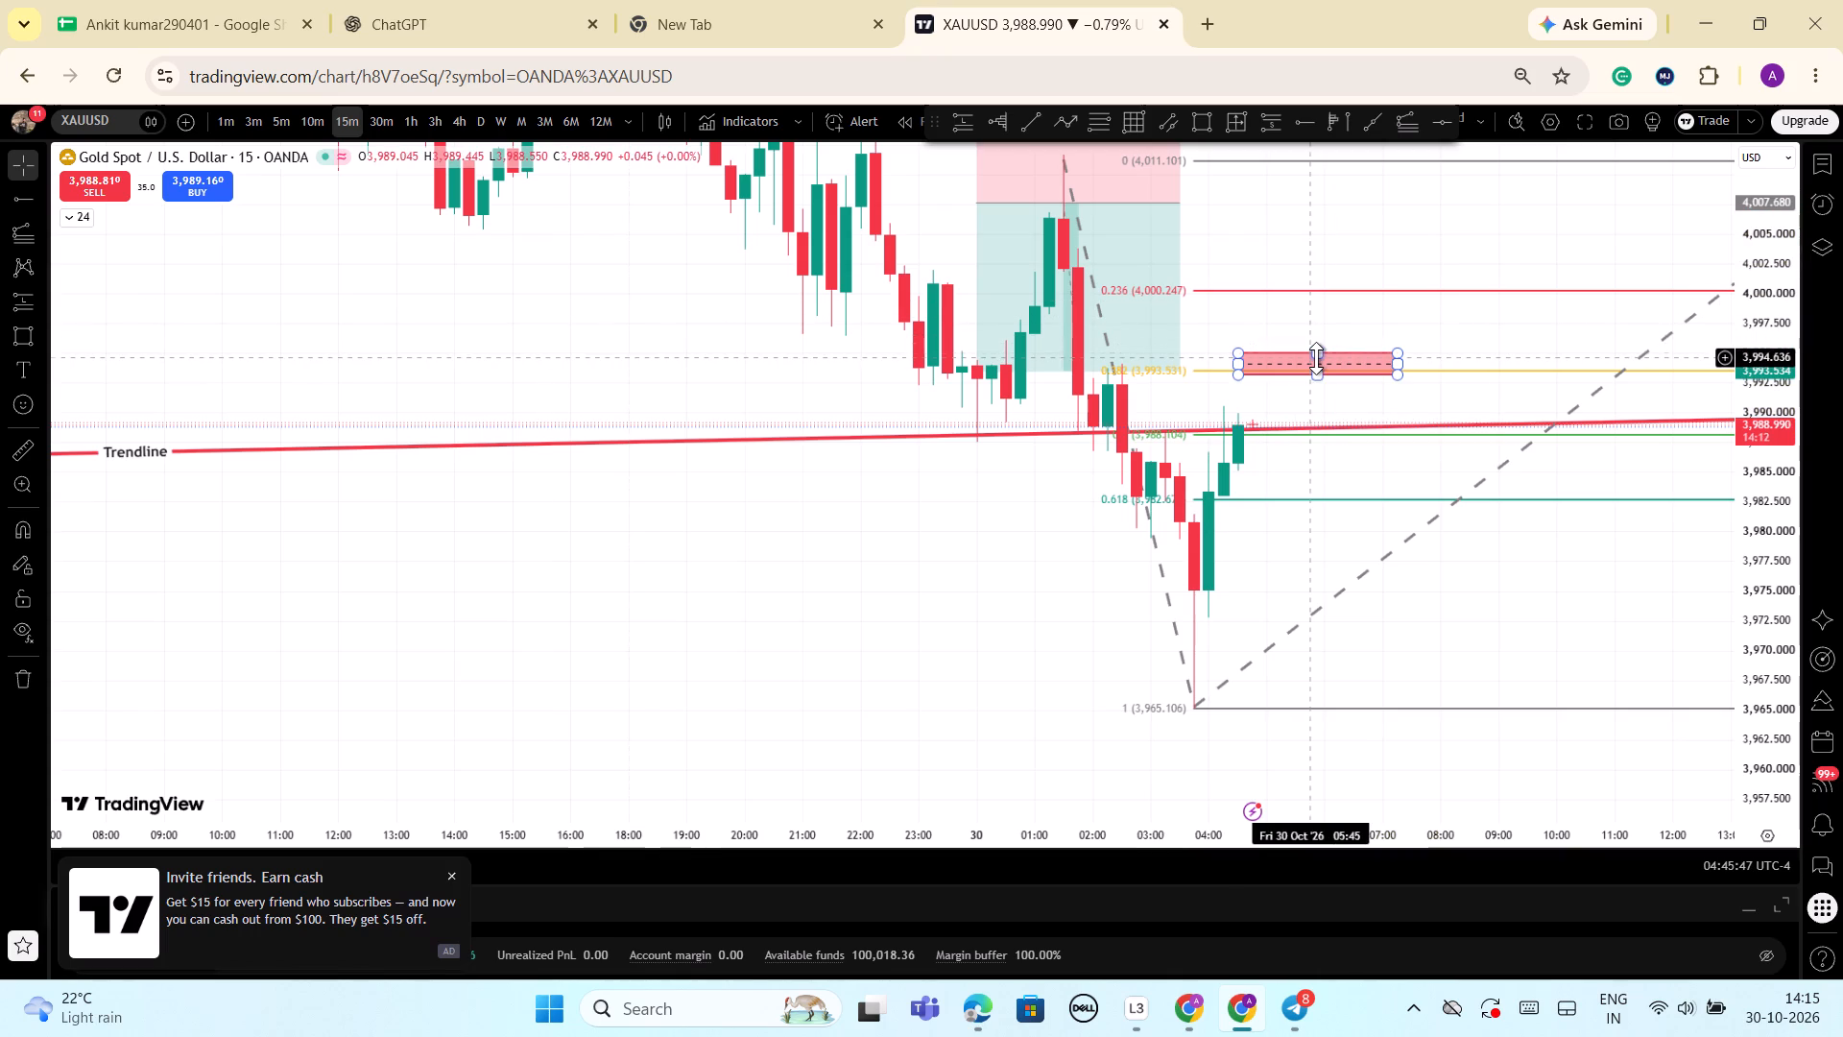
pyautogui.click(1316, 358)
pyautogui.click(596, 330)
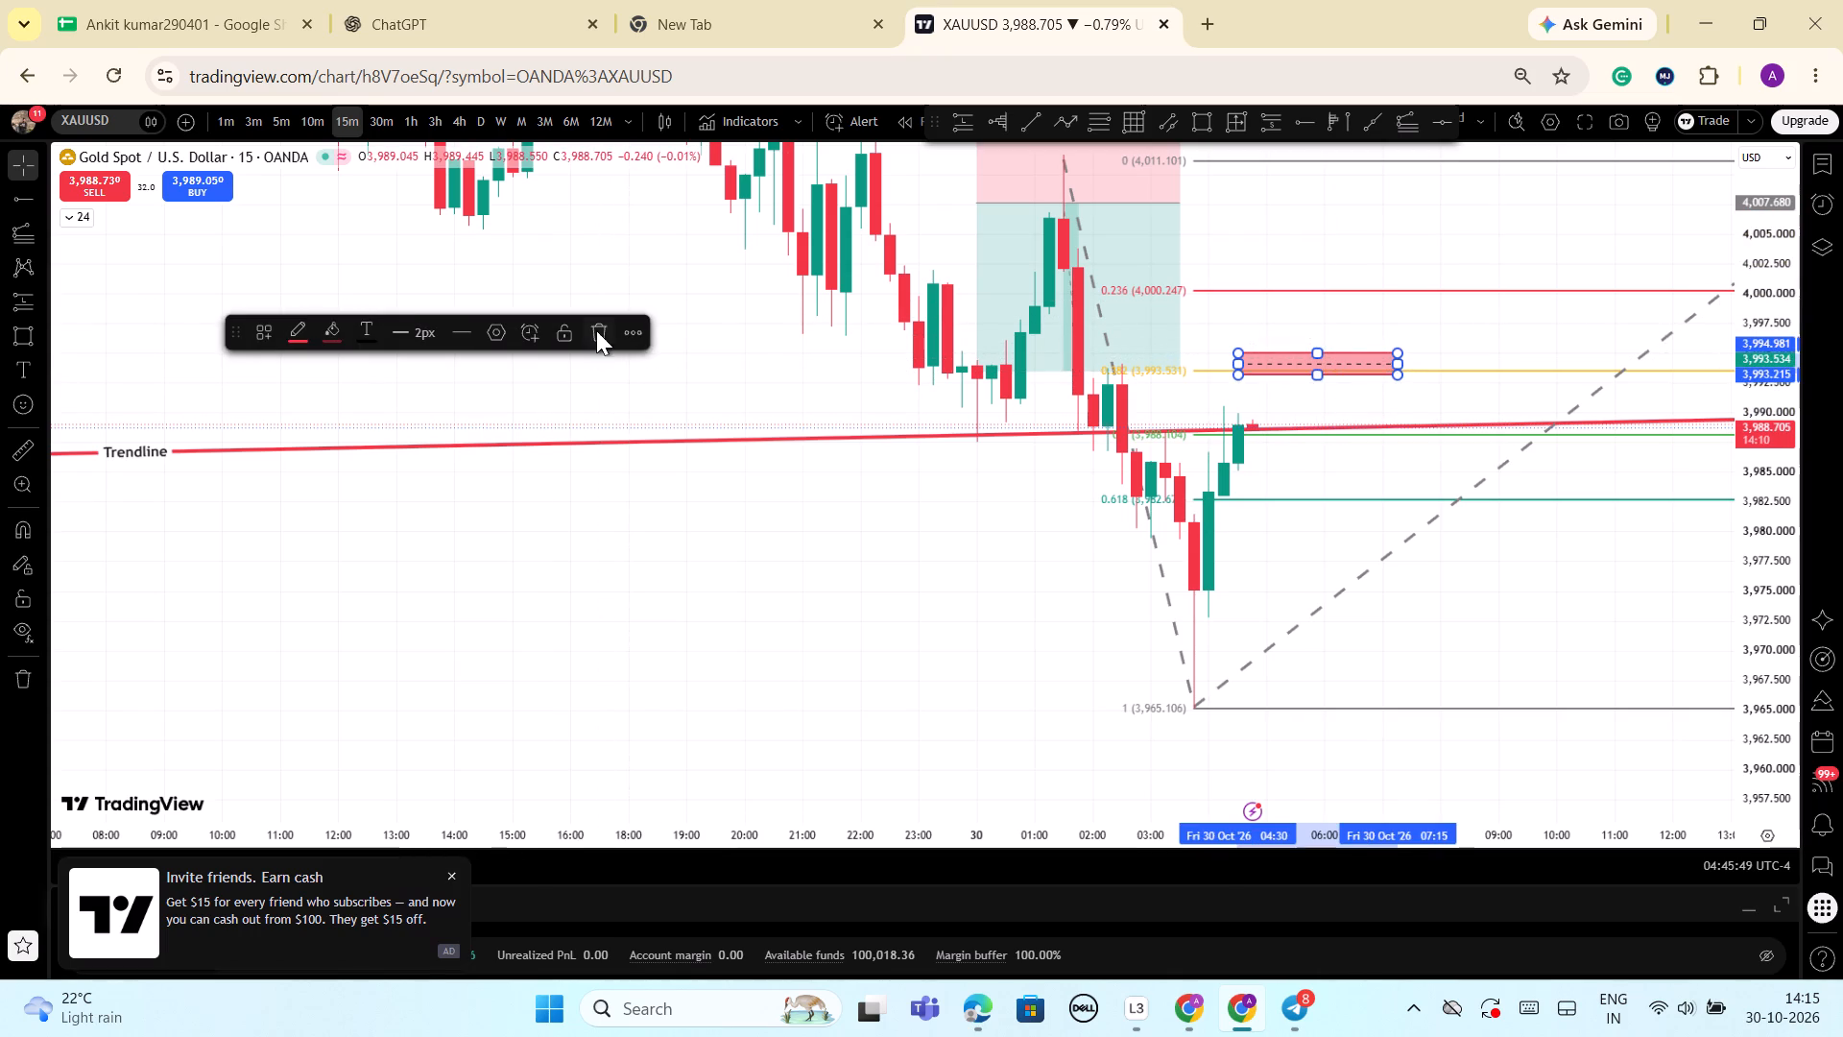
# Draw a horizontal ray along the extension's 0.382 level at about 3,993.6, starting at 03:45 on 30 October.
pyautogui.click(1311, 116)
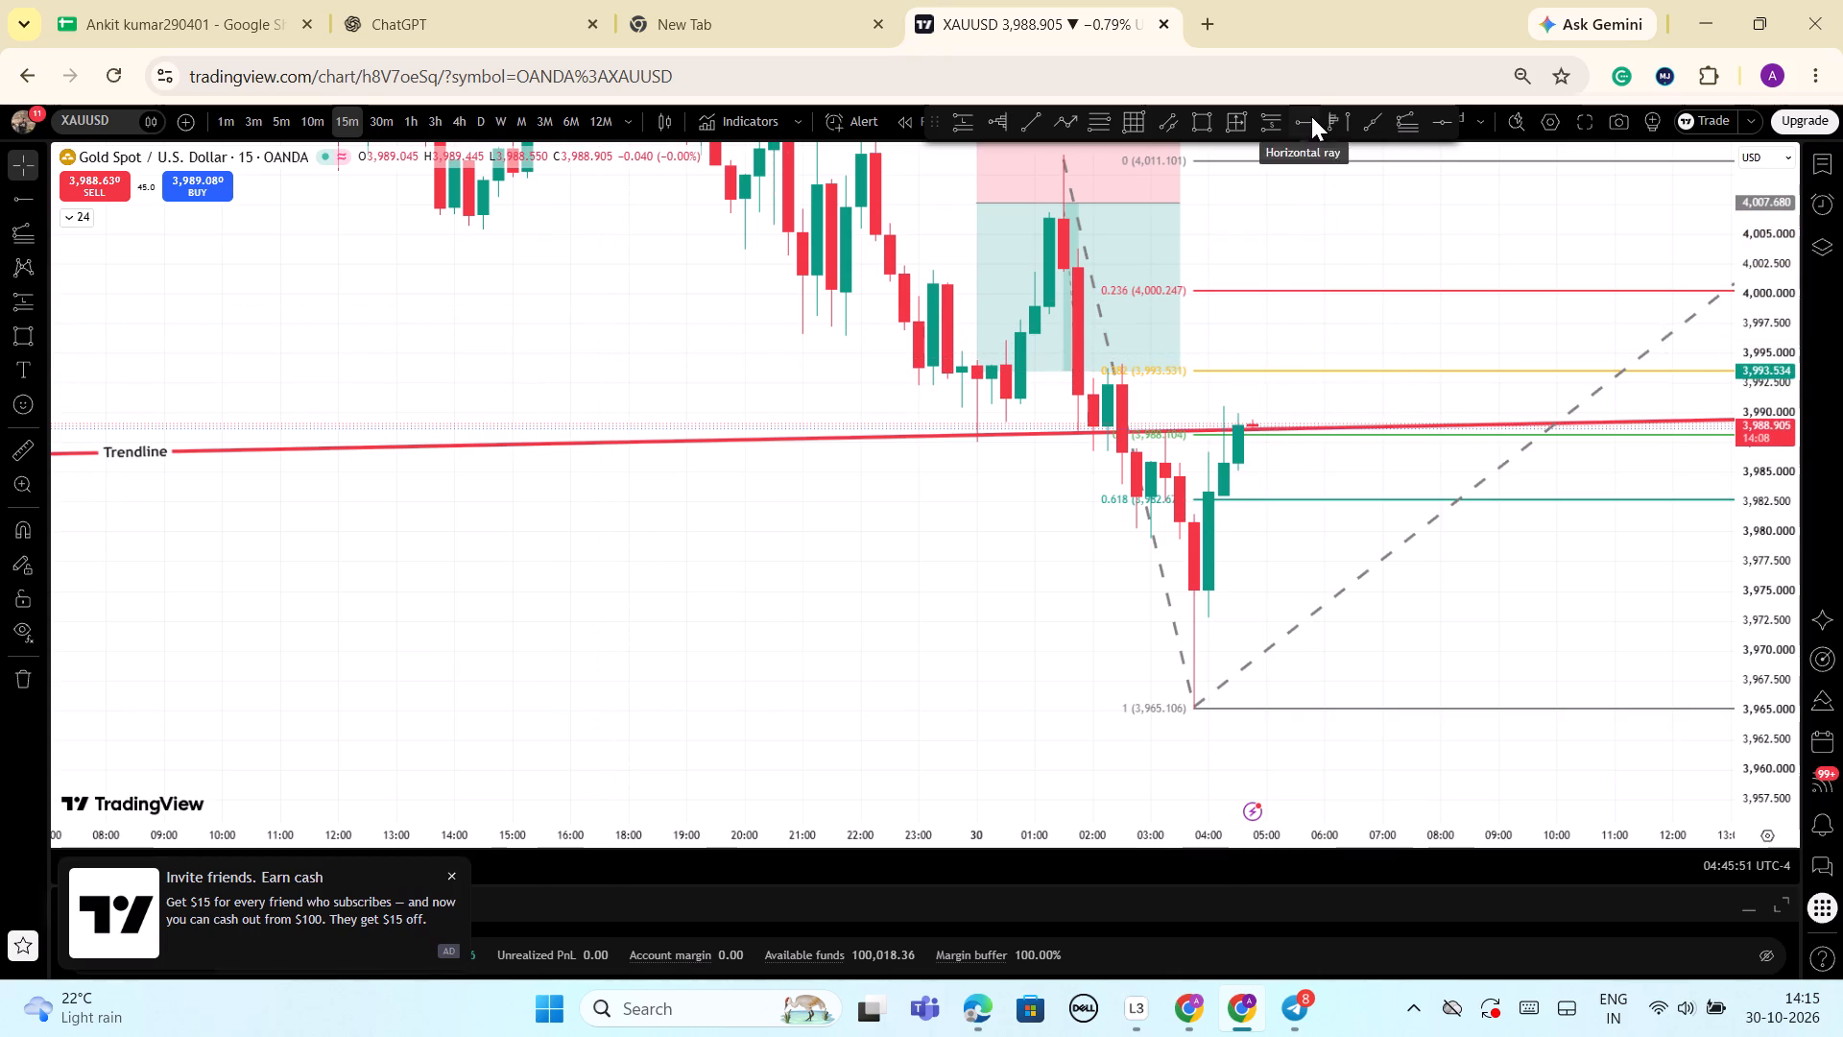
pyautogui.click(1194, 371)
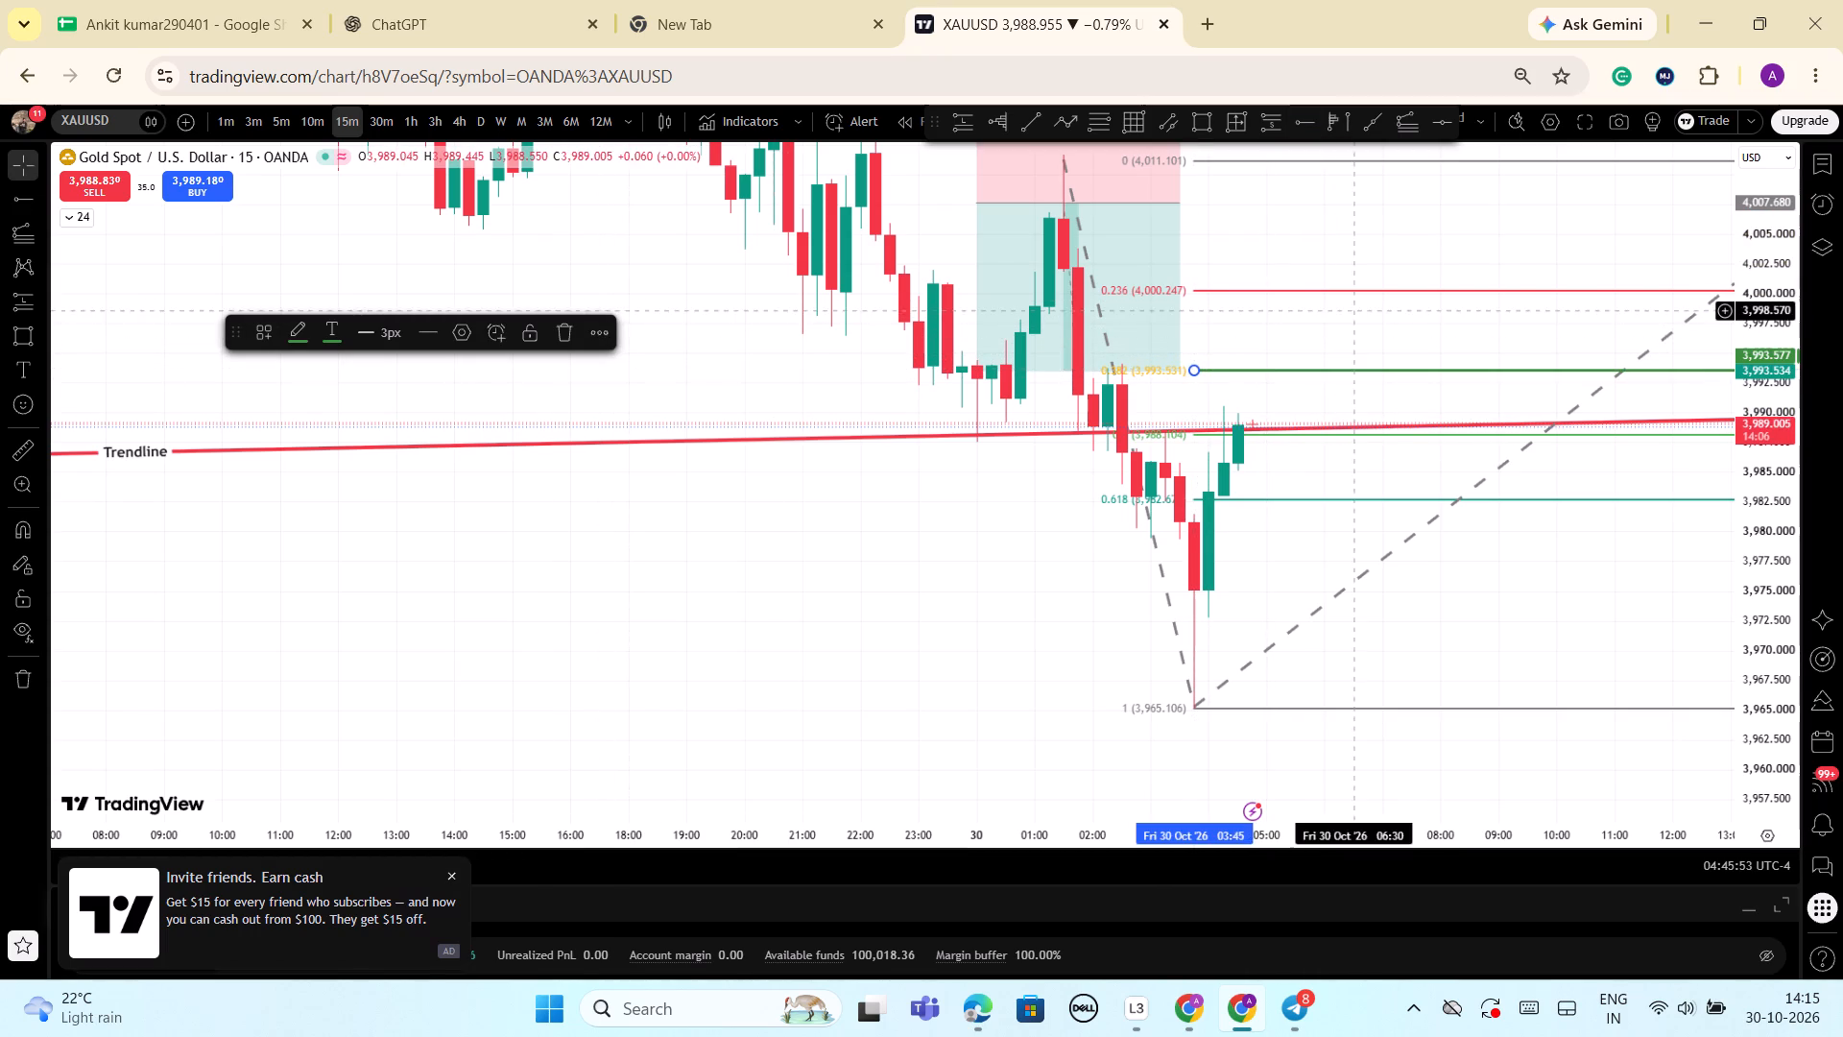
# Draw a horizontal ray along the extension's 0.236 level at about 4,000.2, starting at 03:30 on 30 October.
pyautogui.click(1299, 124)
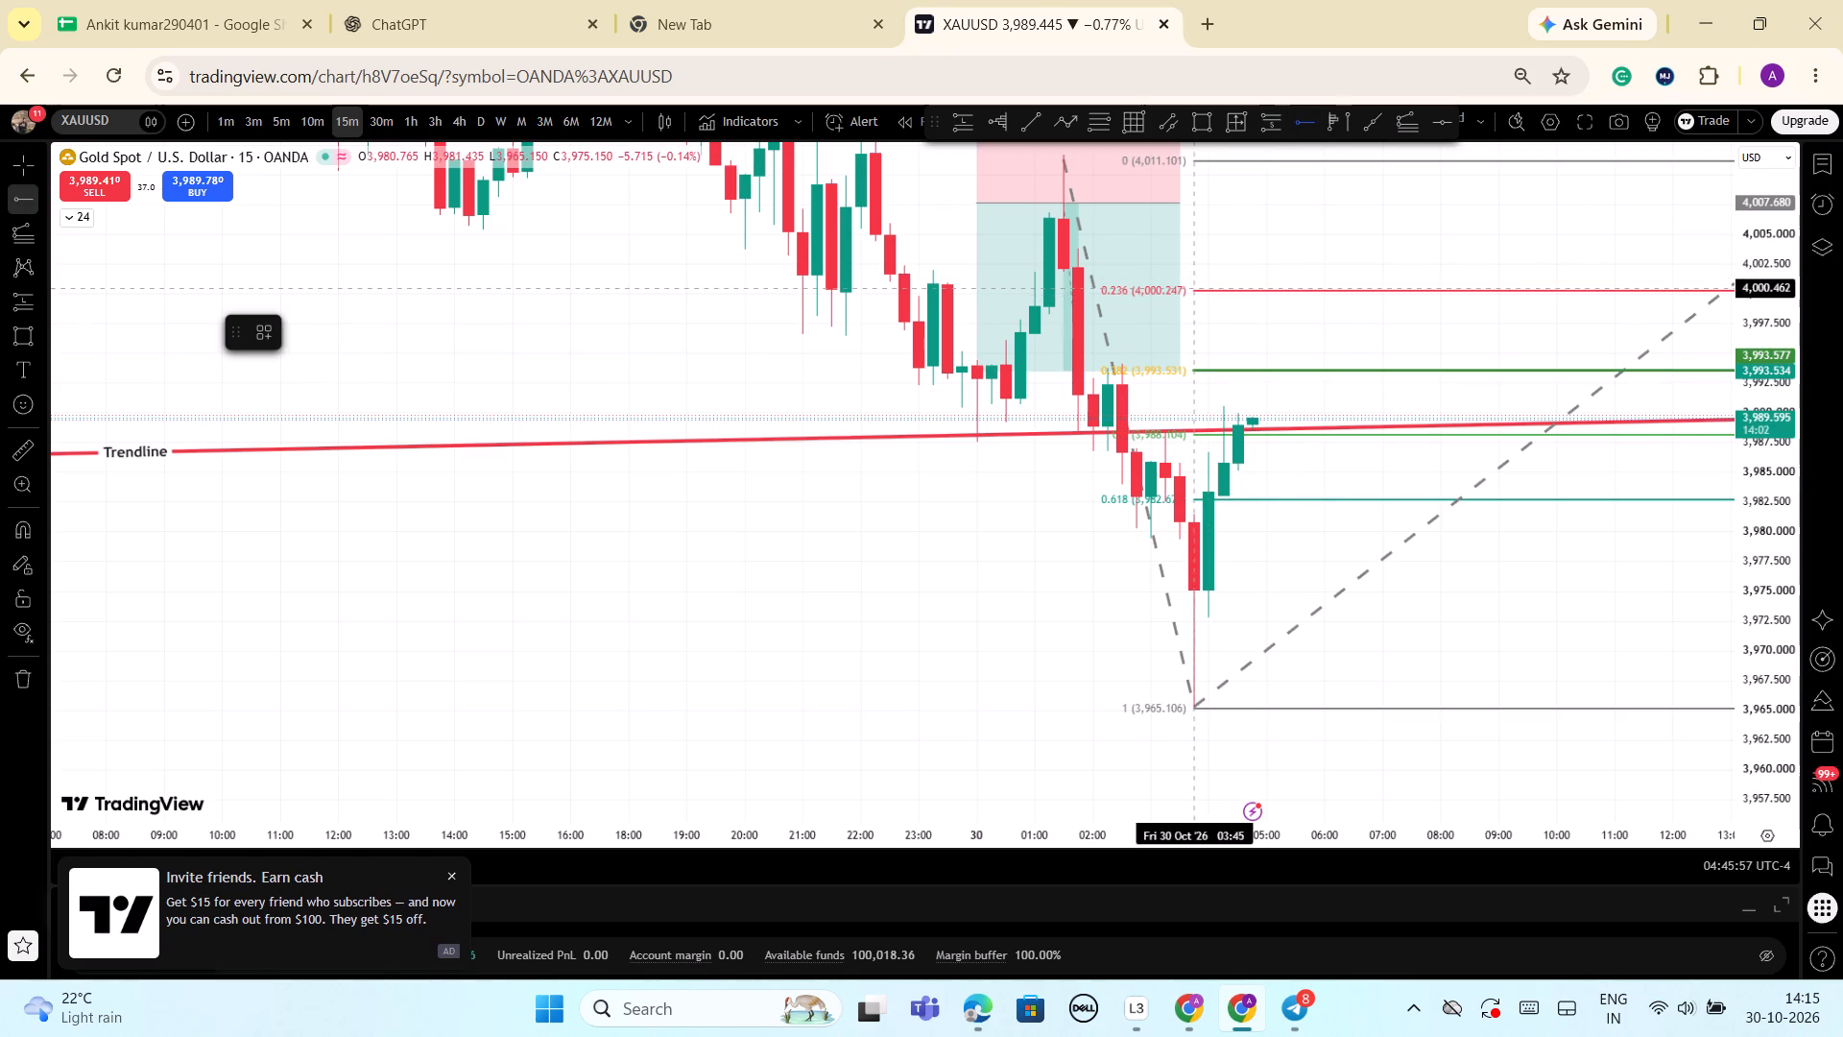
pyautogui.click(1193, 288)
pyautogui.click(1434, 286)
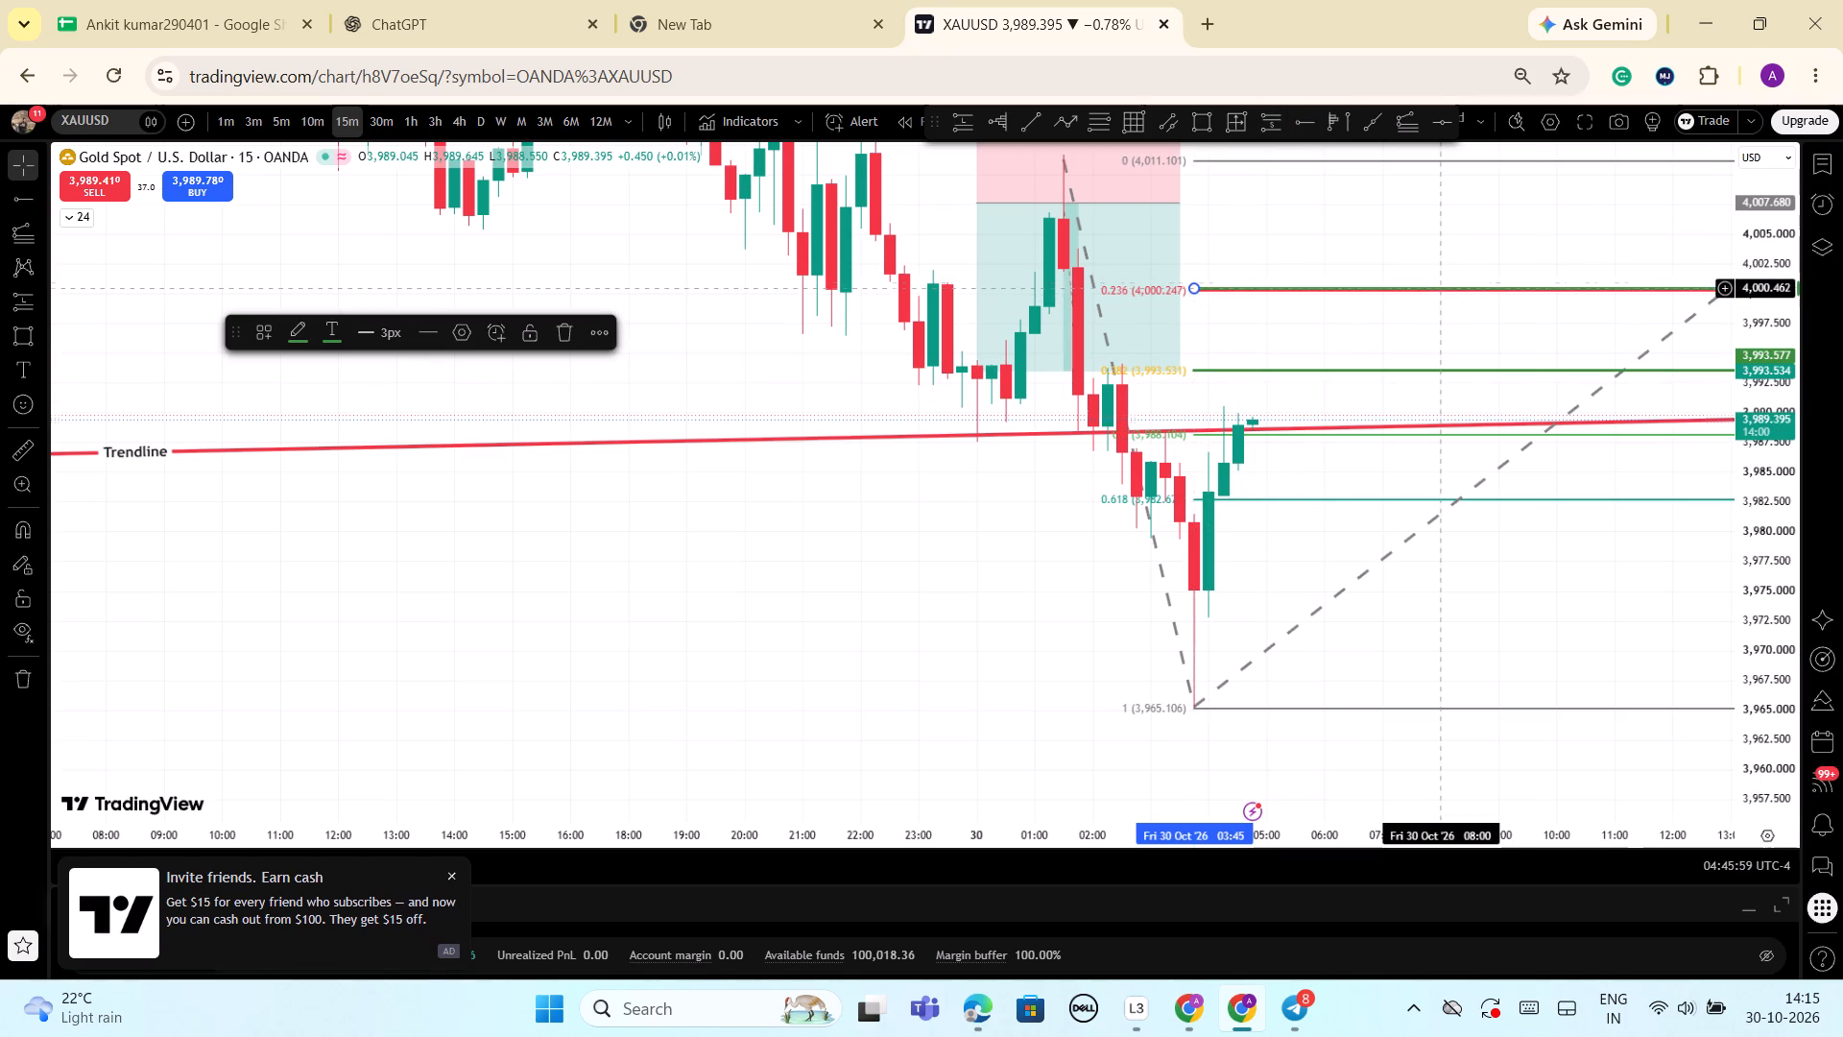
pyautogui.moveTo(1439, 290); pyautogui.dragTo(1430, 291)
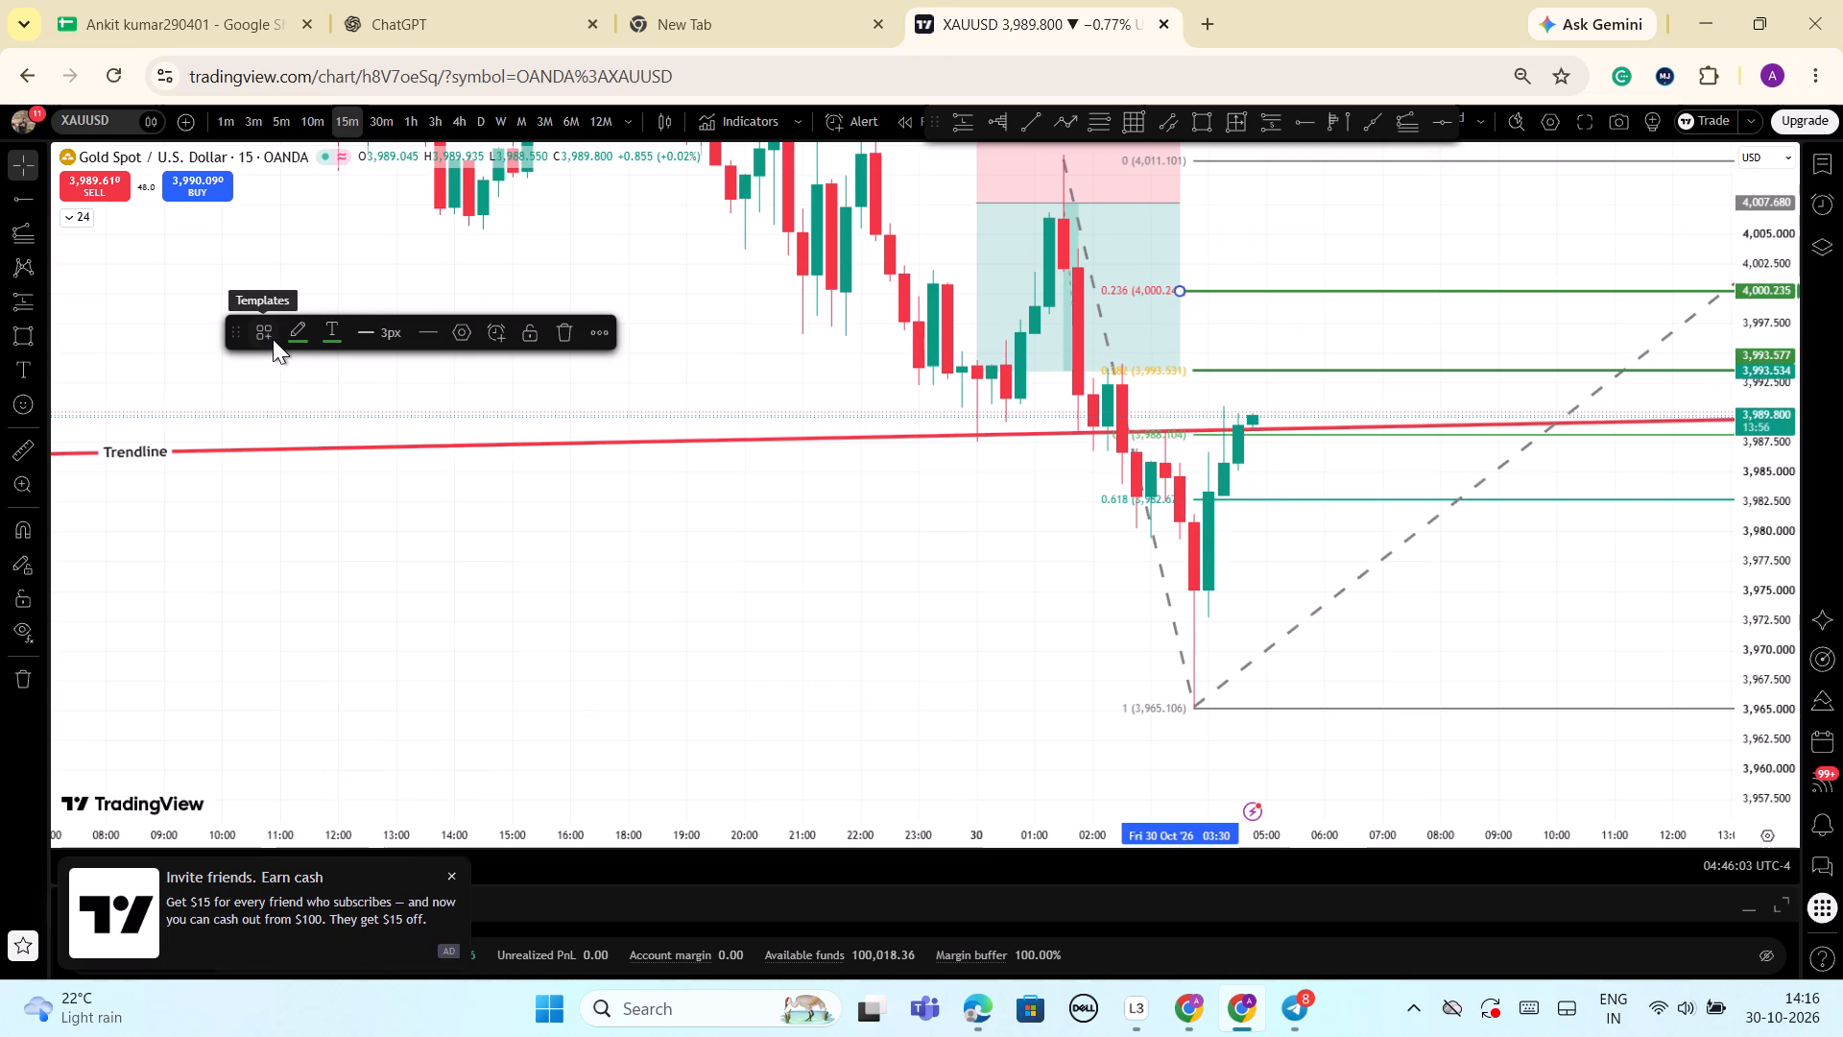
# Change the line colour of the horizontal ray at the 0.236 level to red.
pyautogui.click(299, 336)
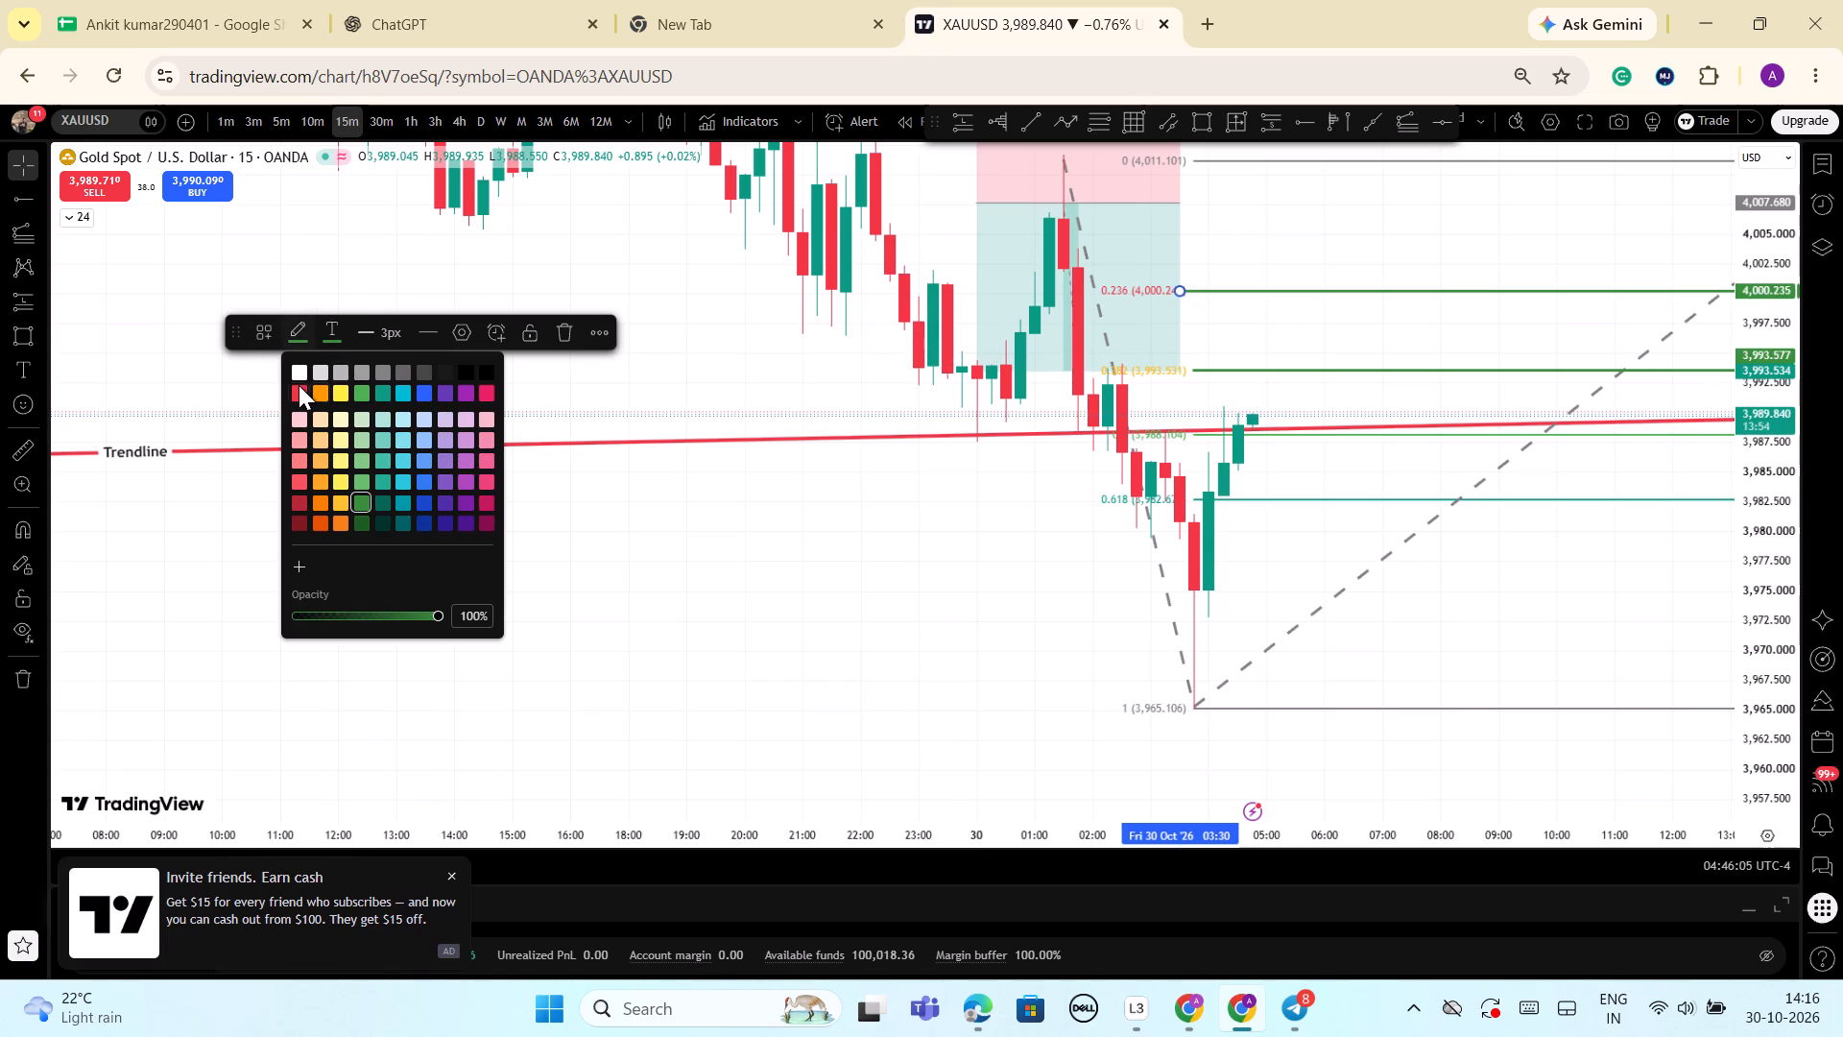
pyautogui.click(299, 385)
pyautogui.click(1390, 231)
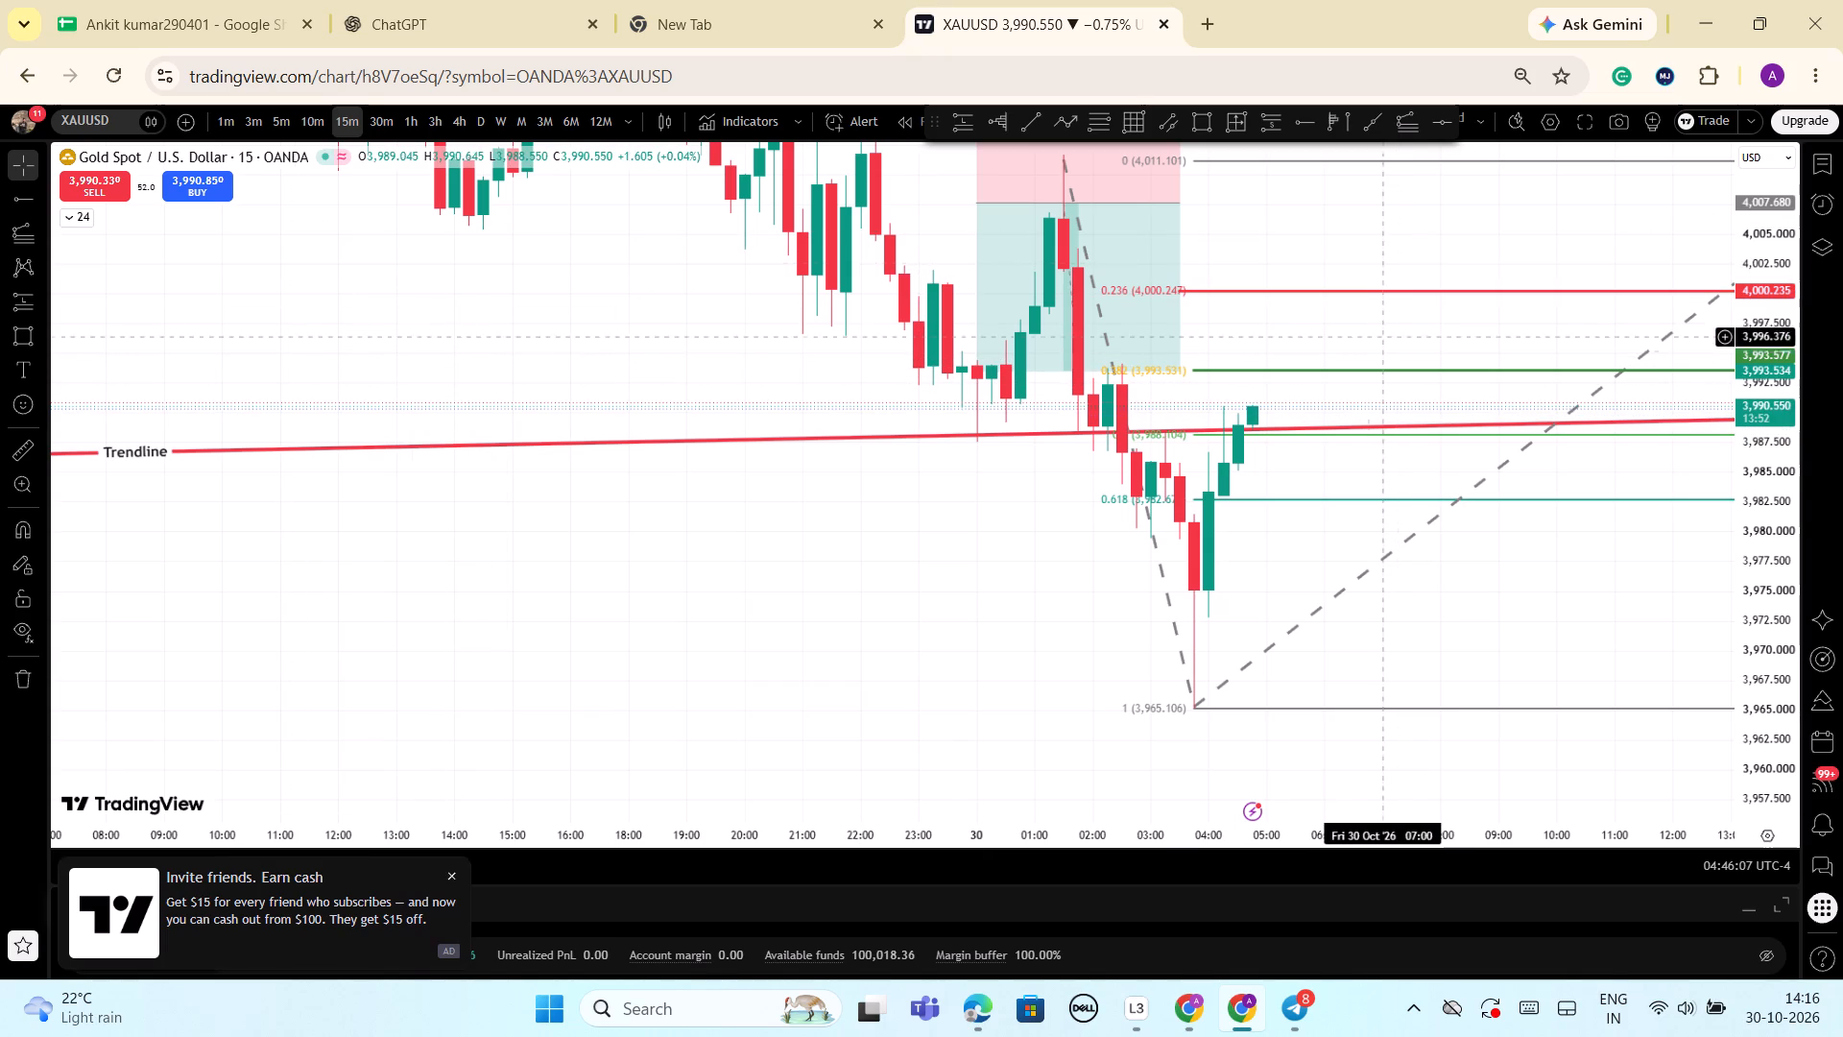
# Shift the horizontal ray at the 0.382 level back one candle so it starts at 03:30 on 30 October.
pyautogui.moveTo(1363, 371); pyautogui.dragTo(1352, 371)
pyautogui.click(1361, 335)
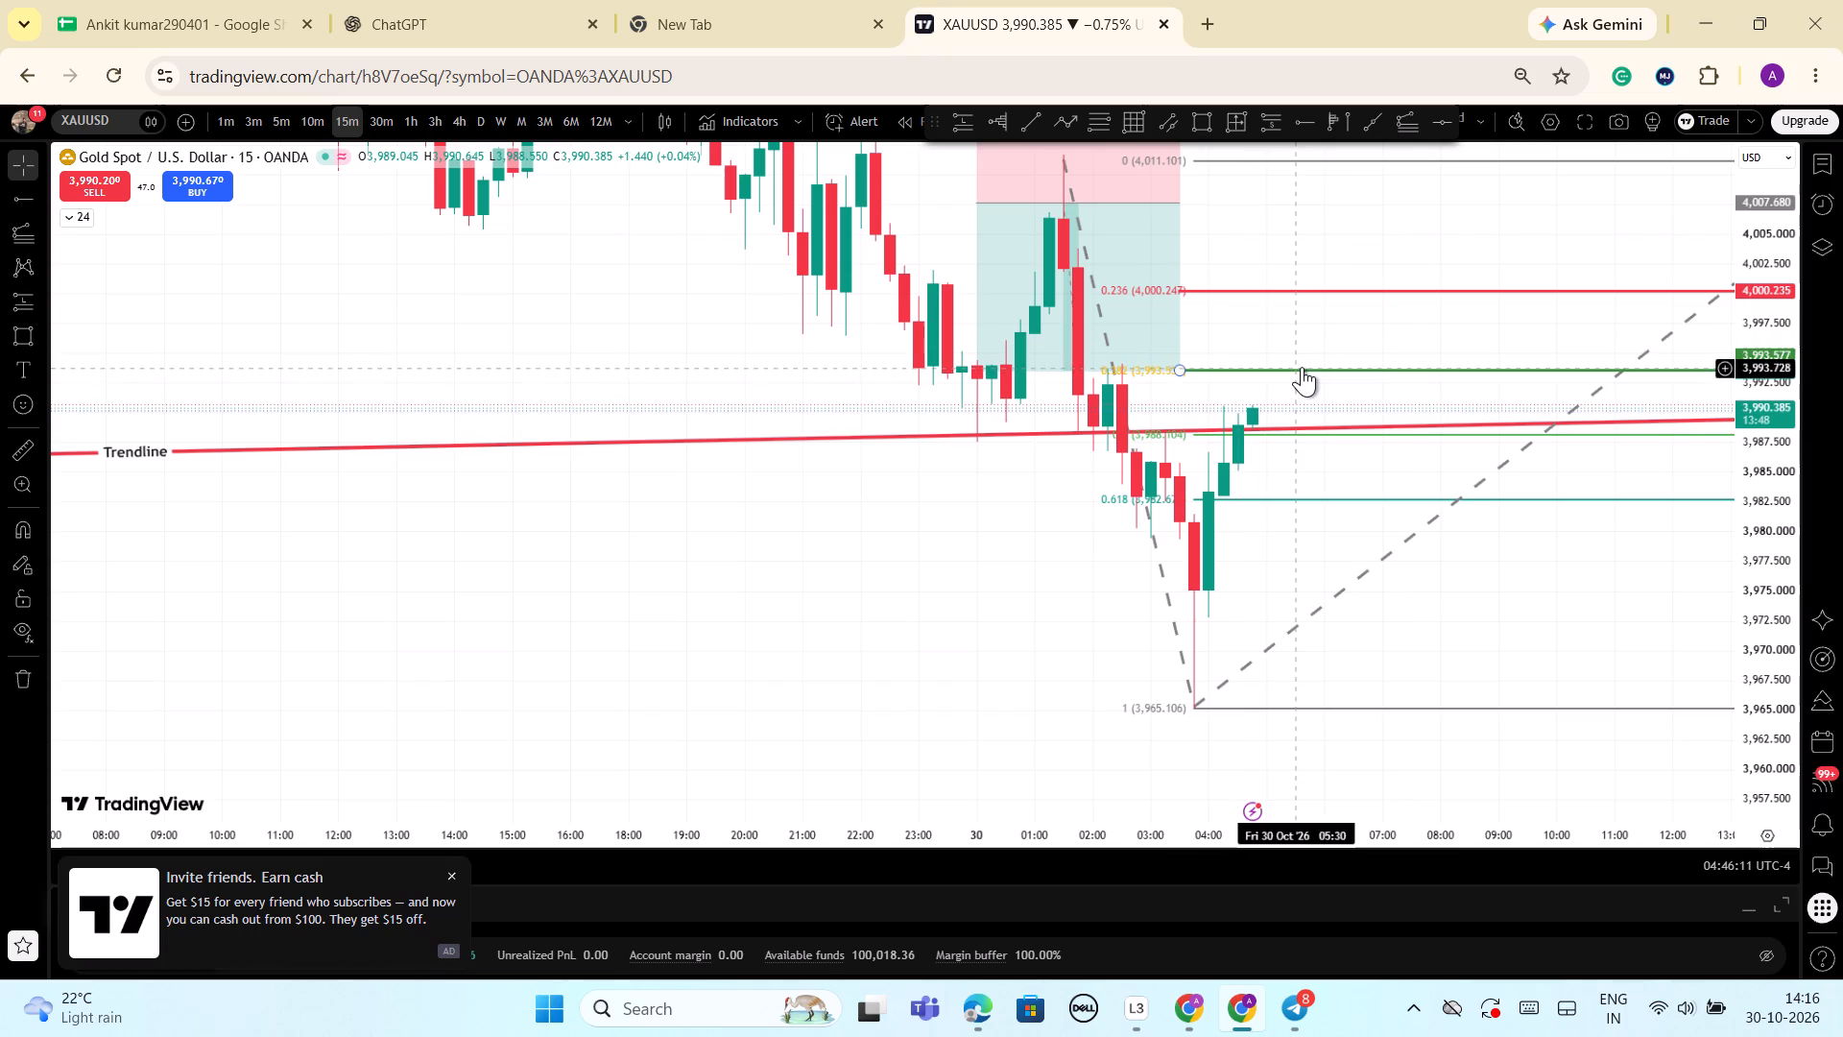
# Change the line colour of the horizontal ray at the 0.382 level to red.
pyautogui.click(1302, 369)
pyautogui.click(297, 339)
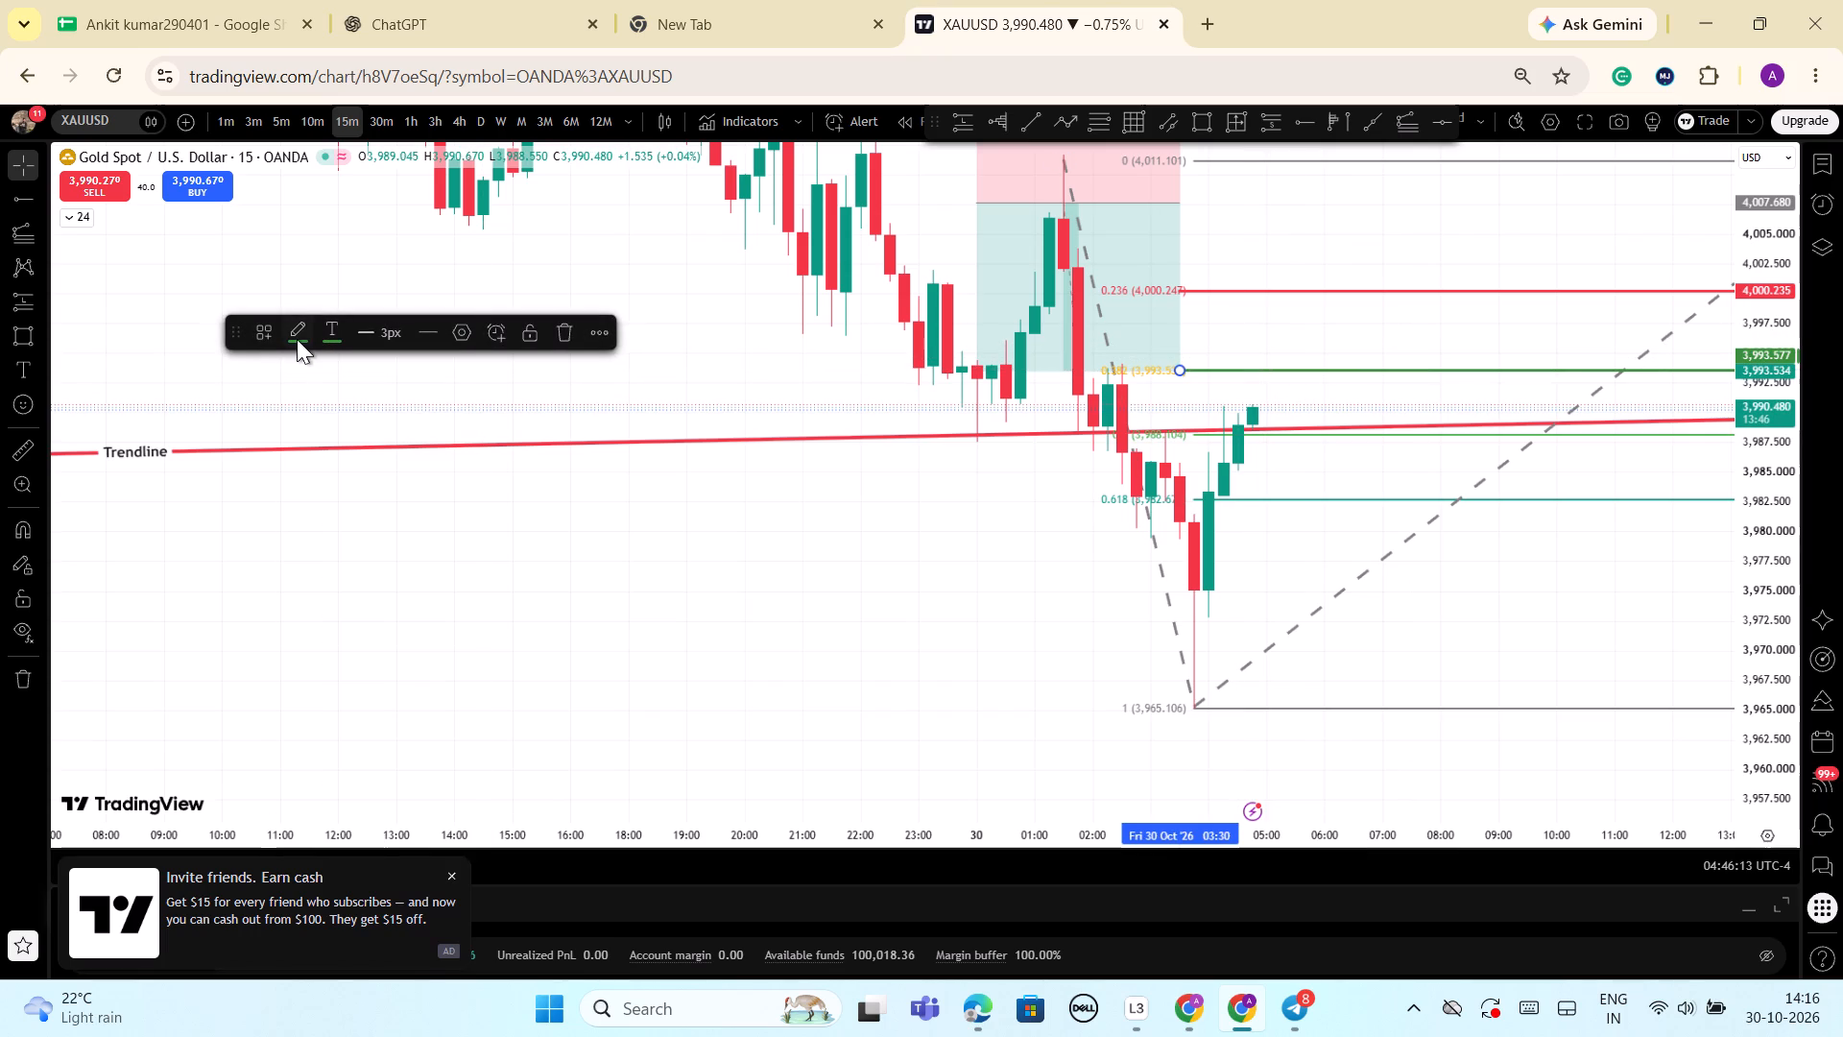
pyautogui.click(300, 393)
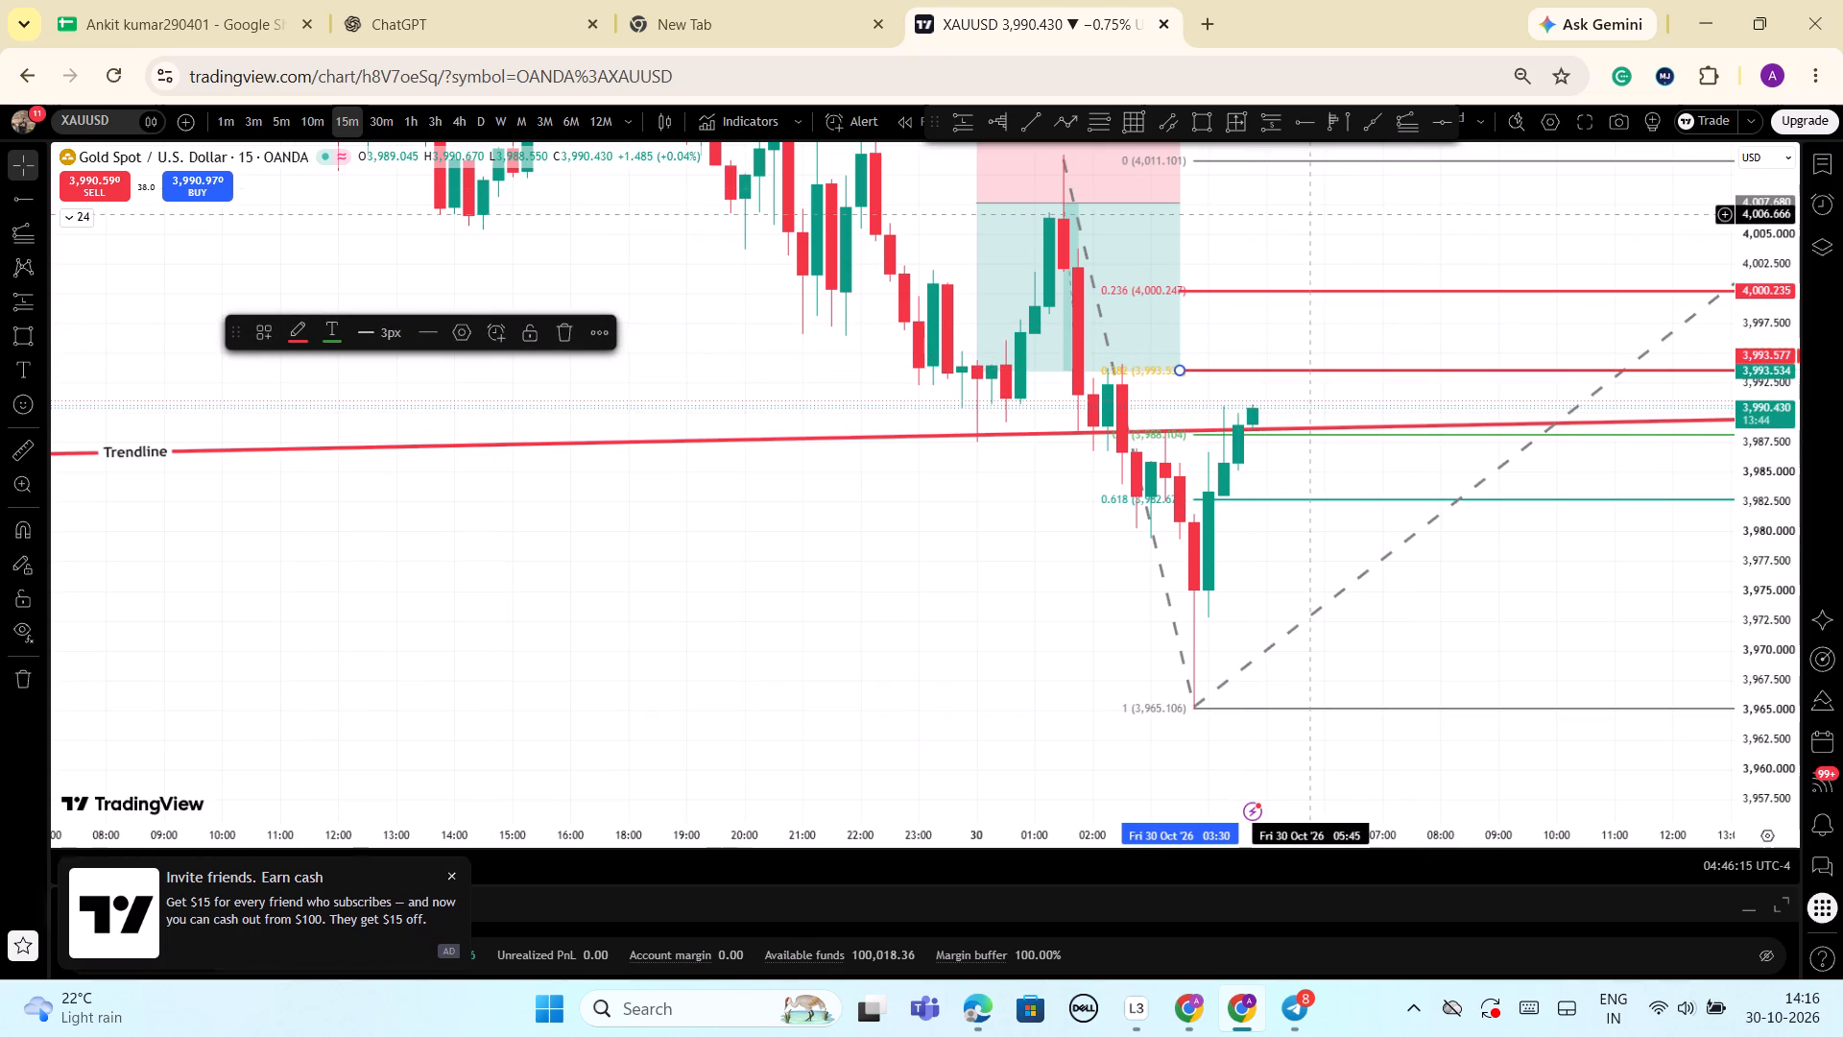
pyautogui.click(1305, 222)
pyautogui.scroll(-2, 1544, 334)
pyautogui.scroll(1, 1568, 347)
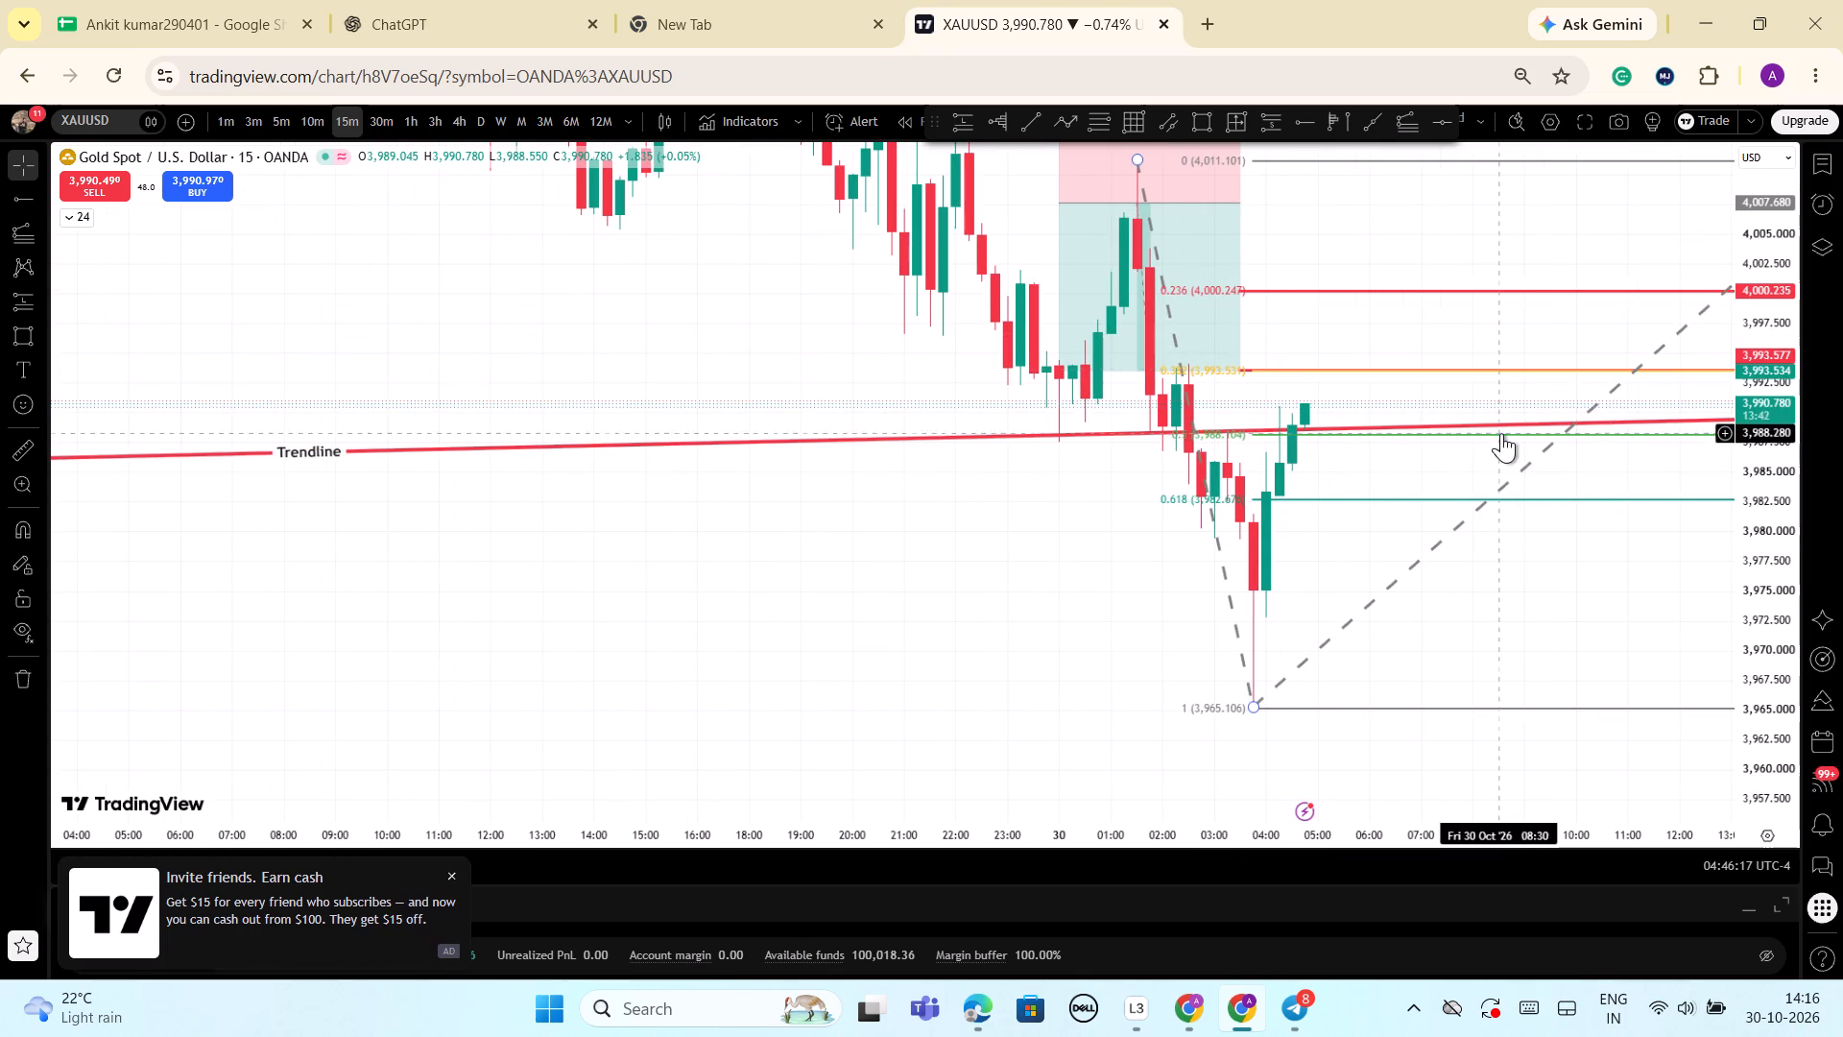
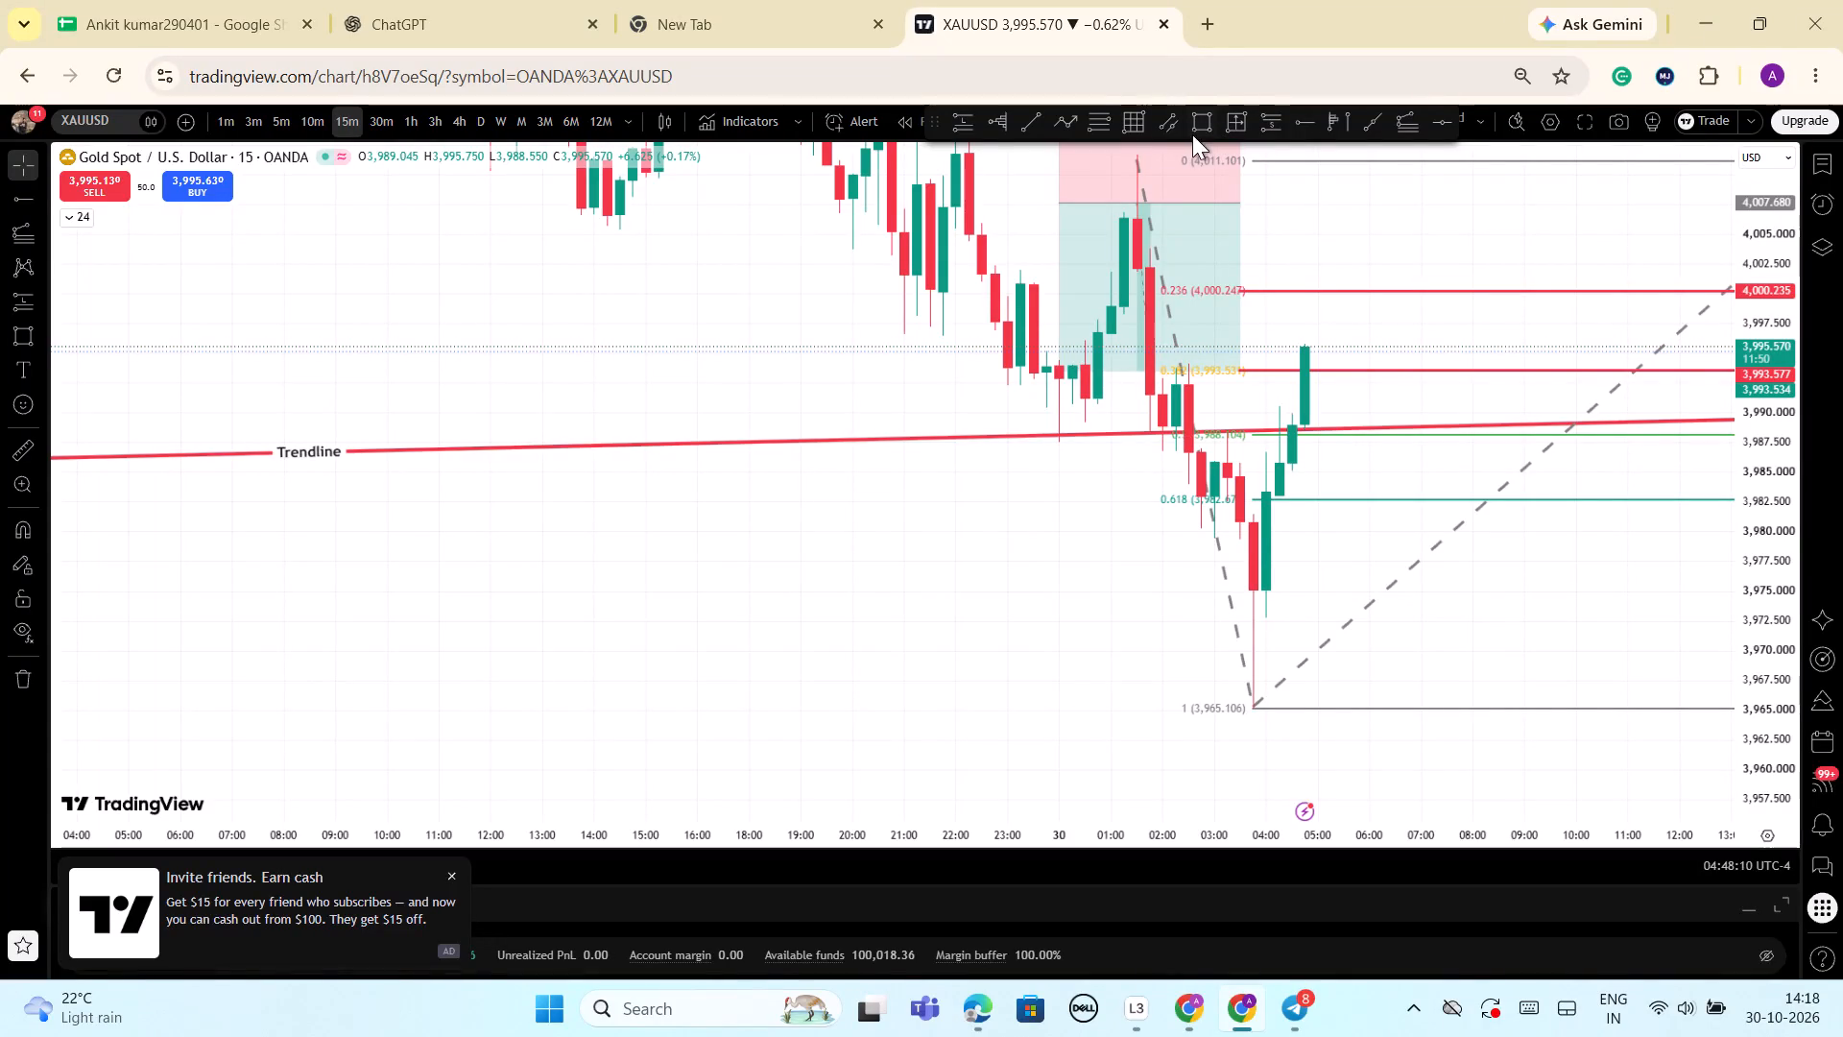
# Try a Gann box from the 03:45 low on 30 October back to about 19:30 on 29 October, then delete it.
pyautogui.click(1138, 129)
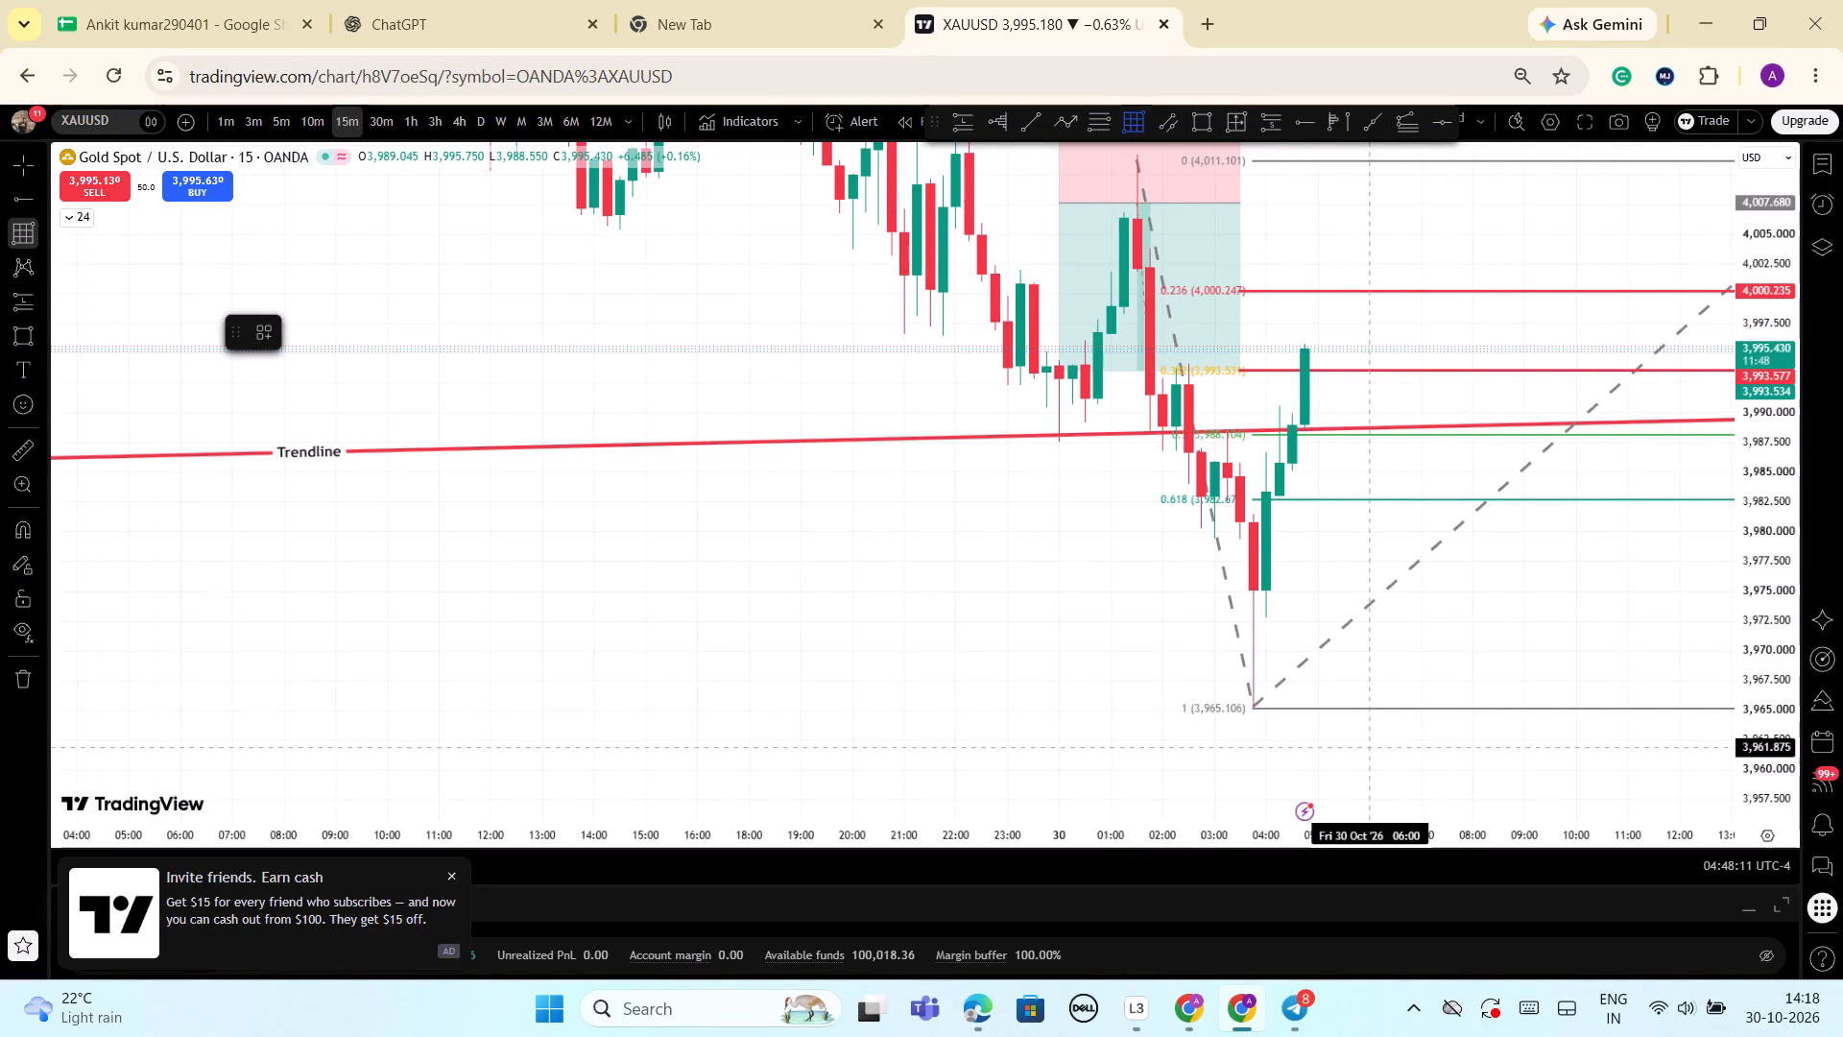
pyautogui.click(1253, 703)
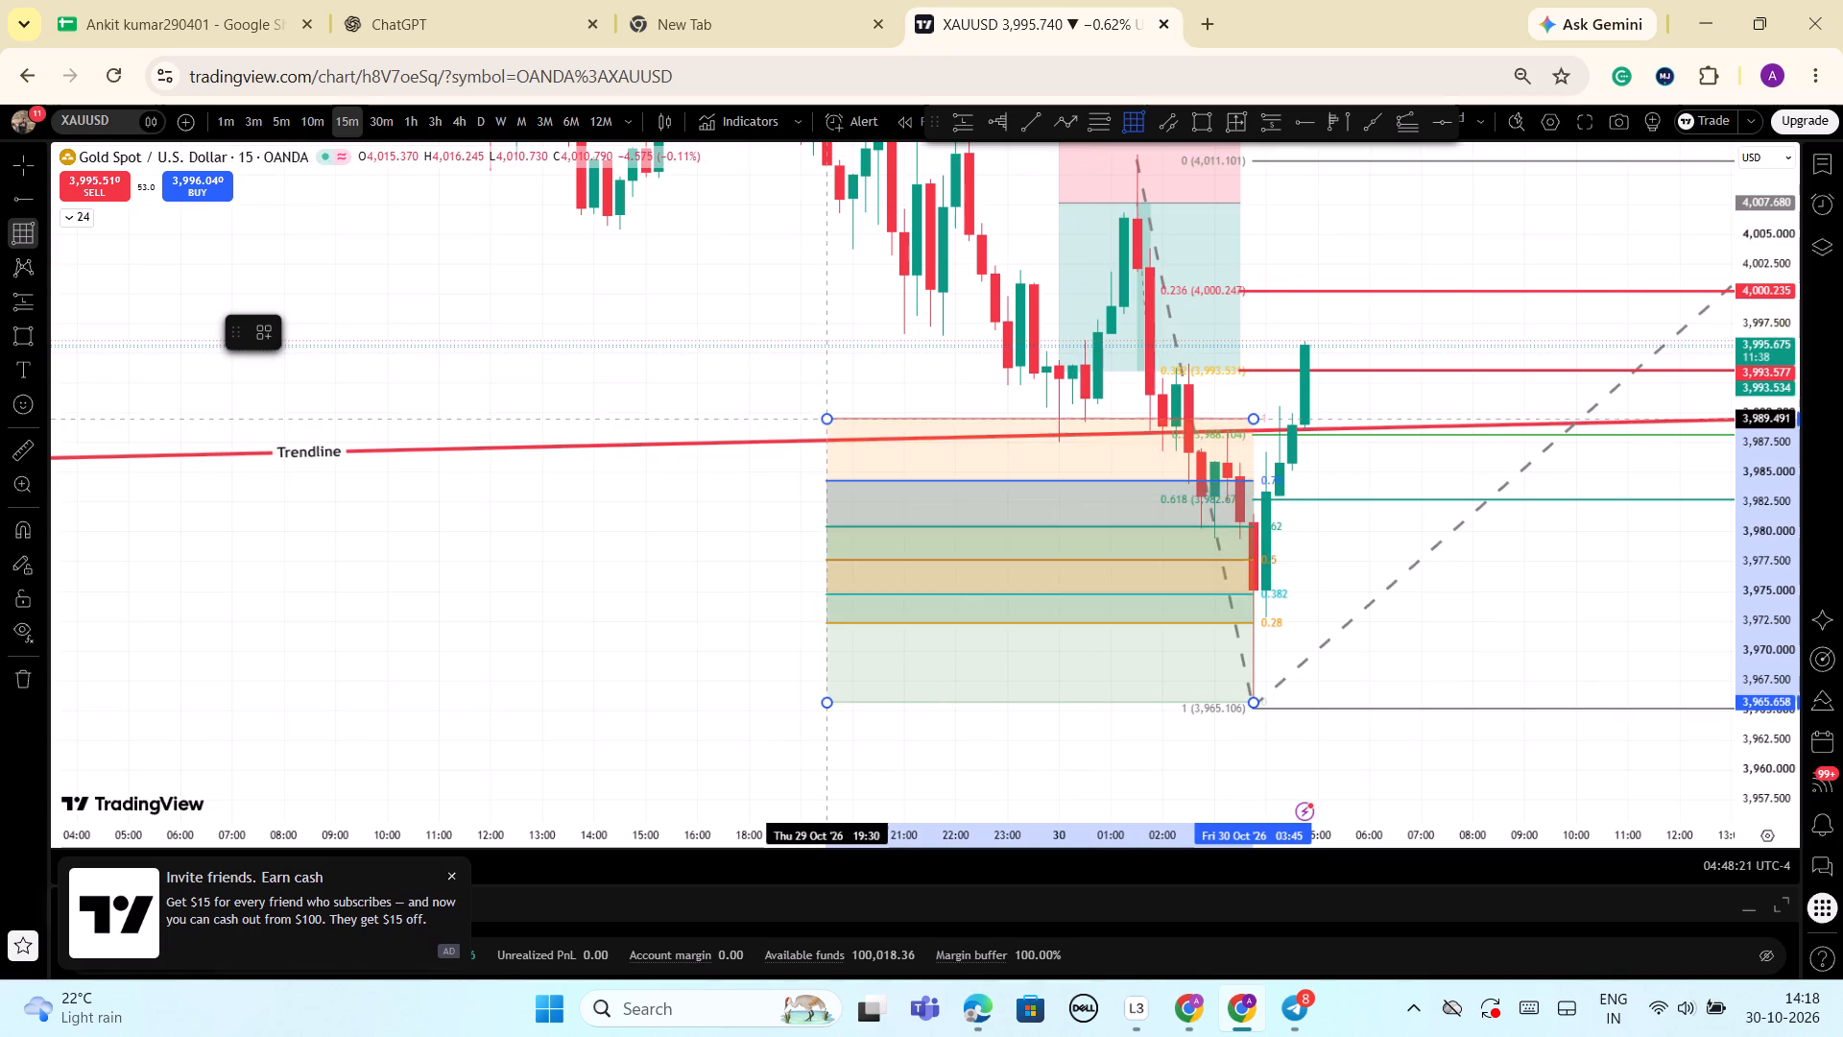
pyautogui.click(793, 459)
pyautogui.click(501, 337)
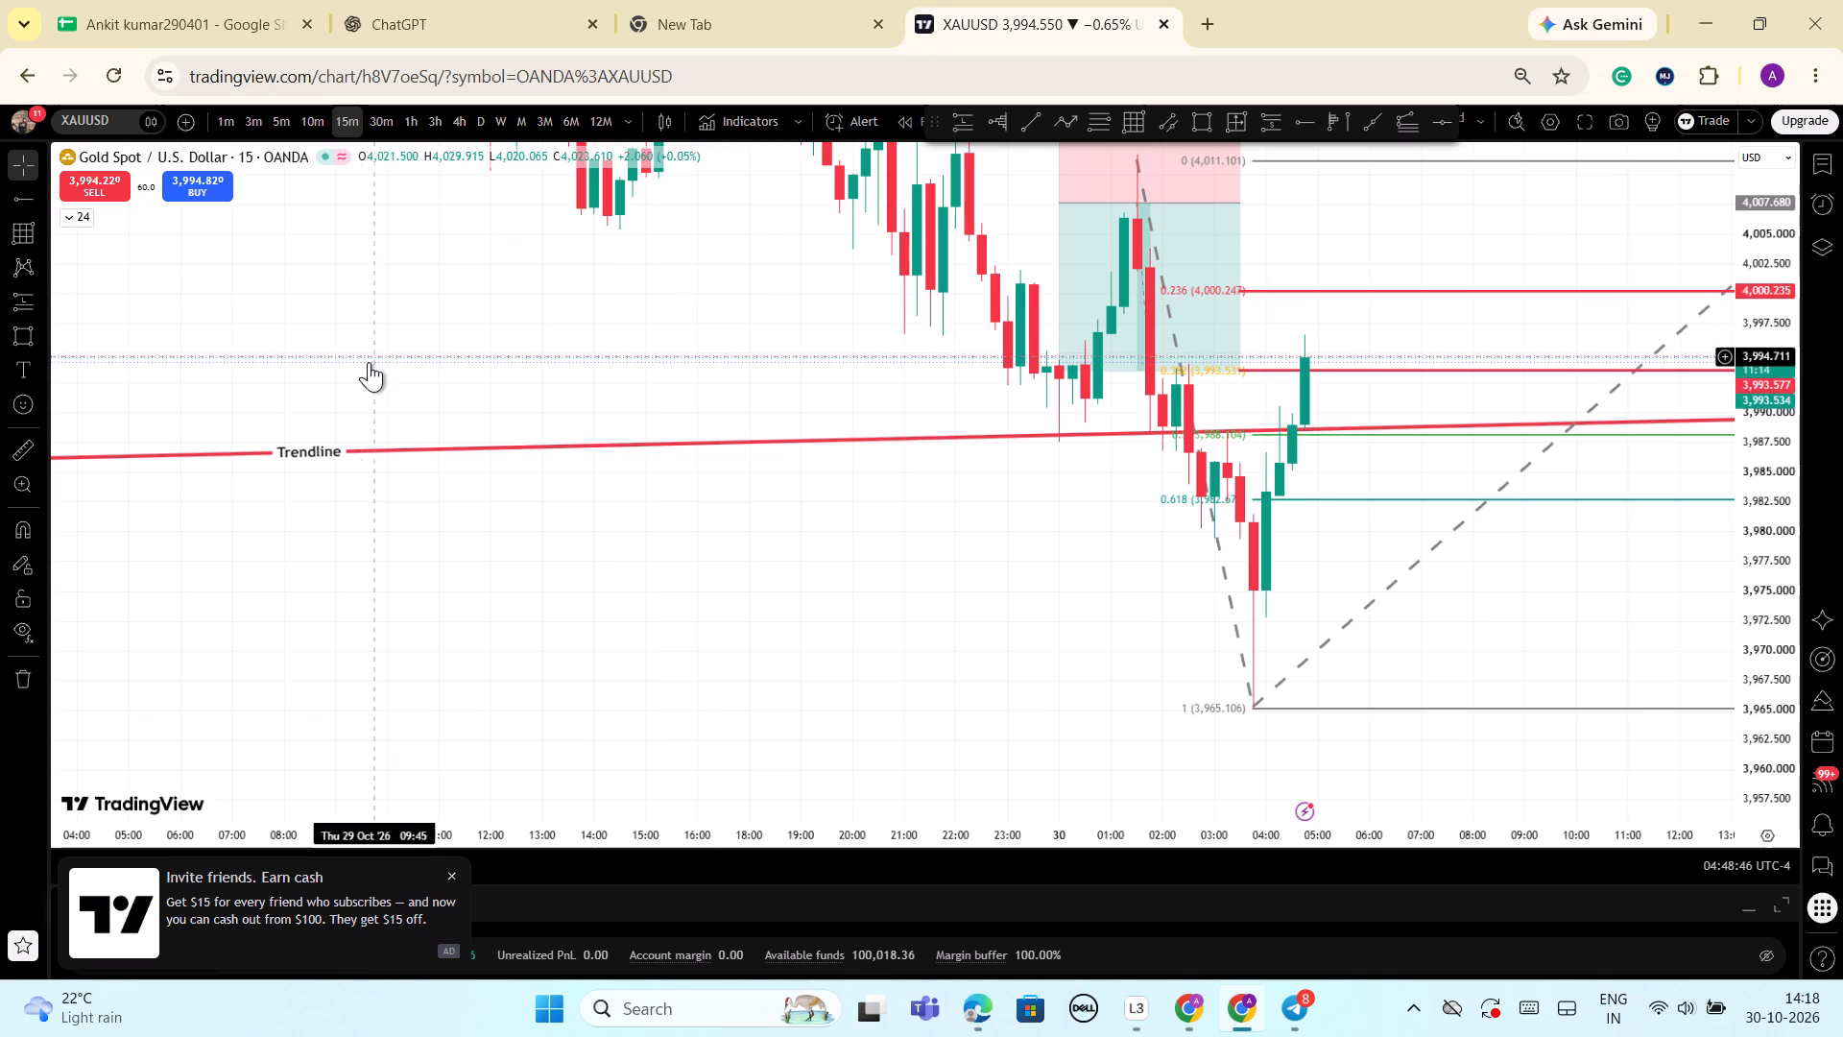
# Expand the chart's indicator list and show the second, lower OF Pro order flow indicator.
pyautogui.click(1404, 328)
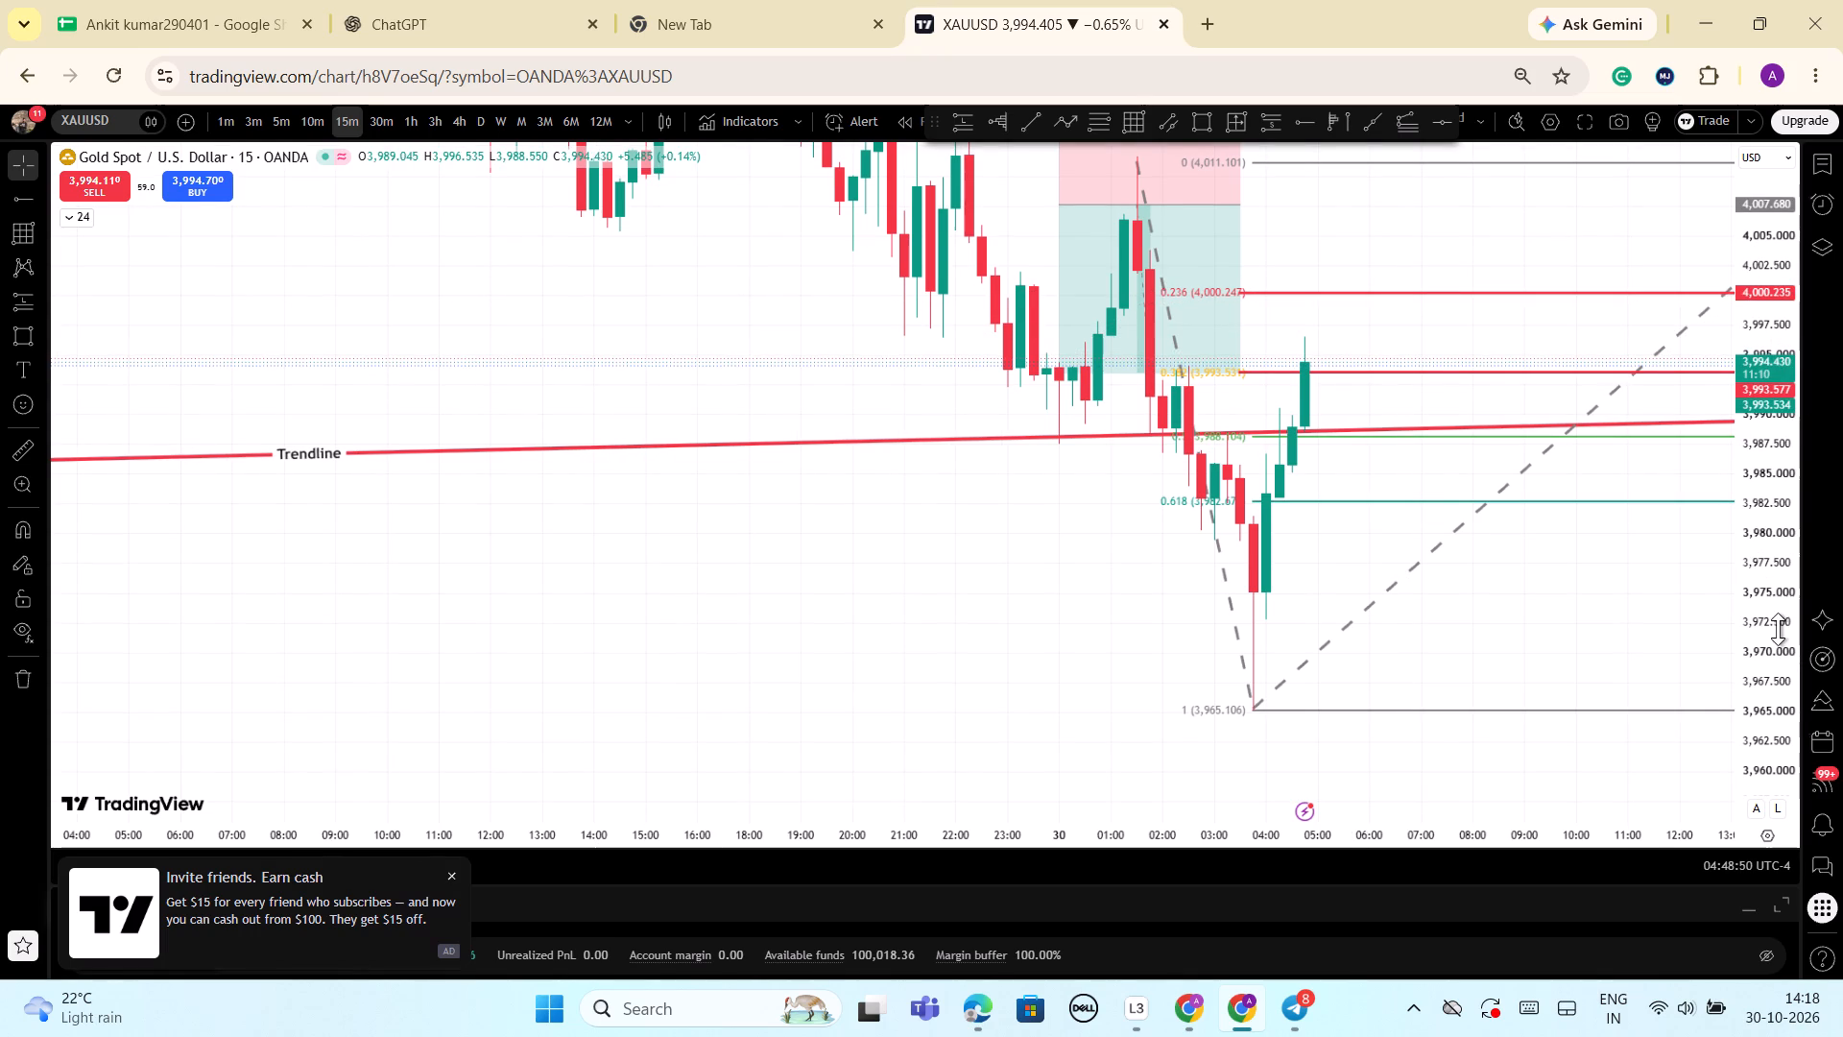
pyautogui.moveTo(1779, 630); pyautogui.dragTo(1748, 479)
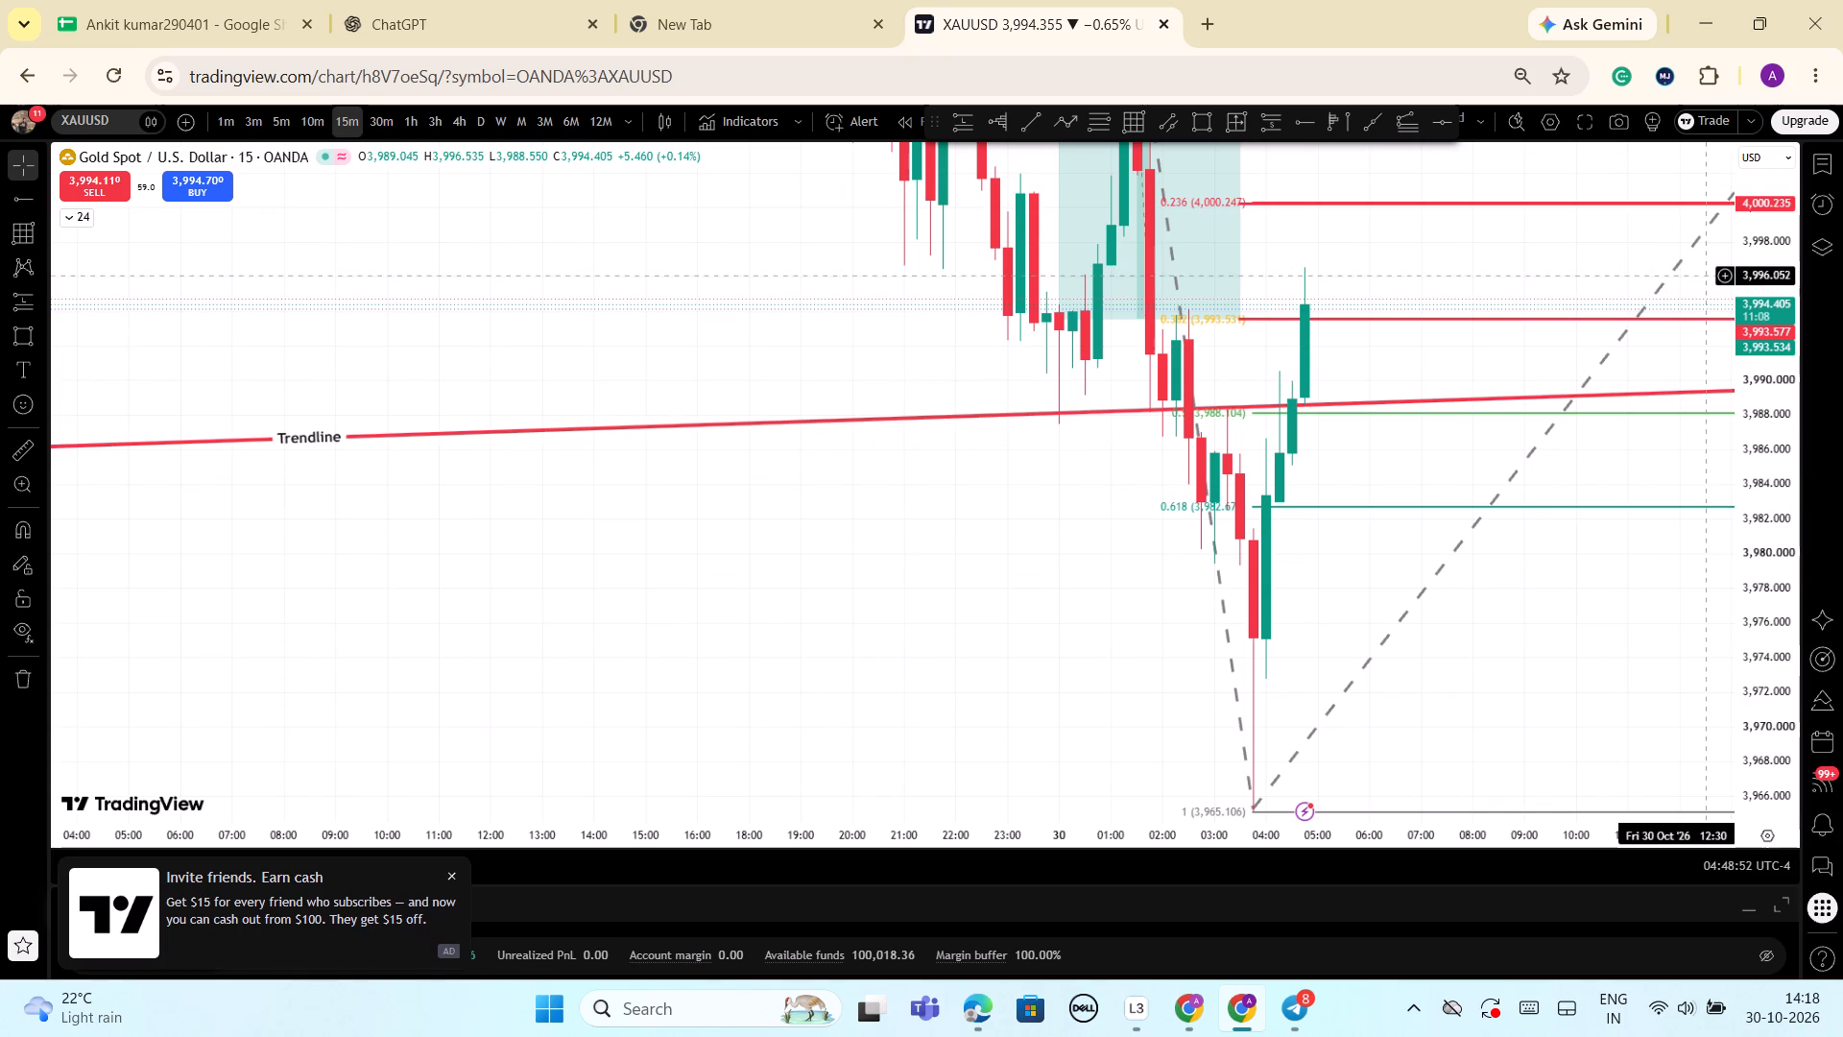
pyautogui.moveTo(1699, 278); pyautogui.dragTo(1599, 454)
pyautogui.scroll(2, 1842, 399)
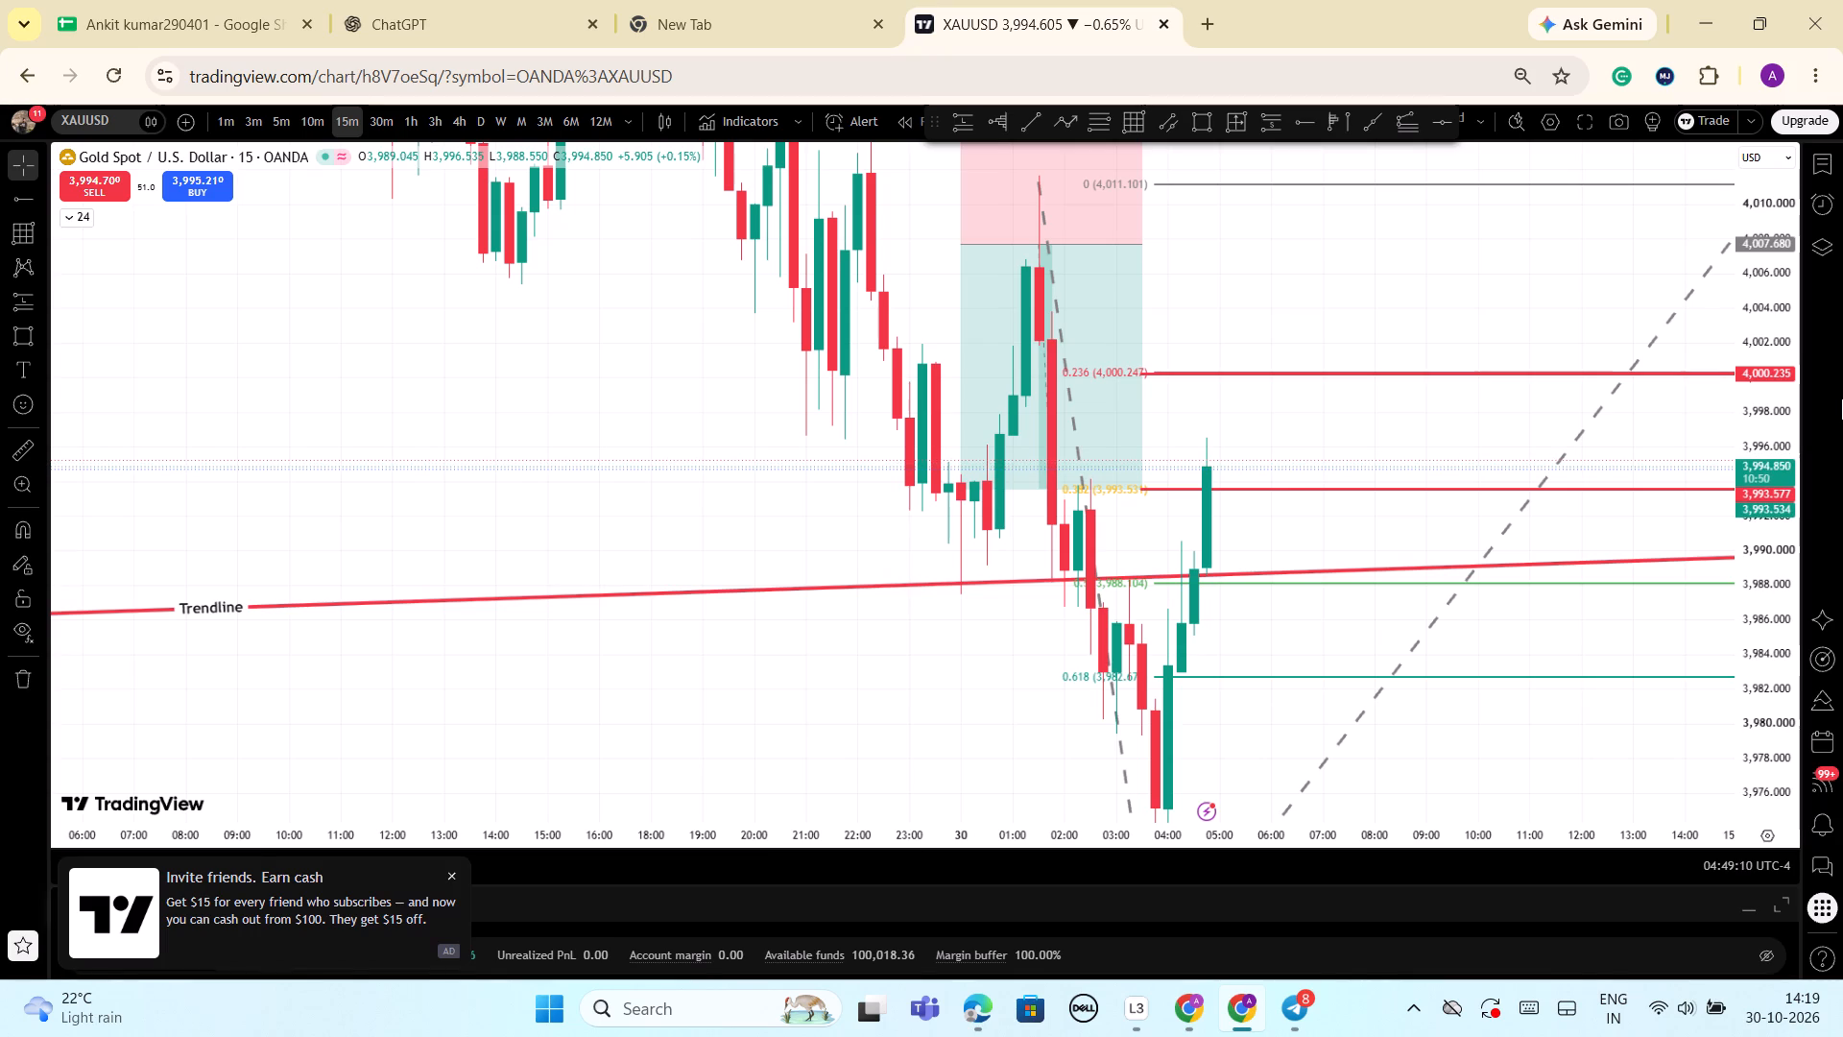
pyautogui.click(64, 220)
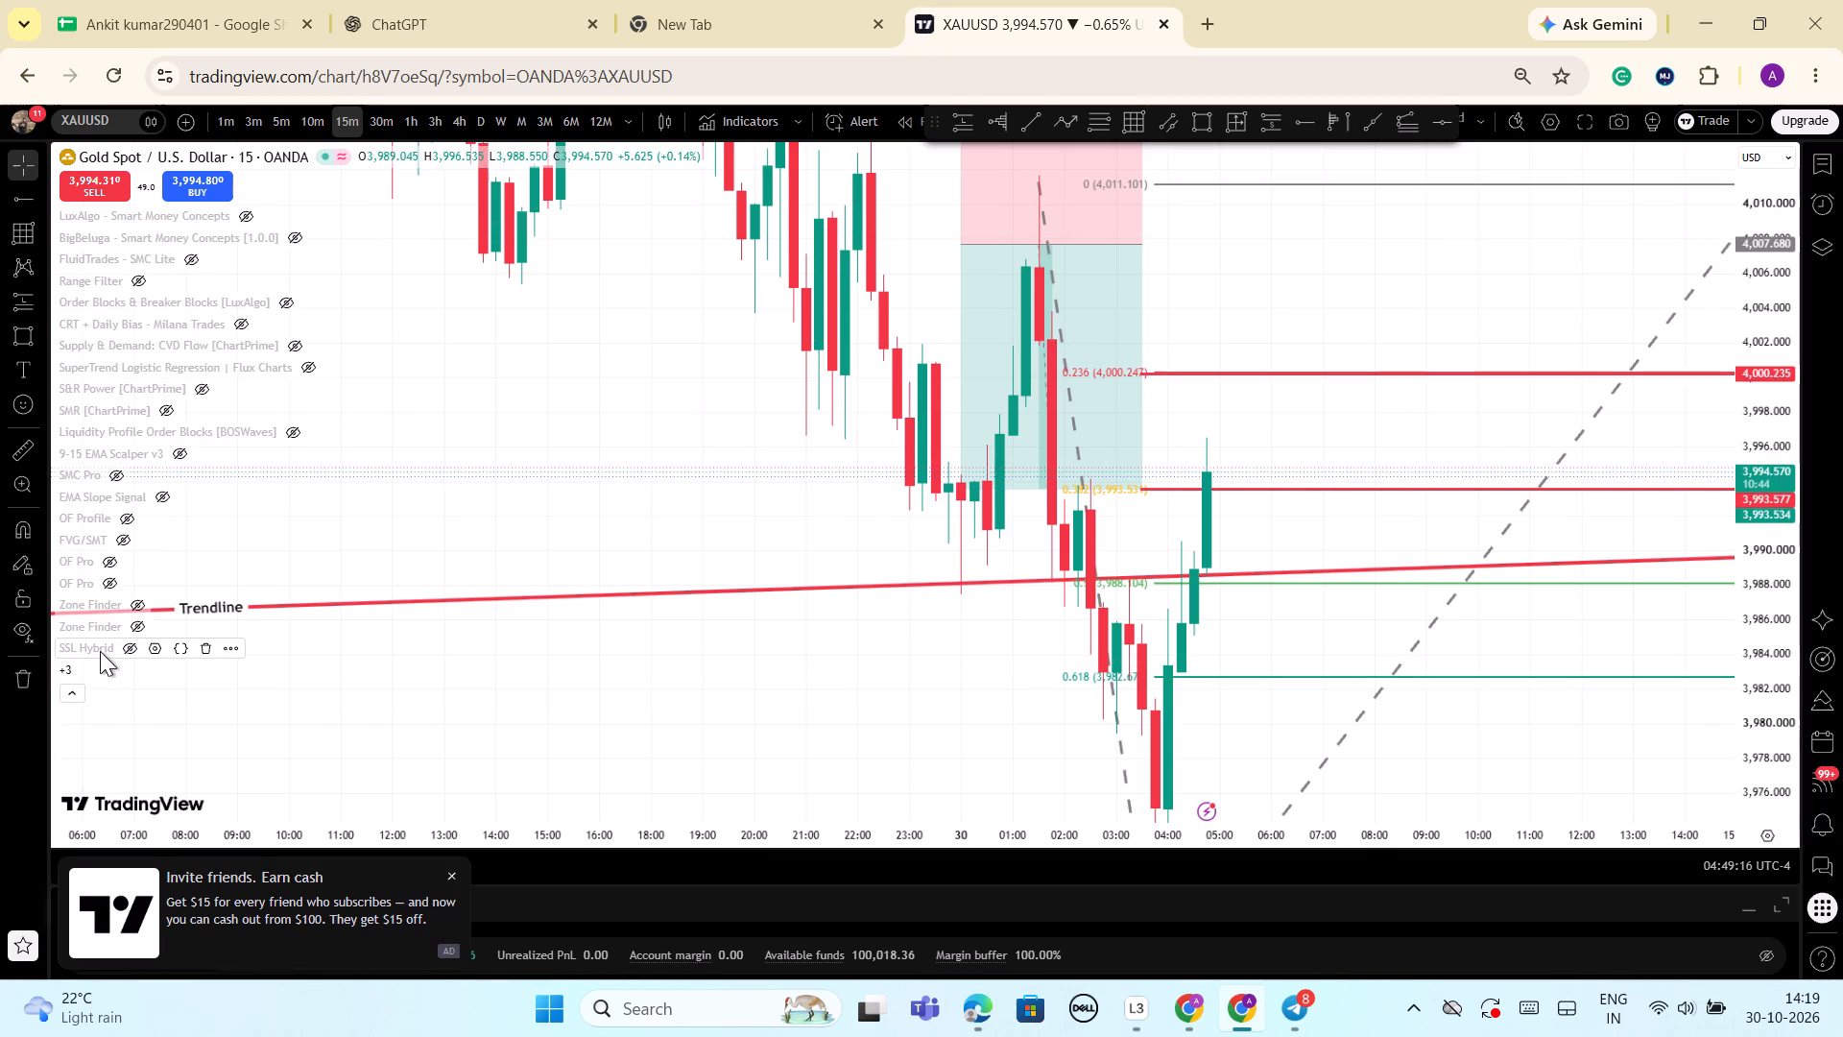
pyautogui.click(107, 585)
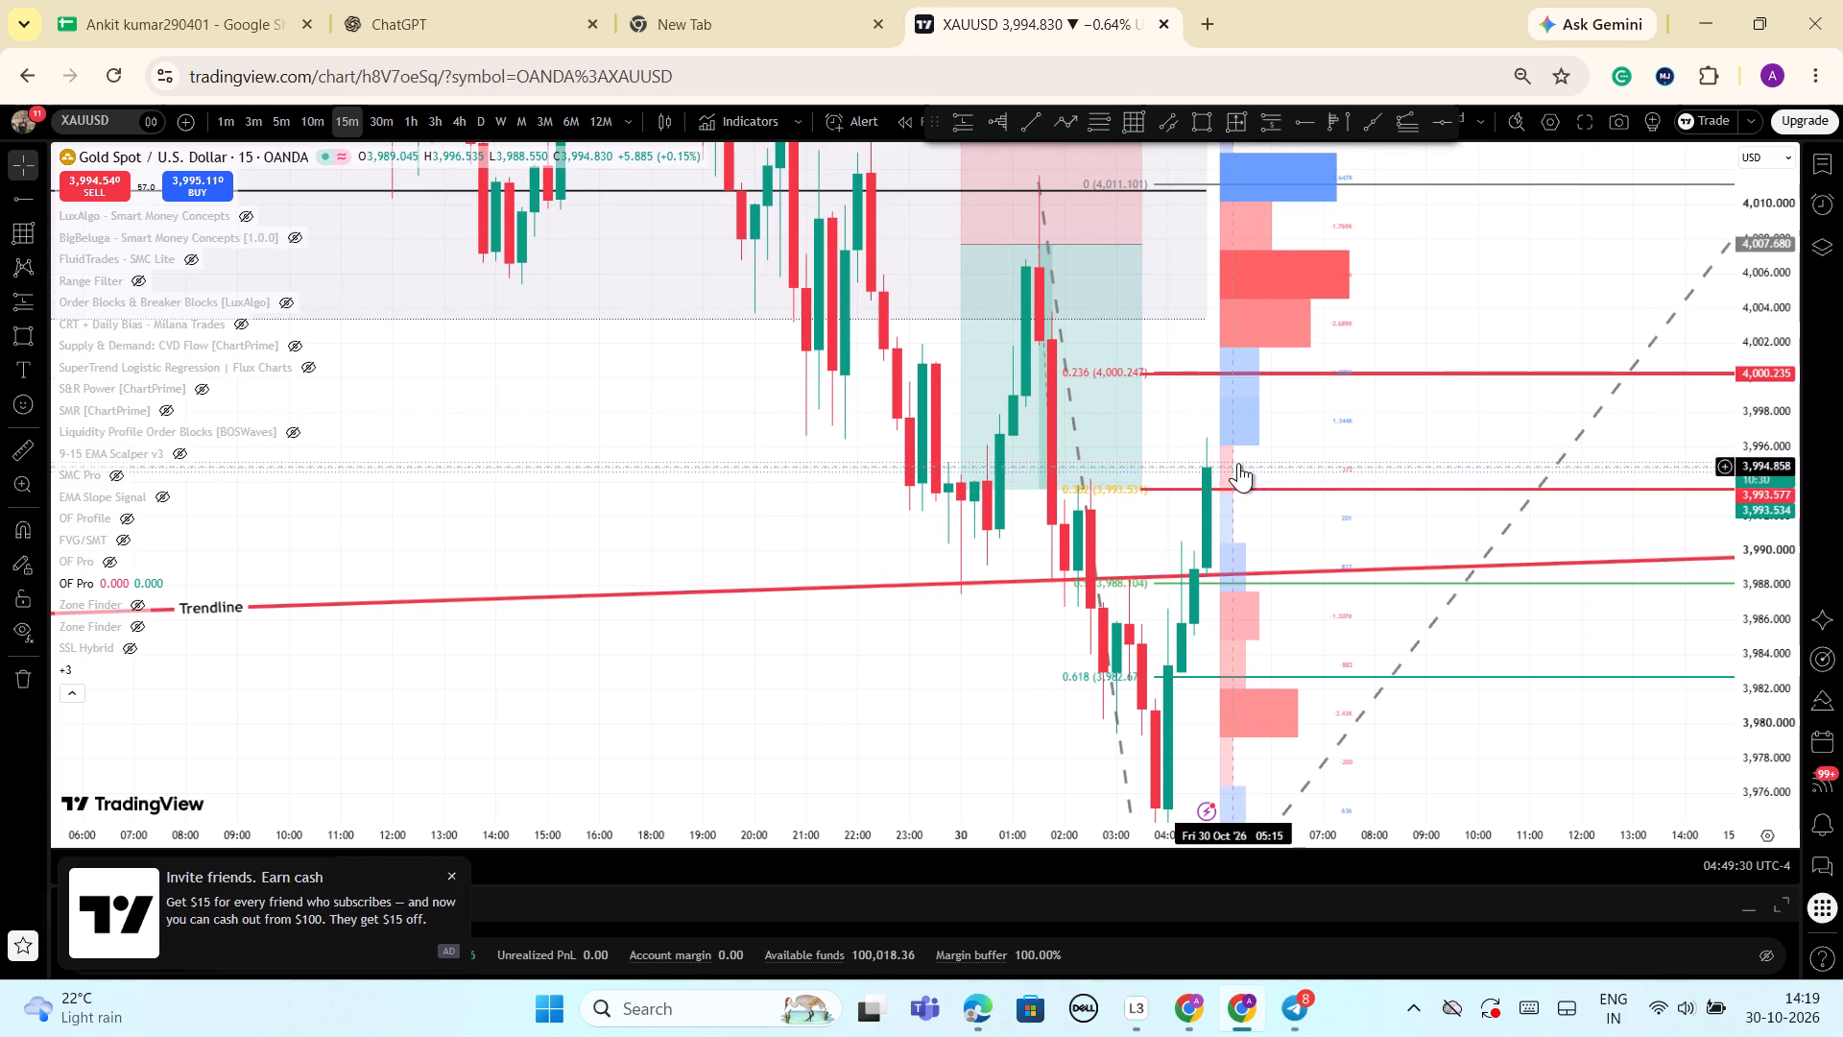
# Set the OF Pro fixed range to start at 01:30 and end at 11:45 on 30 October.
pyautogui.scroll(-1, 1218, 373)
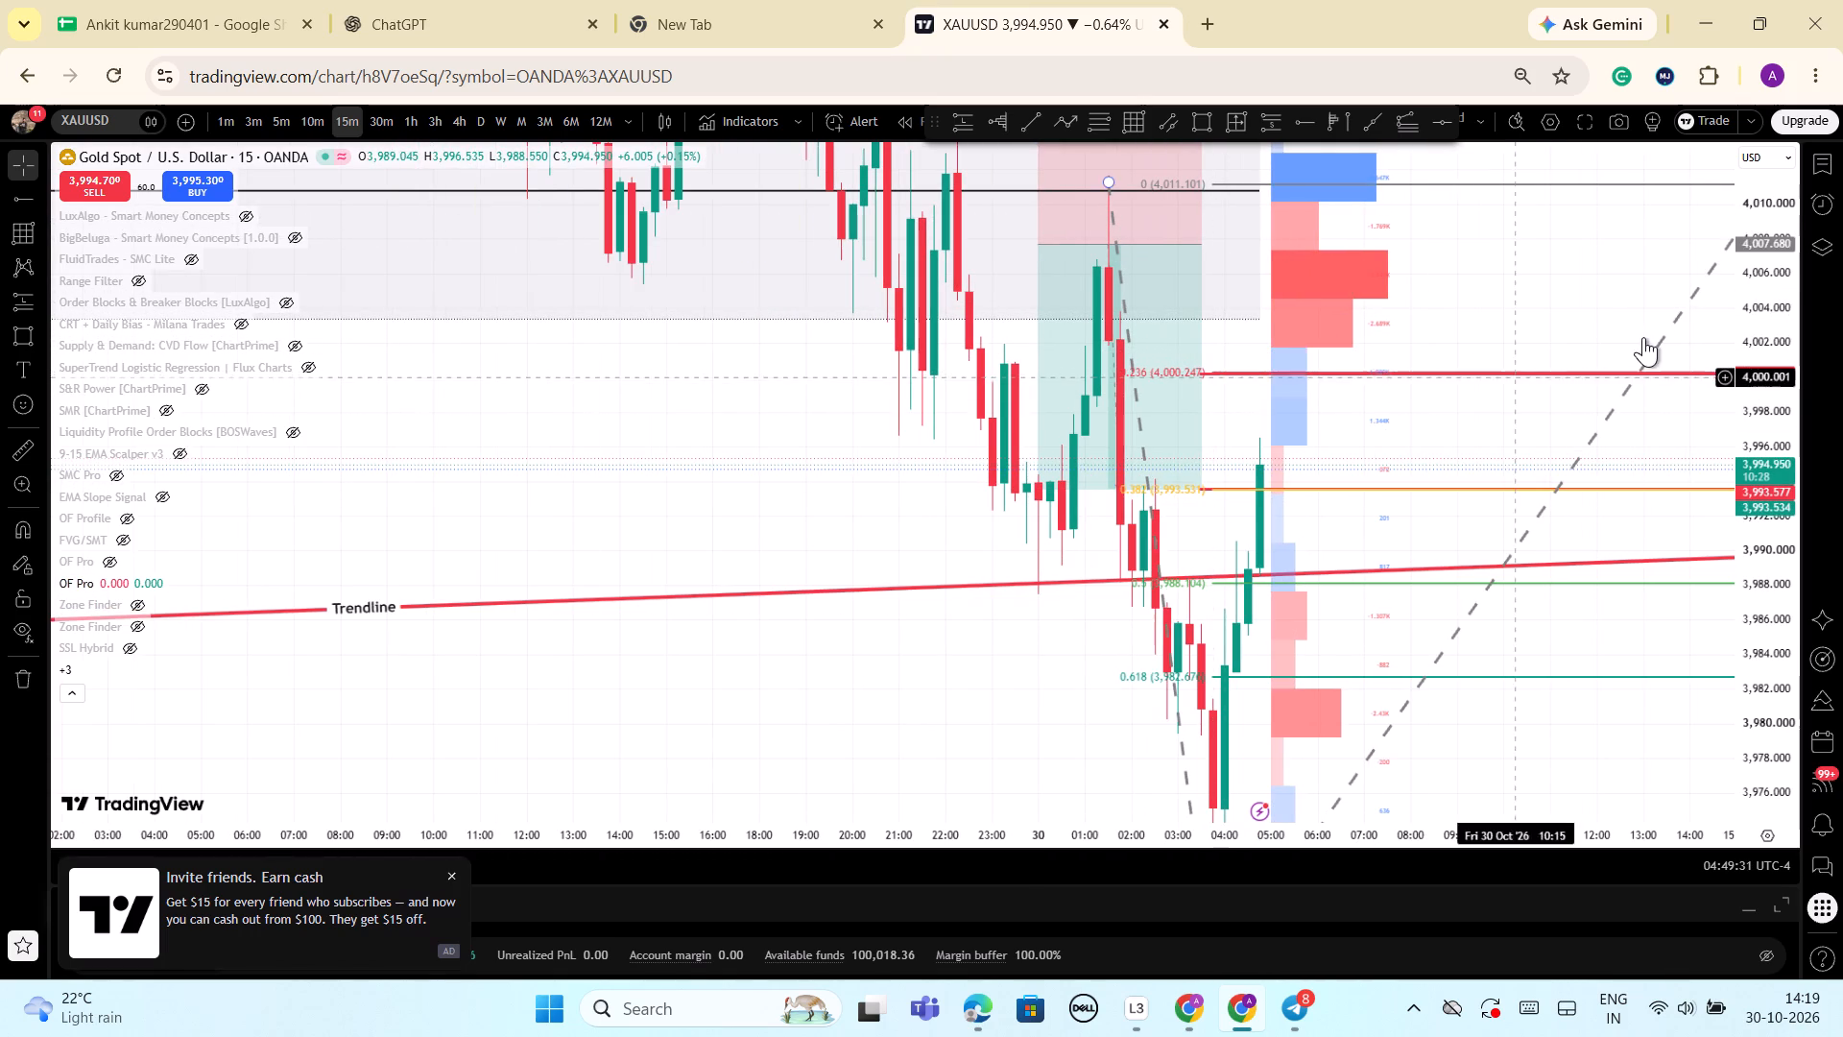
pyautogui.moveTo(1744, 303); pyautogui.dragTo(1751, 786)
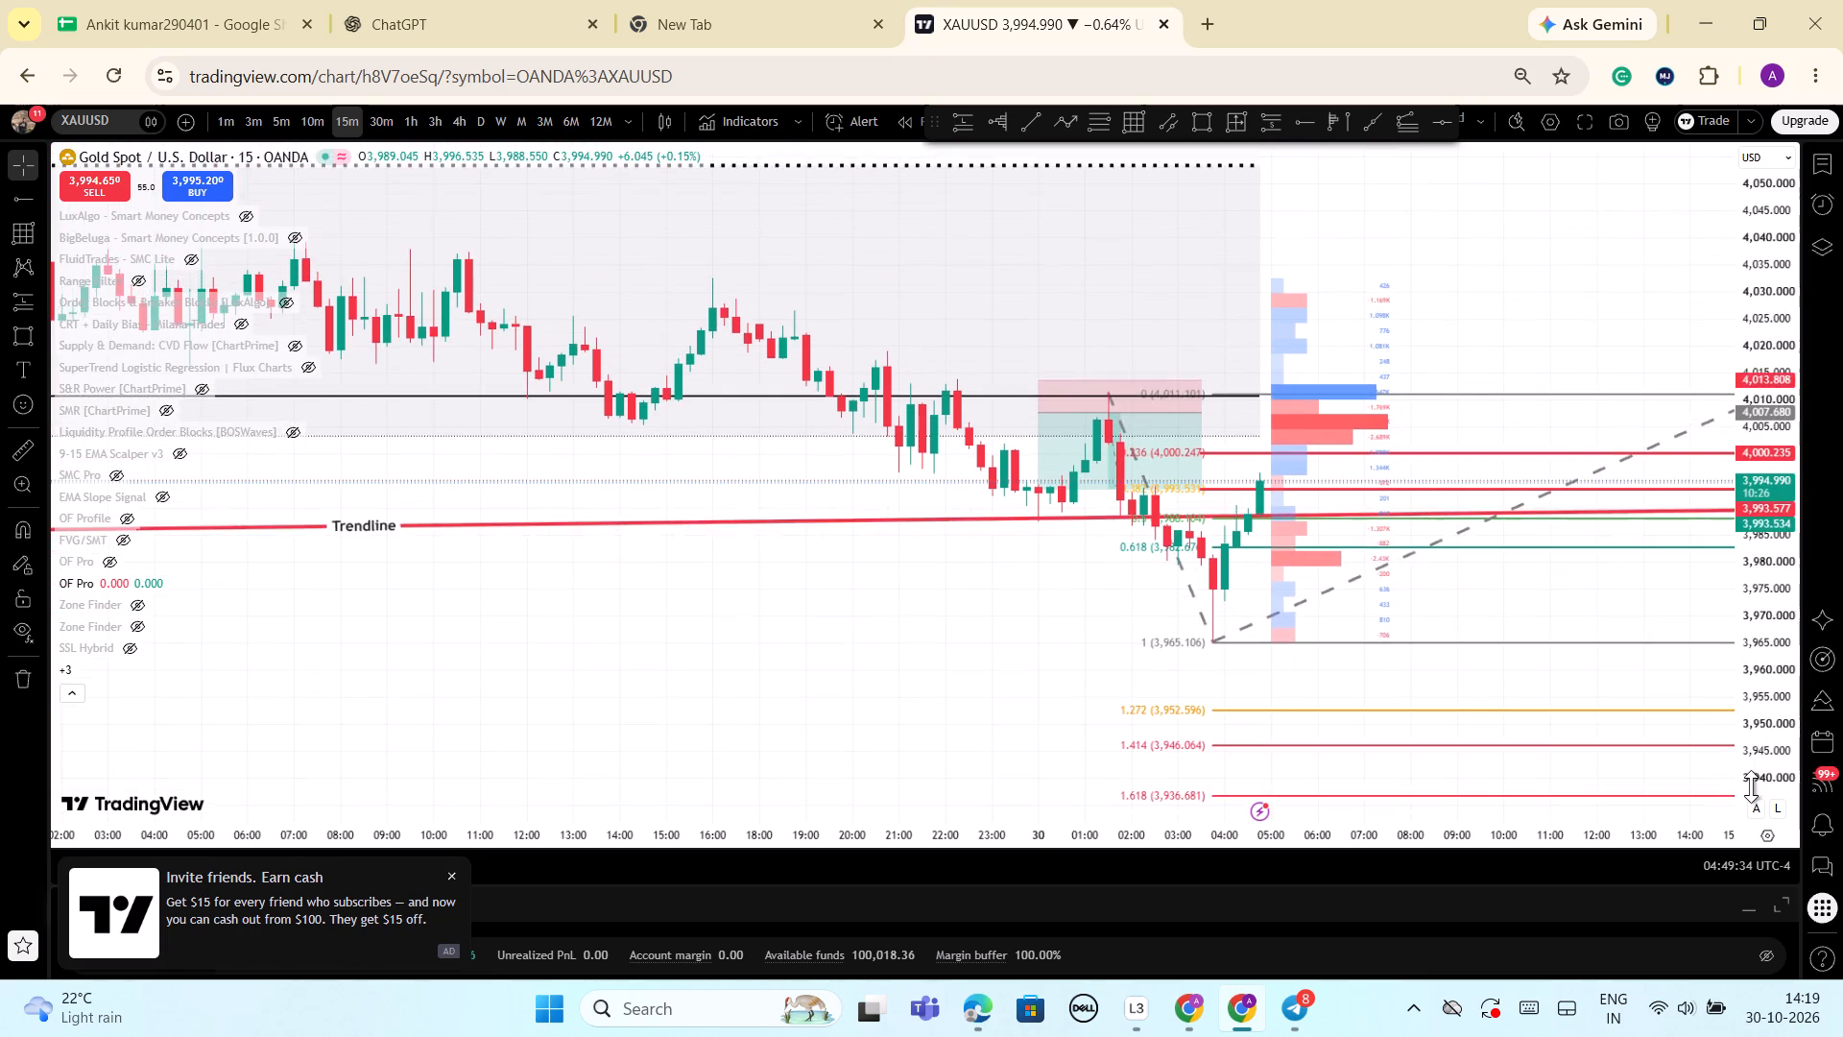
pyautogui.moveTo(1751, 786); pyautogui.dragTo(1751, 788)
pyautogui.scroll(-6, 1216, 484)
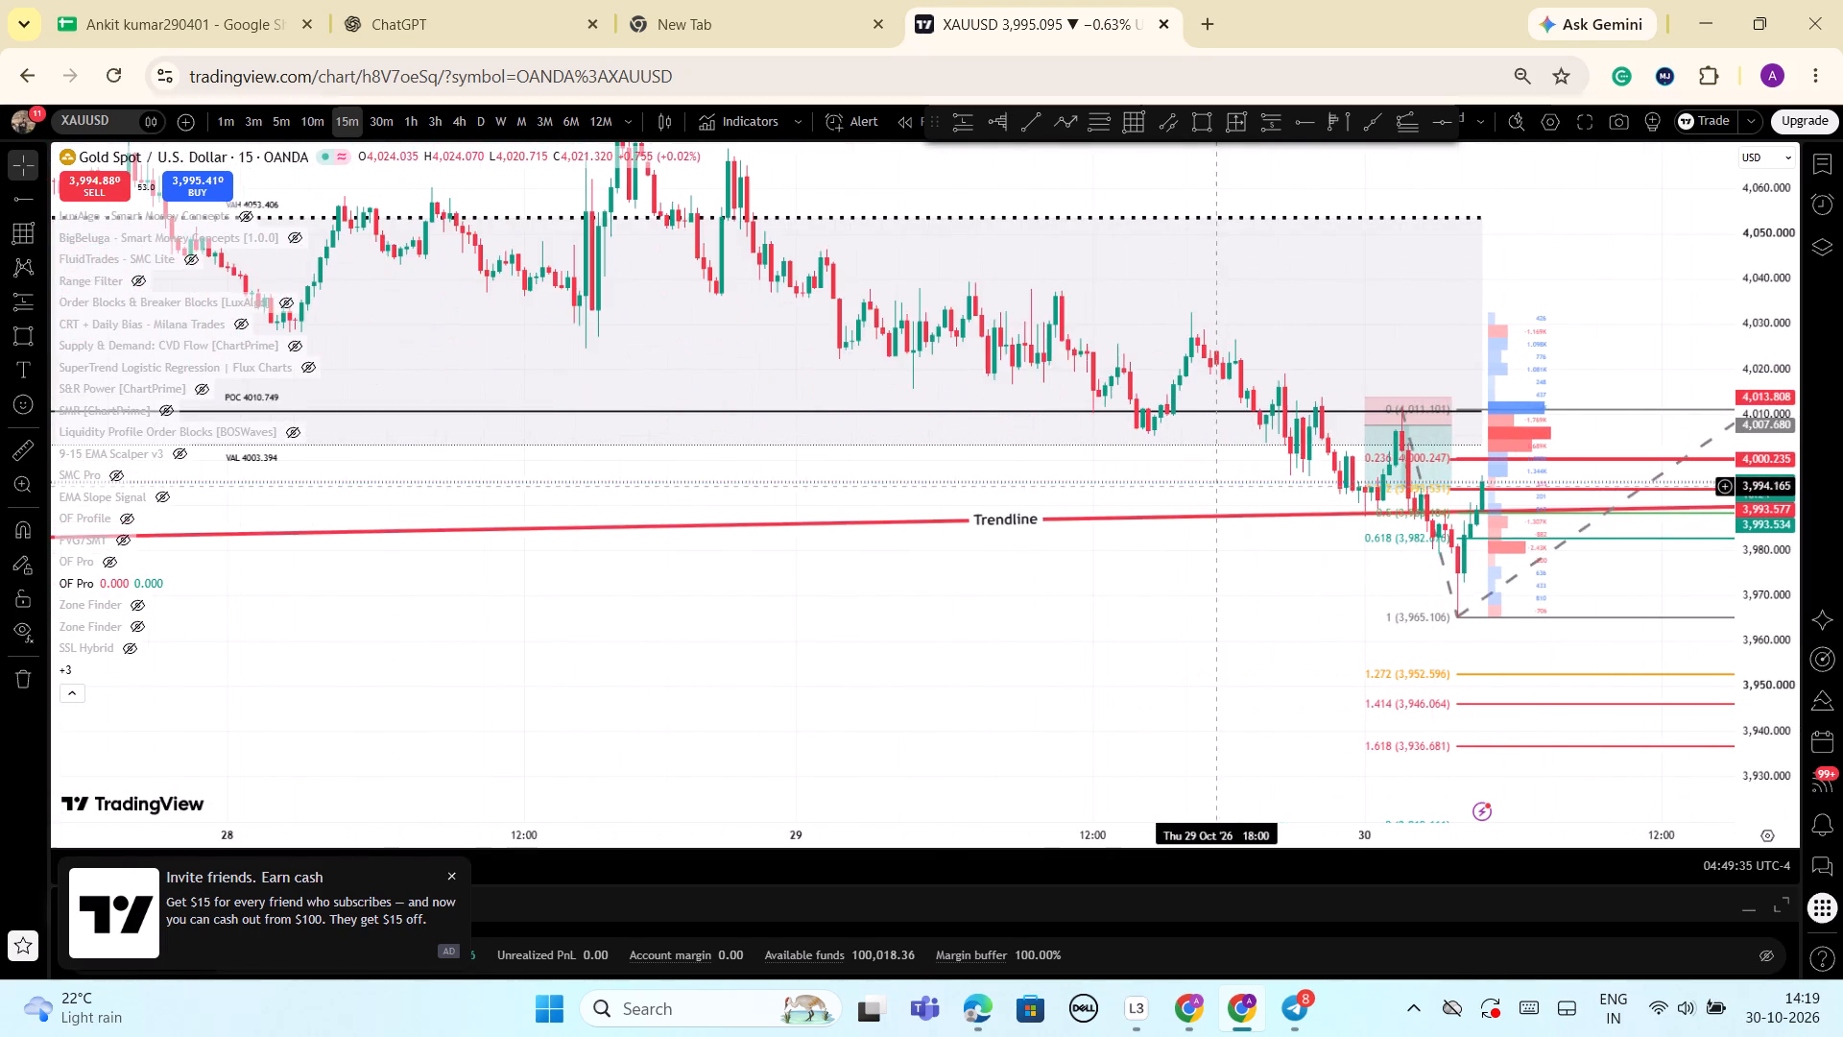
pyautogui.scroll(-8, 1209, 494)
pyautogui.scroll(-3, 1079, 528)
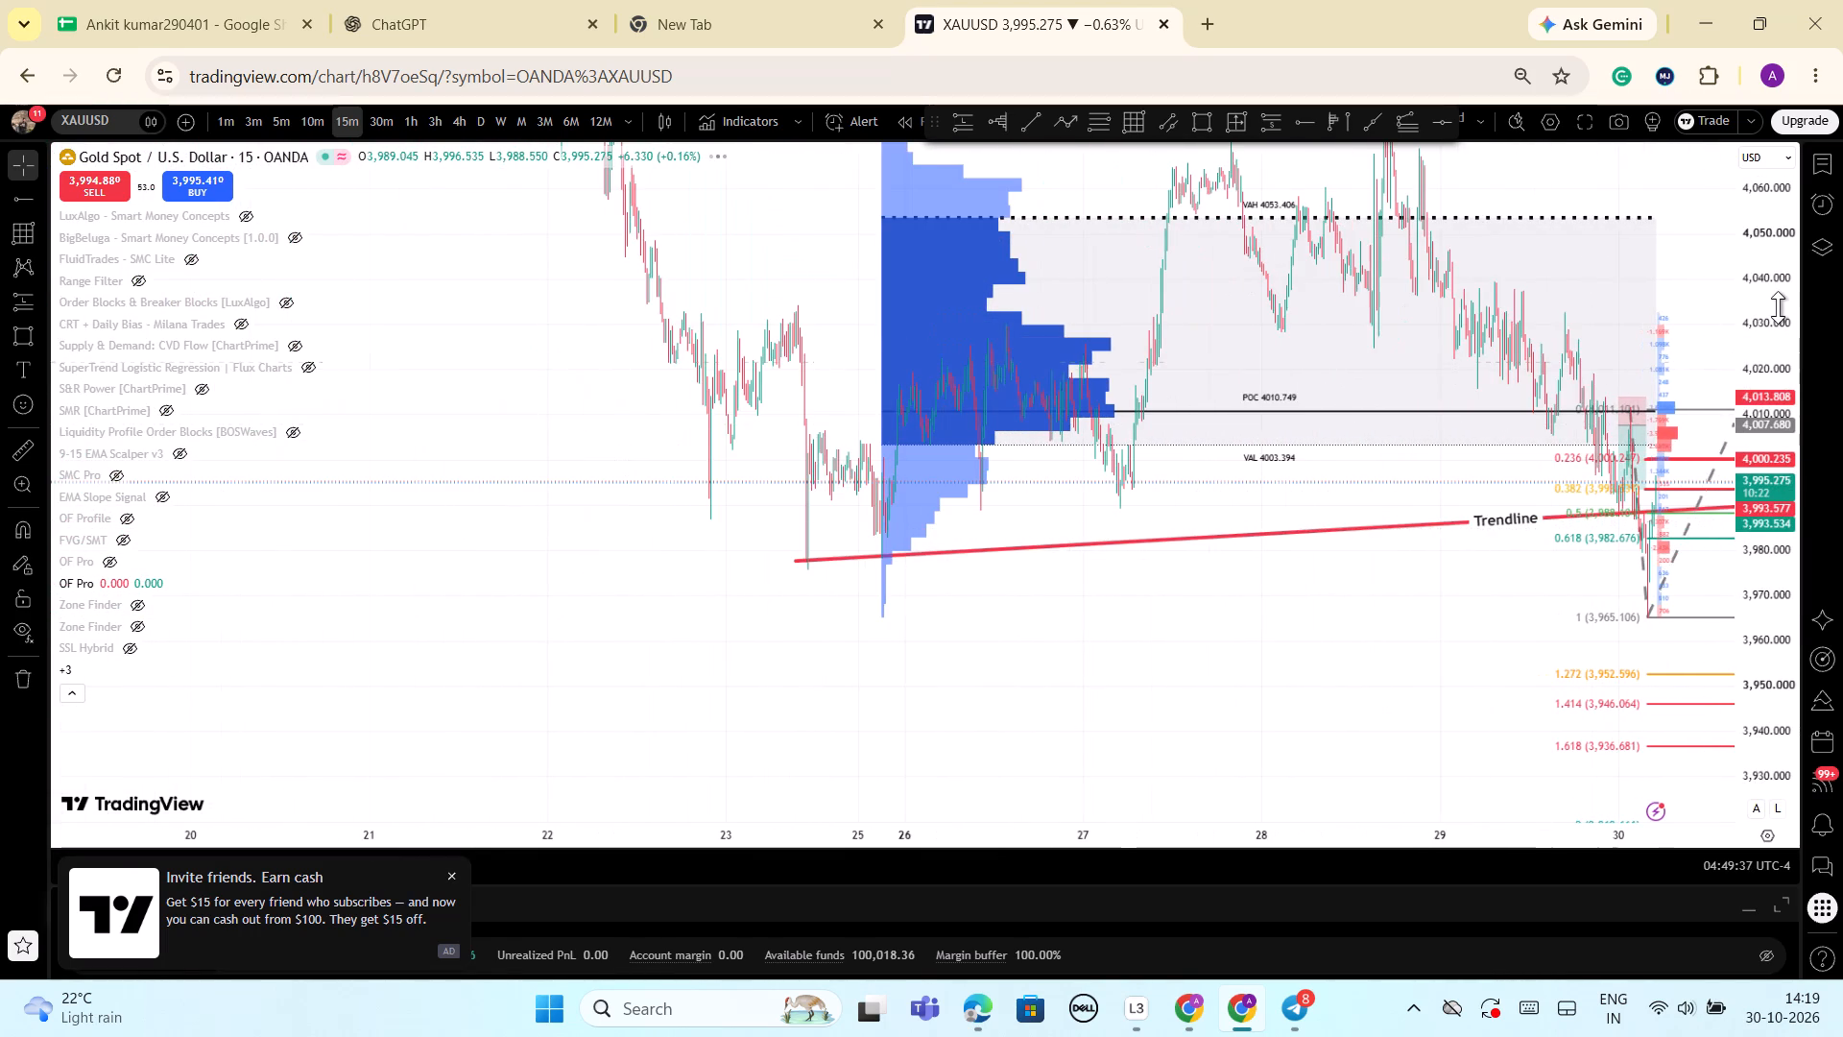
pyautogui.moveTo(1778, 300); pyautogui.dragTo(1744, 540)
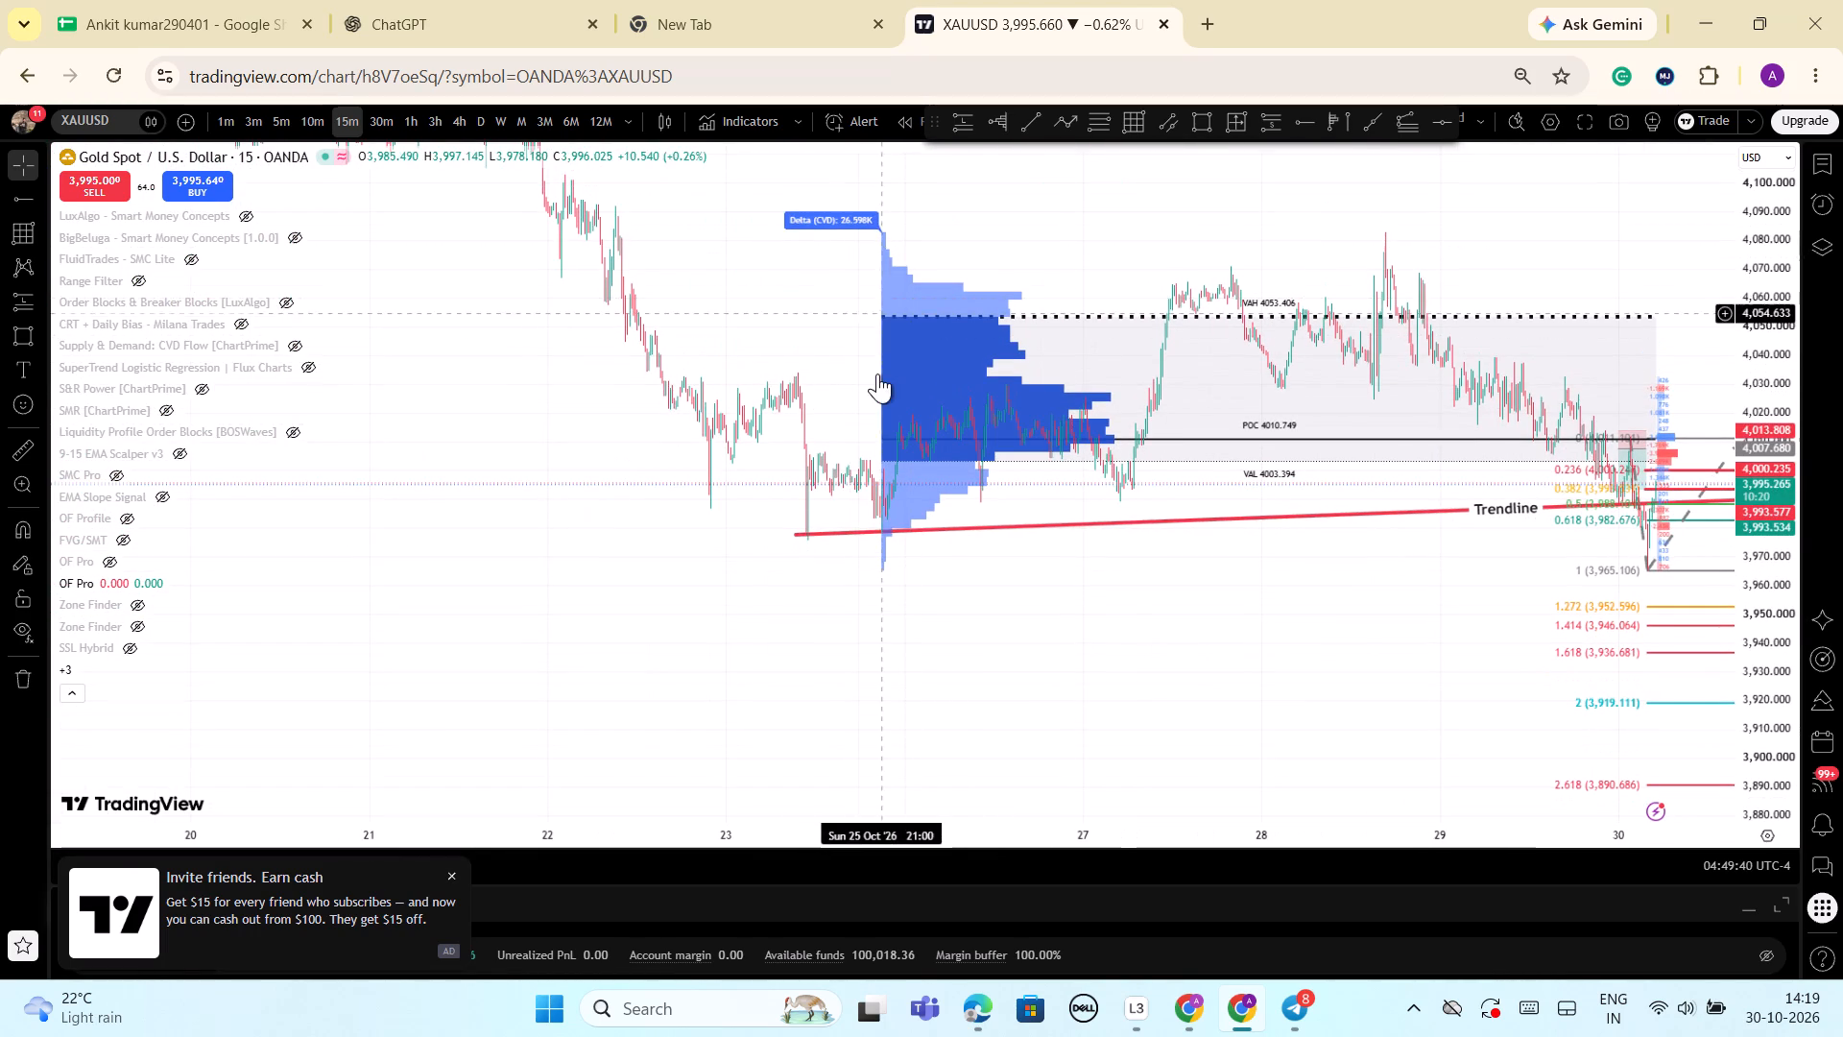
pyautogui.moveTo(884, 479); pyautogui.dragTo(1130, 529)
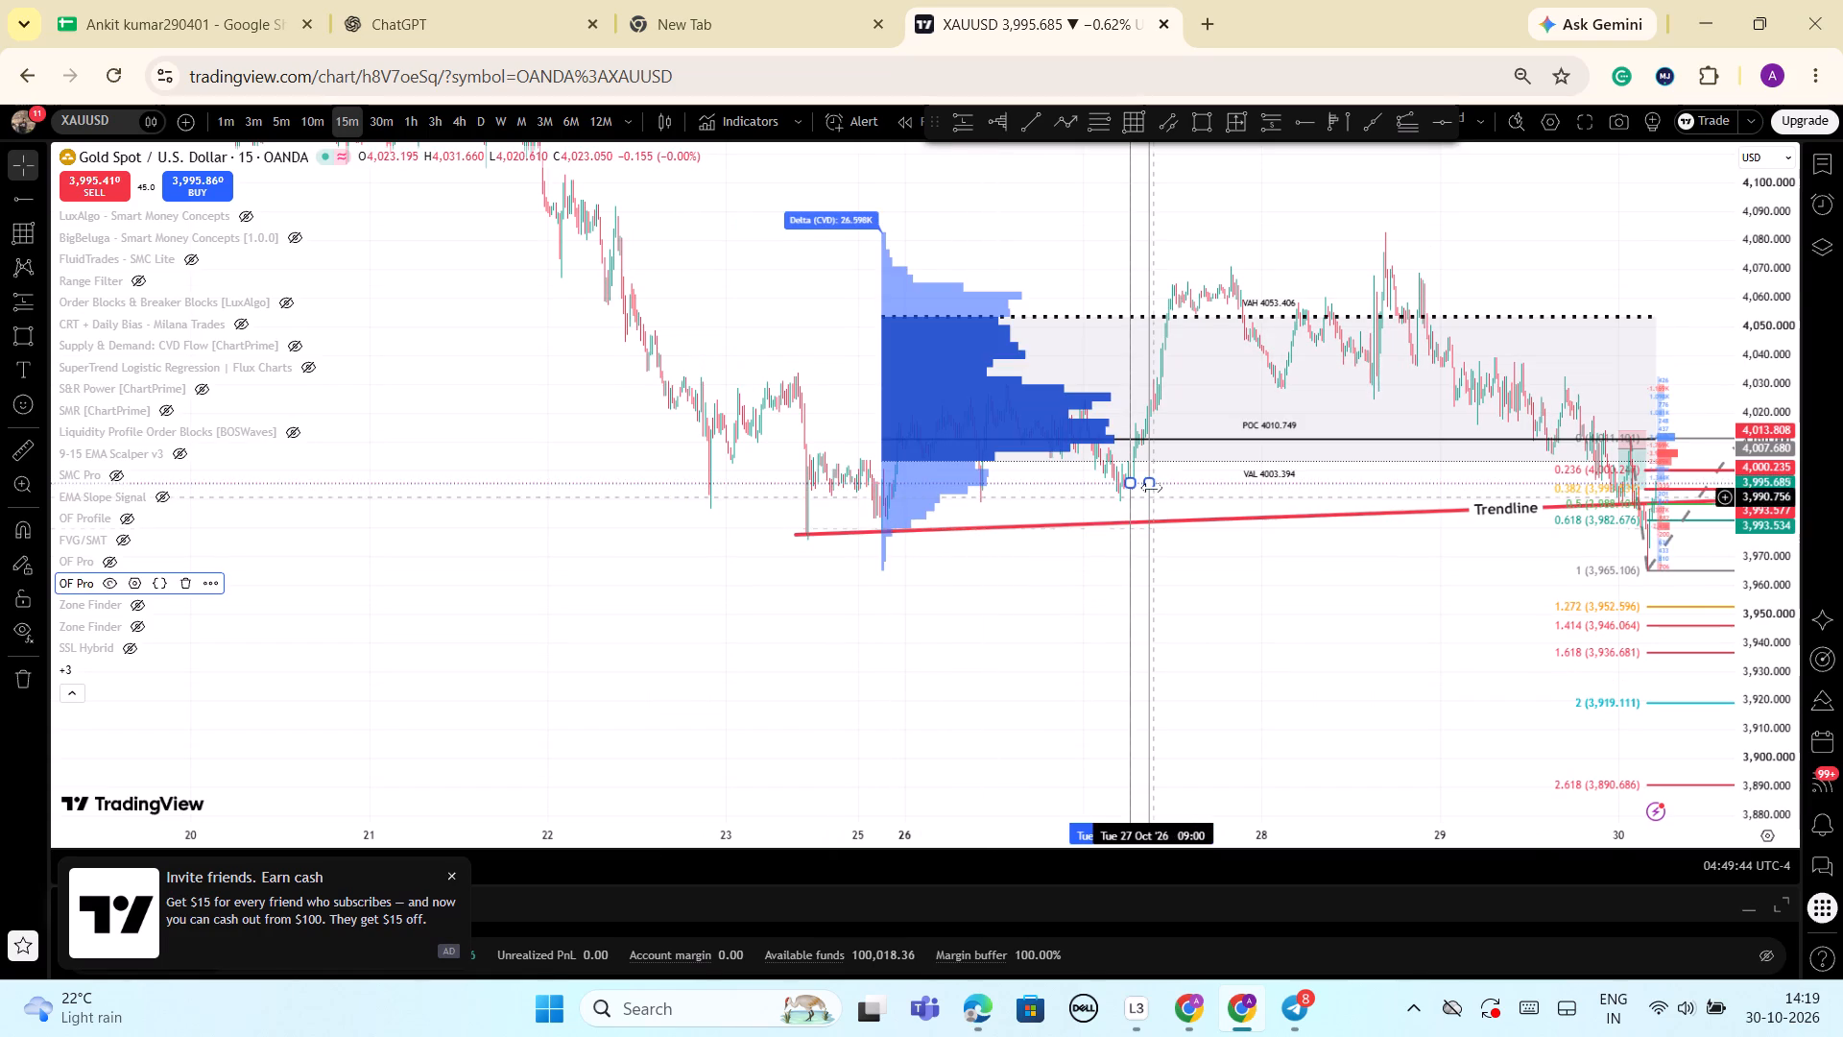
pyautogui.moveTo(1152, 488); pyautogui.dragTo(1710, 507)
pyautogui.moveTo(1131, 485); pyautogui.dragTo(1292, 493)
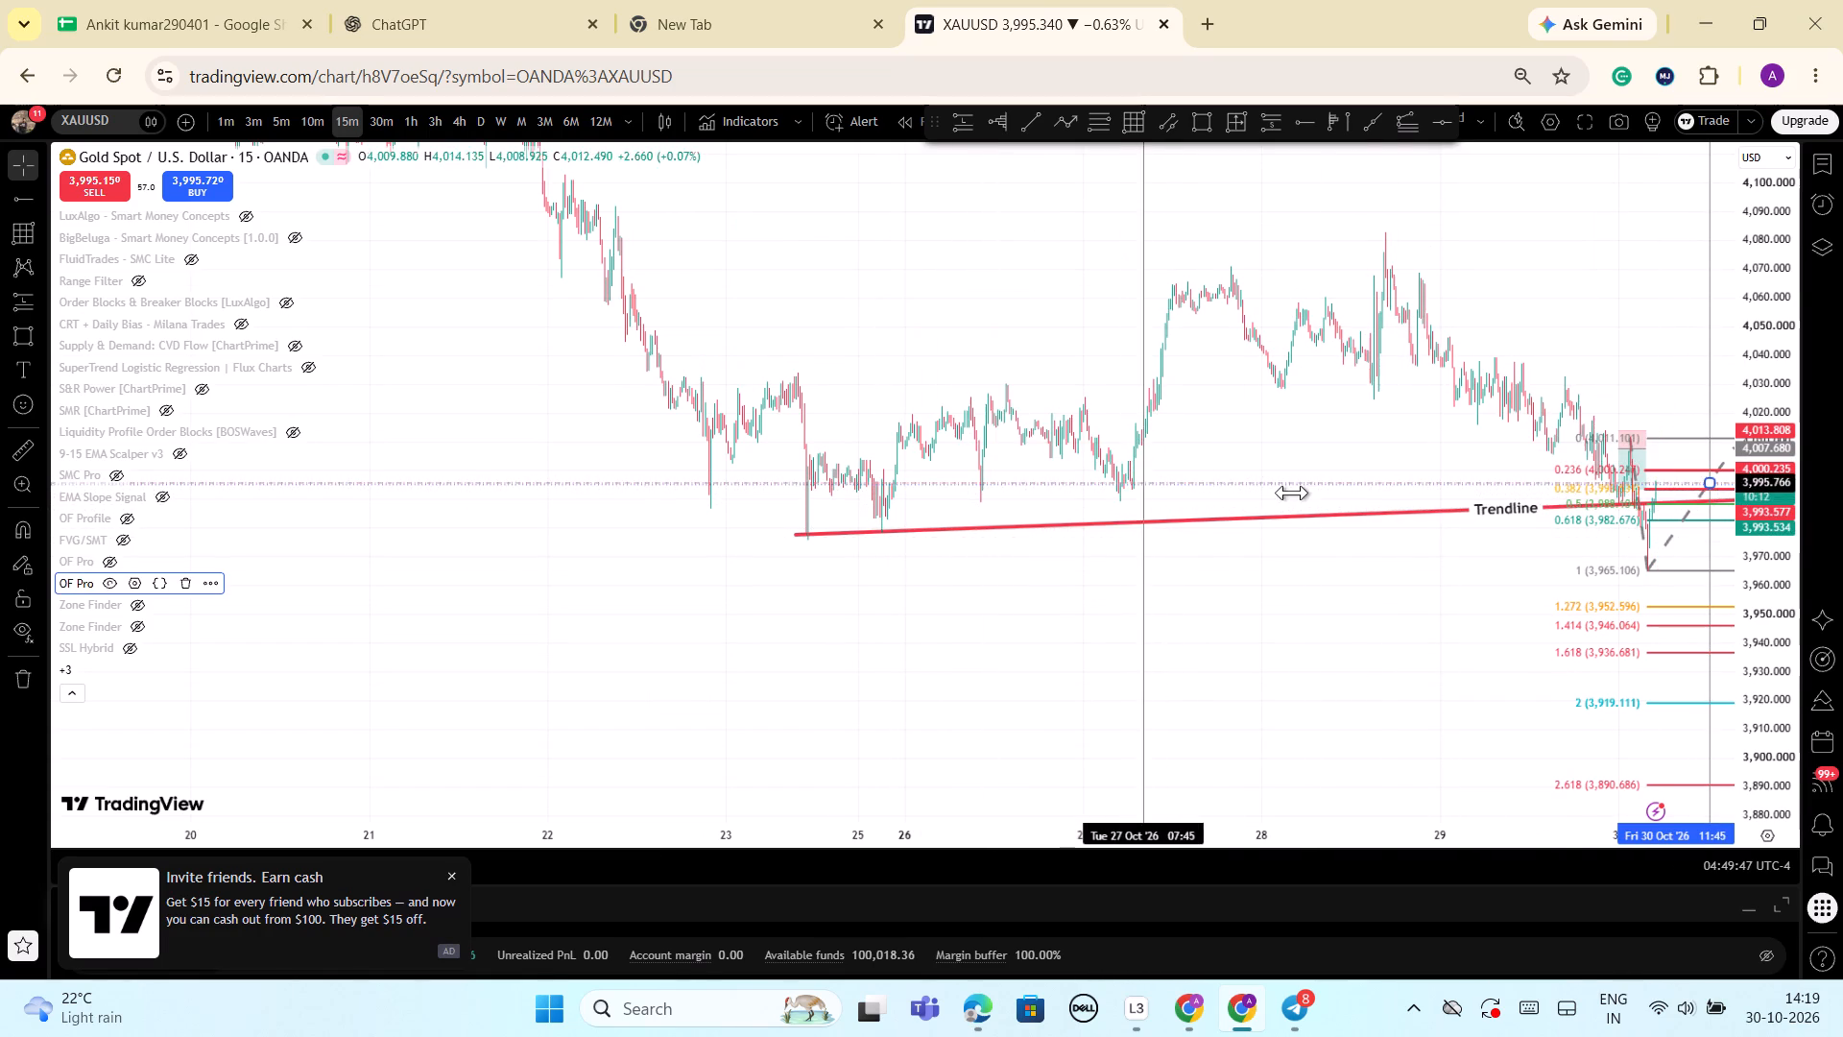
pyautogui.moveTo(1292, 493); pyautogui.dragTo(1629, 537)
# Examine the OF Pro volume and delta profiles on 30 October against the extension levels and the two red rays.
pyautogui.scroll(17, 1446, 599)
pyautogui.scroll(4, 1394, 592)
pyautogui.moveTo(1758, 716); pyautogui.dragTo(1682, 201)
pyautogui.scroll(7, 1665, 458)
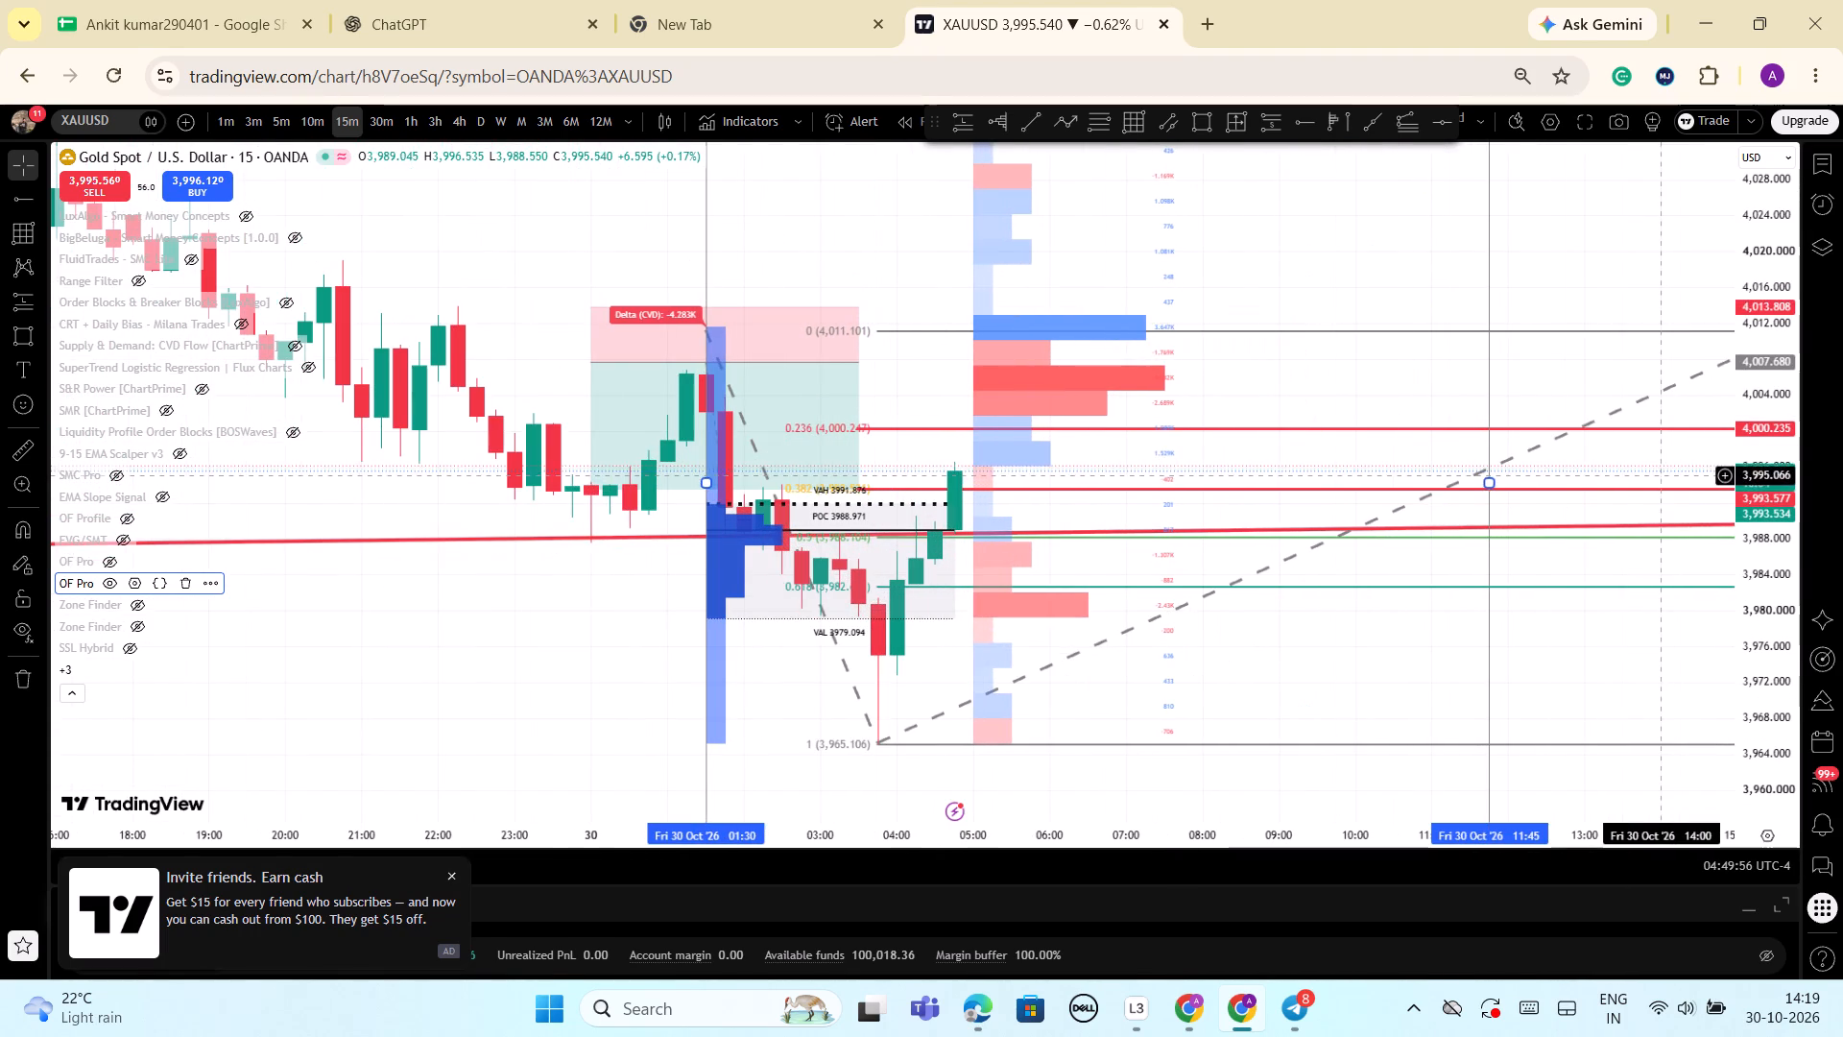
pyautogui.scroll(2, 1659, 495)
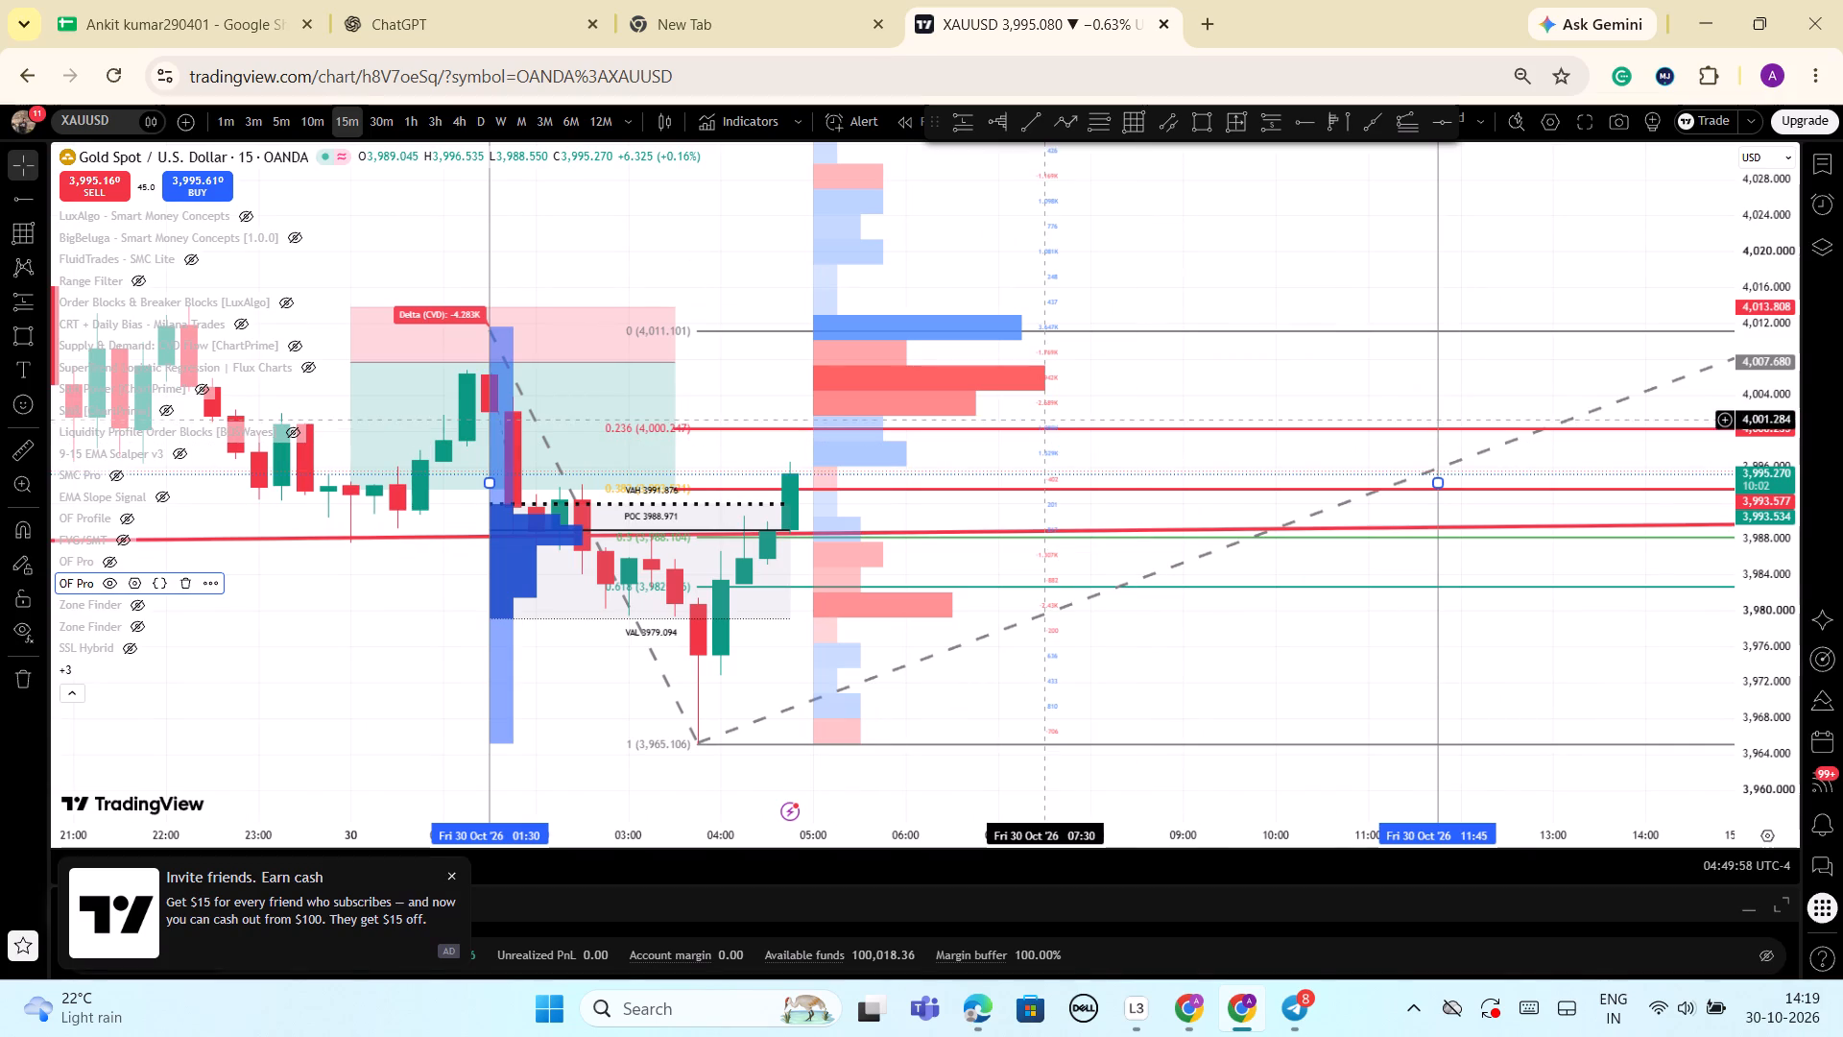
pyautogui.moveTo(739, 374); pyautogui.dragTo(920, 360)
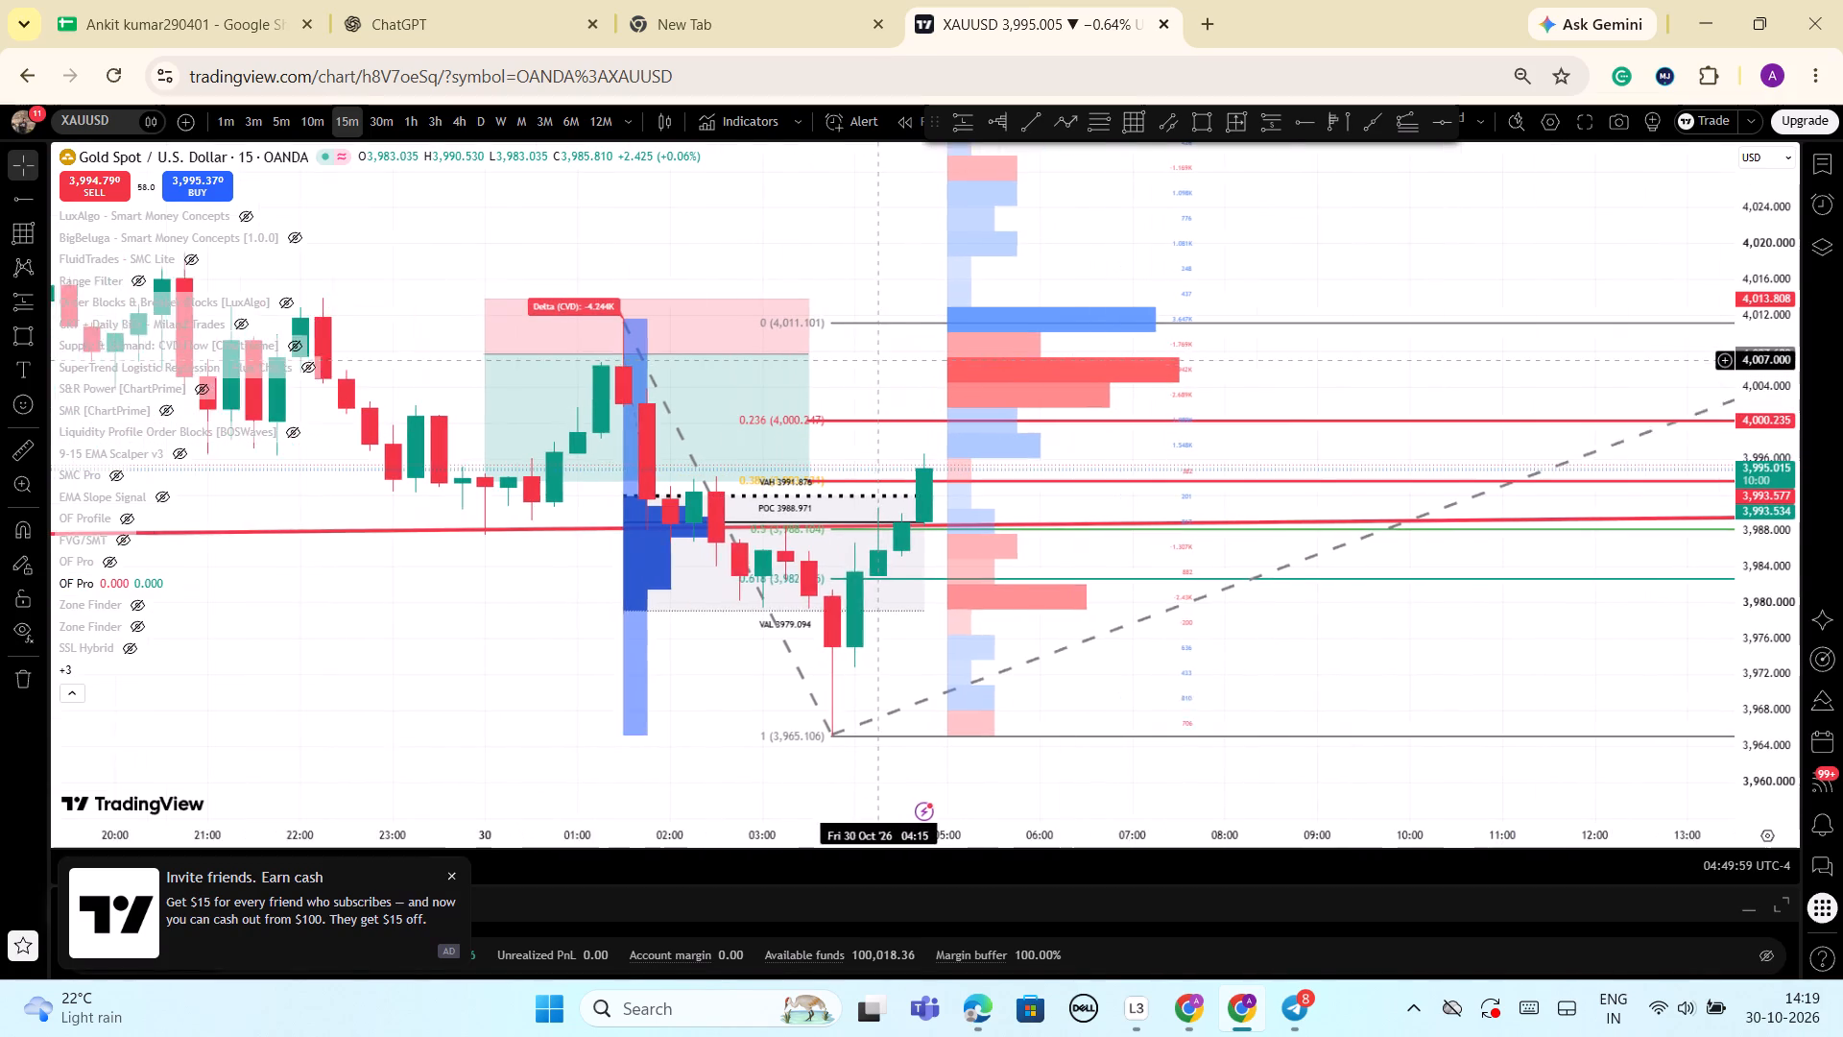
pyautogui.moveTo(920, 360); pyautogui.dragTo(1083, 378)
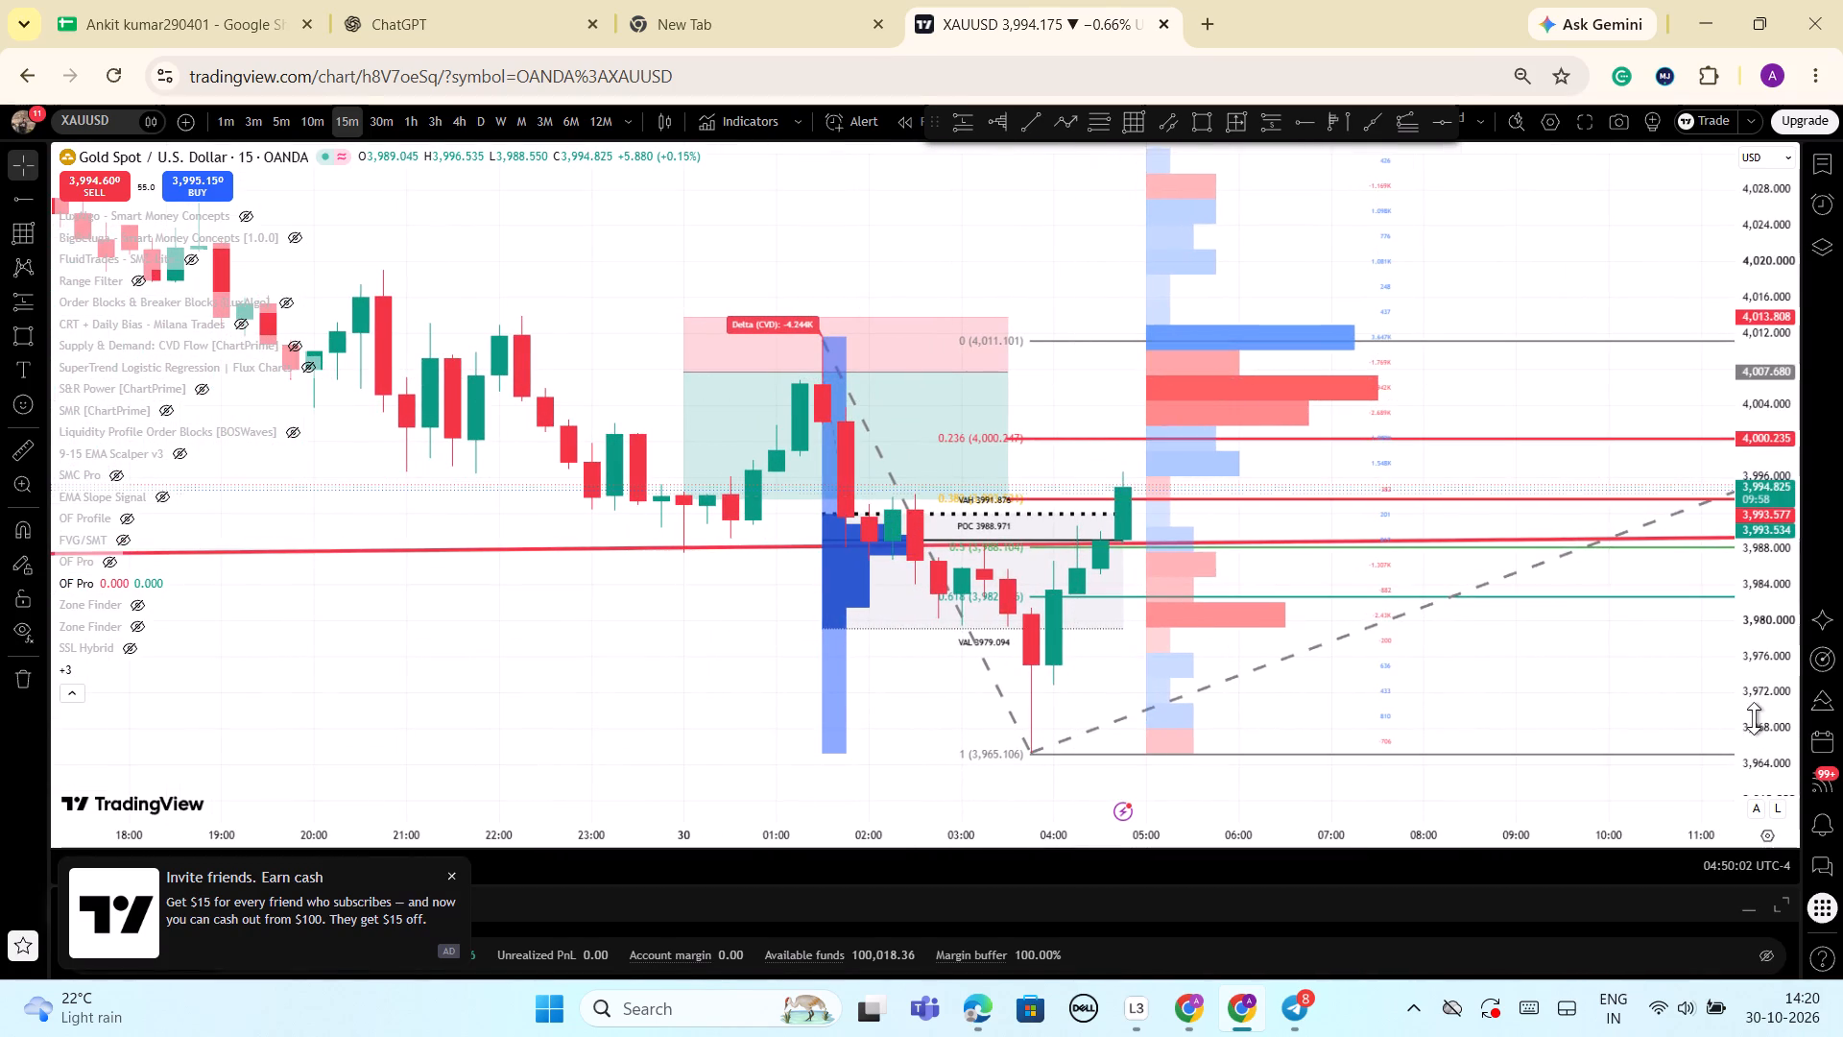
pyautogui.moveTo(1754, 710); pyautogui.dragTo(1758, 550)
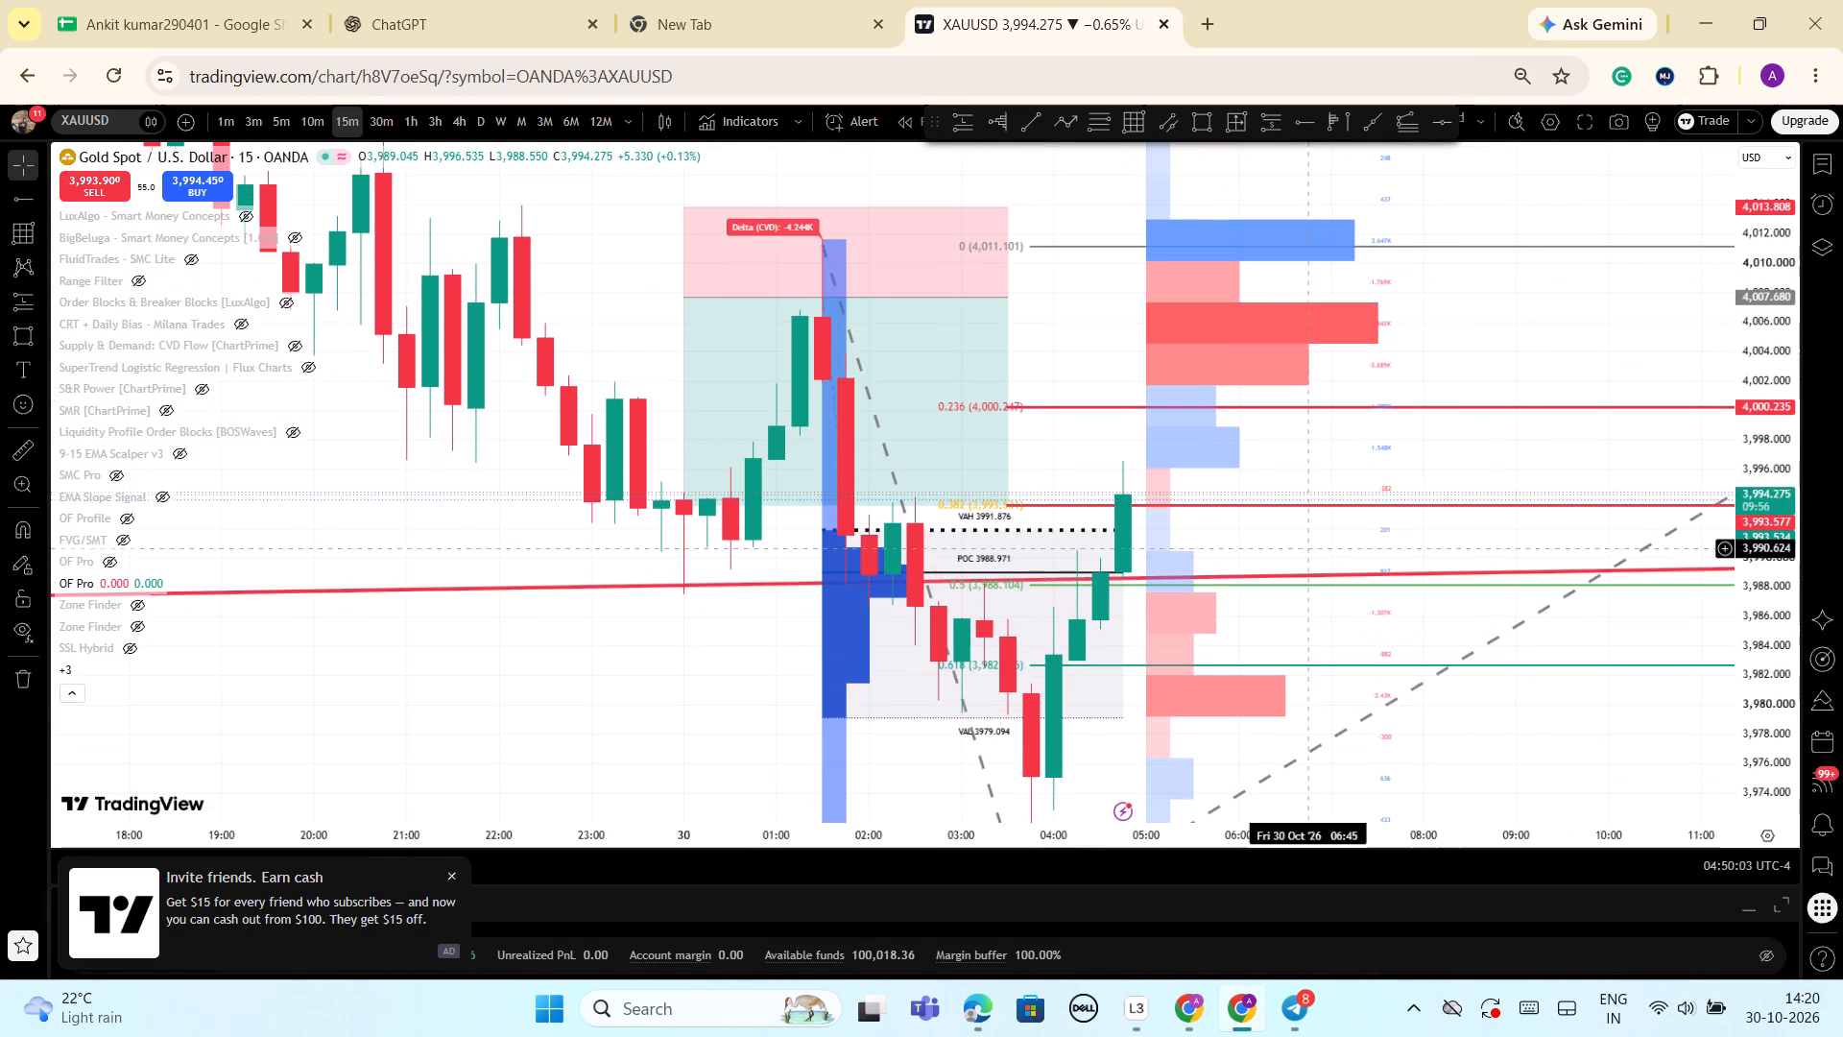
pyautogui.scroll(-2, 1120, 537)
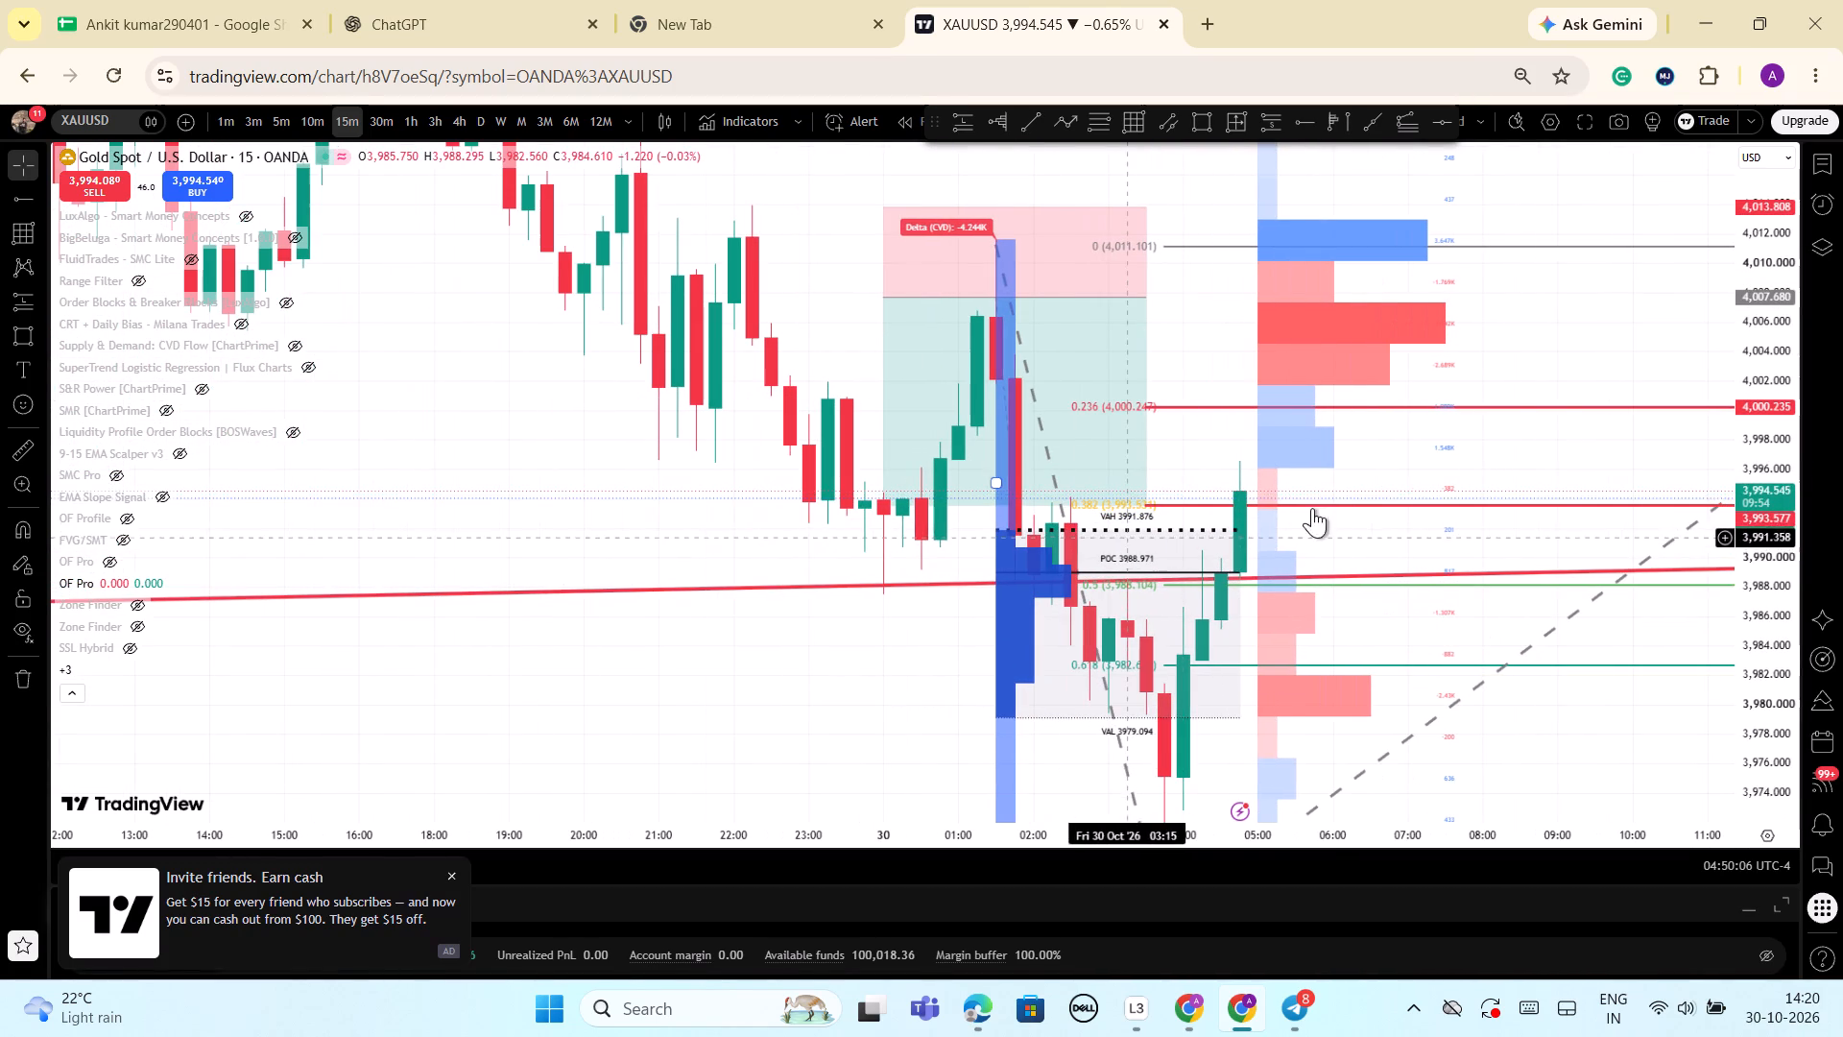
pyautogui.moveTo(1759, 270); pyautogui.dragTo(1764, 475)
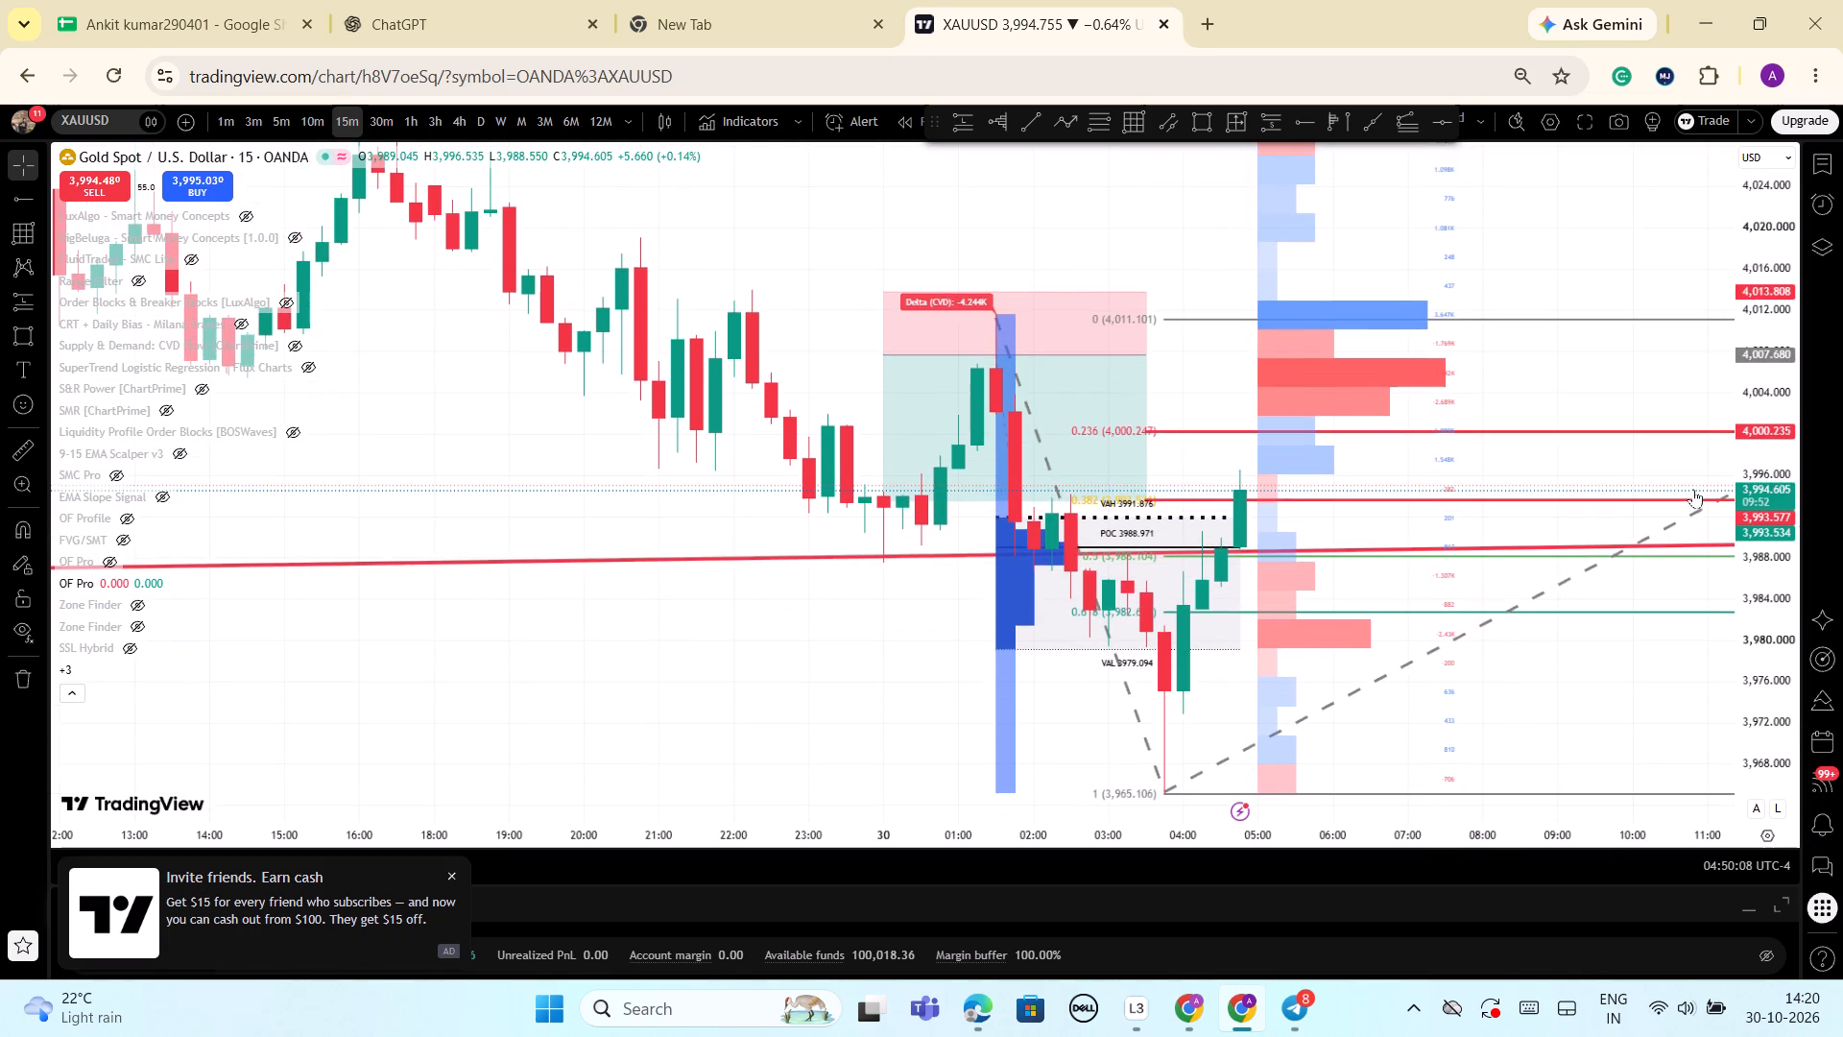
pyautogui.scroll(-3, 1436, 494)
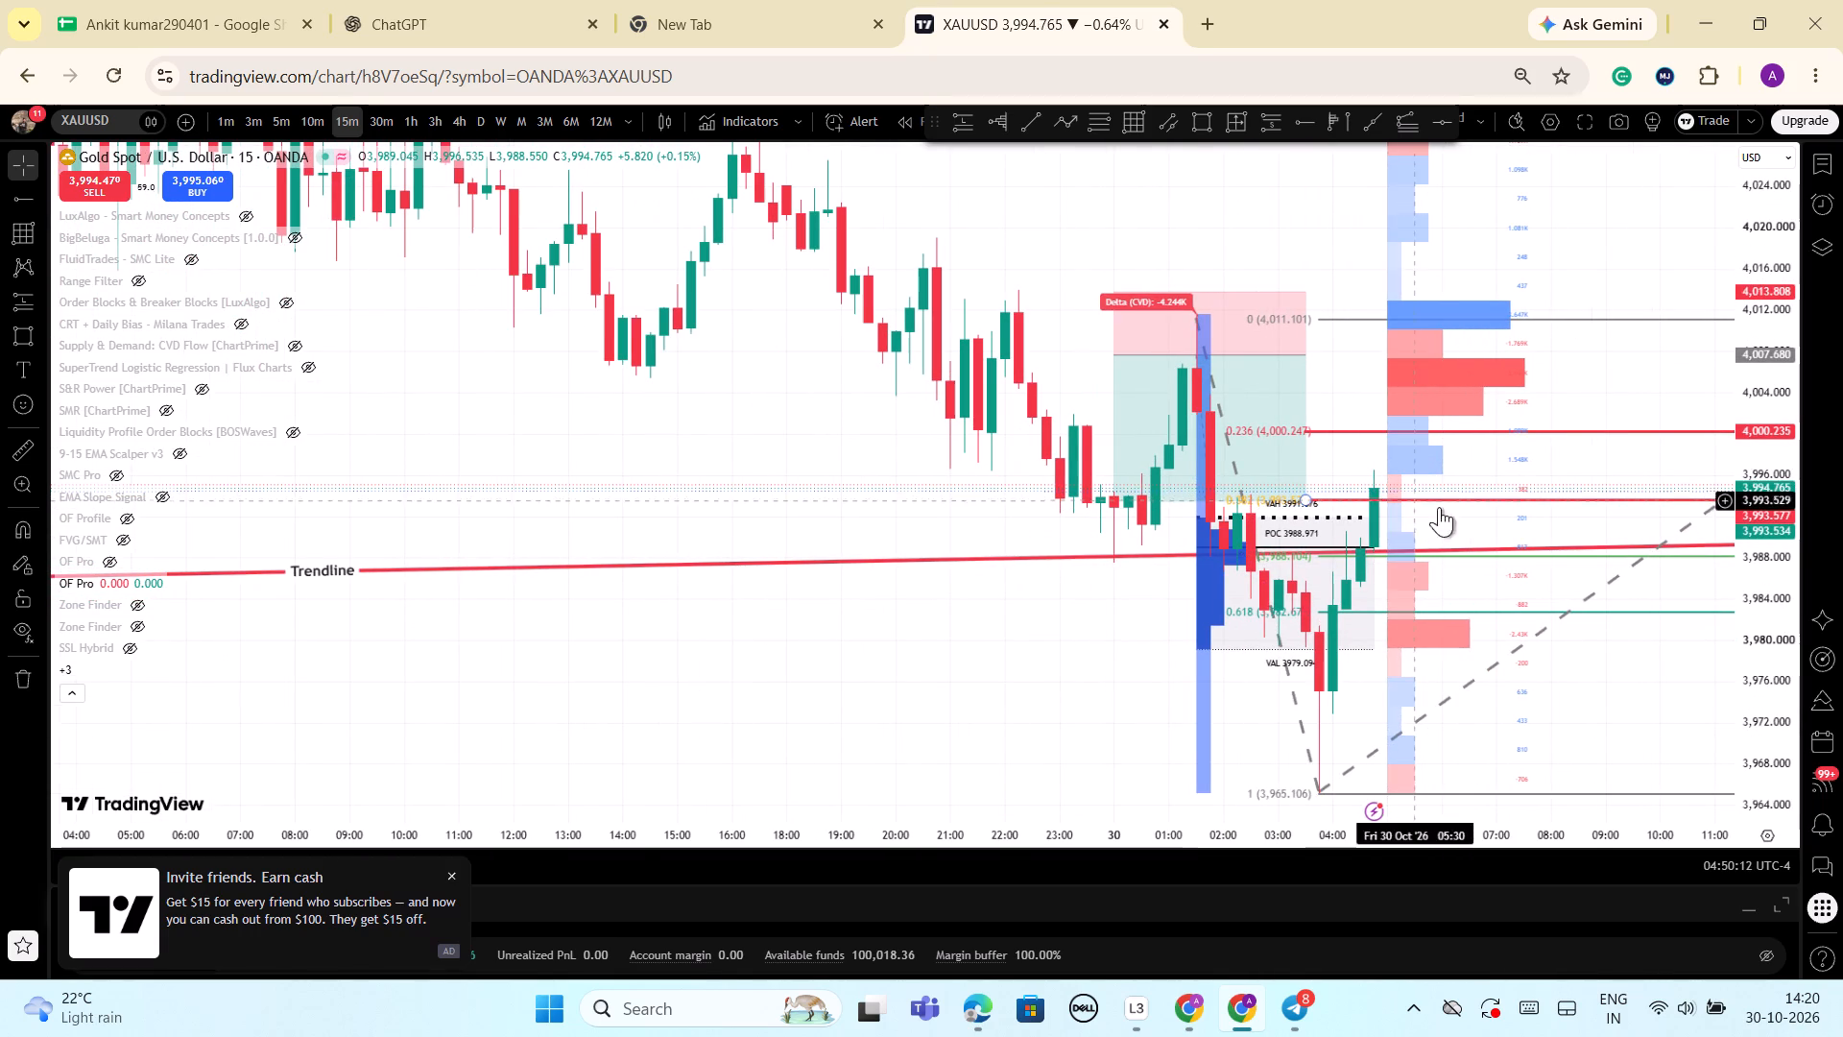
pyautogui.moveTo(1759, 687); pyautogui.dragTo(1703, 205)
pyautogui.moveTo(1549, 447); pyautogui.dragTo(1549, 412)
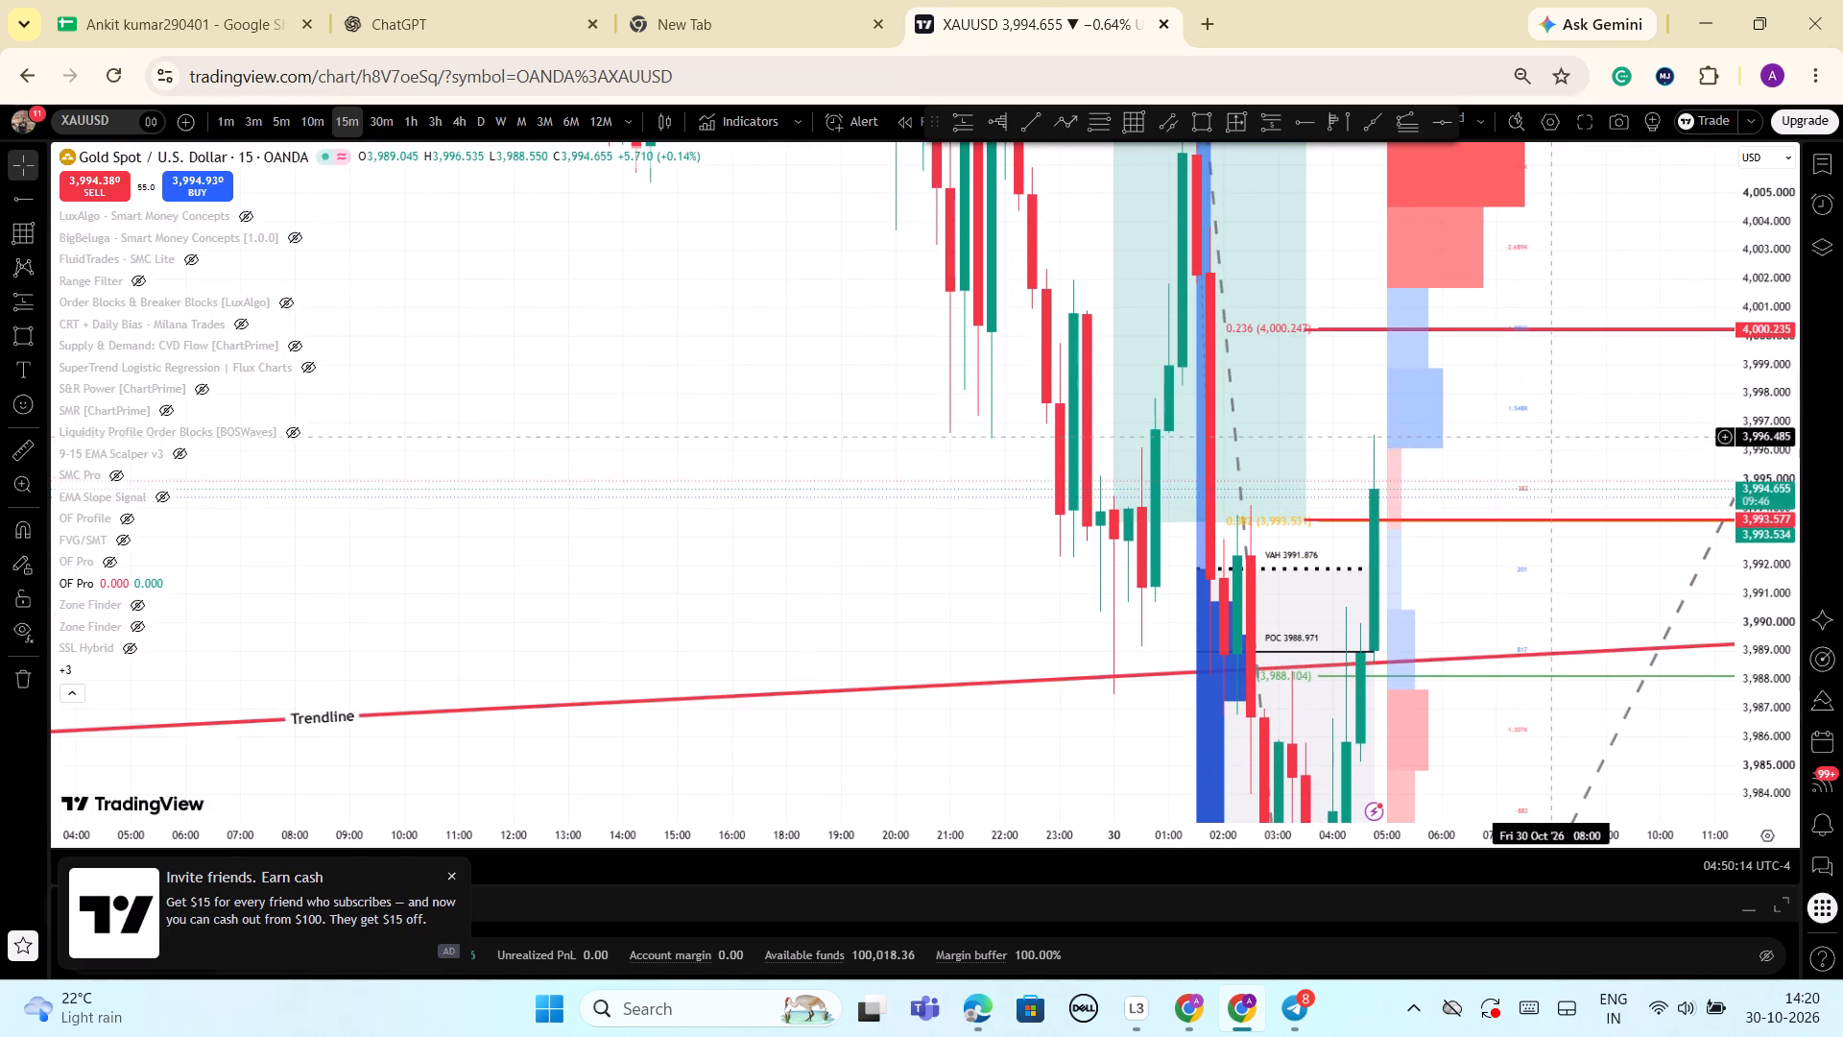
pyautogui.moveTo(1549, 412); pyautogui.dragTo(1569, 327)
pyautogui.moveTo(1750, 276); pyautogui.dragTo(1743, 640)
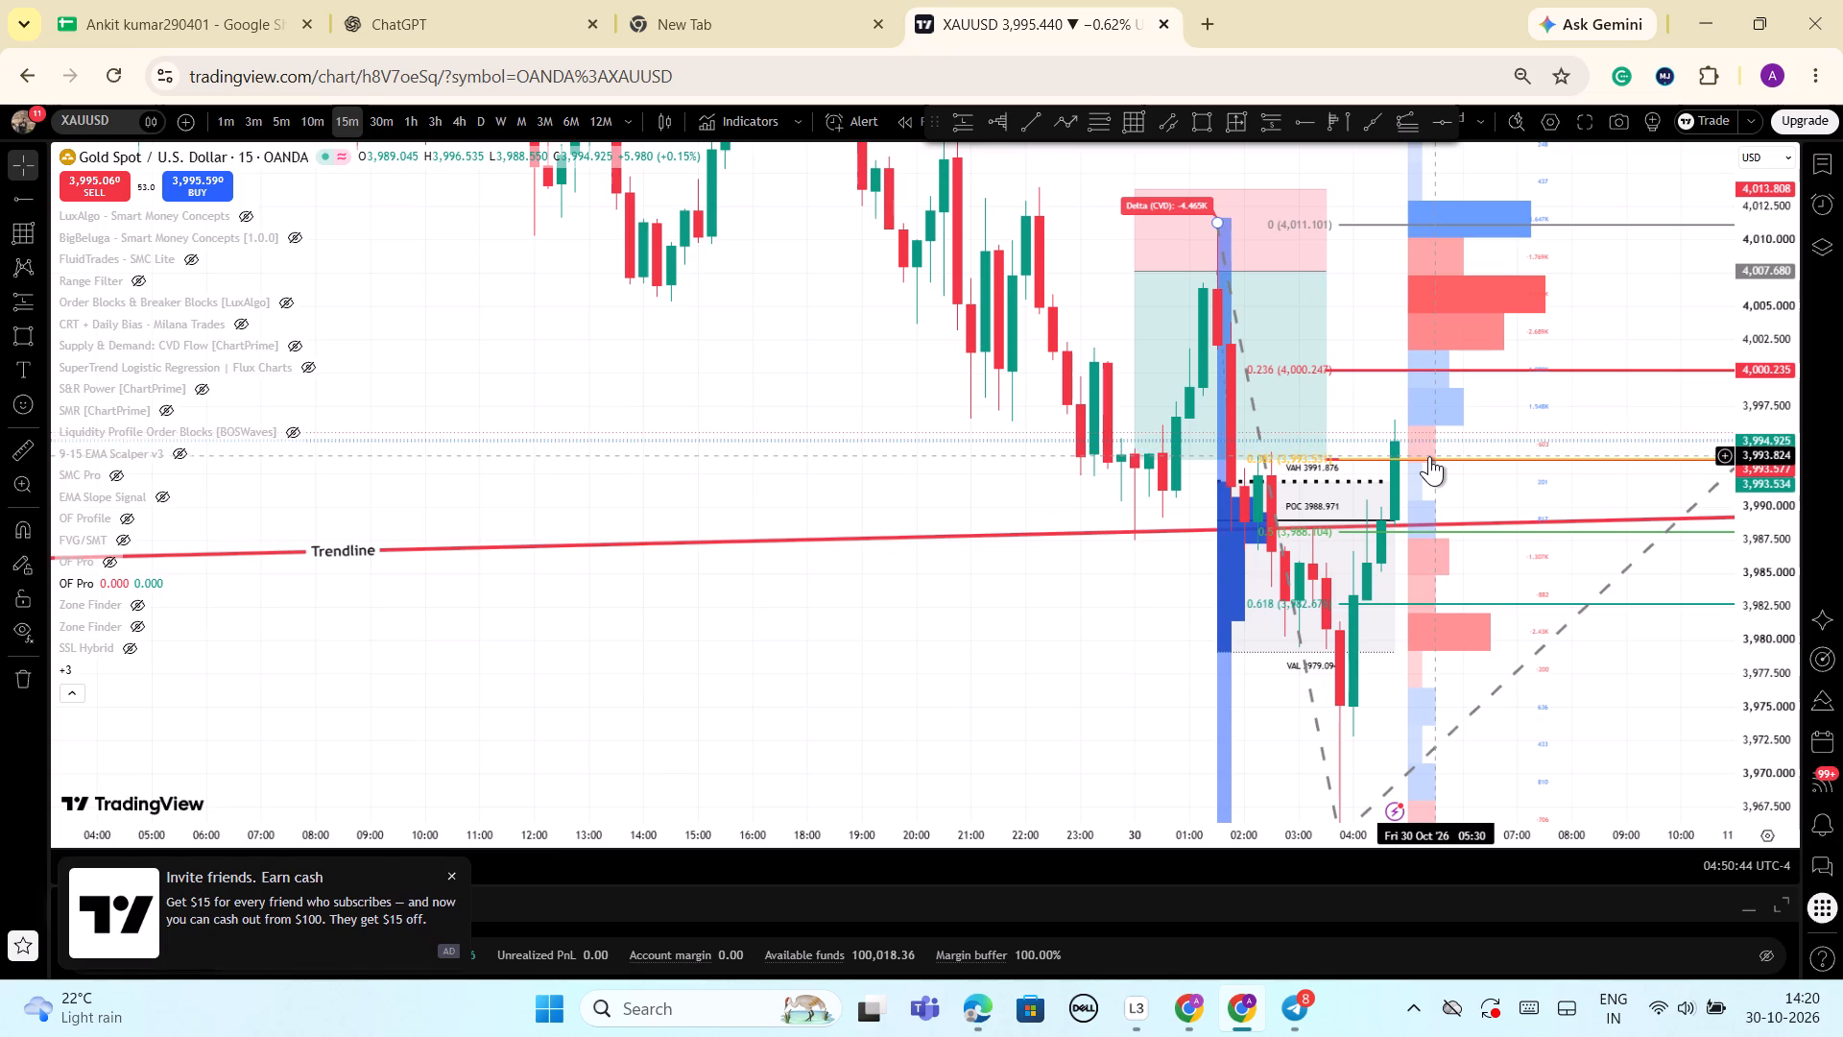
pyautogui.moveTo(1782, 261); pyautogui.dragTo(1796, 345)
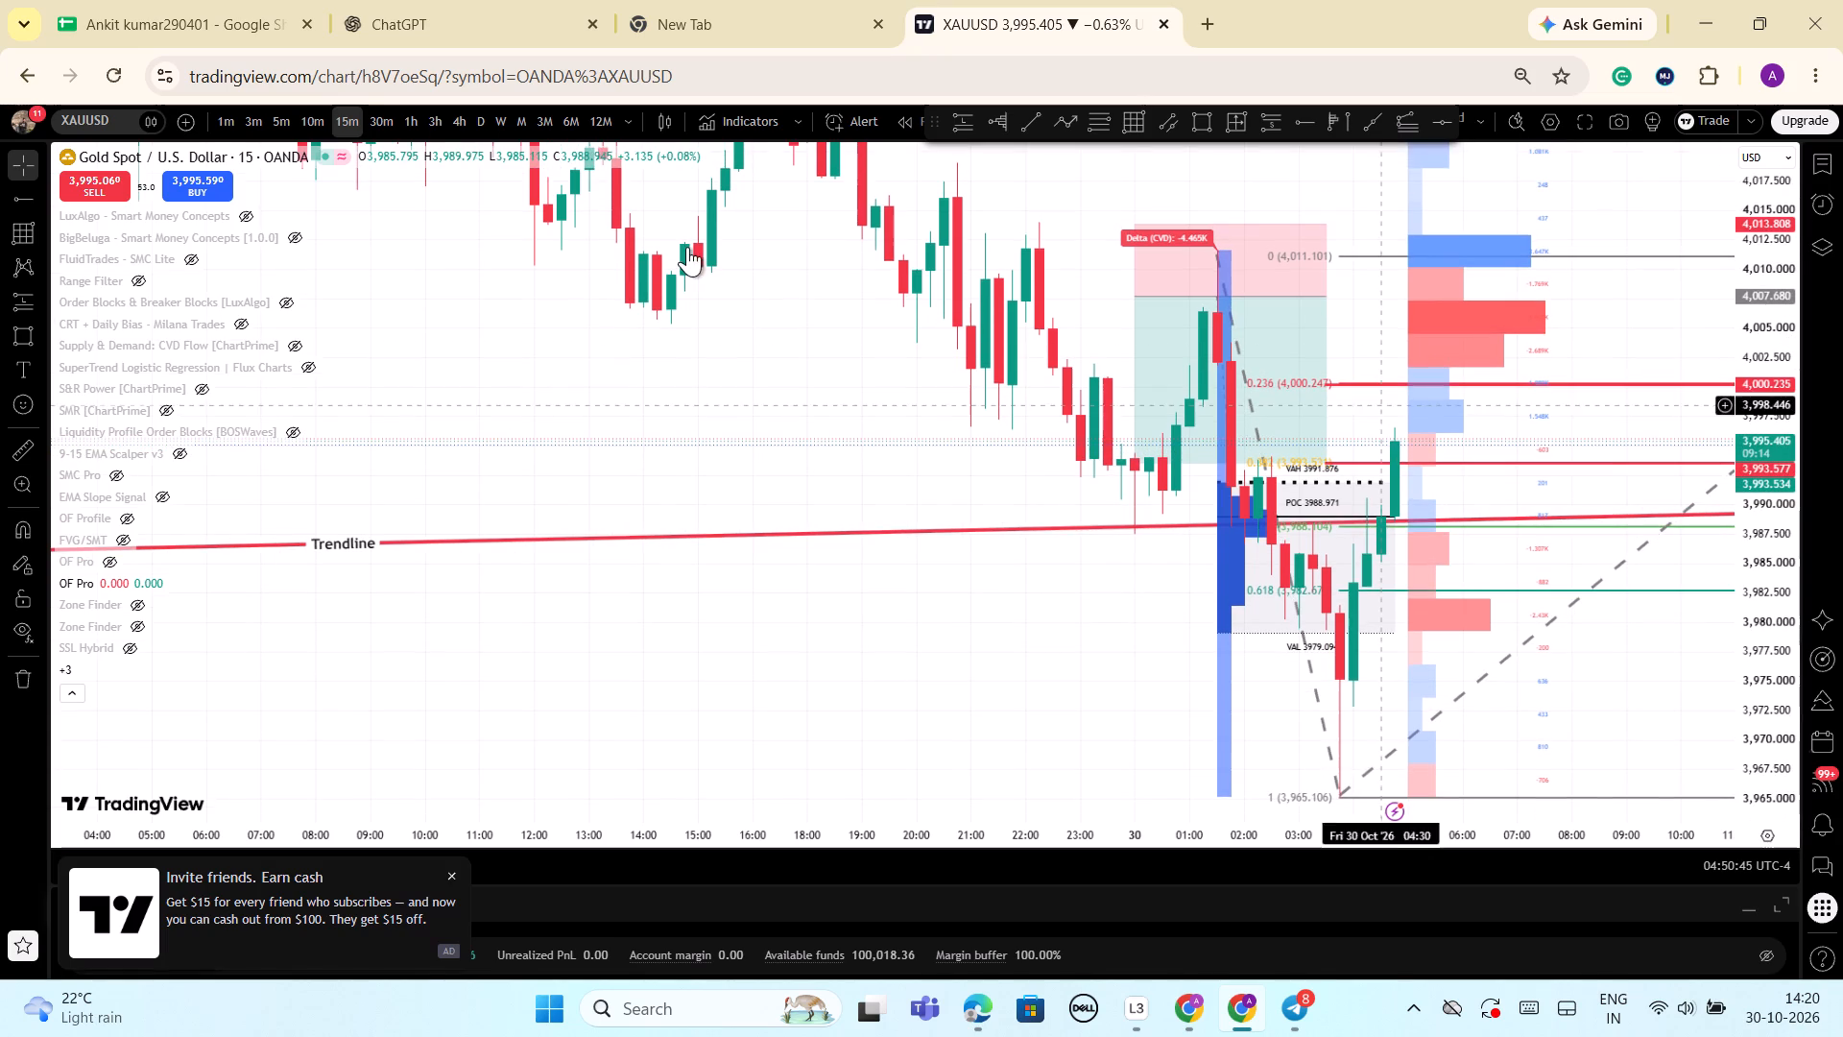
# Switch the XAUUSD chart to the 5-minute timeframe.
pyautogui.click(285, 123)
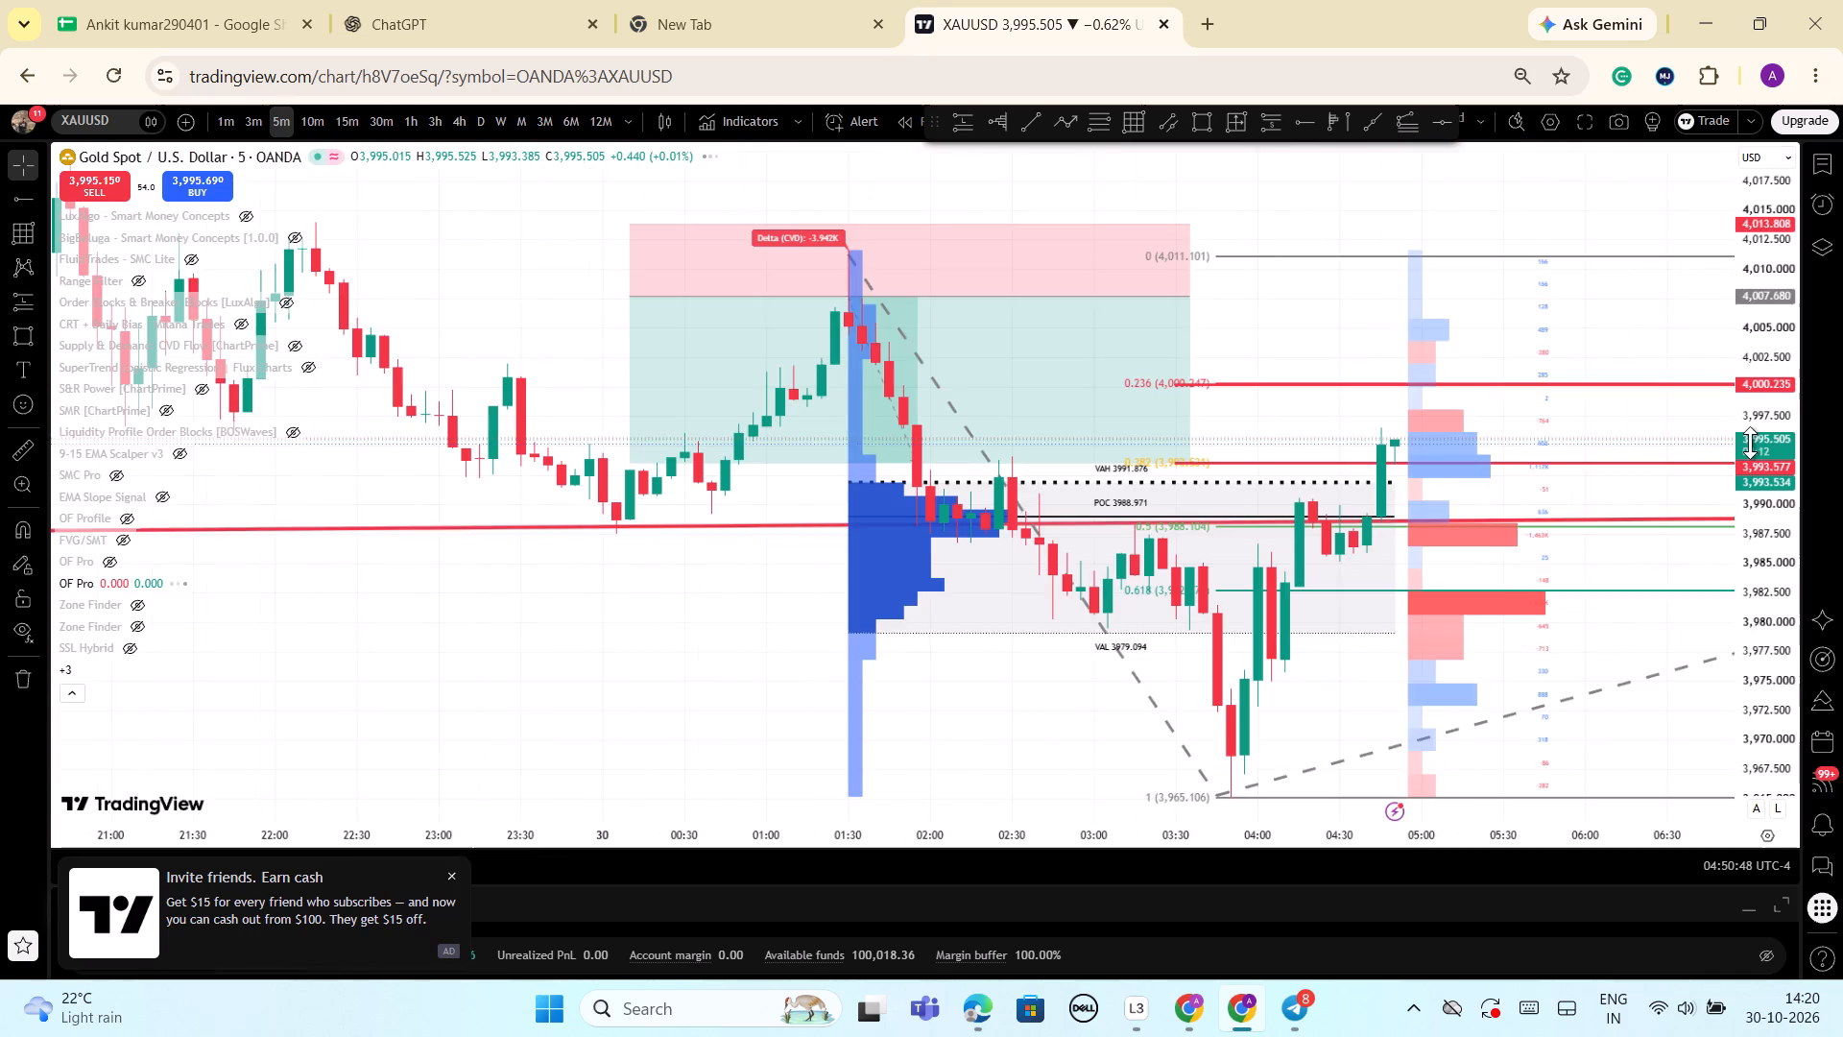
# Delete the trend-based Fibonacci extension anchored at the 01:30 high and 03:45 low on 30 October.
pyautogui.scroll(3, 1750, 443)
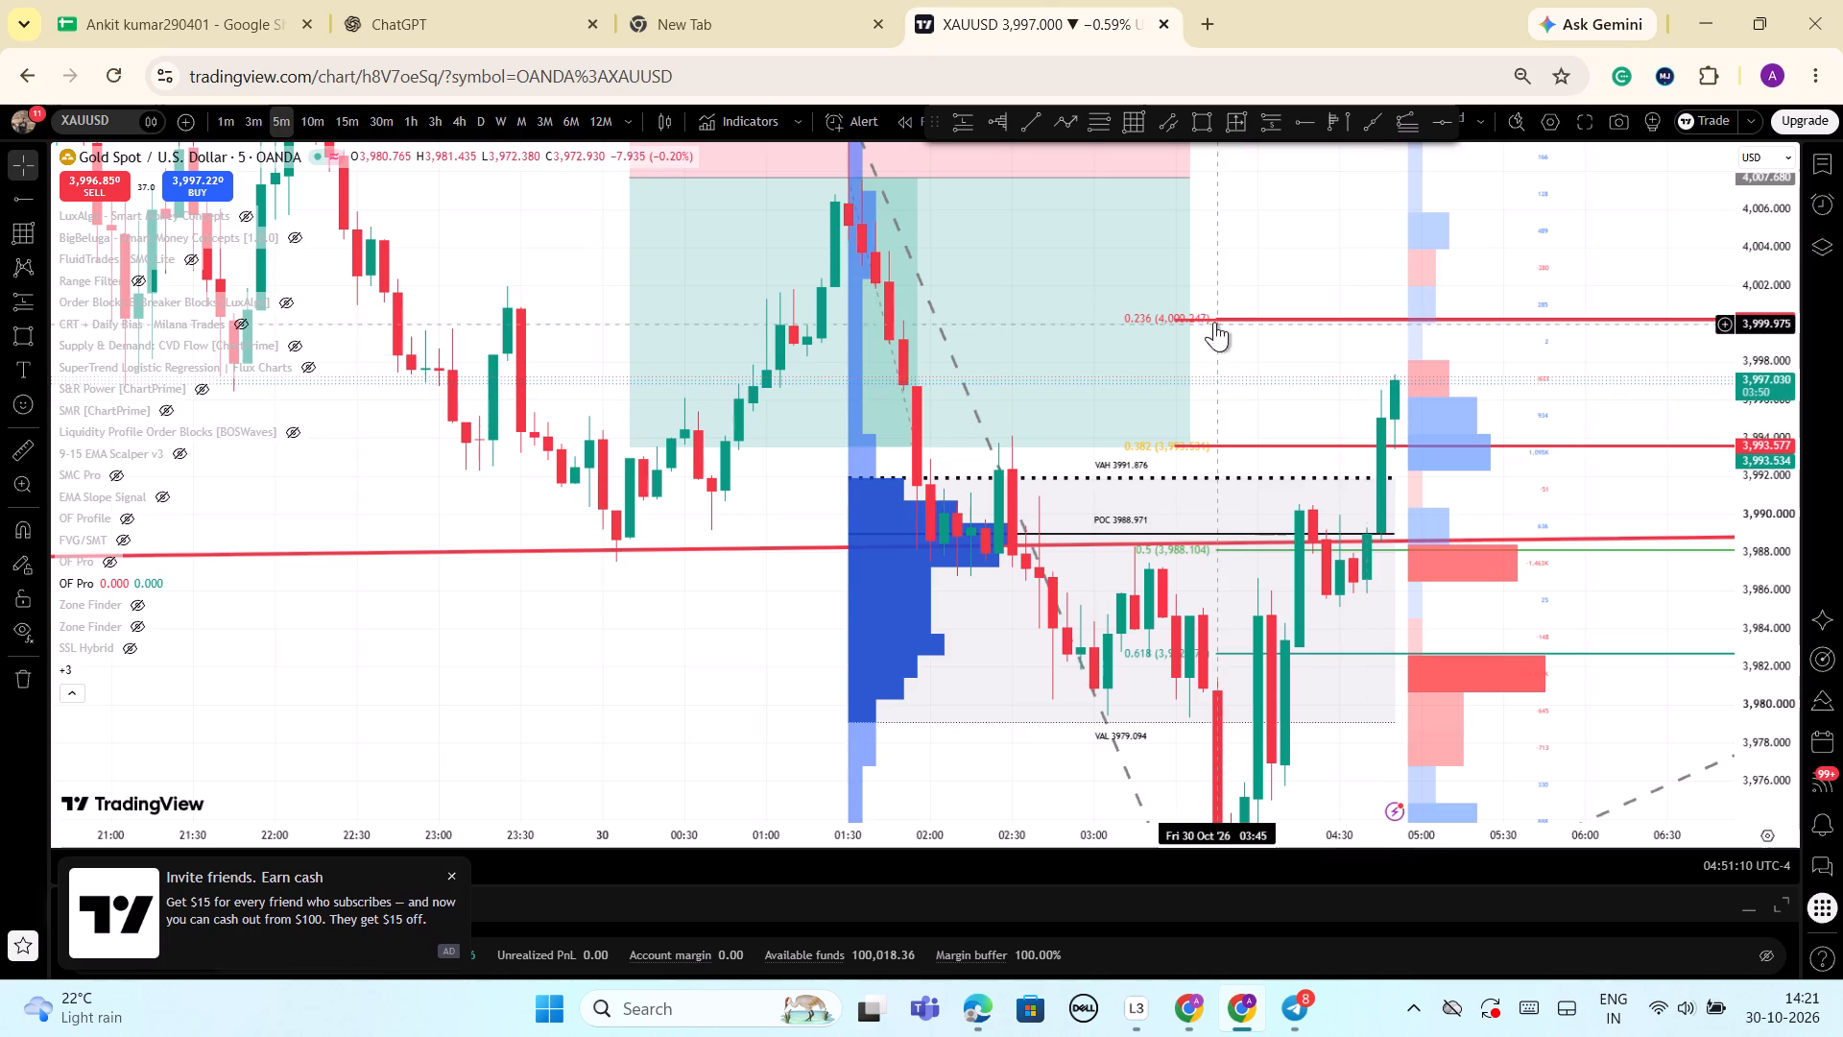
pyautogui.moveTo(1762, 229); pyautogui.dragTo(1796, 434)
pyautogui.scroll(-2, 1716, 570)
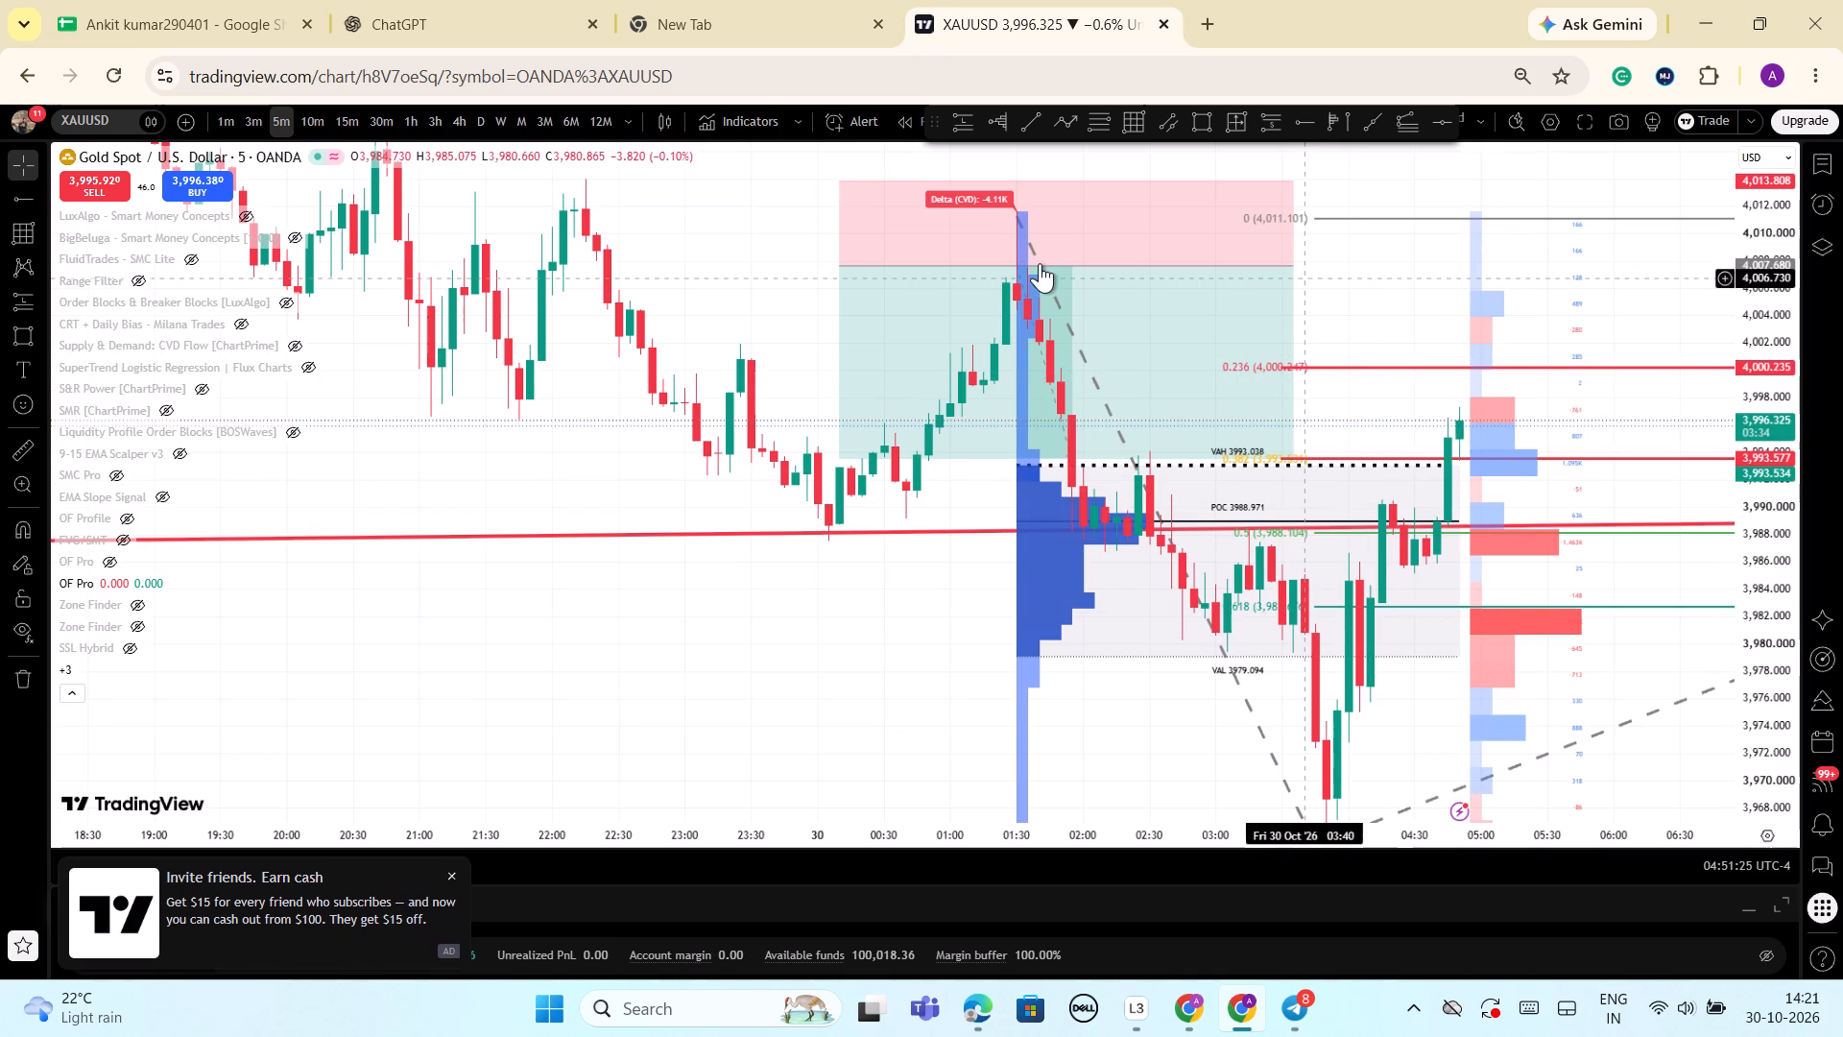
pyautogui.click(1014, 211)
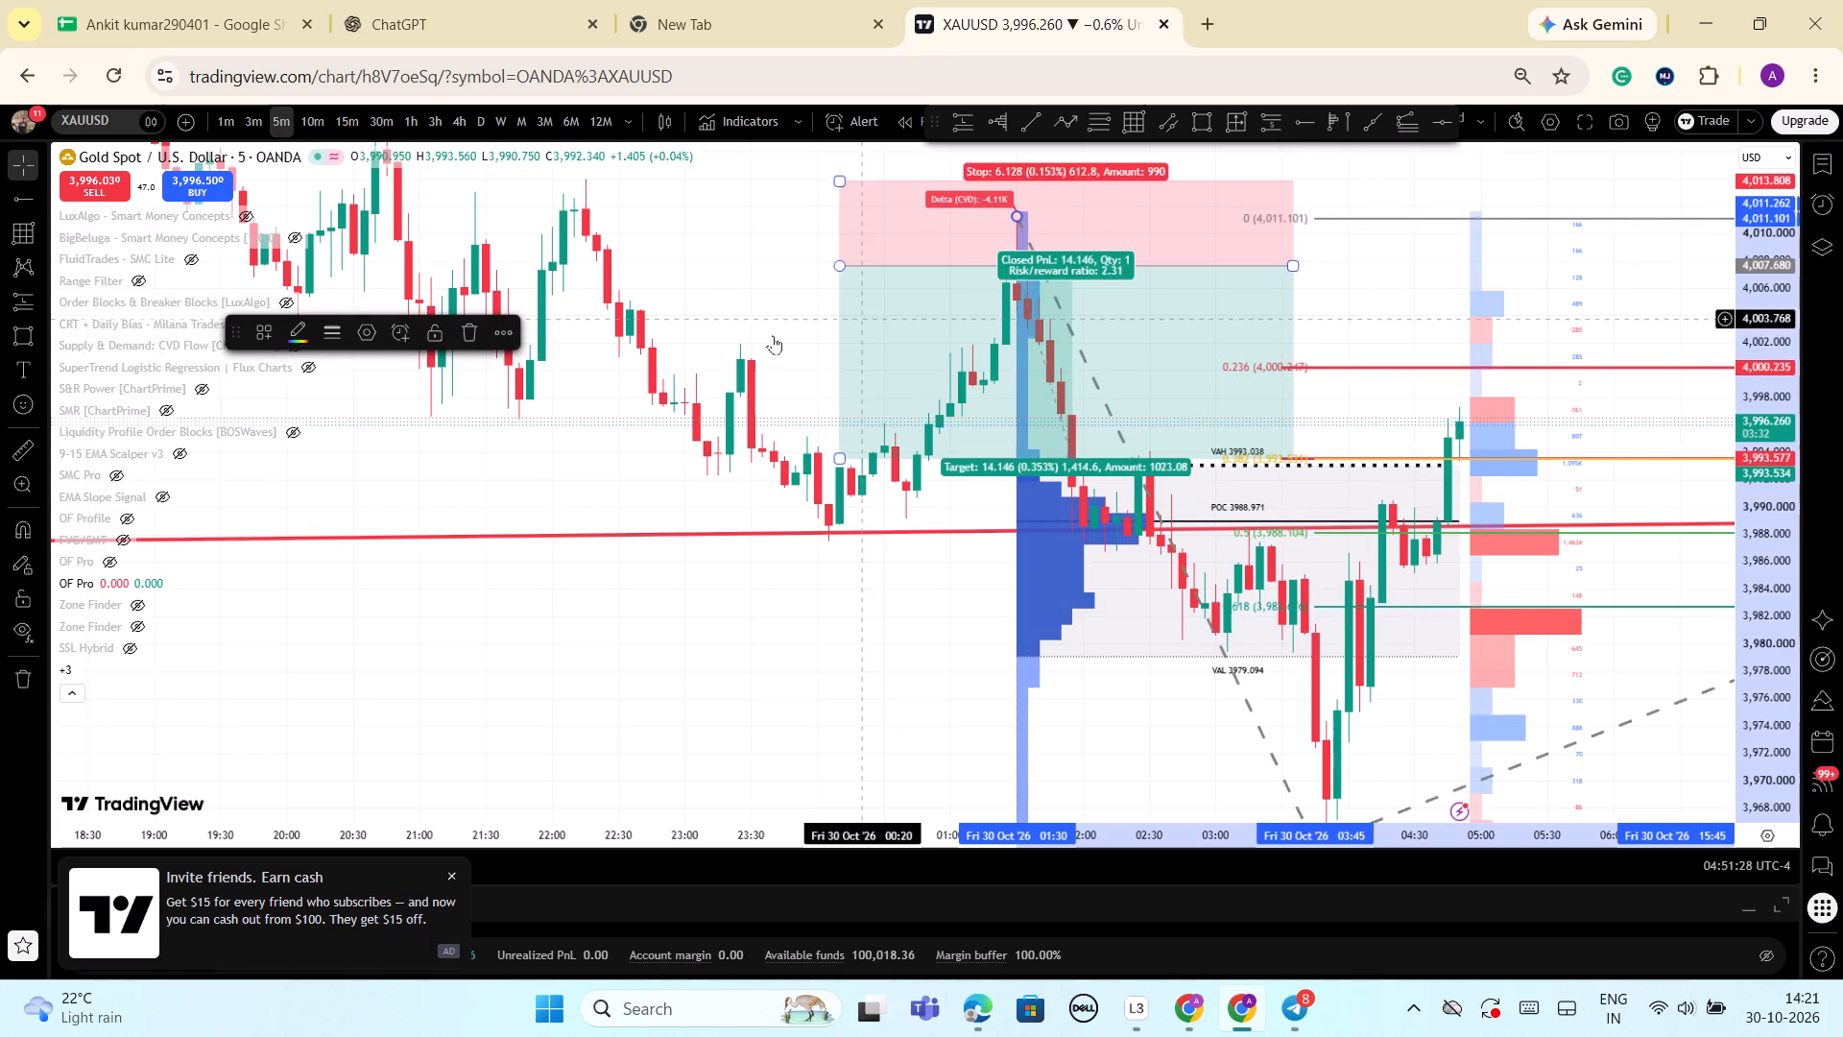
pyautogui.click(472, 336)
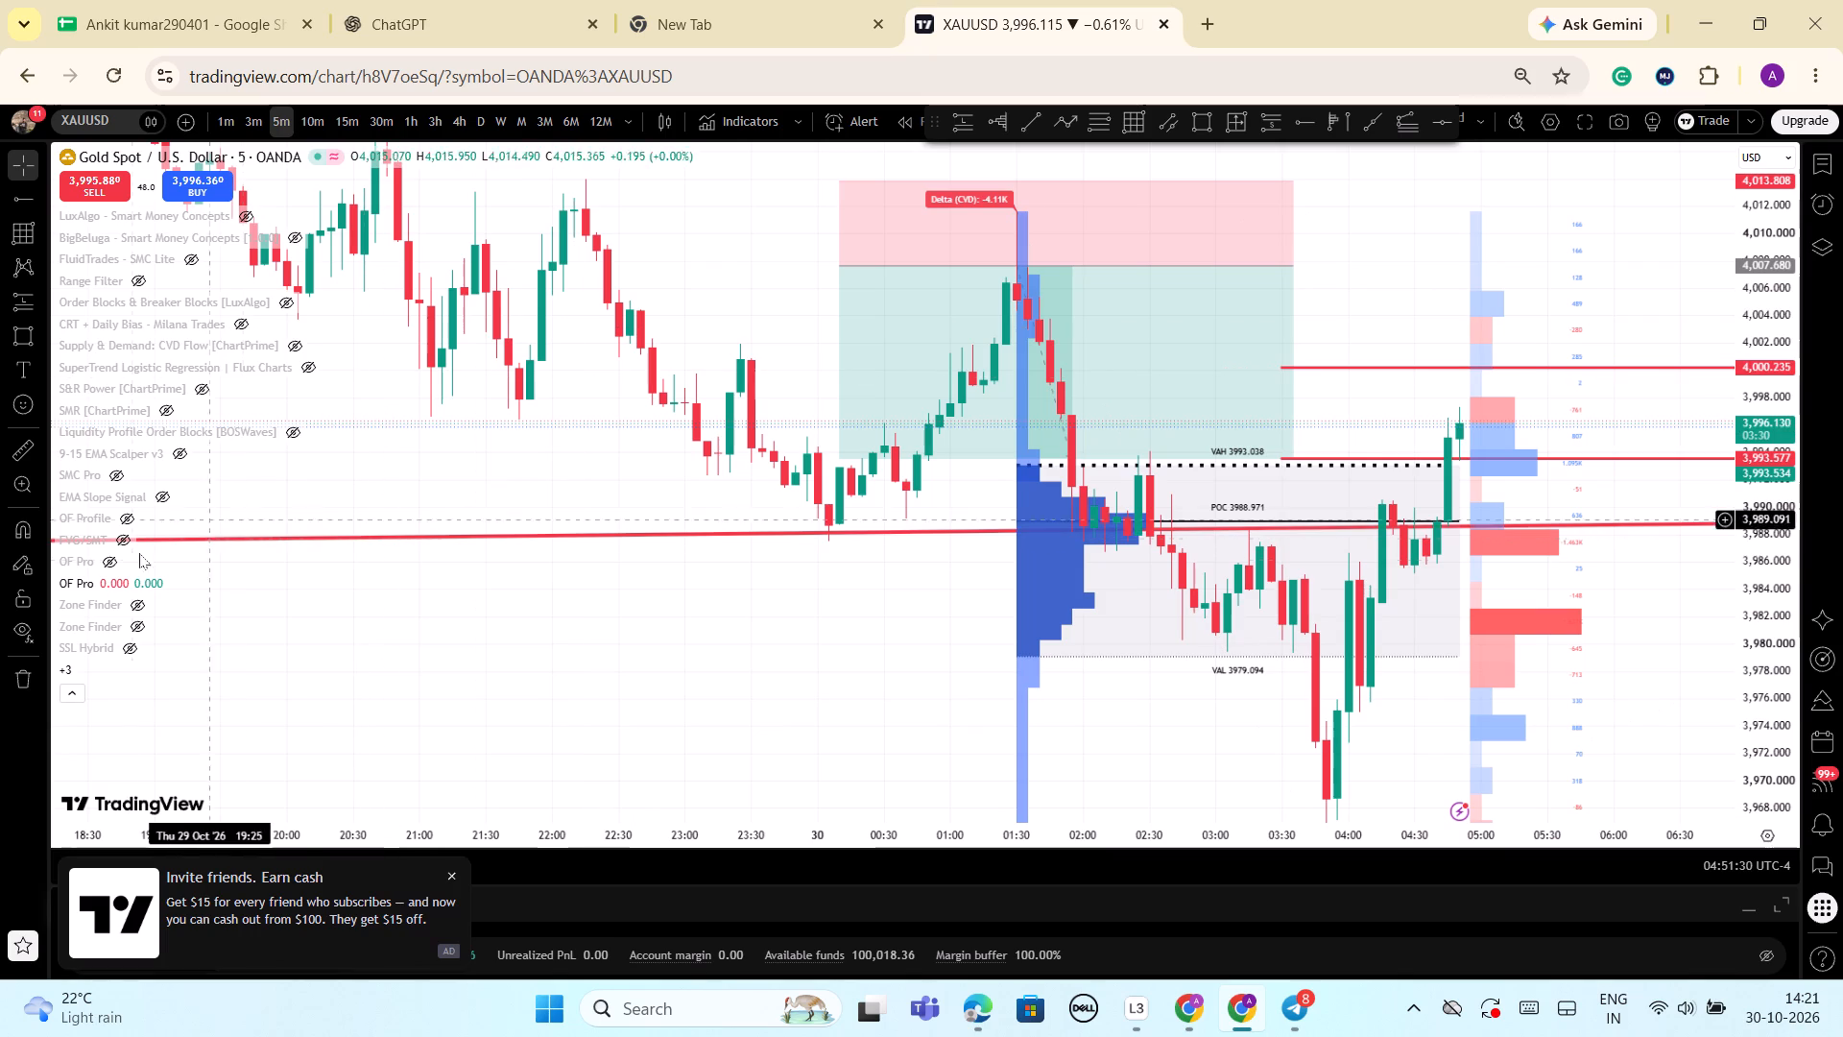
# Hide the visible OF Pro order flow indicator.
pyautogui.click(113, 583)
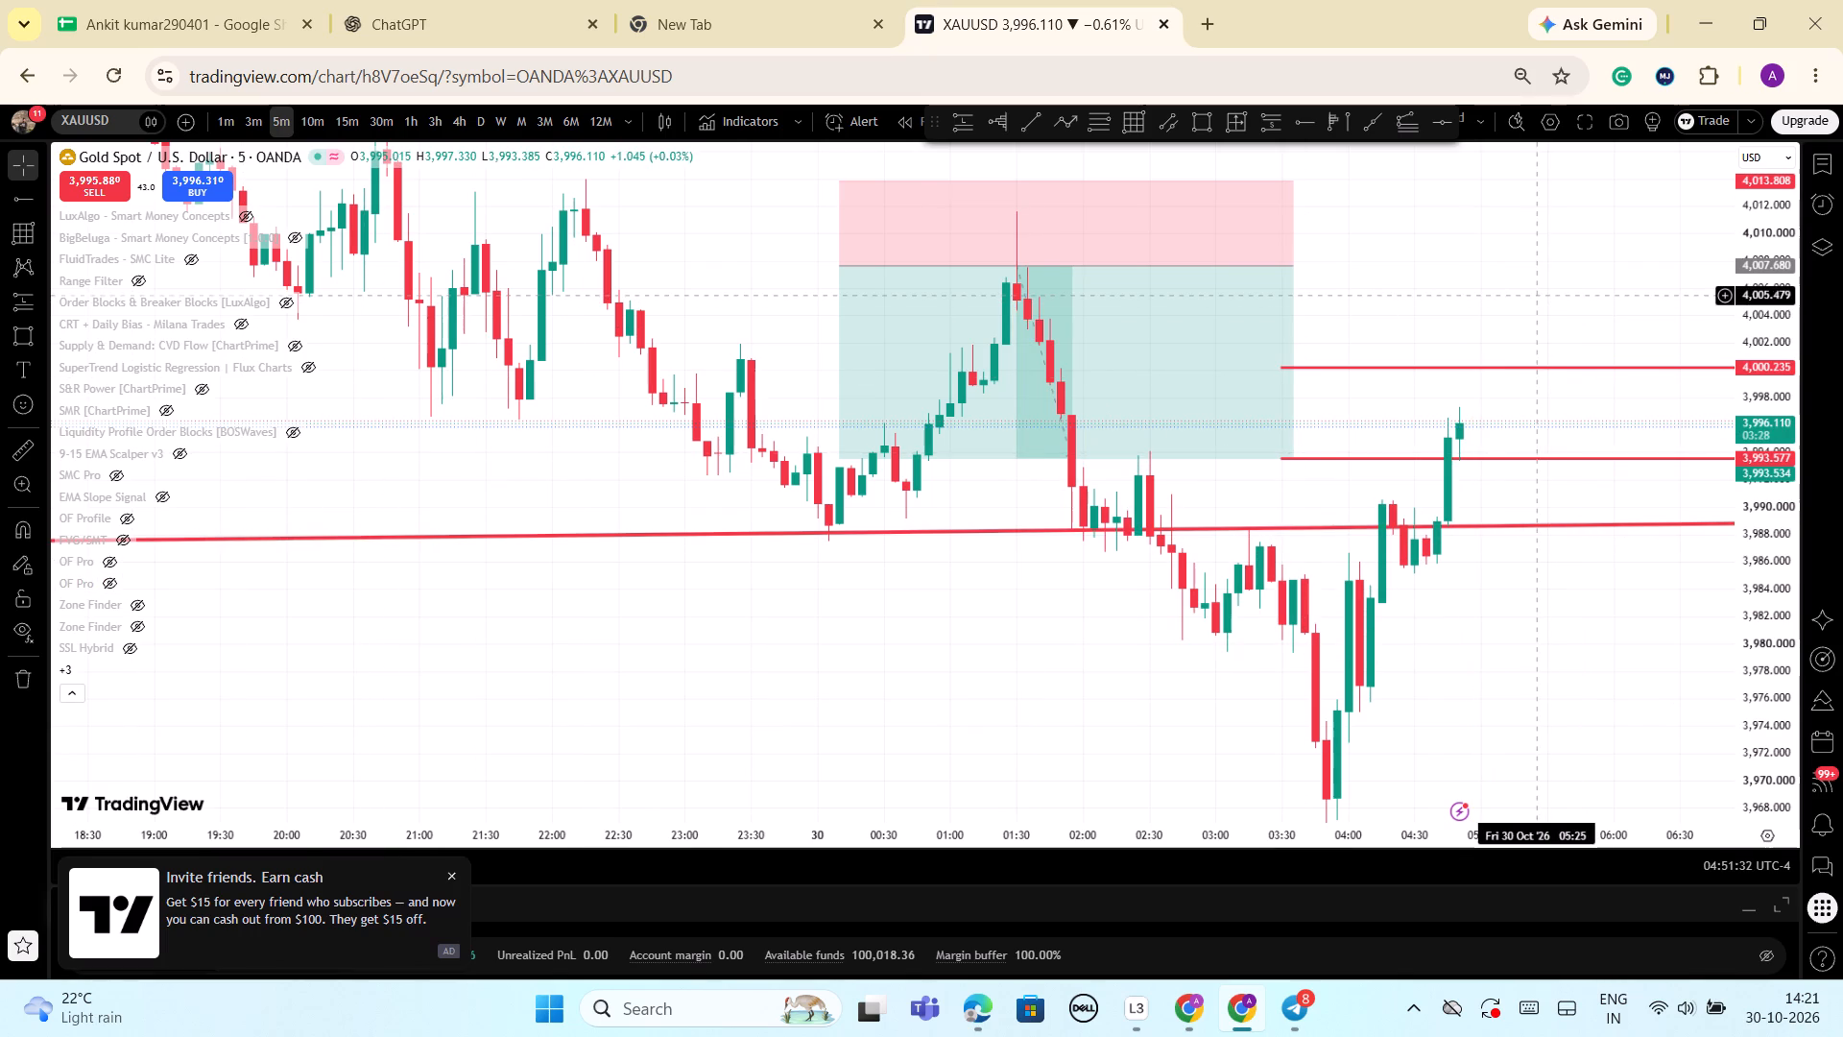